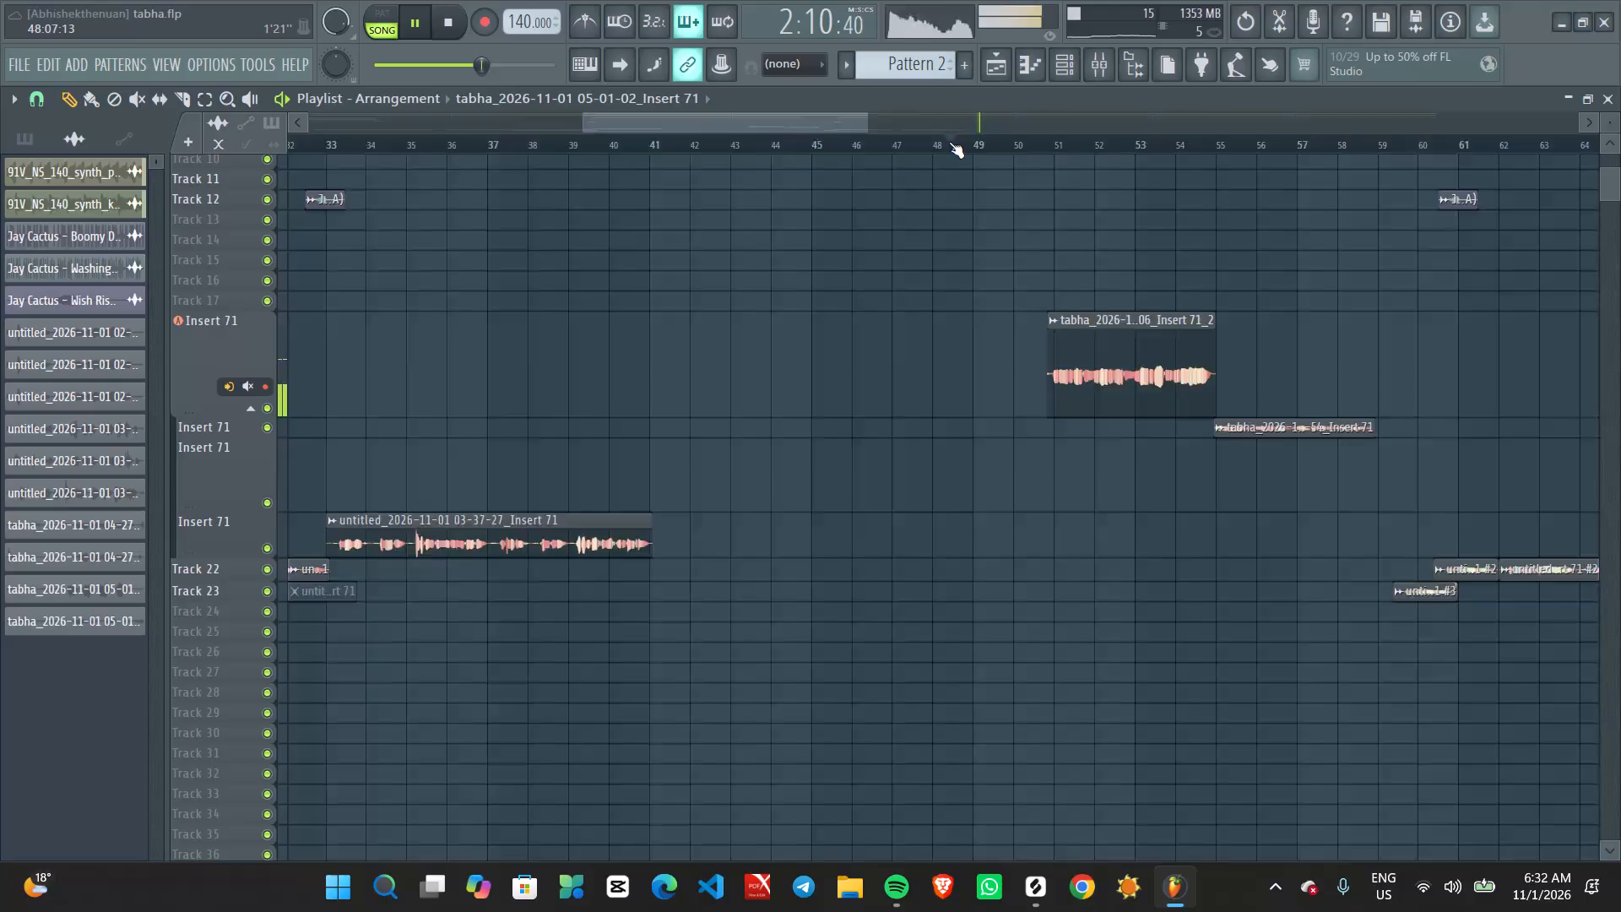
# Listen to the arrangement from about bar 25, from about bar 9, and from the beginning of the song at bar 1.
pyautogui.keyDown('ctrl'); pyautogui.scroll(-9, 949, 142); pyautogui.keyUp('ctrl')
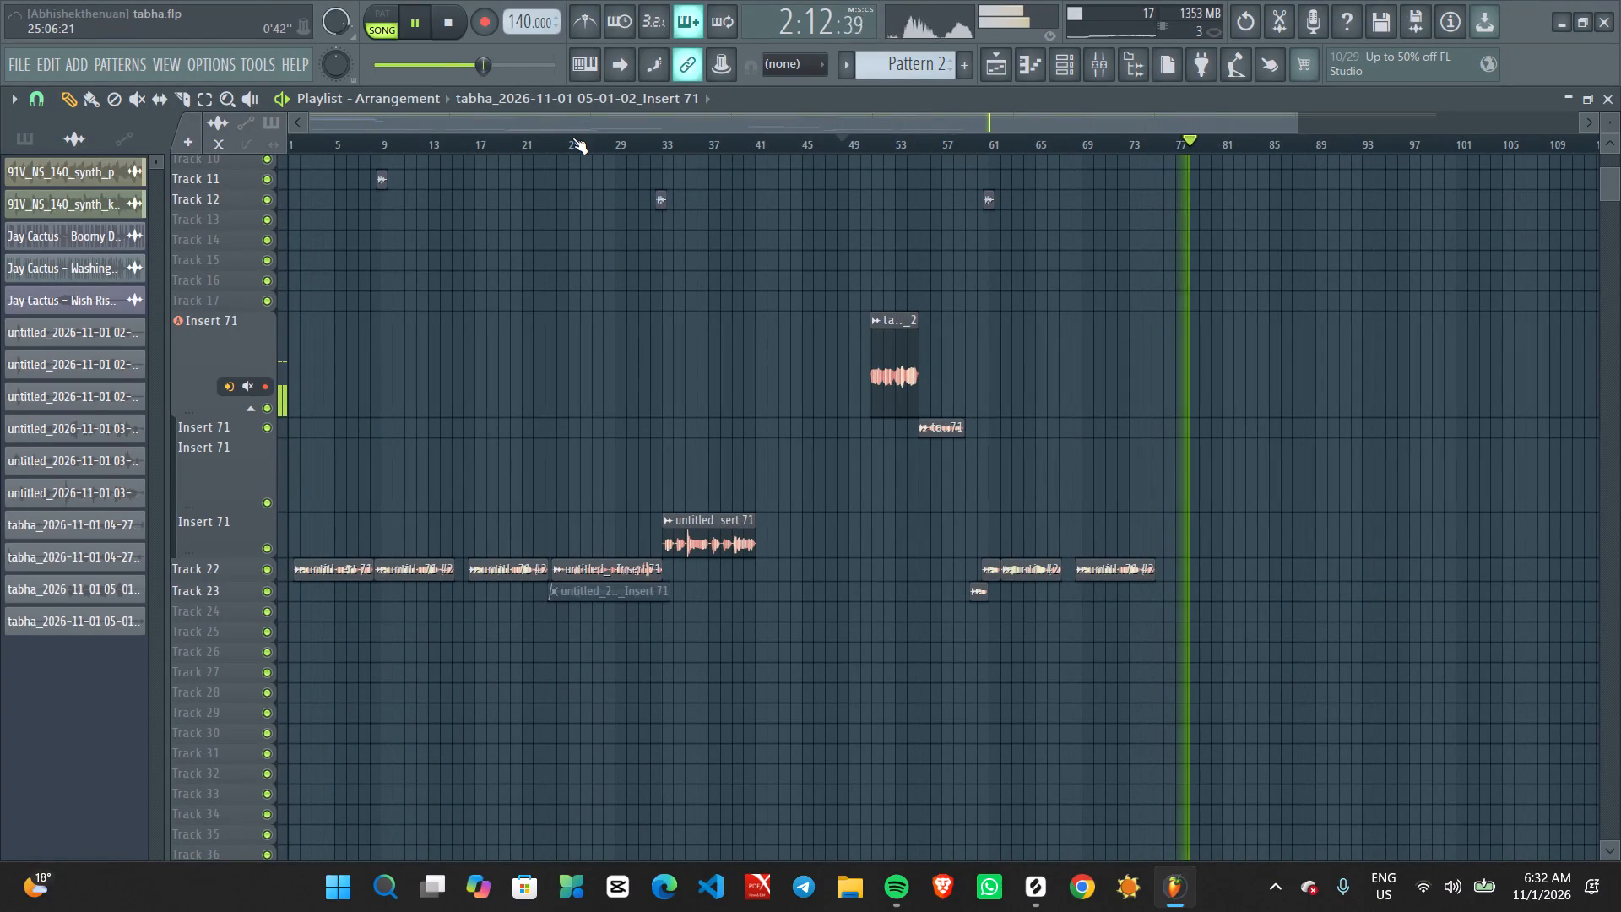
pyautogui.click(572, 138)
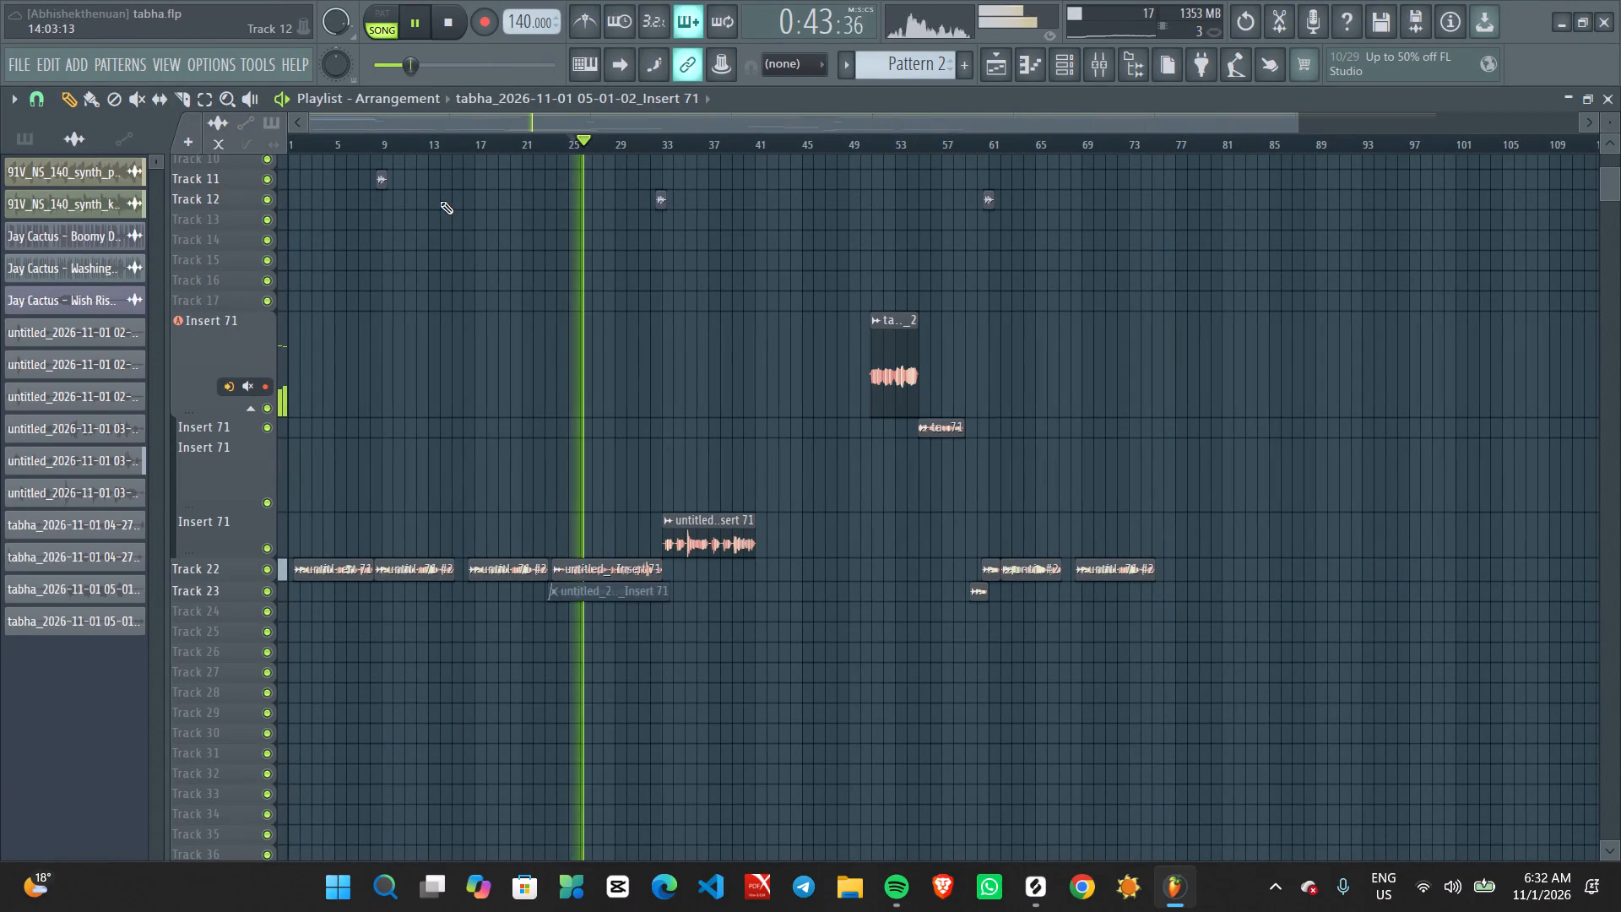
pyautogui.click(382, 135)
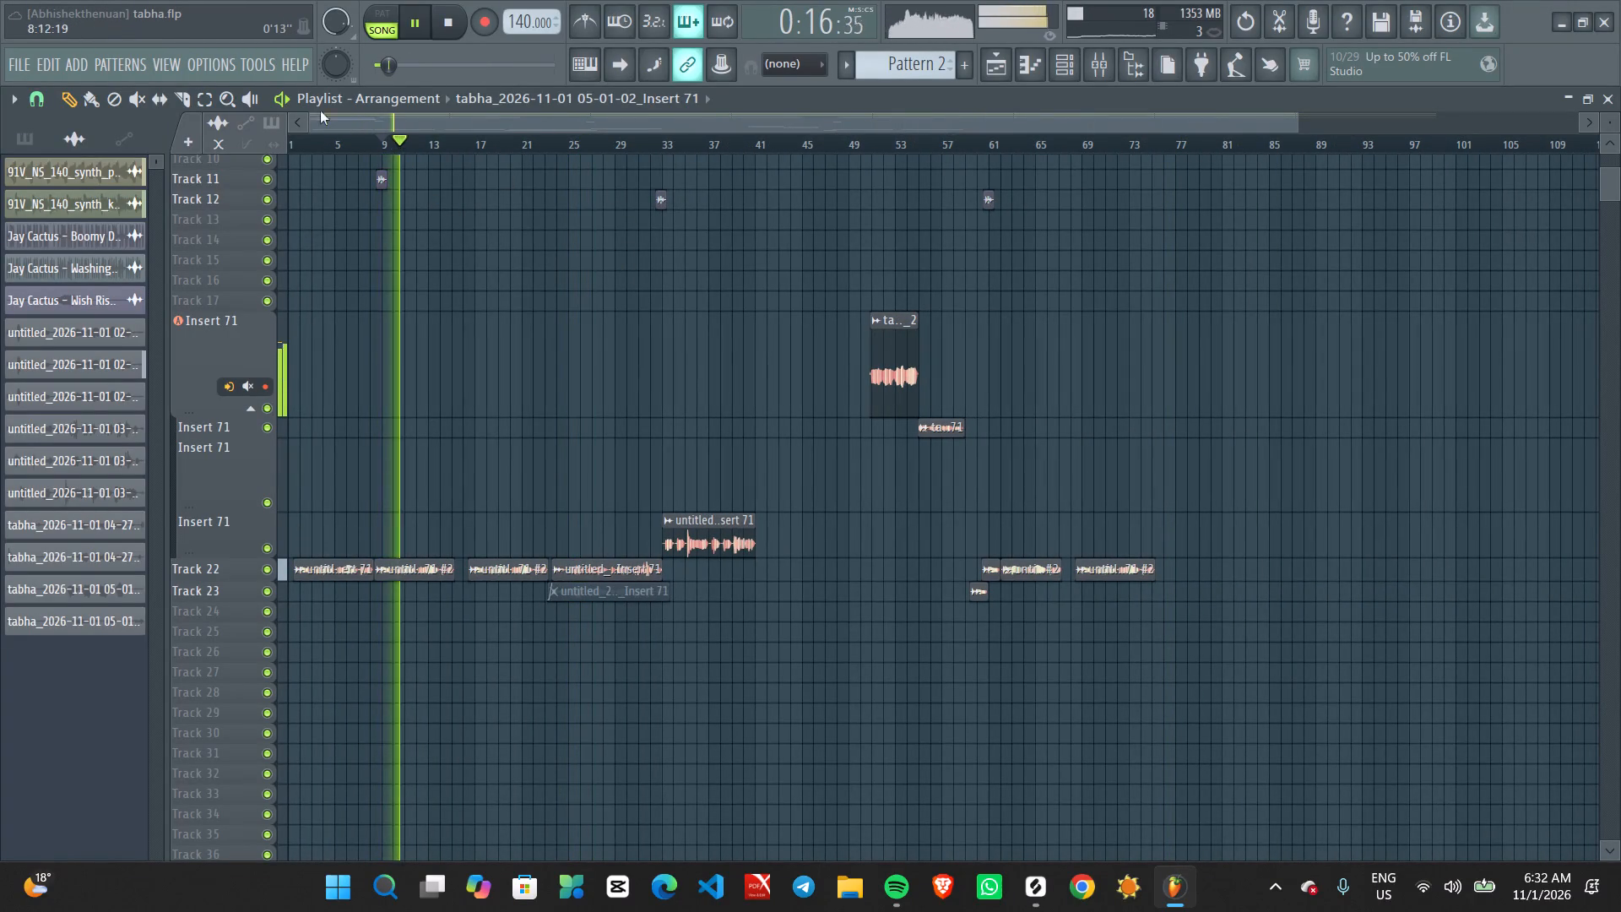
pyautogui.click(295, 144)
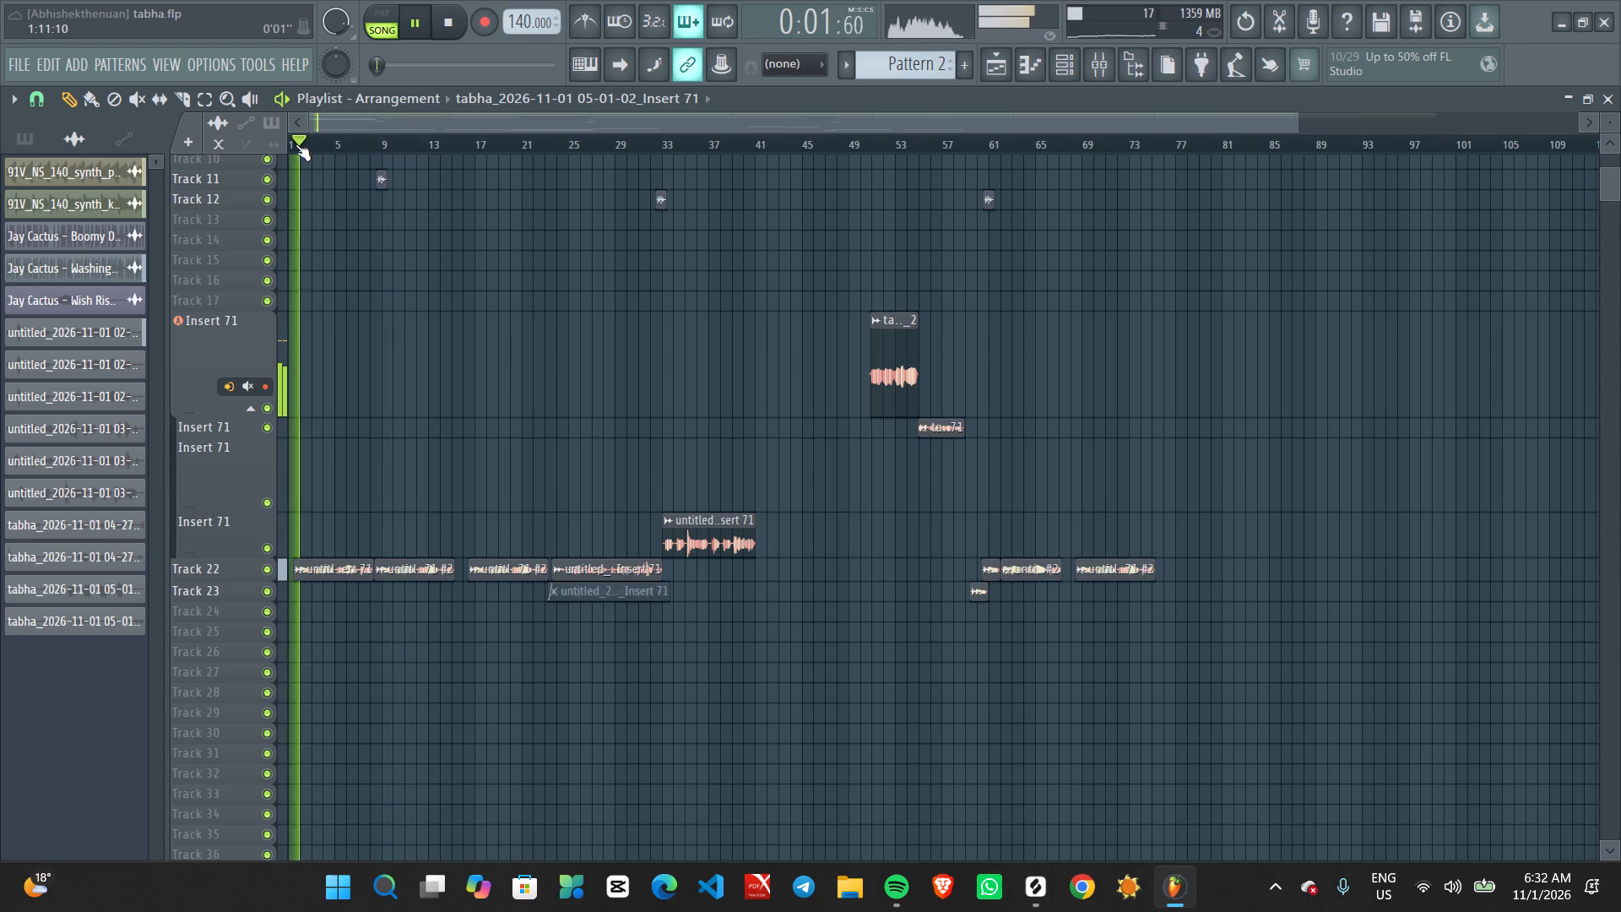
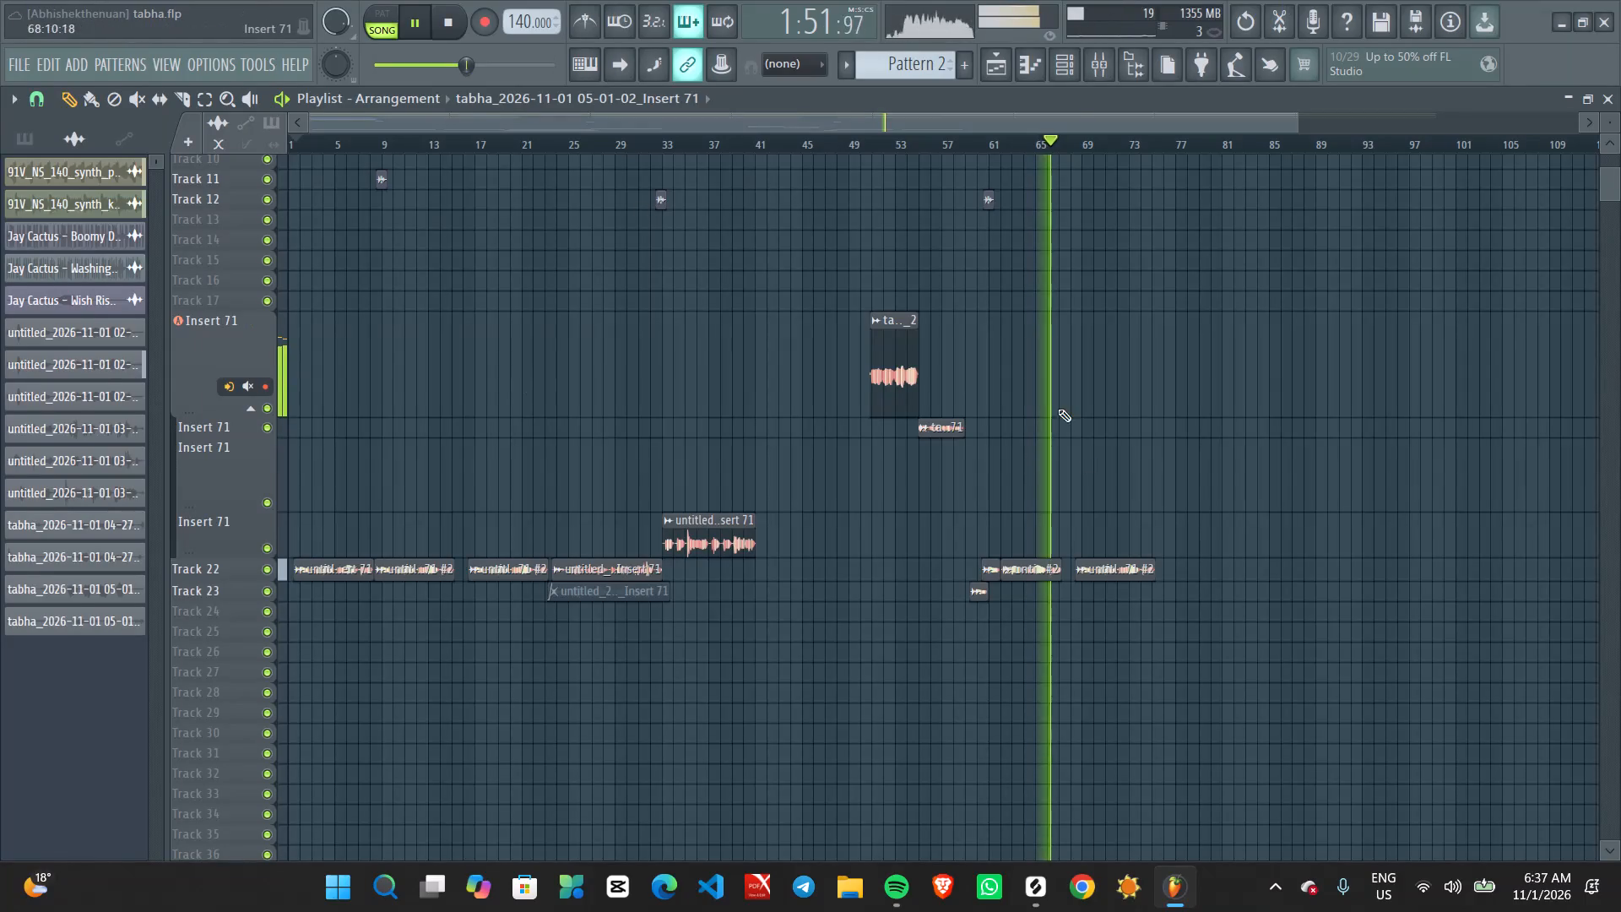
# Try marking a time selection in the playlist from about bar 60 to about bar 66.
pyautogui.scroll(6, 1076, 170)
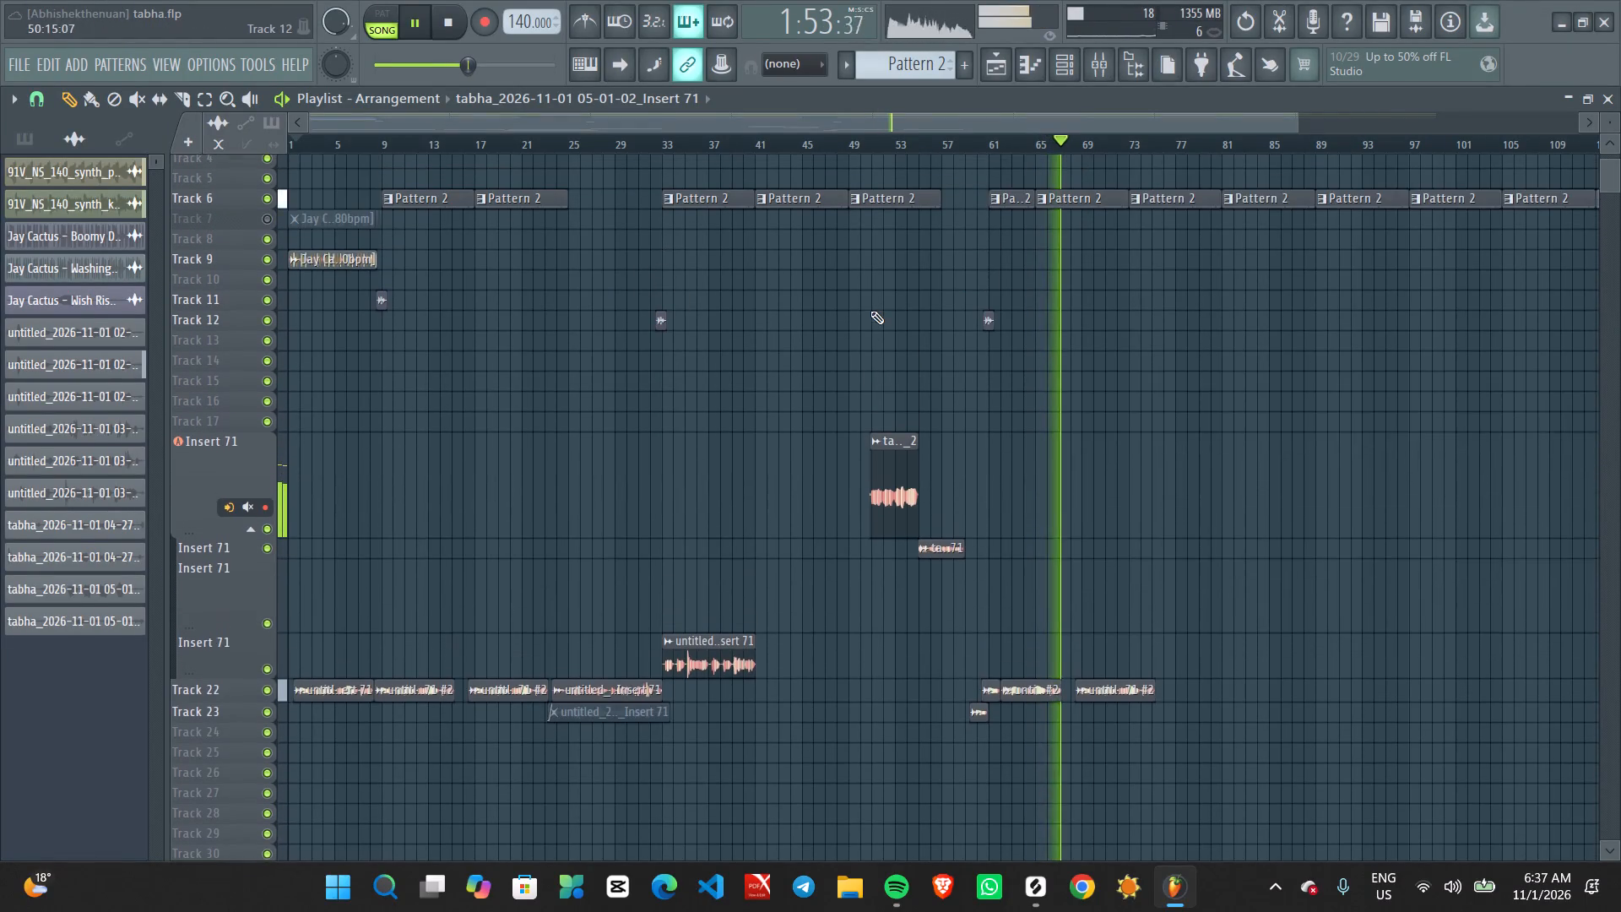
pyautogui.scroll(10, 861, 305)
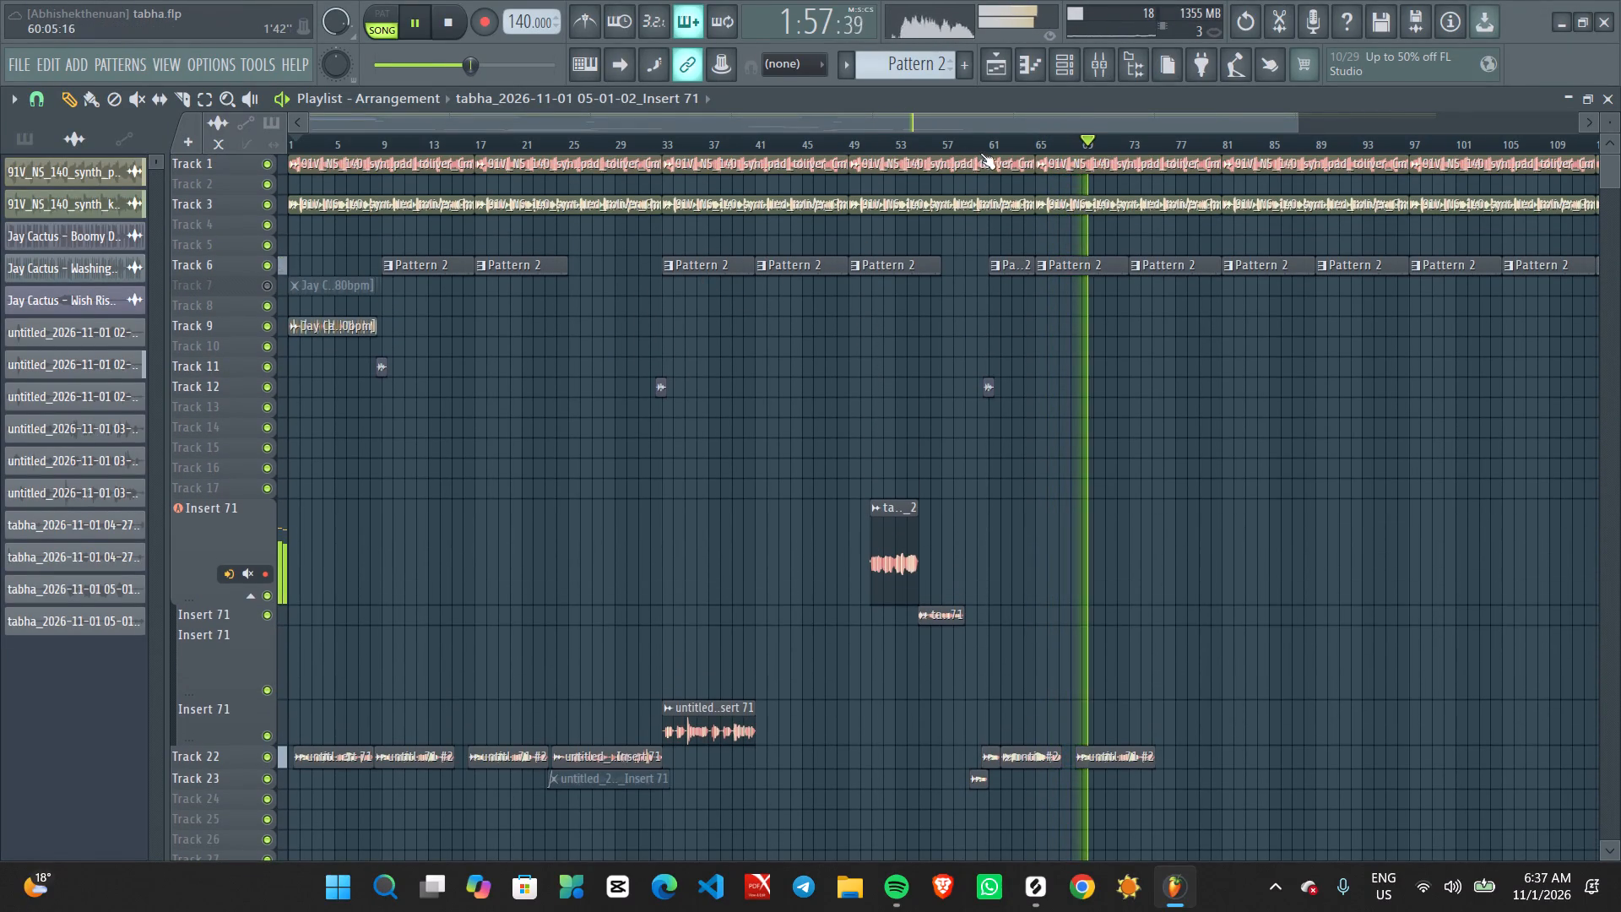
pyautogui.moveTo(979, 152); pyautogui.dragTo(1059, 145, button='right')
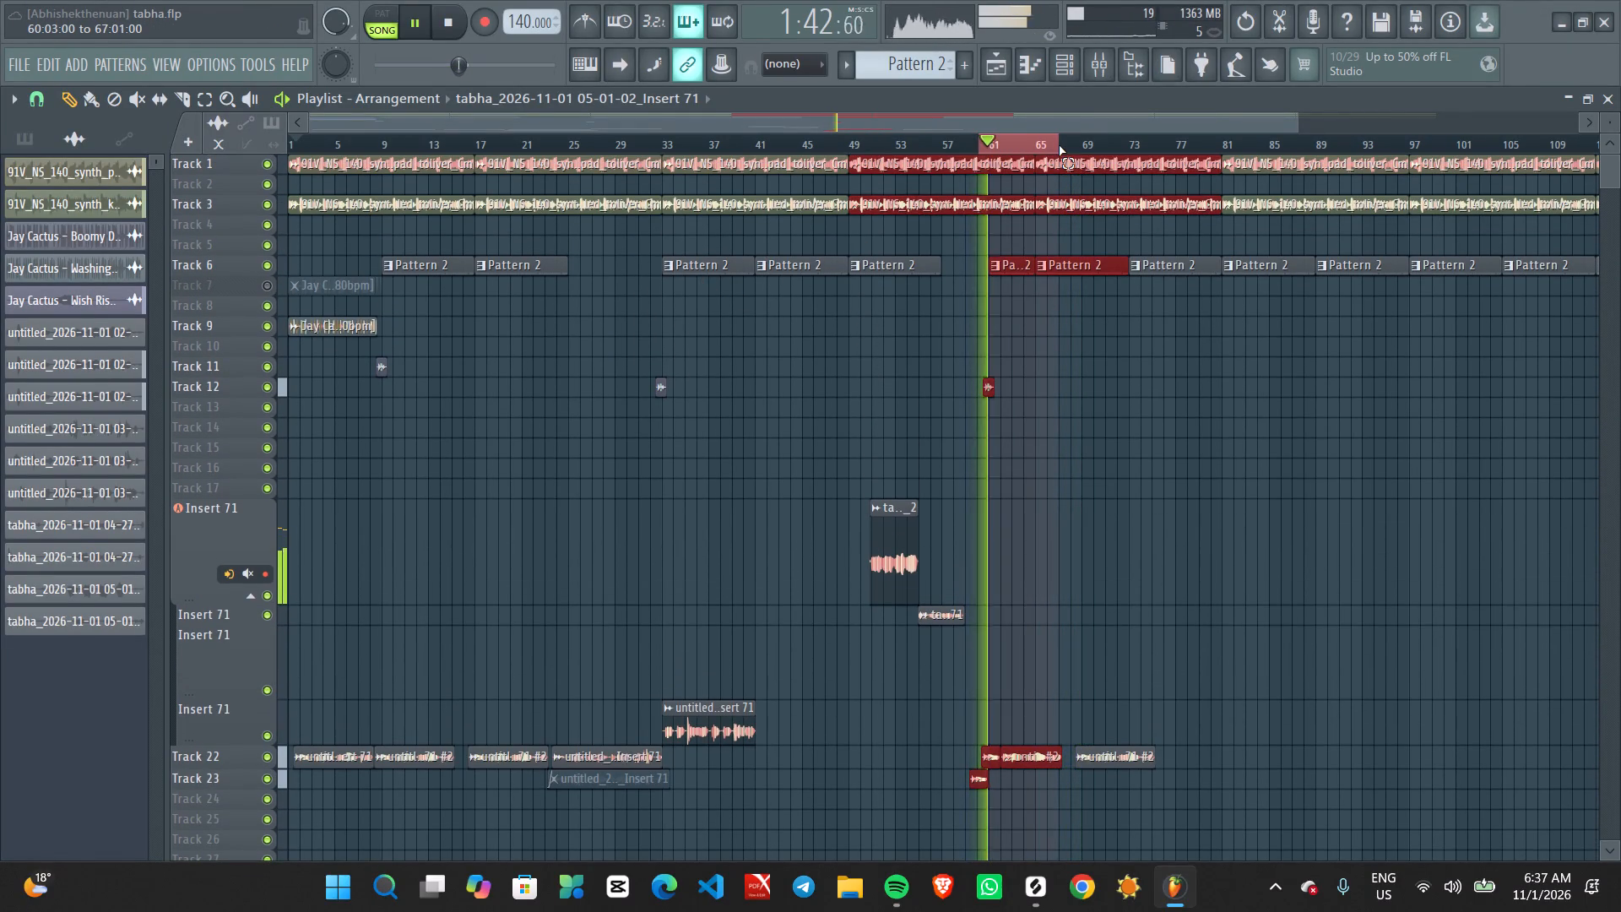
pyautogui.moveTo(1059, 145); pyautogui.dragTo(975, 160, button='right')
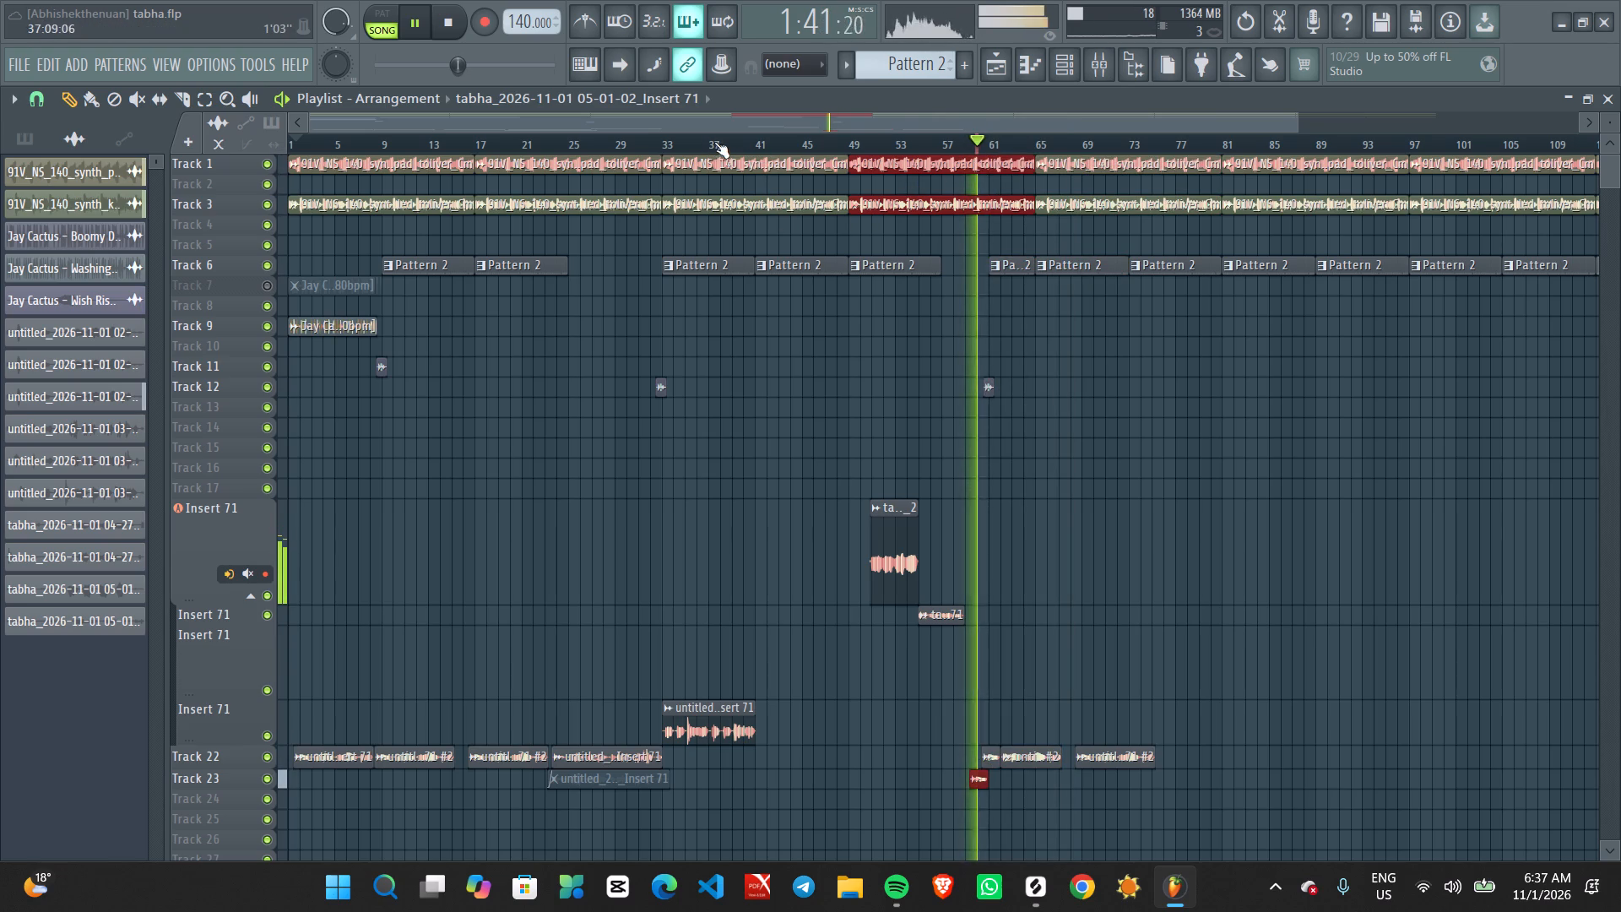
# Mark a time selection from bar 41 to about bar 50, spanning the gap between the Insert 71 vocal clips.
pyautogui.moveTo(724, 141); pyautogui.dragTo(746, 141, button='right')
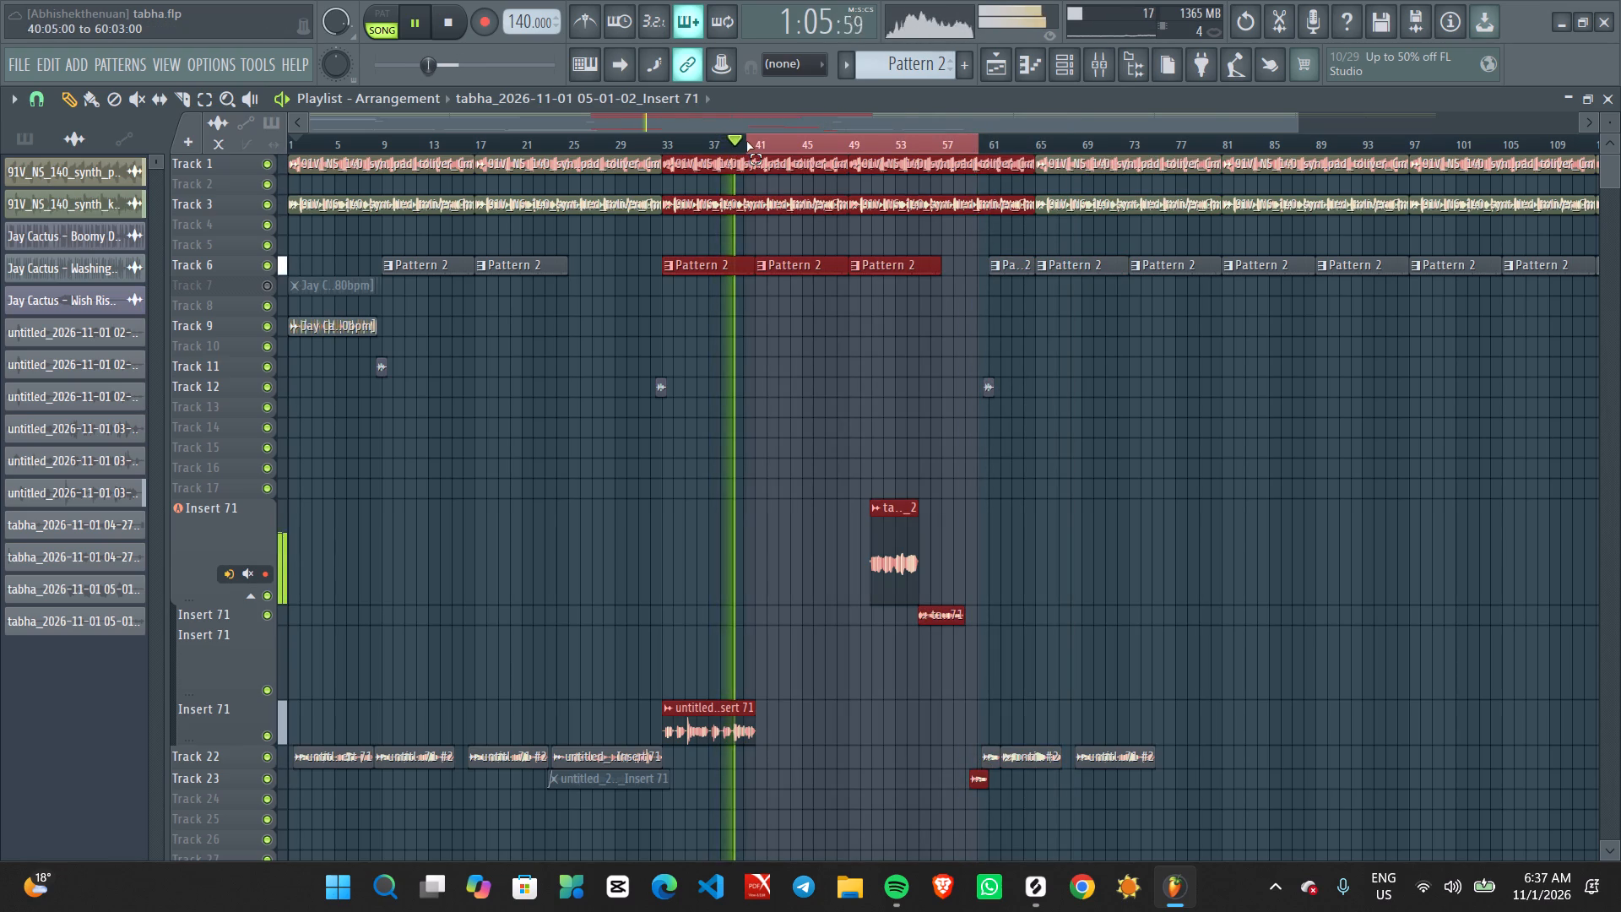
pyautogui.moveTo(746, 141); pyautogui.dragTo(756, 156, button='right')
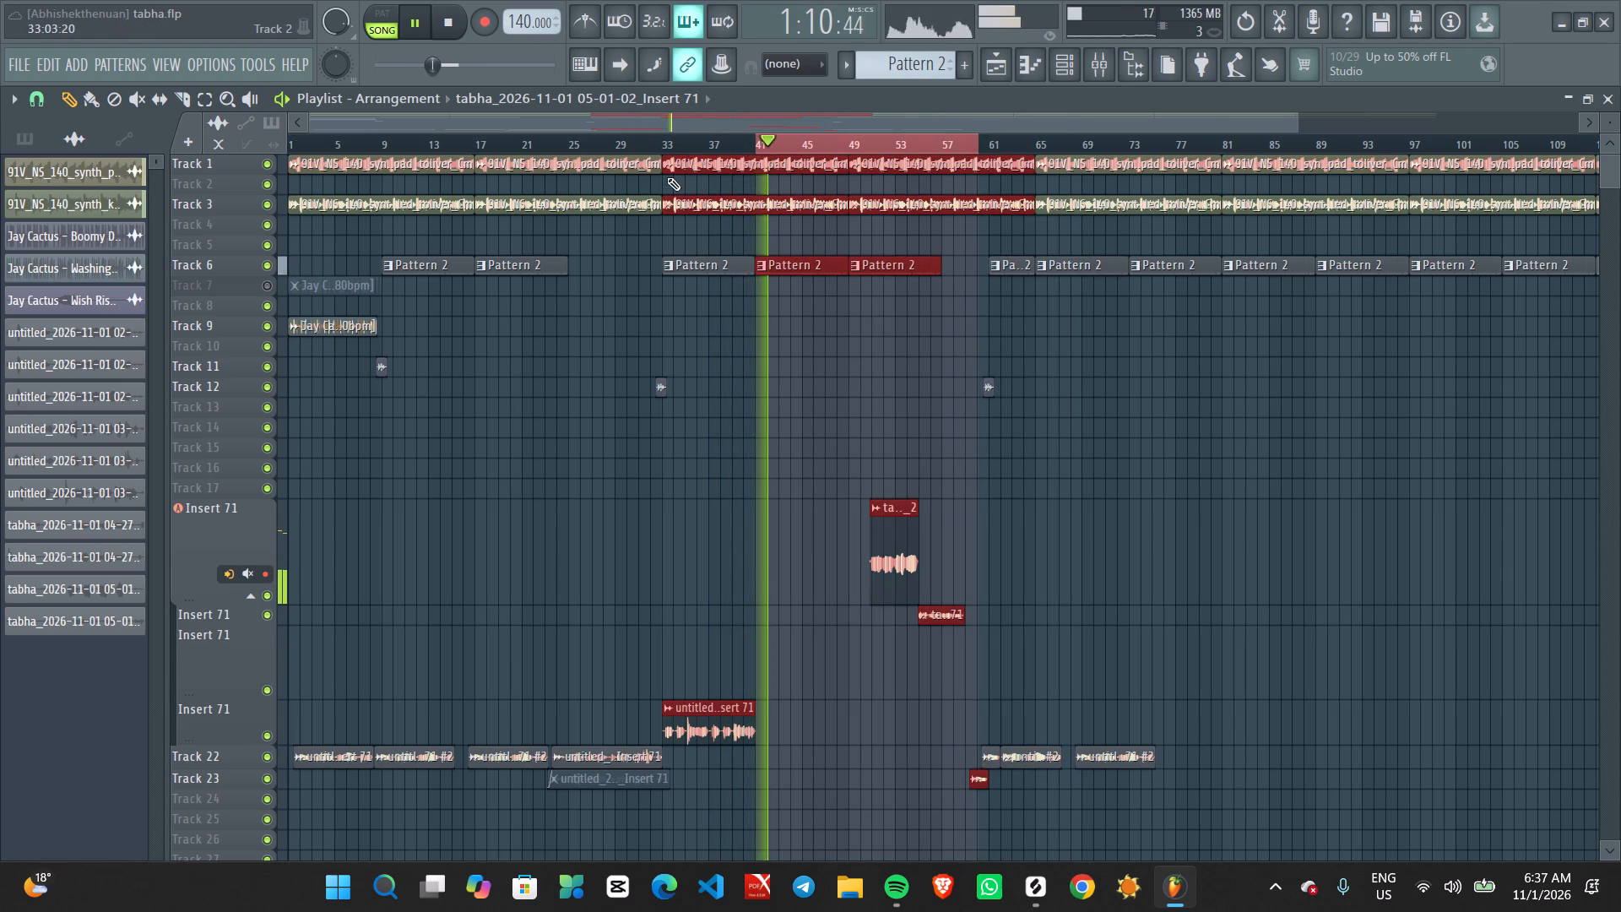
pyautogui.moveTo(697, 144); pyautogui.dragTo(735, 138, button='right')
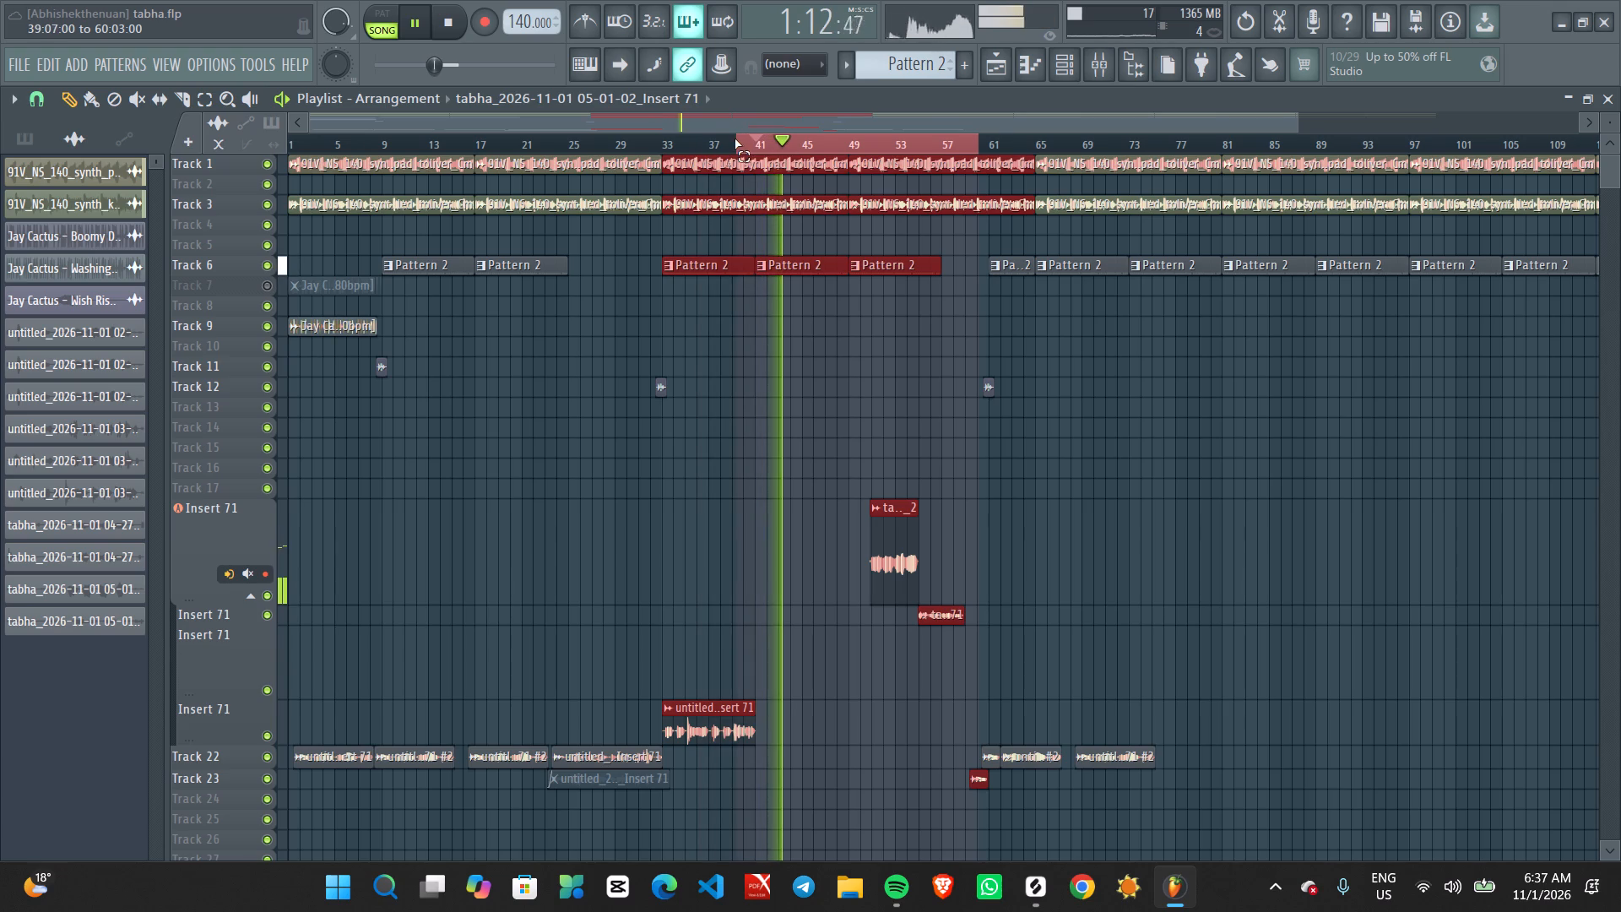
pyautogui.moveTo(735, 138); pyautogui.dragTo(758, 145, button='right')
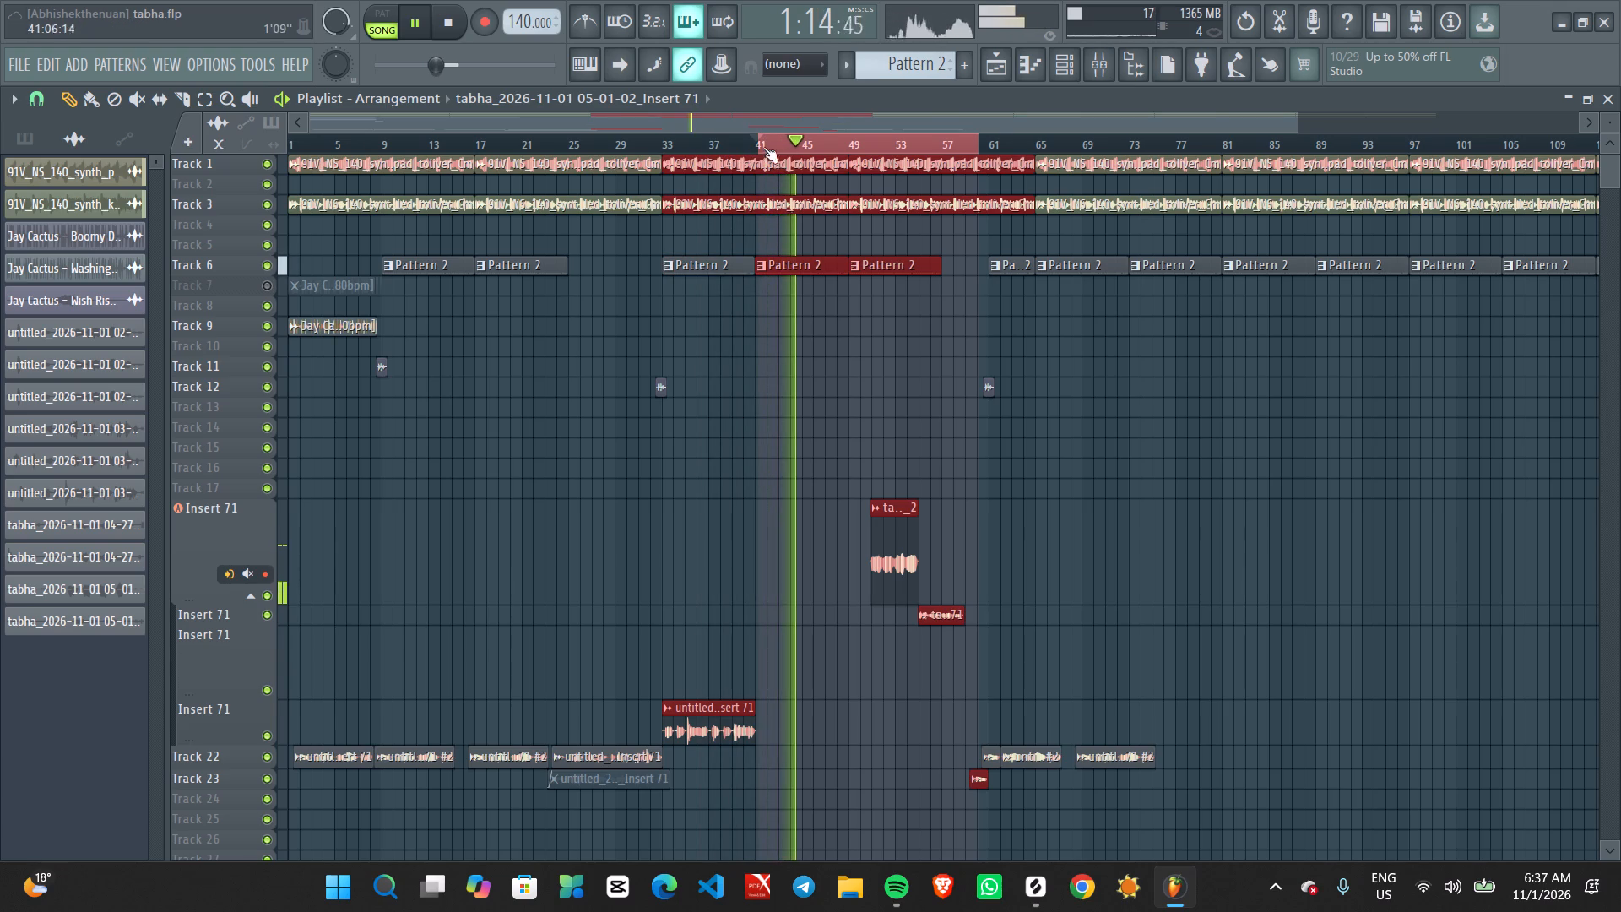
pyautogui.moveTo(965, 152); pyautogui.dragTo(892, 157, button='right')
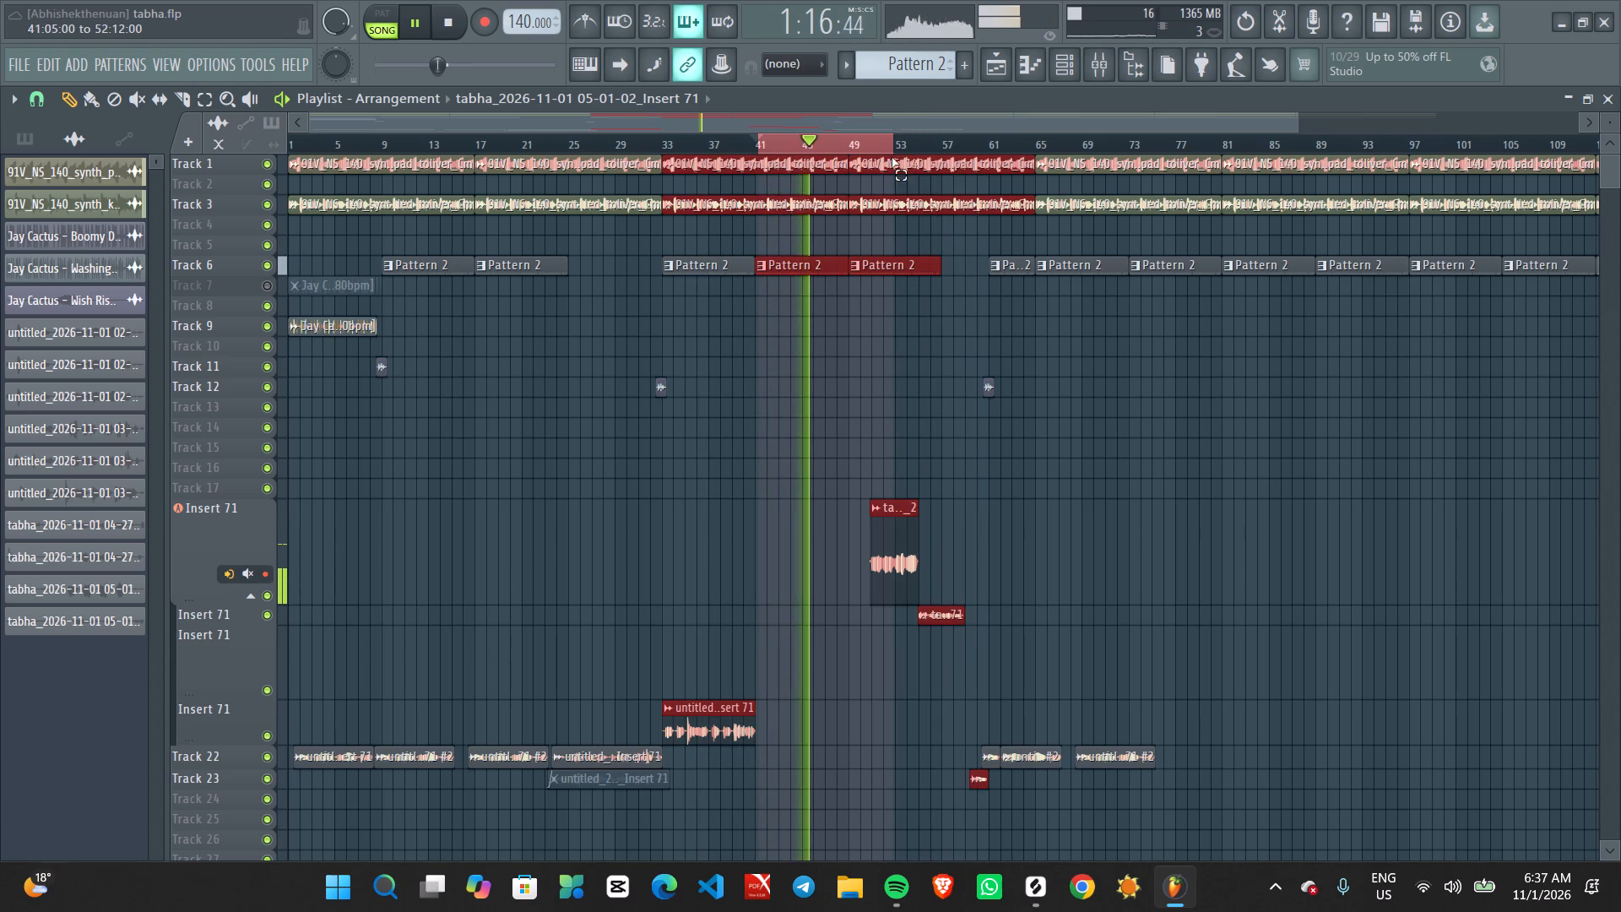
pyautogui.moveTo(892, 157); pyautogui.dragTo(865, 166, button='right')
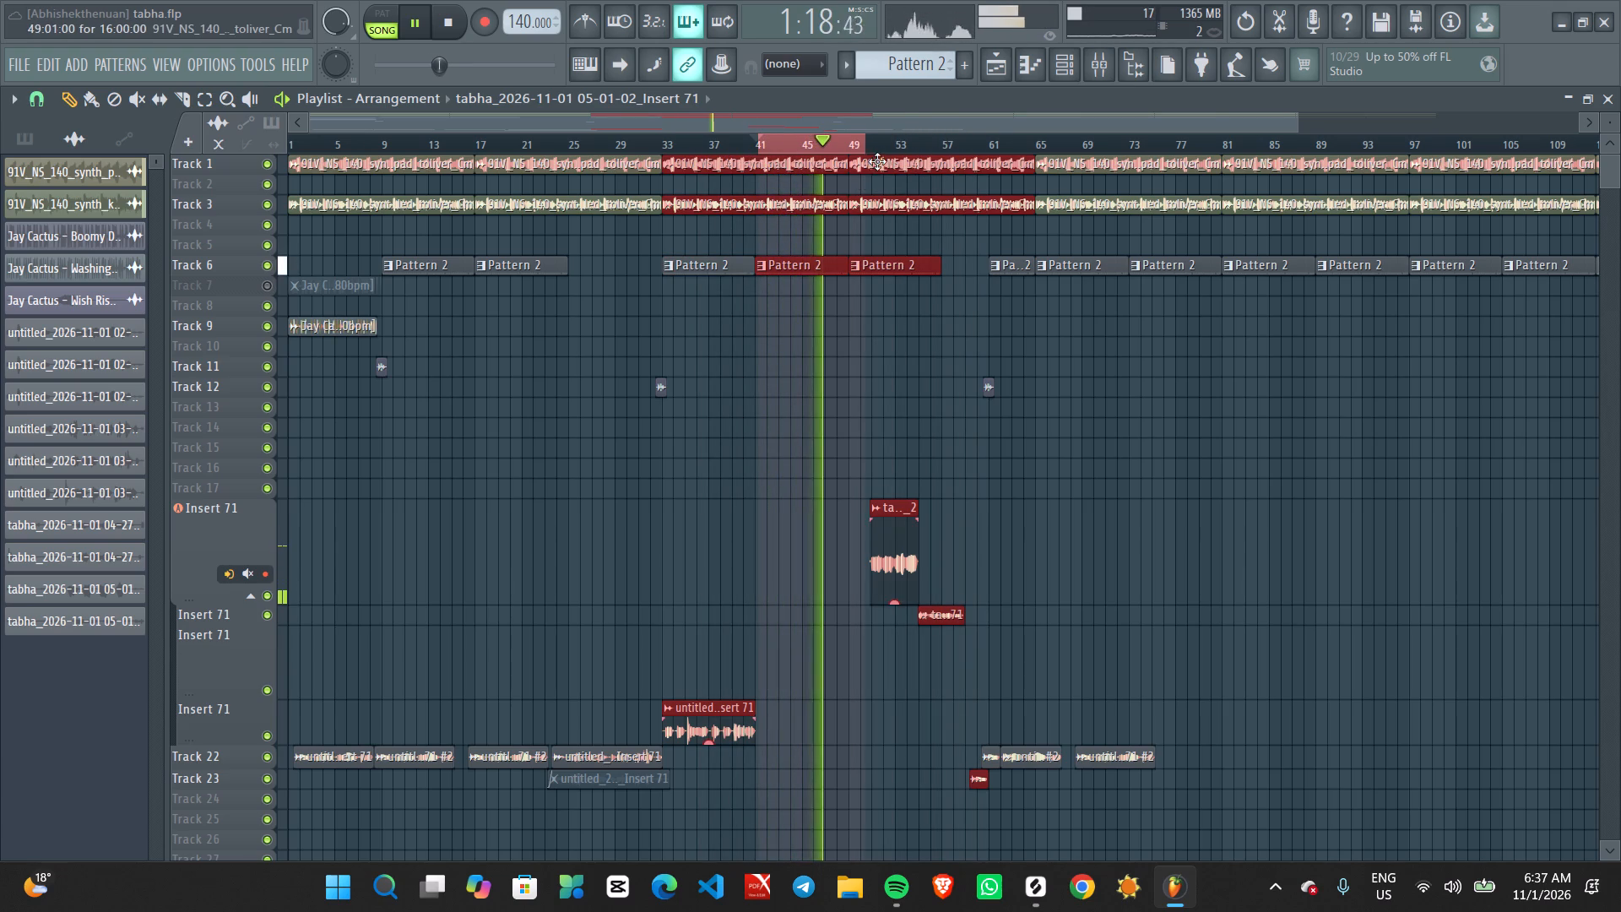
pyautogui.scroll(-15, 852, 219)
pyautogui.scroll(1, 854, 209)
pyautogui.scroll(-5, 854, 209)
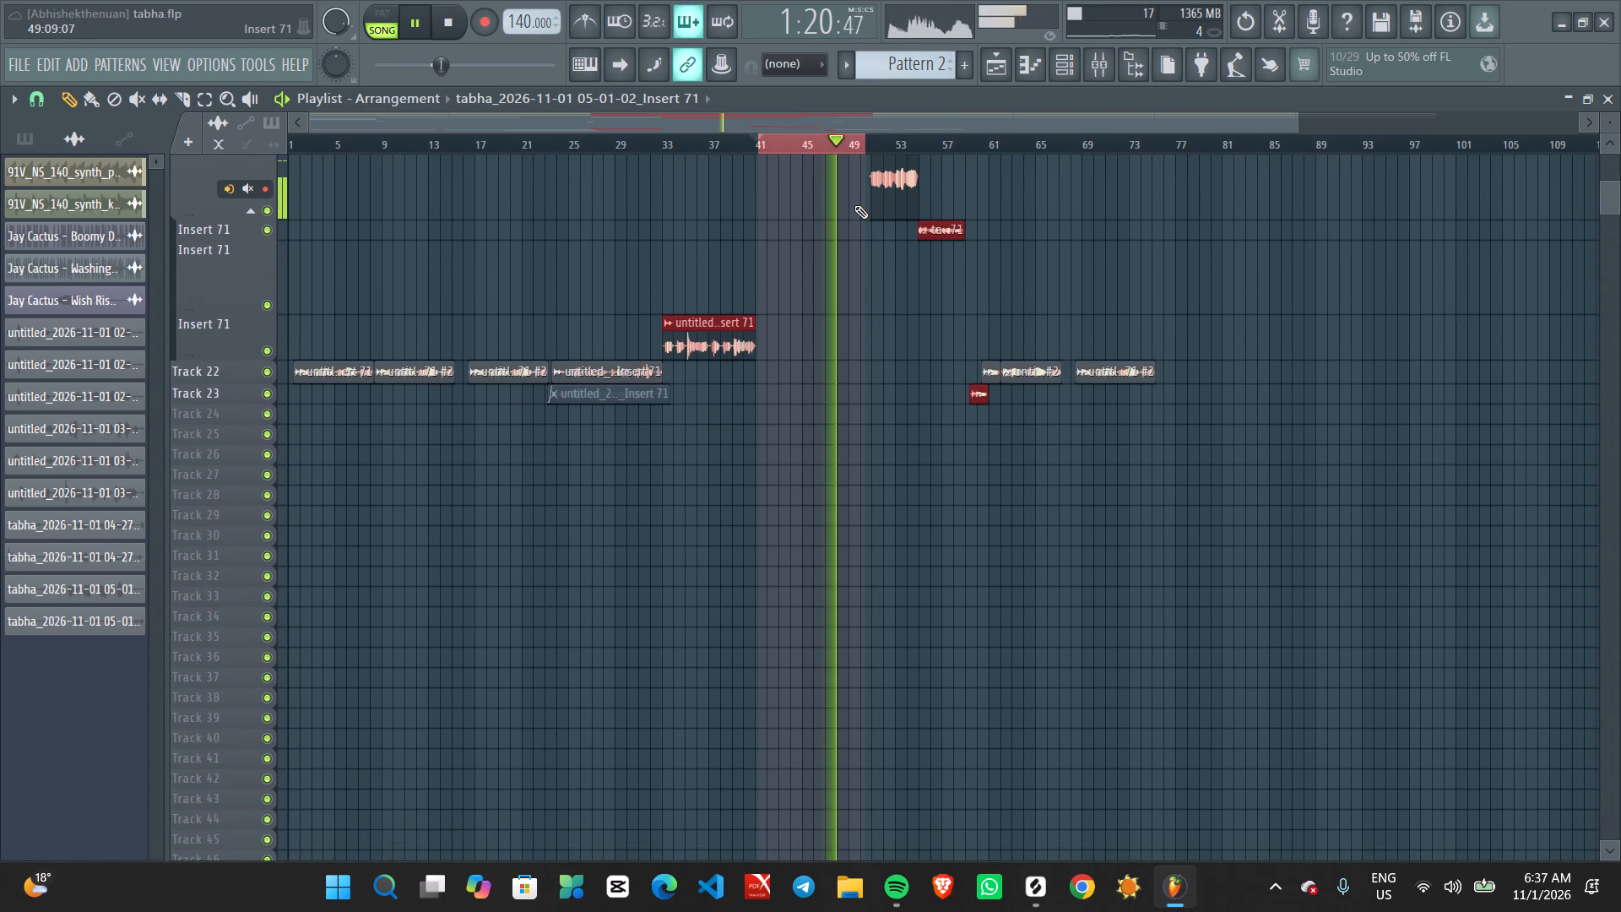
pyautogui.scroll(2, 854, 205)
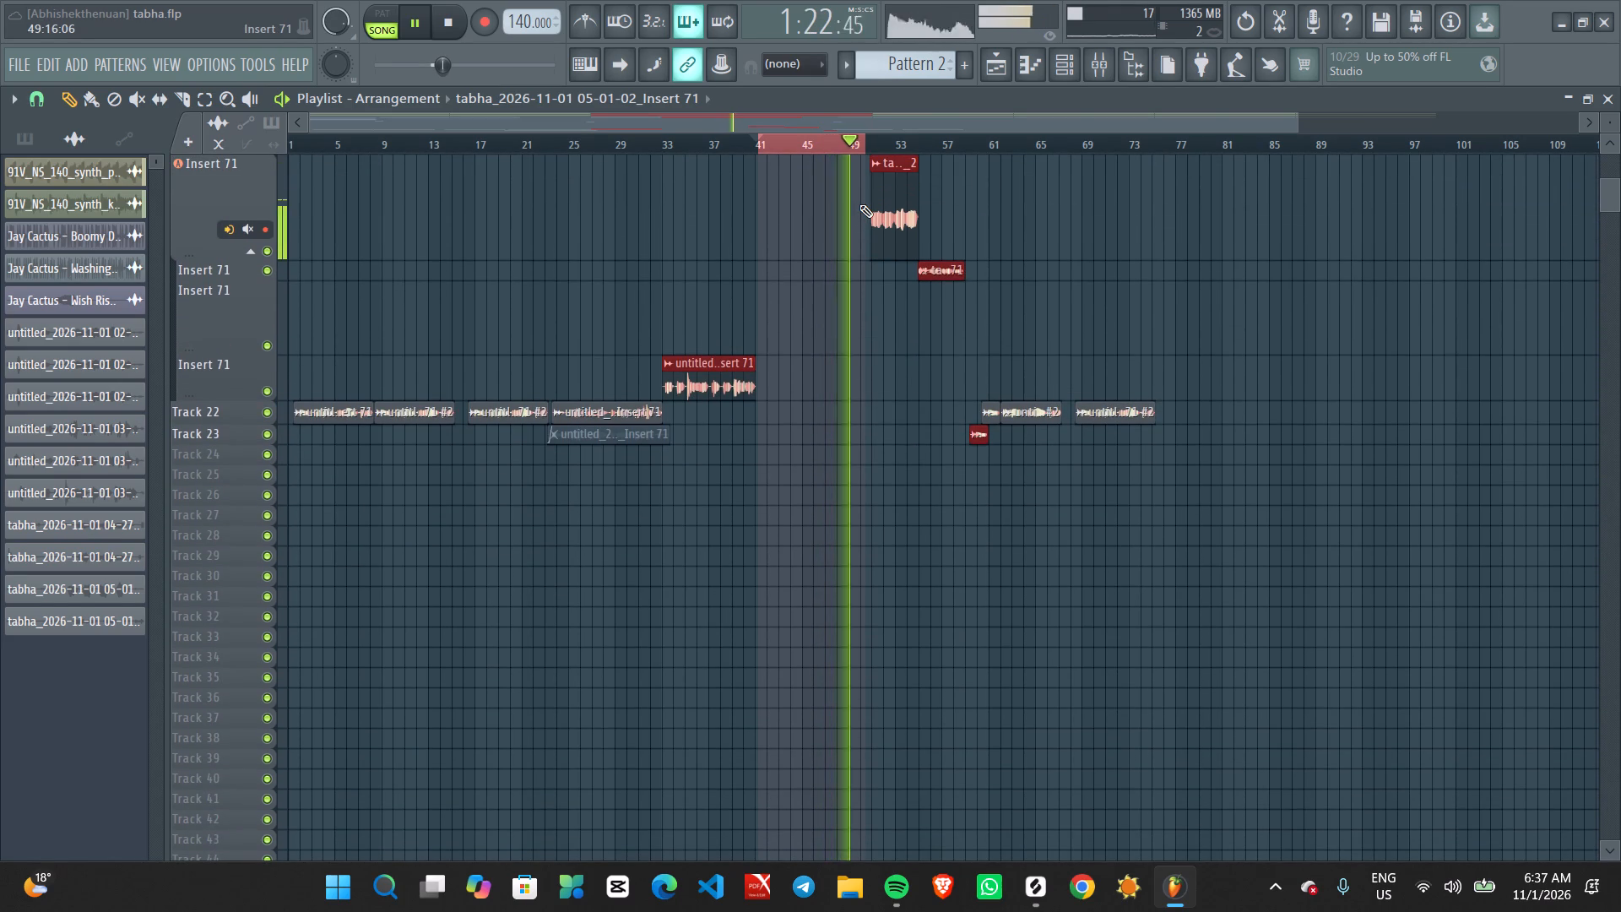
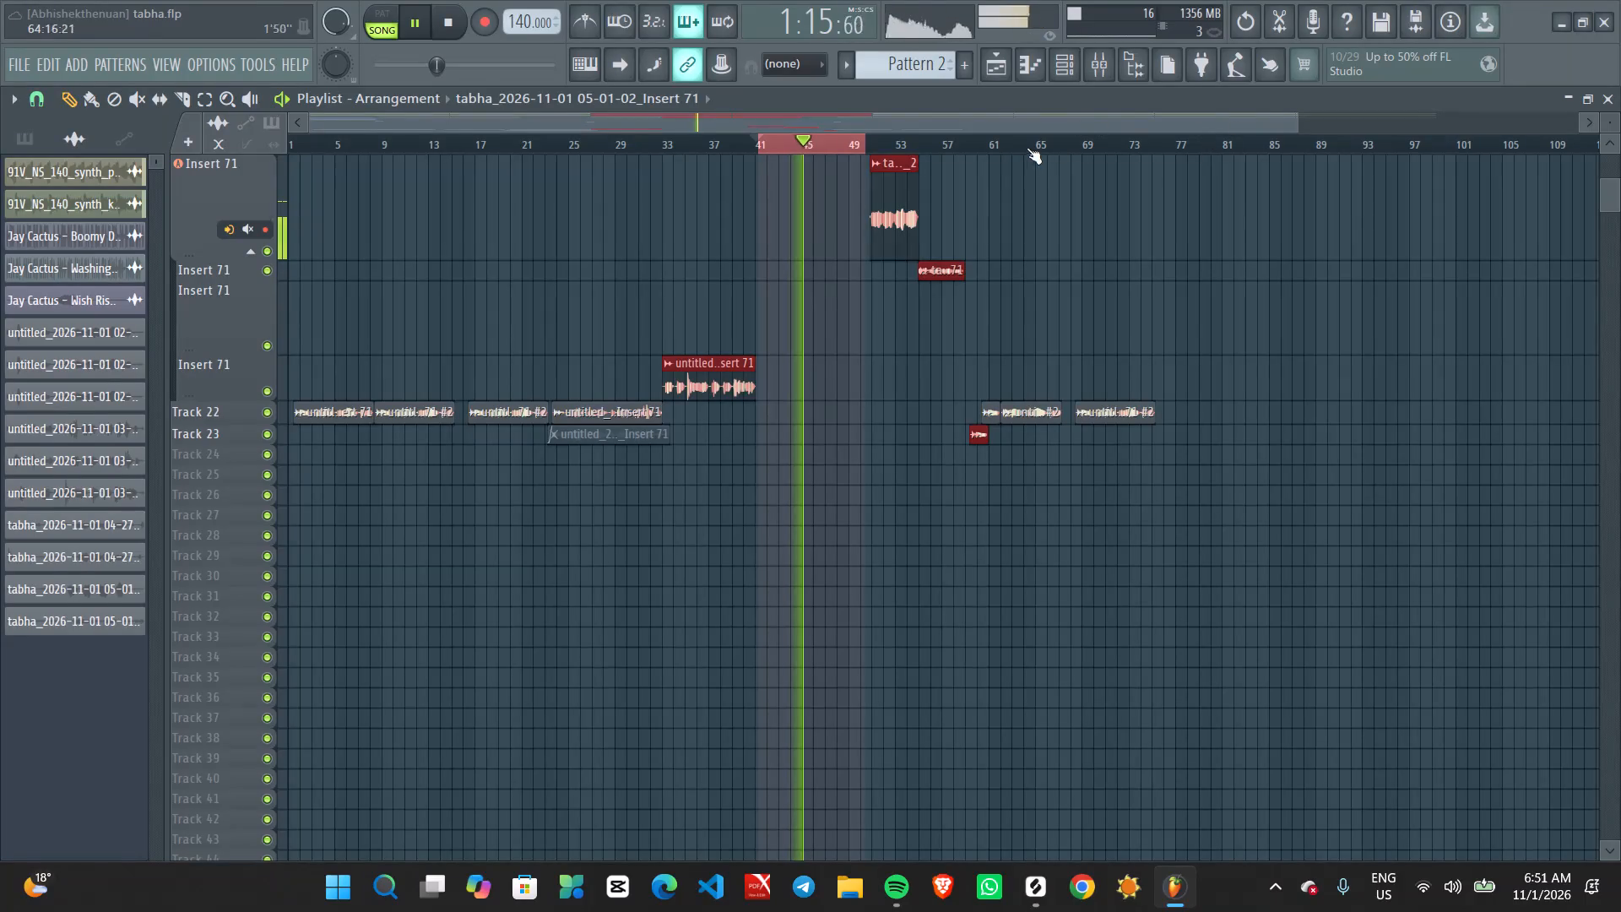
# Clear the time selection between bars 41 and 50, and play the arrangement from about bar 62 before stopping playback.
pyautogui.click(1000, 139)
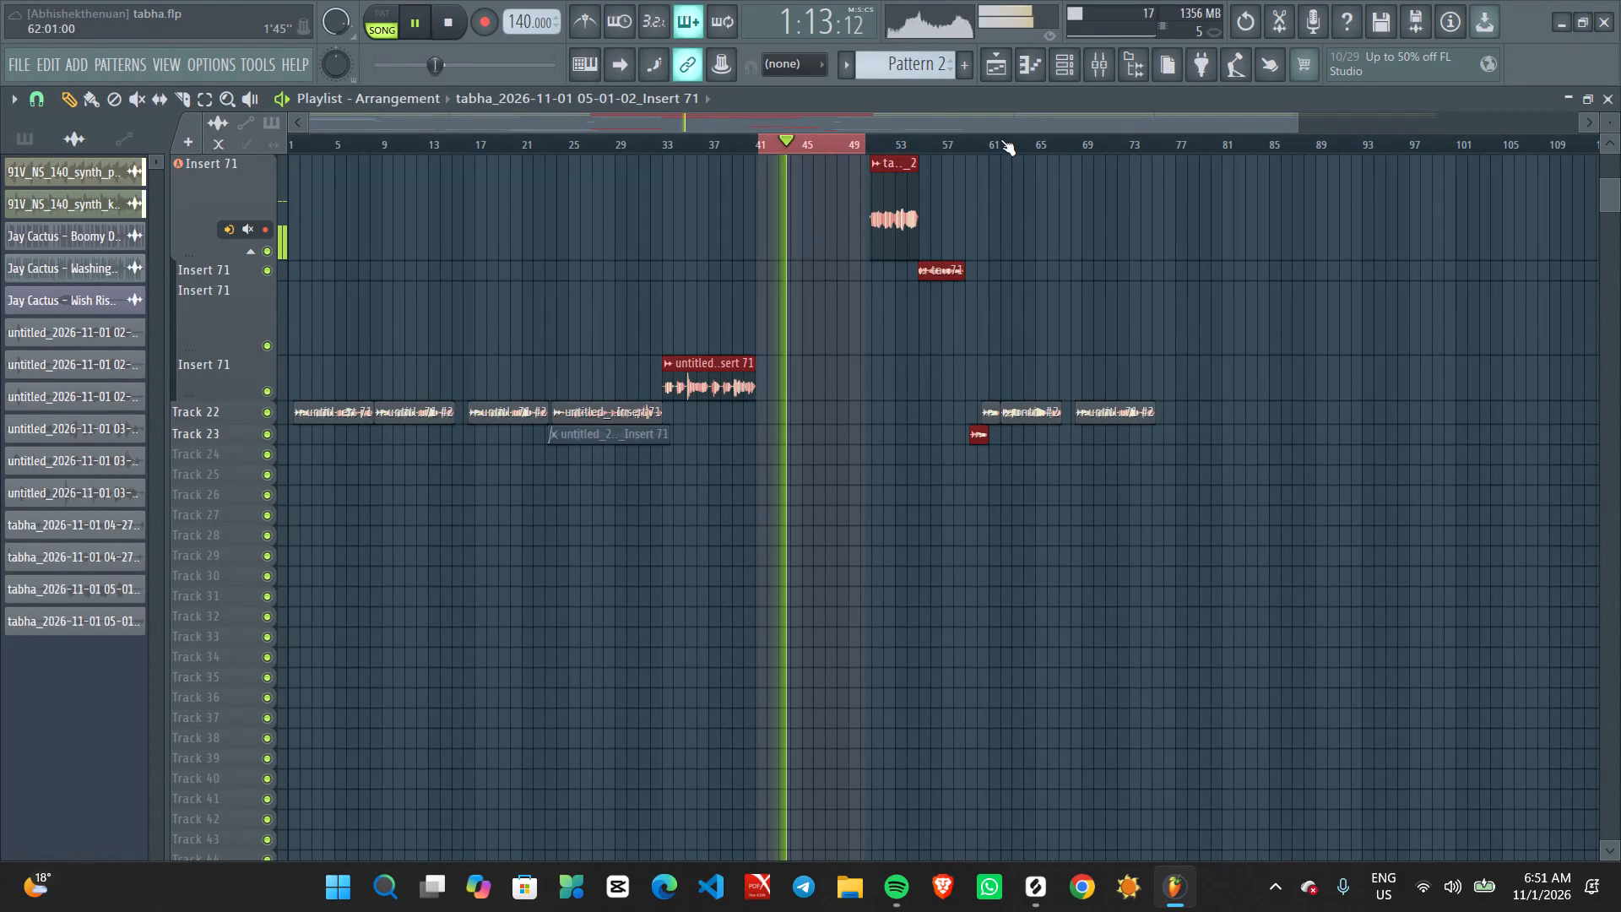
pyautogui.doubleClick(1000, 139)
pyautogui.click(1000, 139)
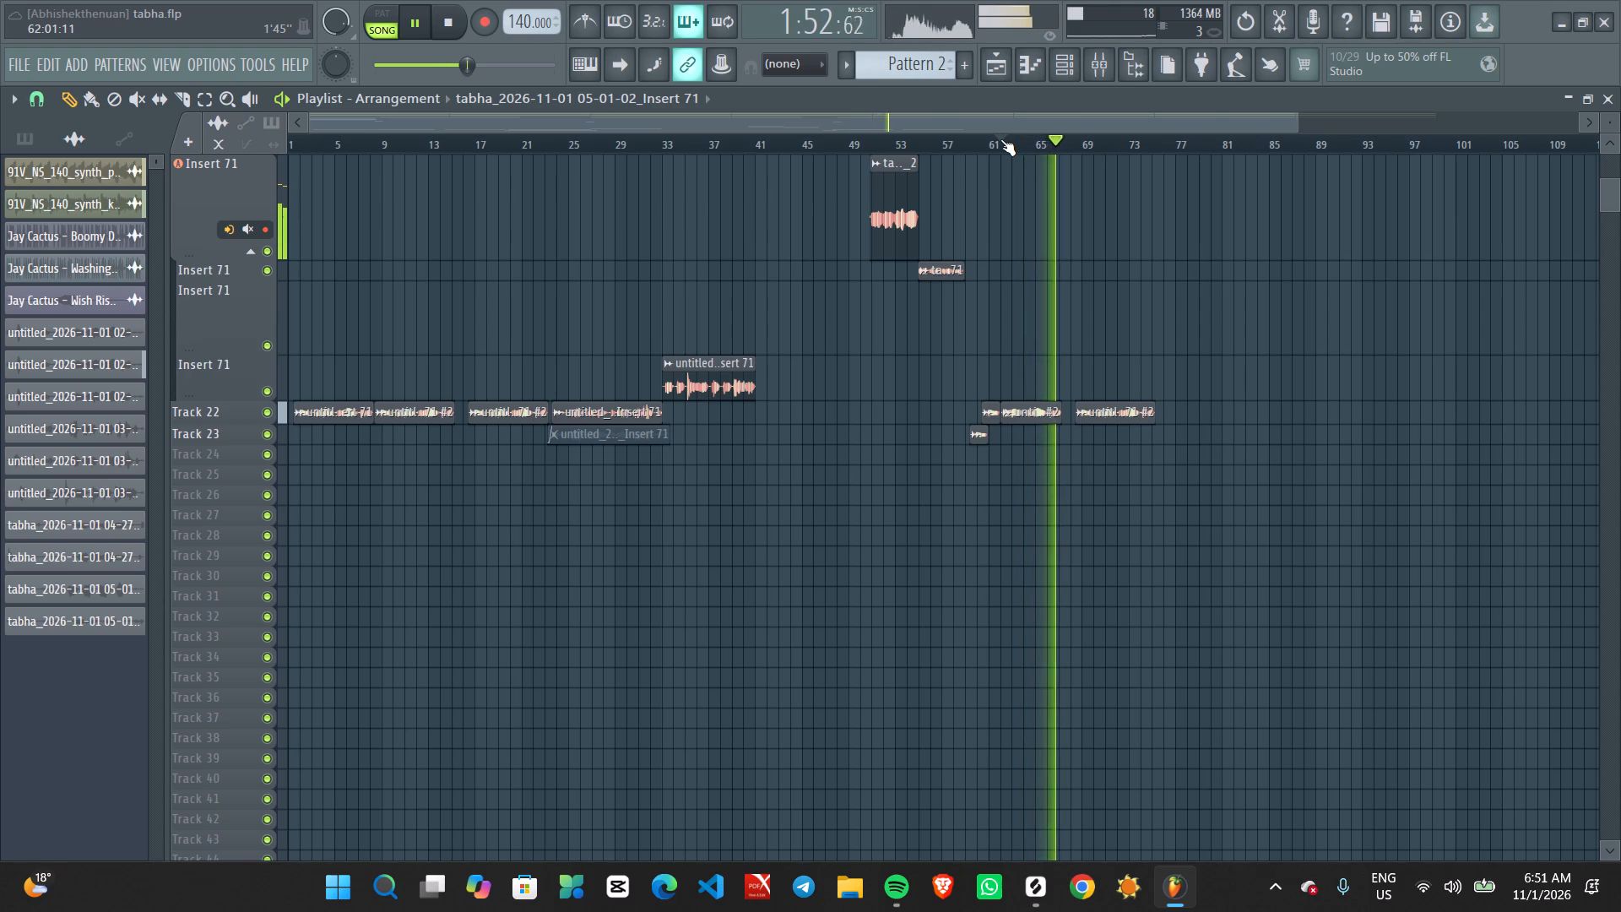
pyautogui.scroll(-2, 1000, 139)
pyautogui.press('space')
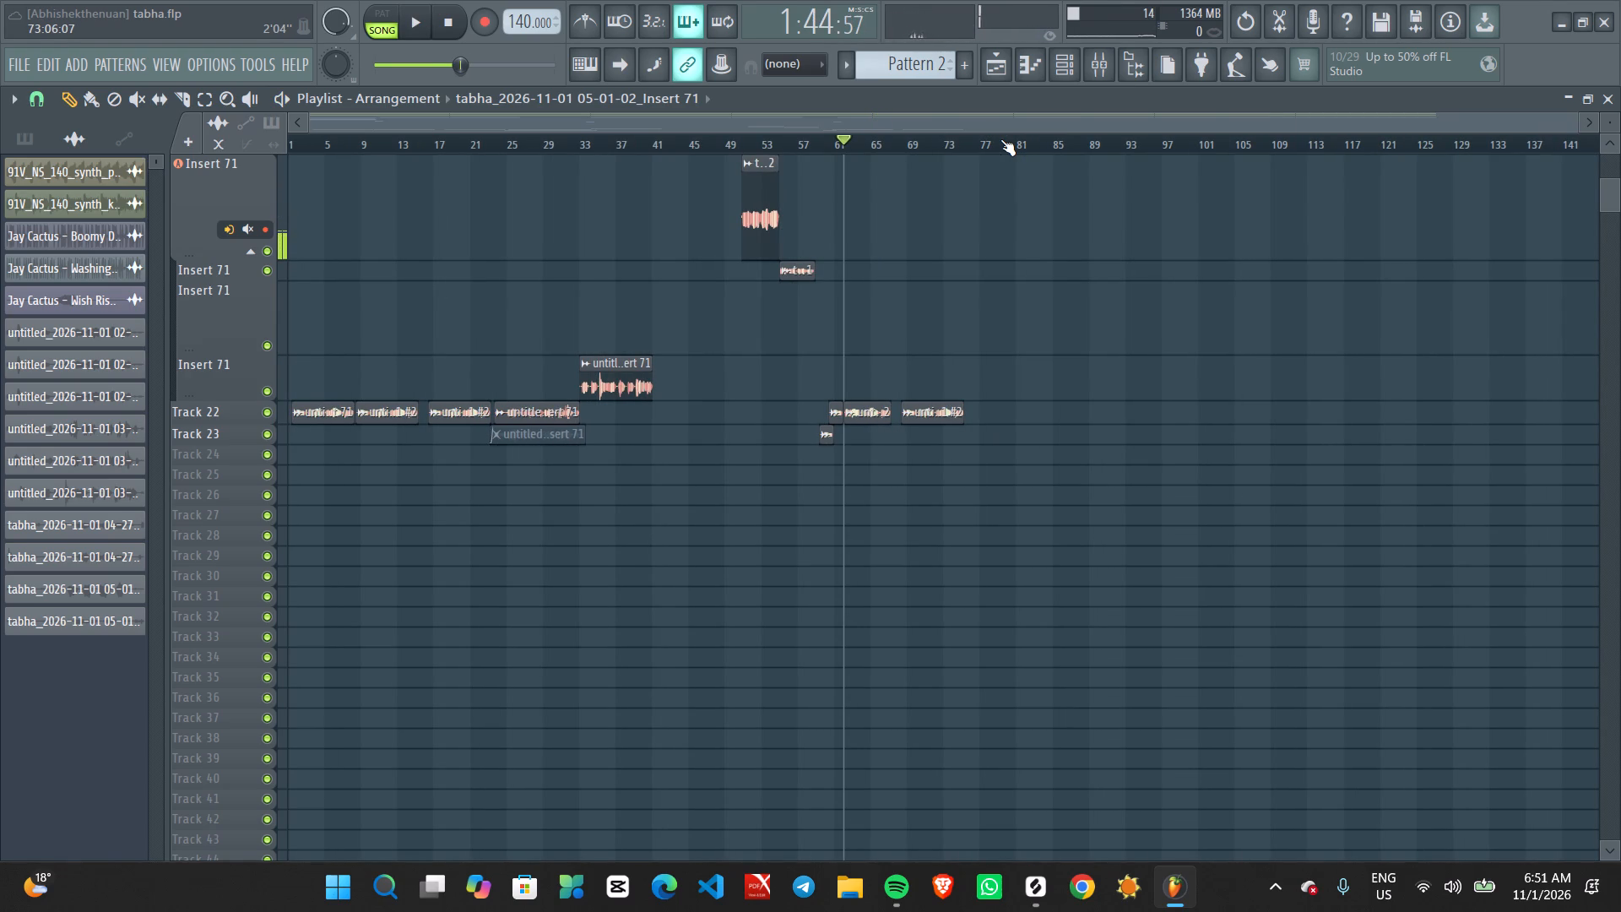
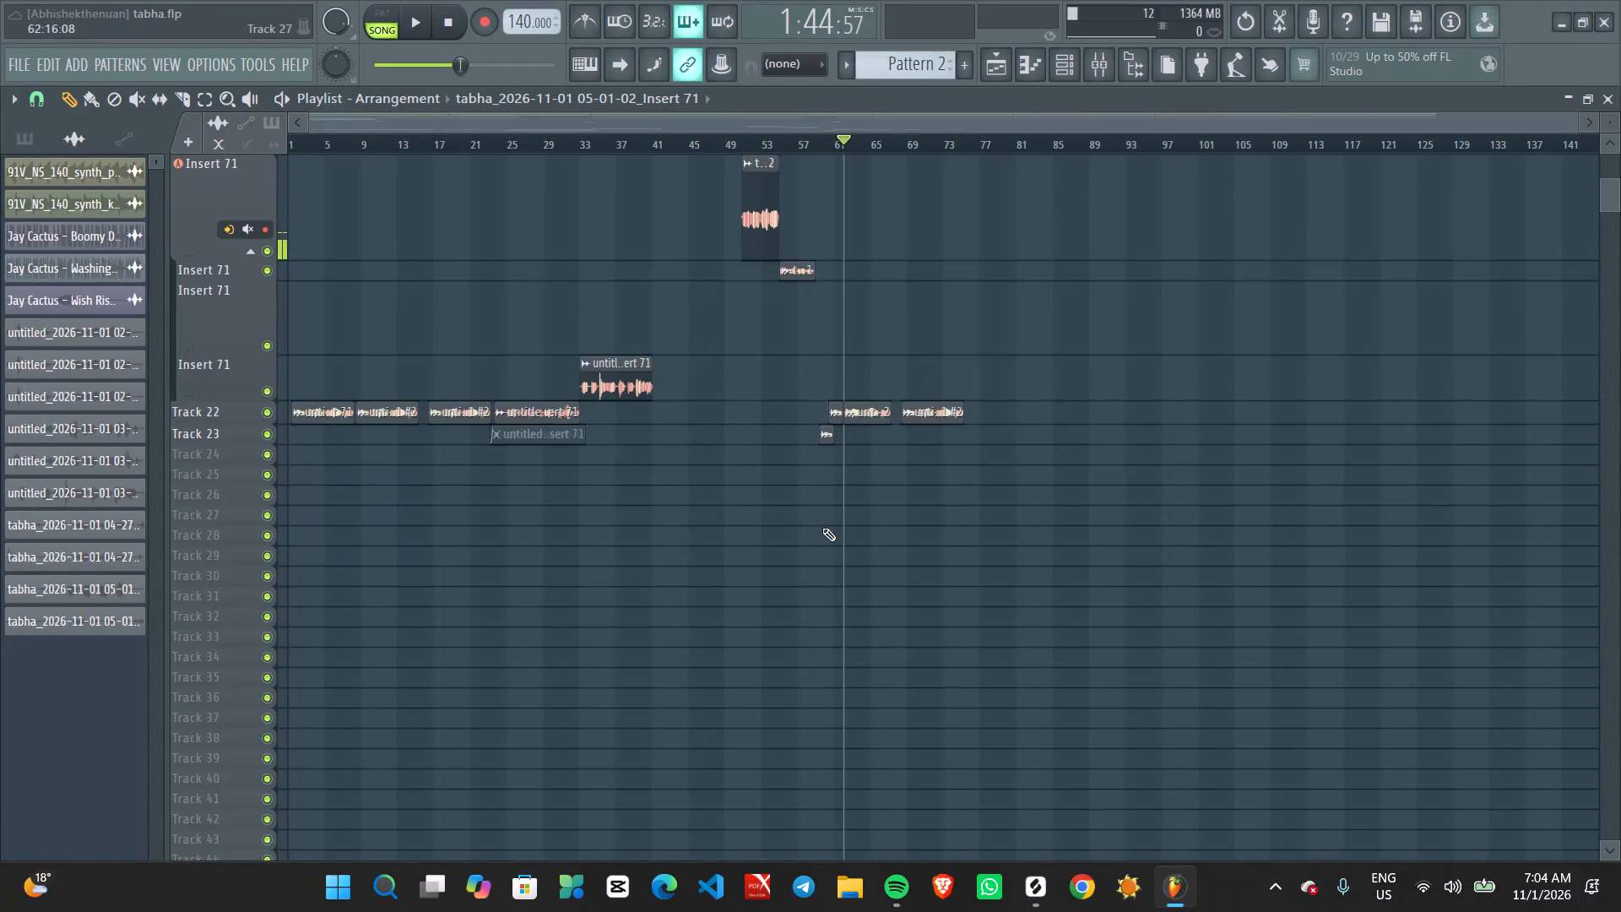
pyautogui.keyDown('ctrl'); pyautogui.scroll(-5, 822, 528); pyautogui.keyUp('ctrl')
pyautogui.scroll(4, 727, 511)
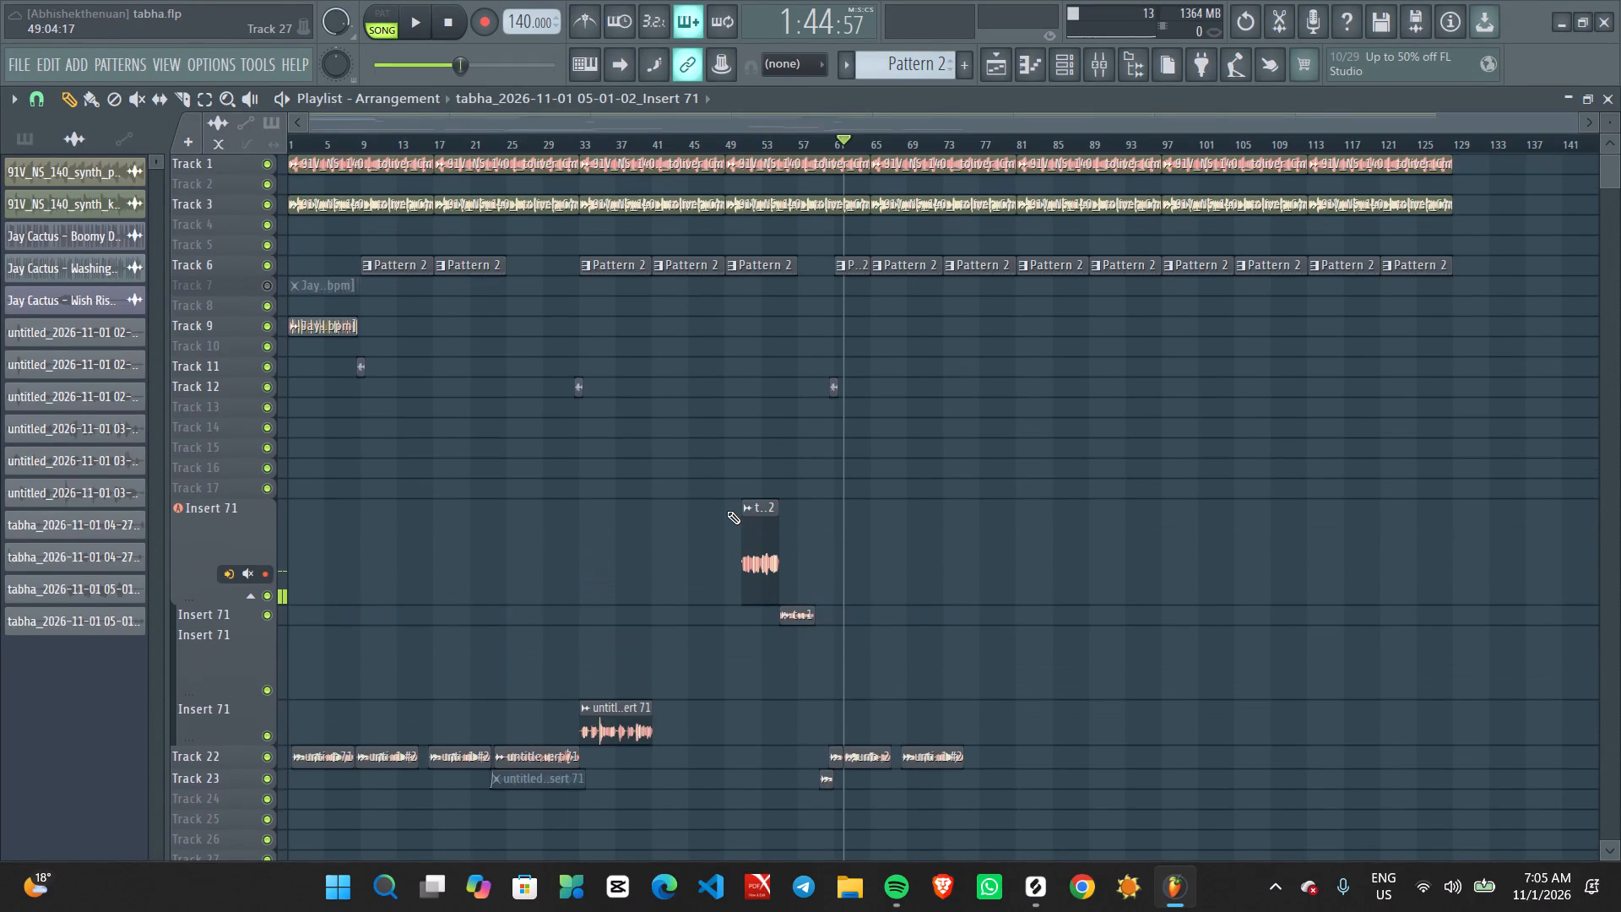
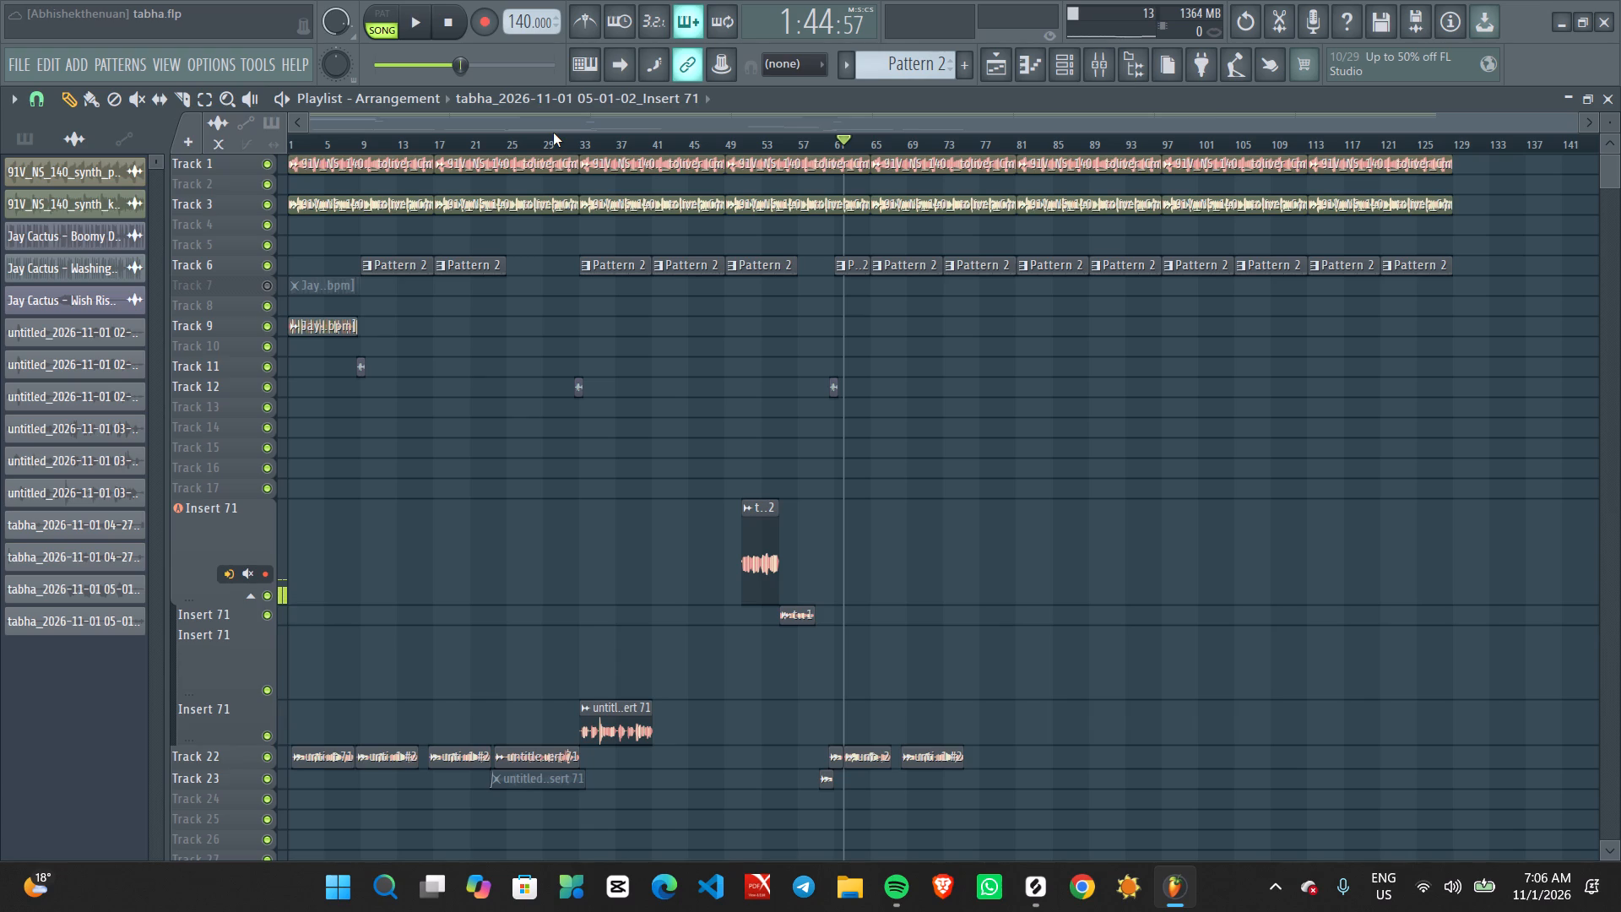
# Lower the system volume to 60 and briefly play the arrangement from about bar 62.
pyautogui.press('F2')
pyautogui.hotkey('ctrl', 'F2')
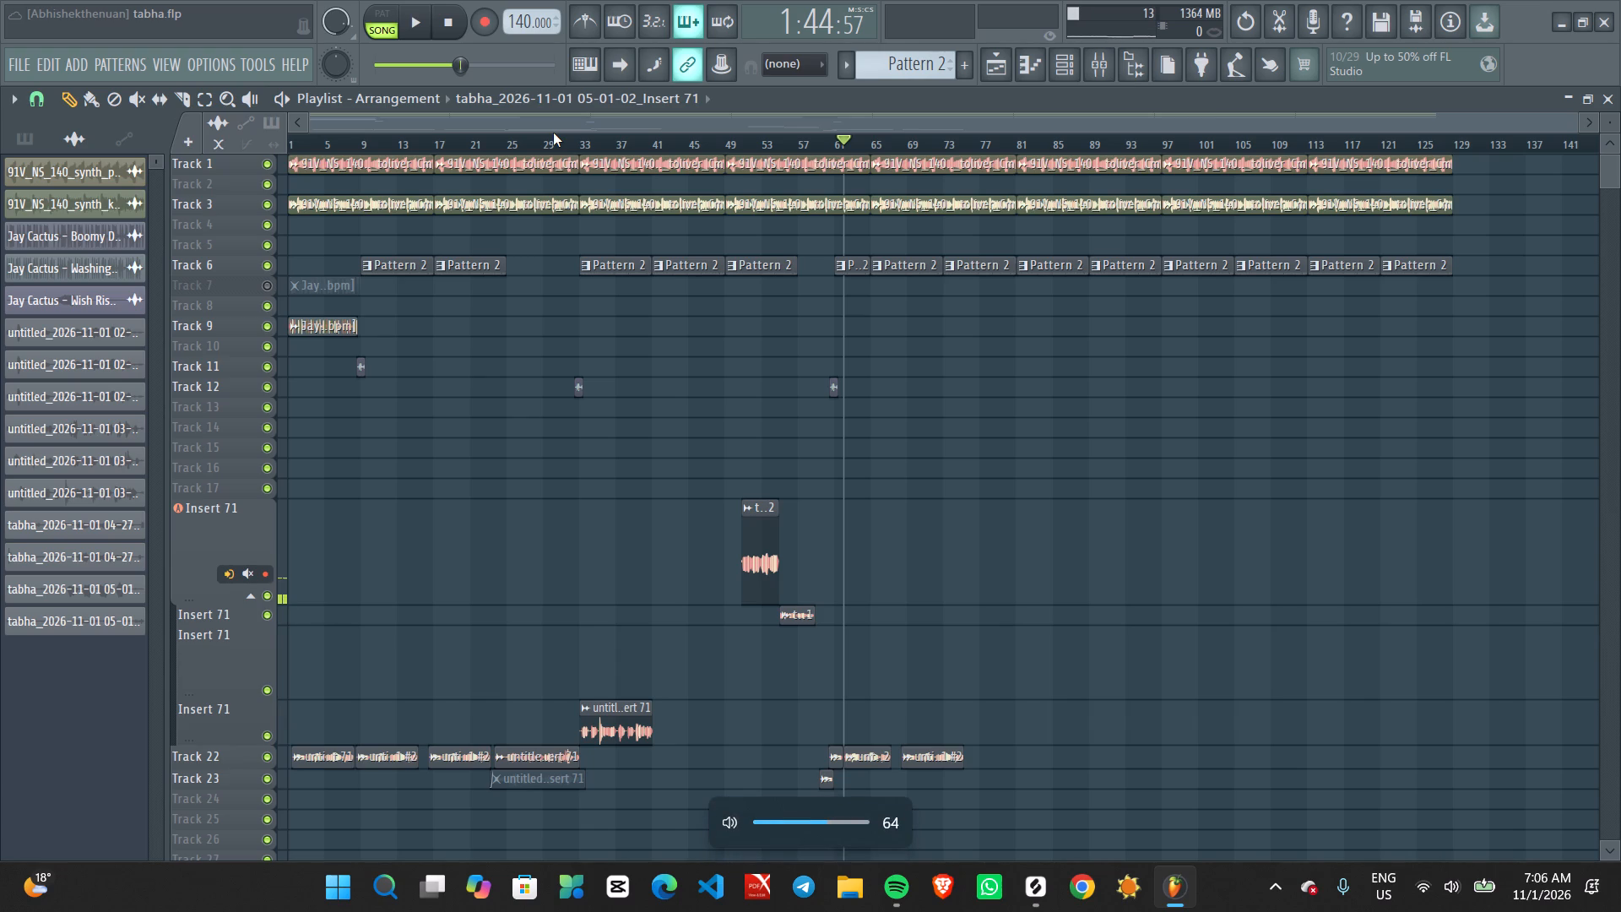
pyautogui.press('space')
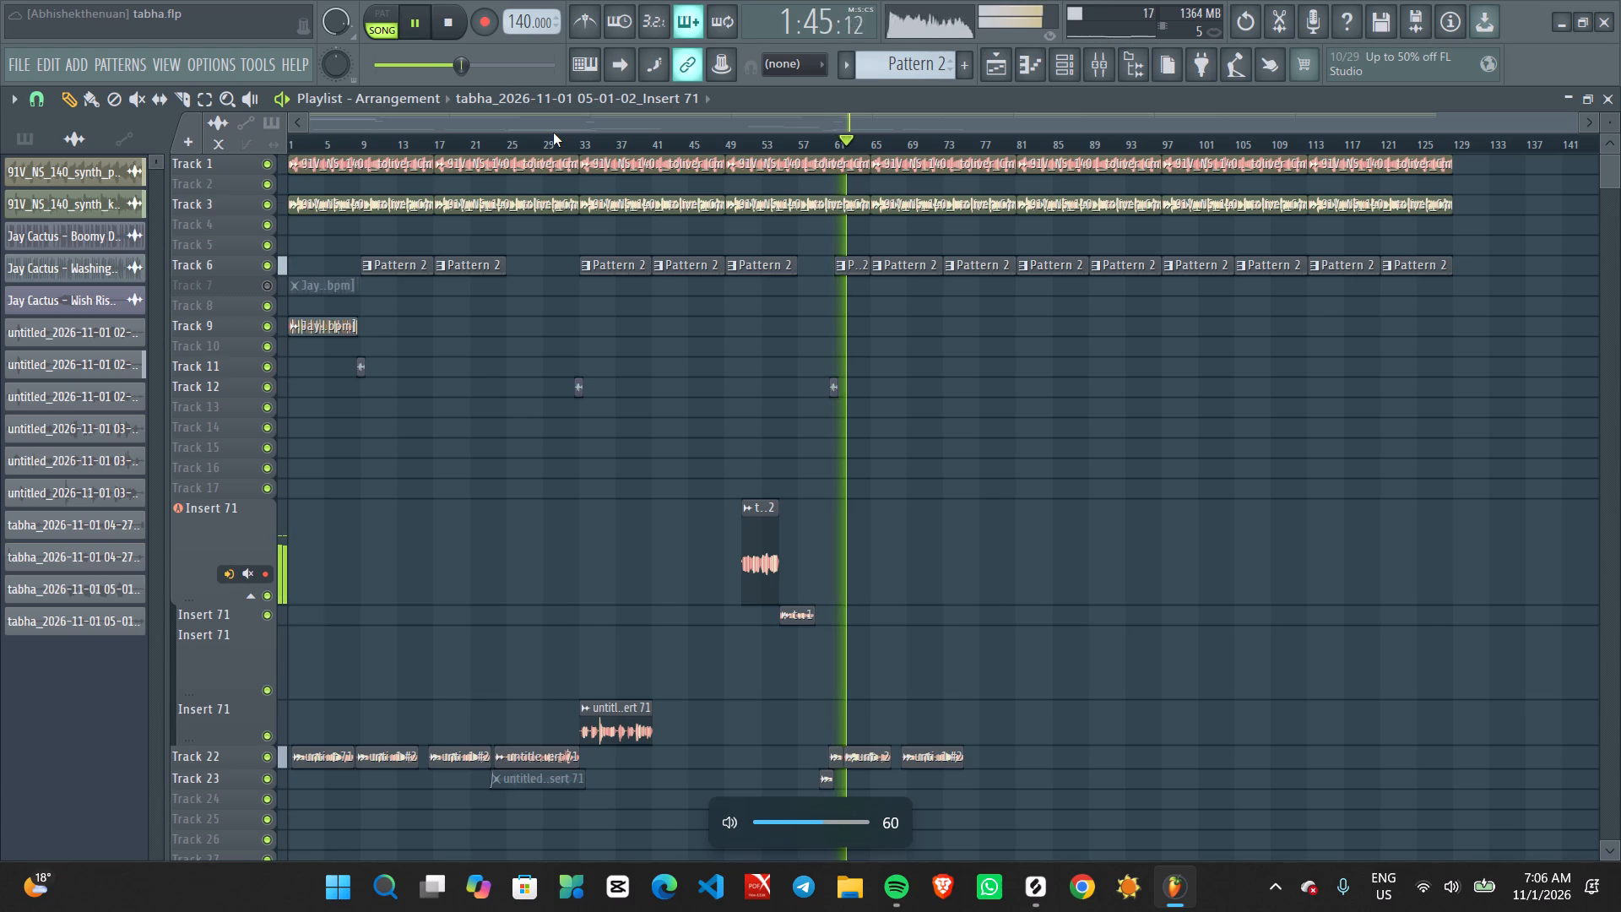
pyautogui.press('space')
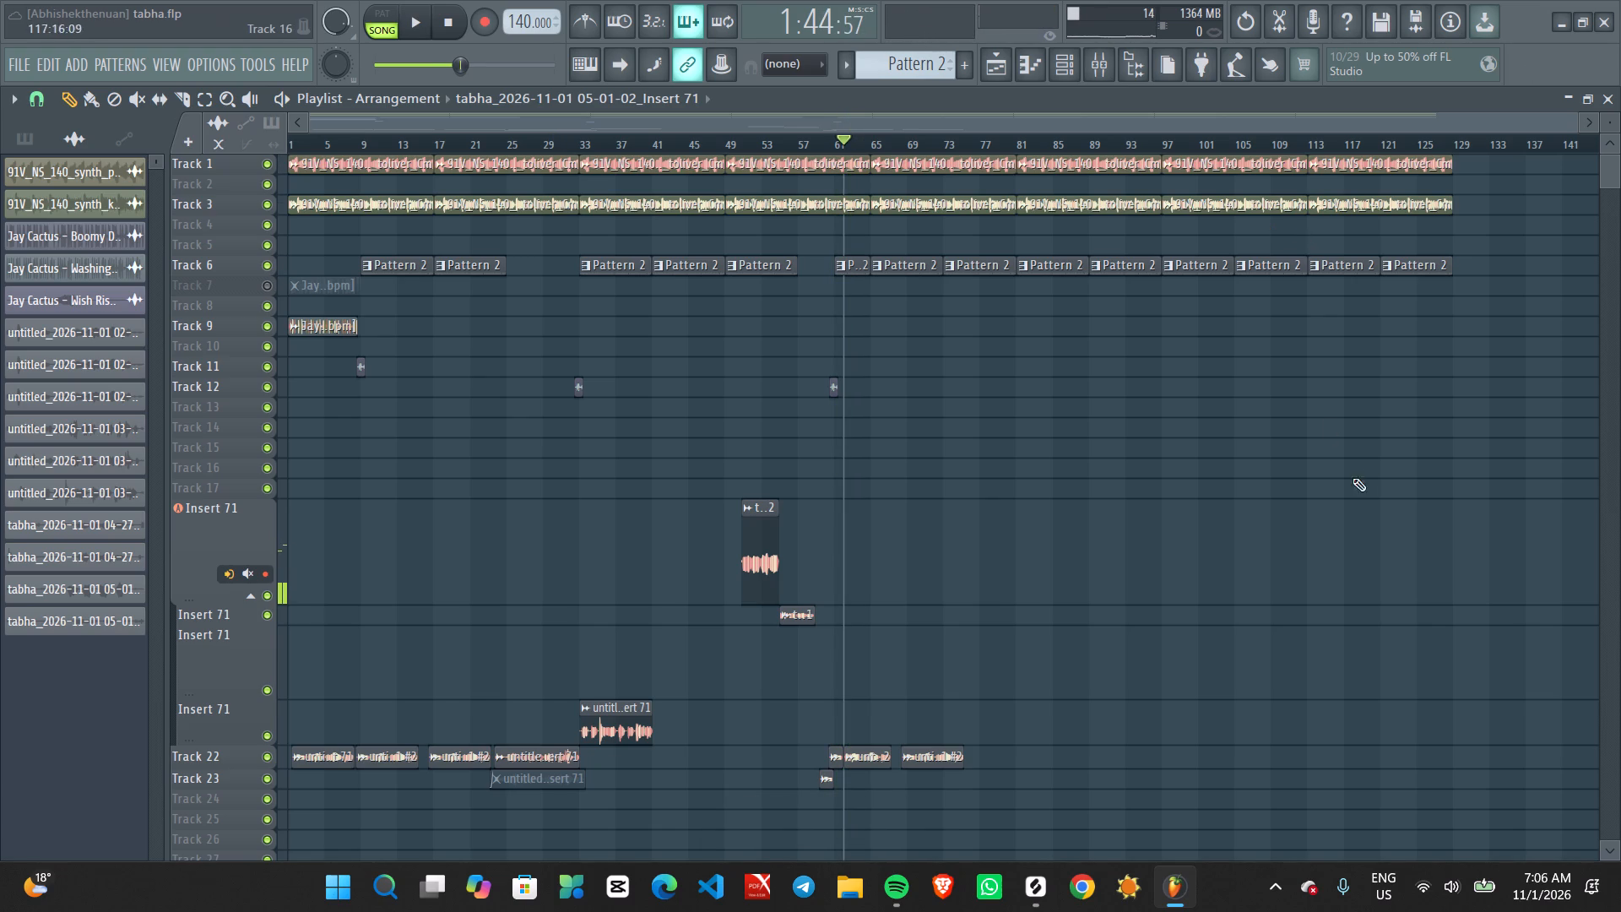
# Return the playback position to the start of the arrangement at bar 1 and play the song from there.
pyautogui.press('Left')
pyautogui.keyDown('ctrl'); pyautogui.scroll(-4, 864, 359); pyautogui.keyUp('ctrl')
pyautogui.hscroll(2, 428, 475)
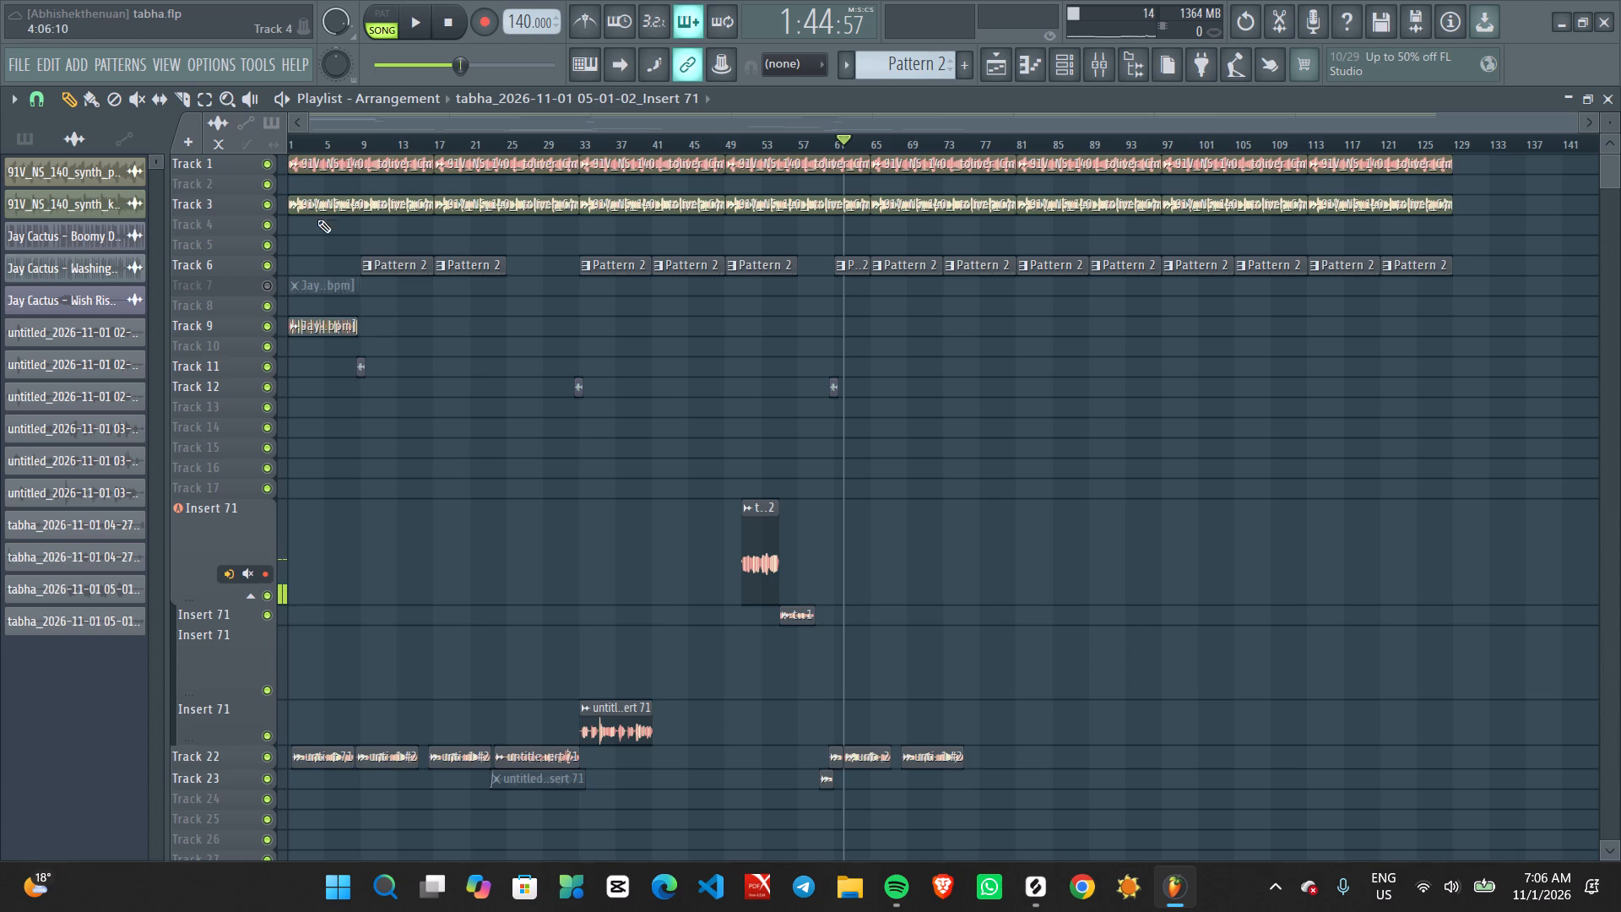
pyautogui.moveTo(362, 140); pyautogui.dragTo(0, 220)
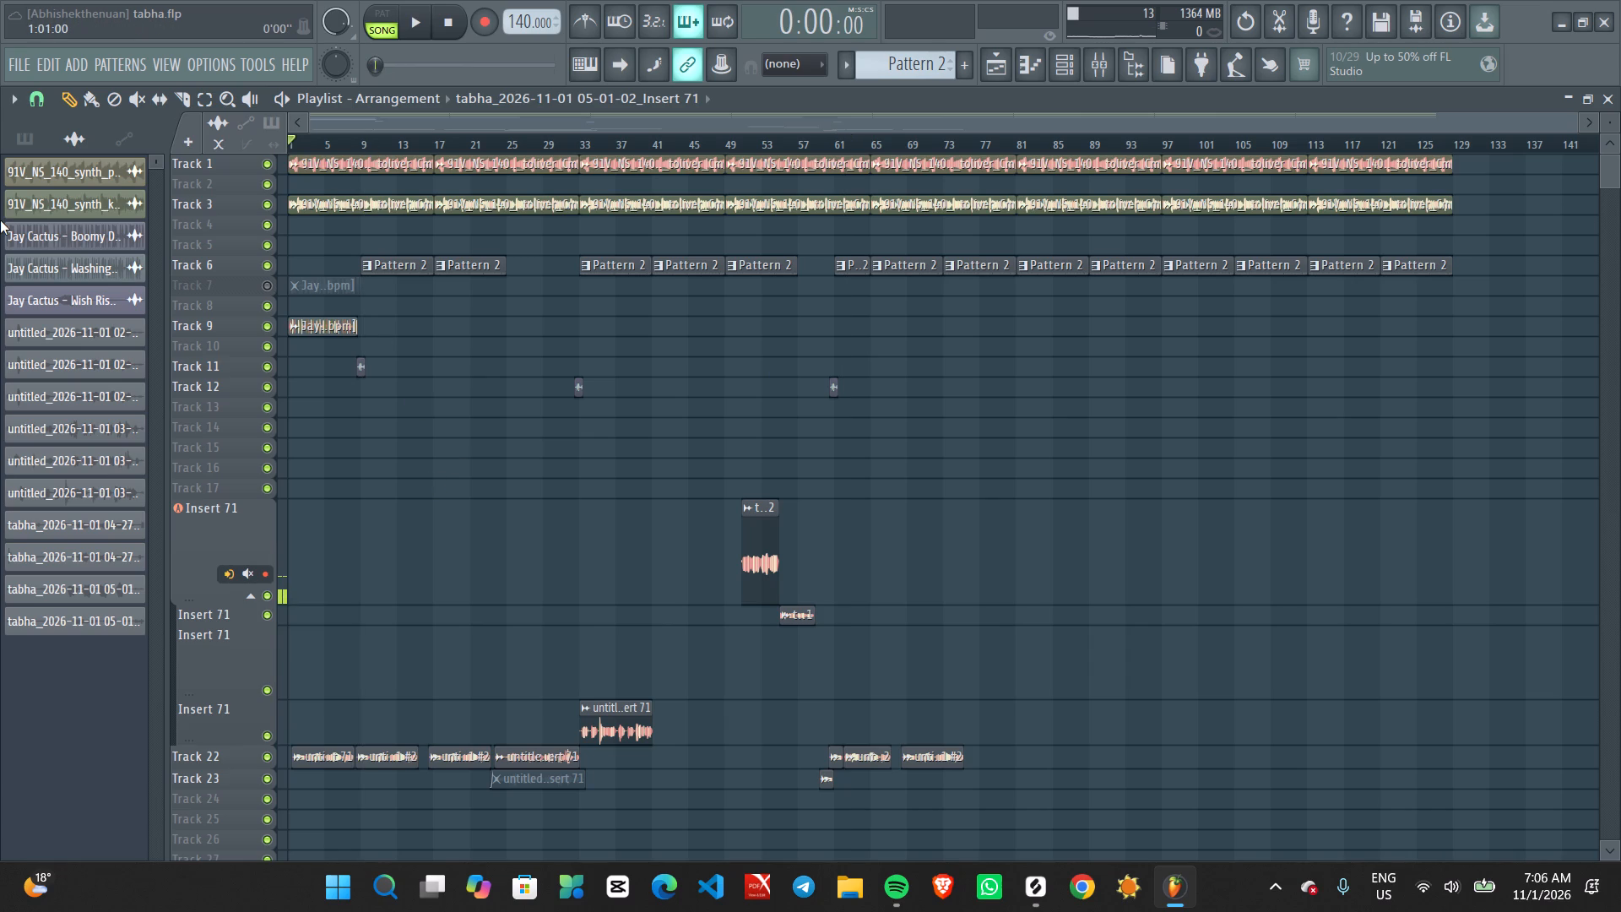
pyautogui.press('space')
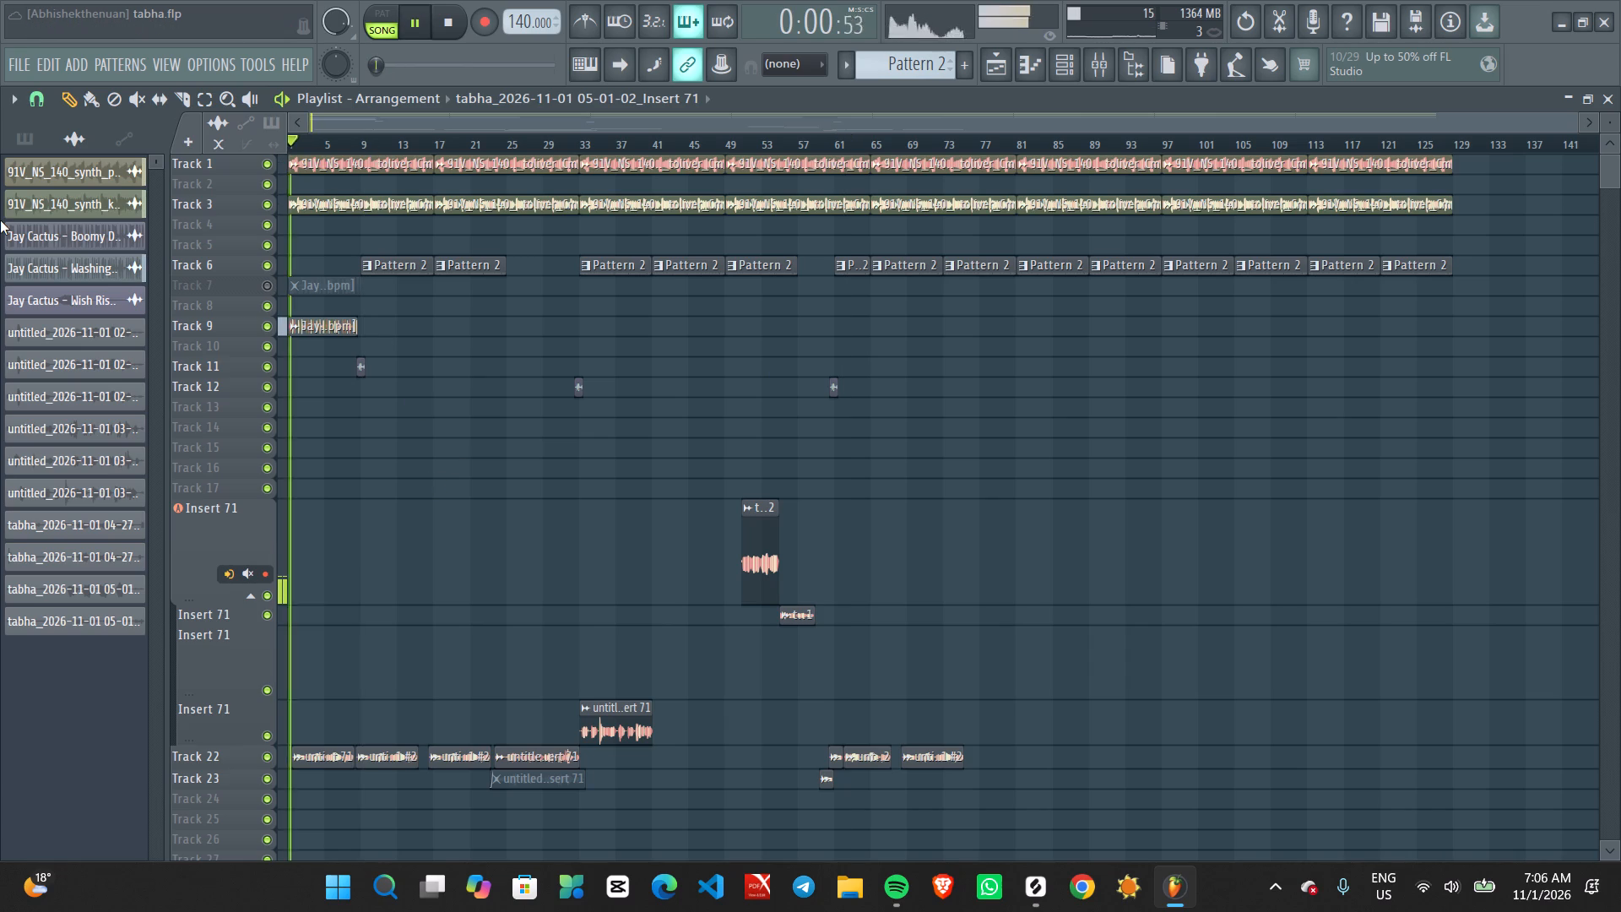
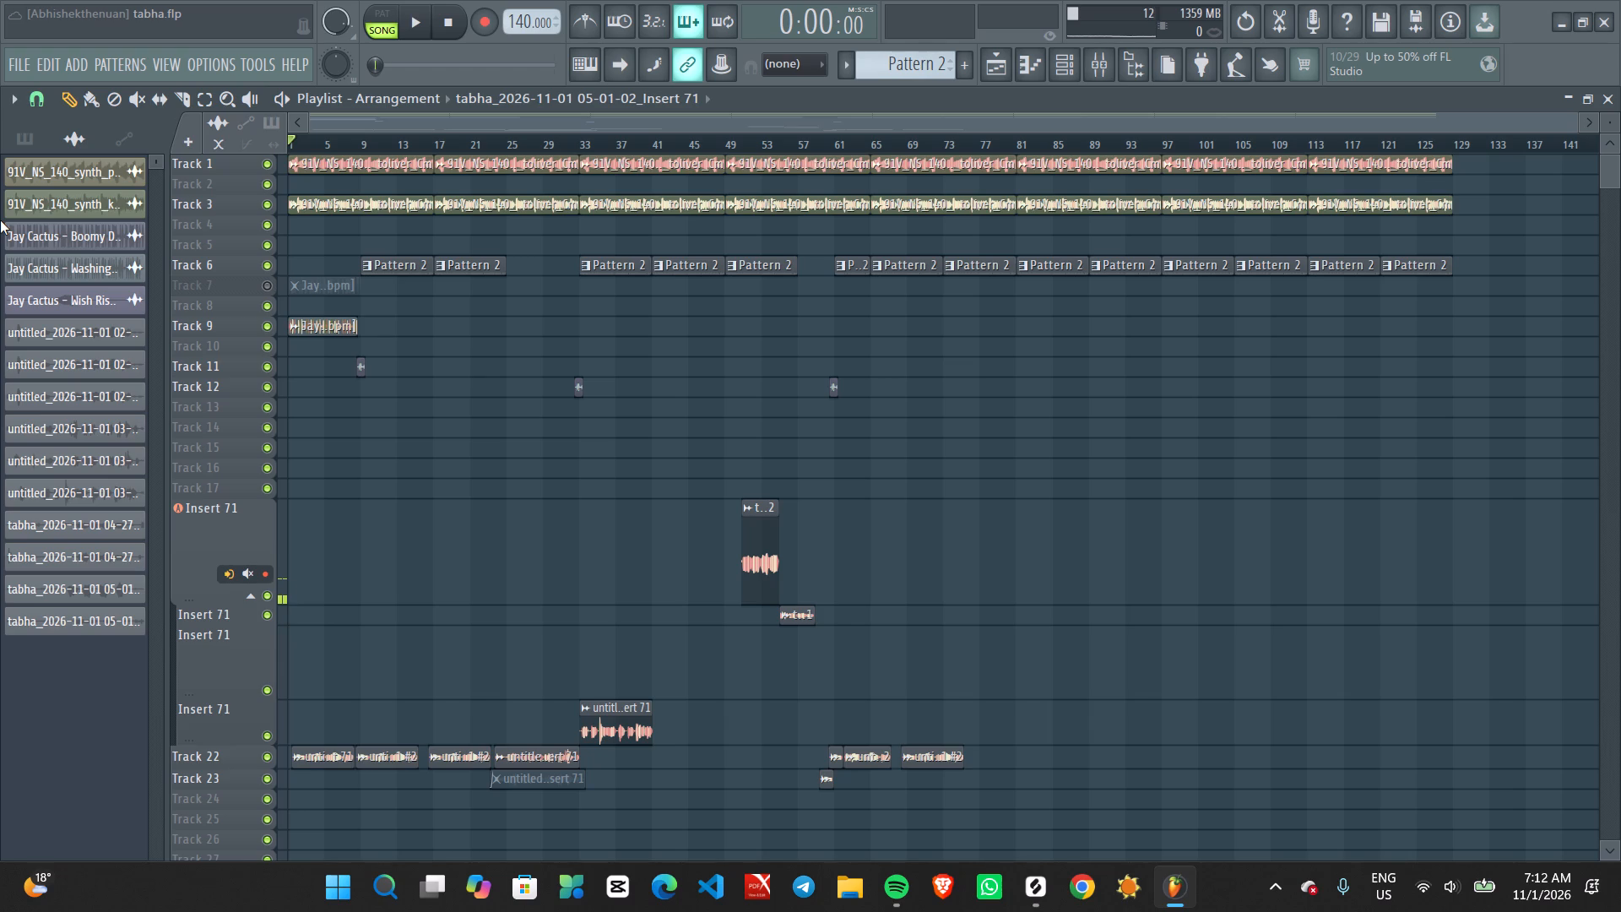
# Move the playback position to about bar 75, at the end of the last Track 22 clip.
pyautogui.click(942, 144)
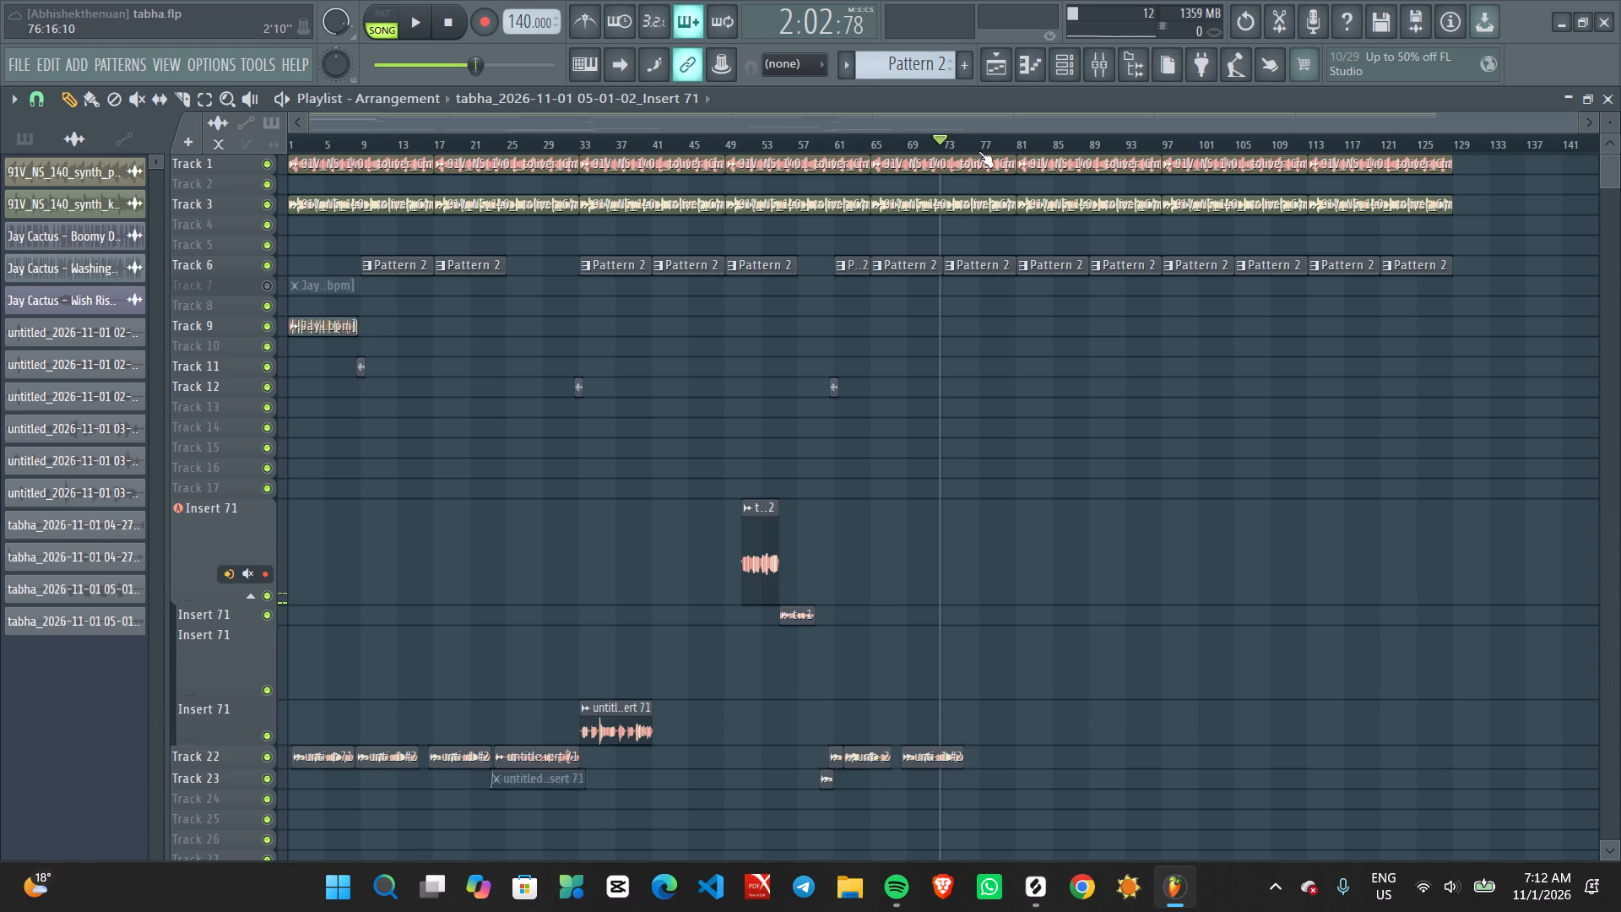
pyautogui.click(962, 143)
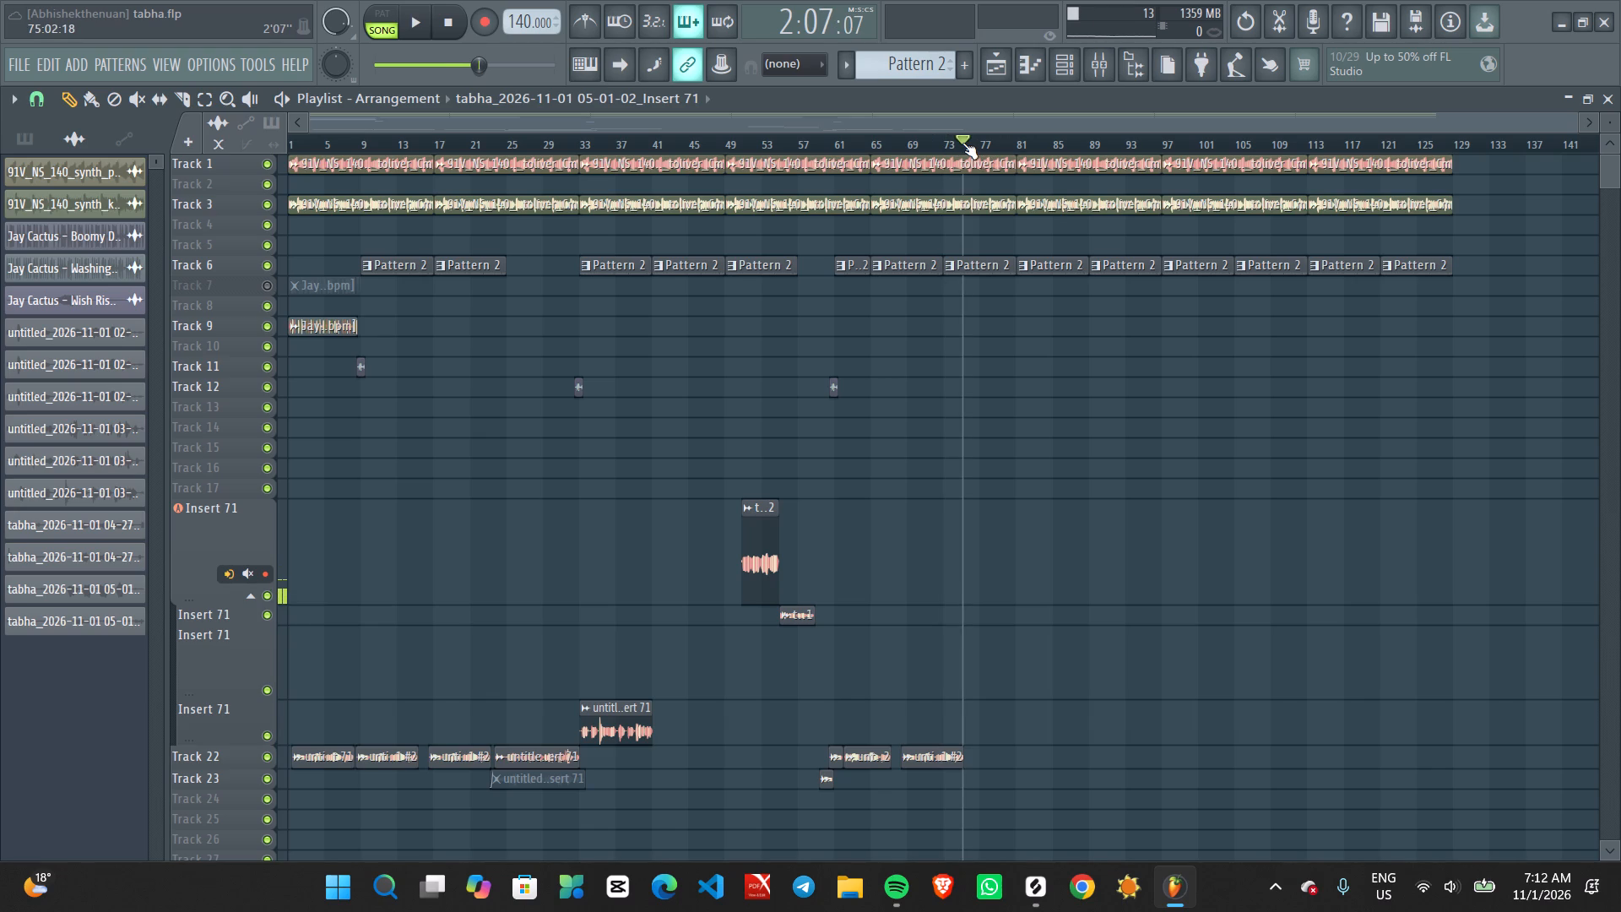
pyautogui.keyDown('alt'); pyautogui.click(962, 143); pyautogui.keyUp('alt')
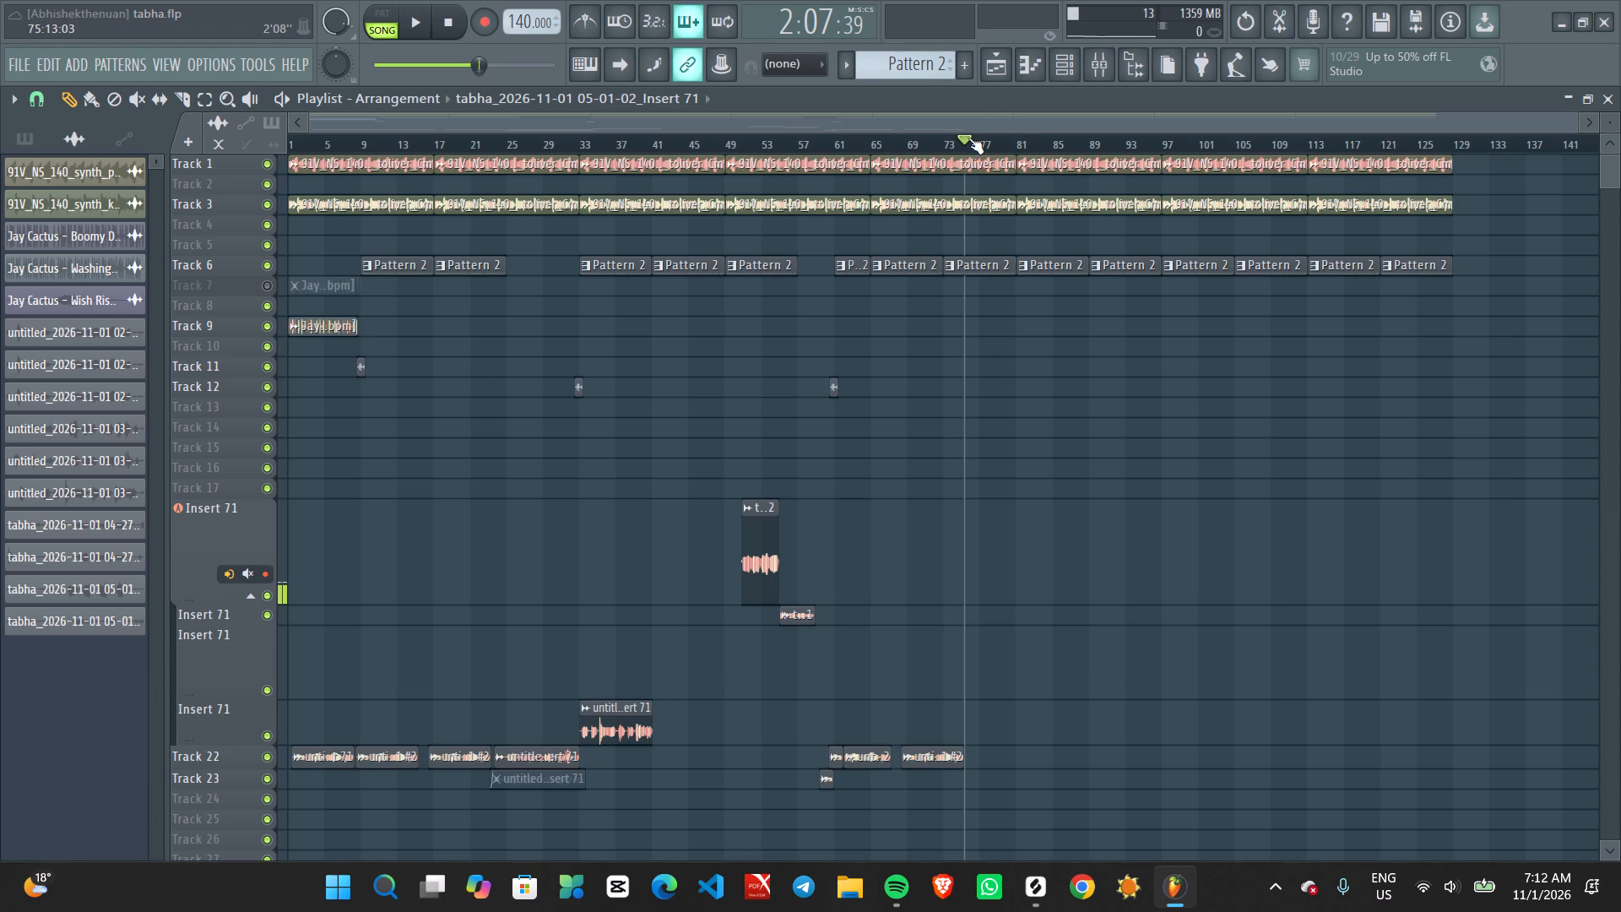
# Select the arrangement's time range from about bar 75, after the last Track 22 clip, to about bar 125.
pyautogui.keyDown('ctrl'); pyautogui.moveTo(968, 138); pyautogui.dragTo(1338, 247); pyautogui.keyUp('ctrl')
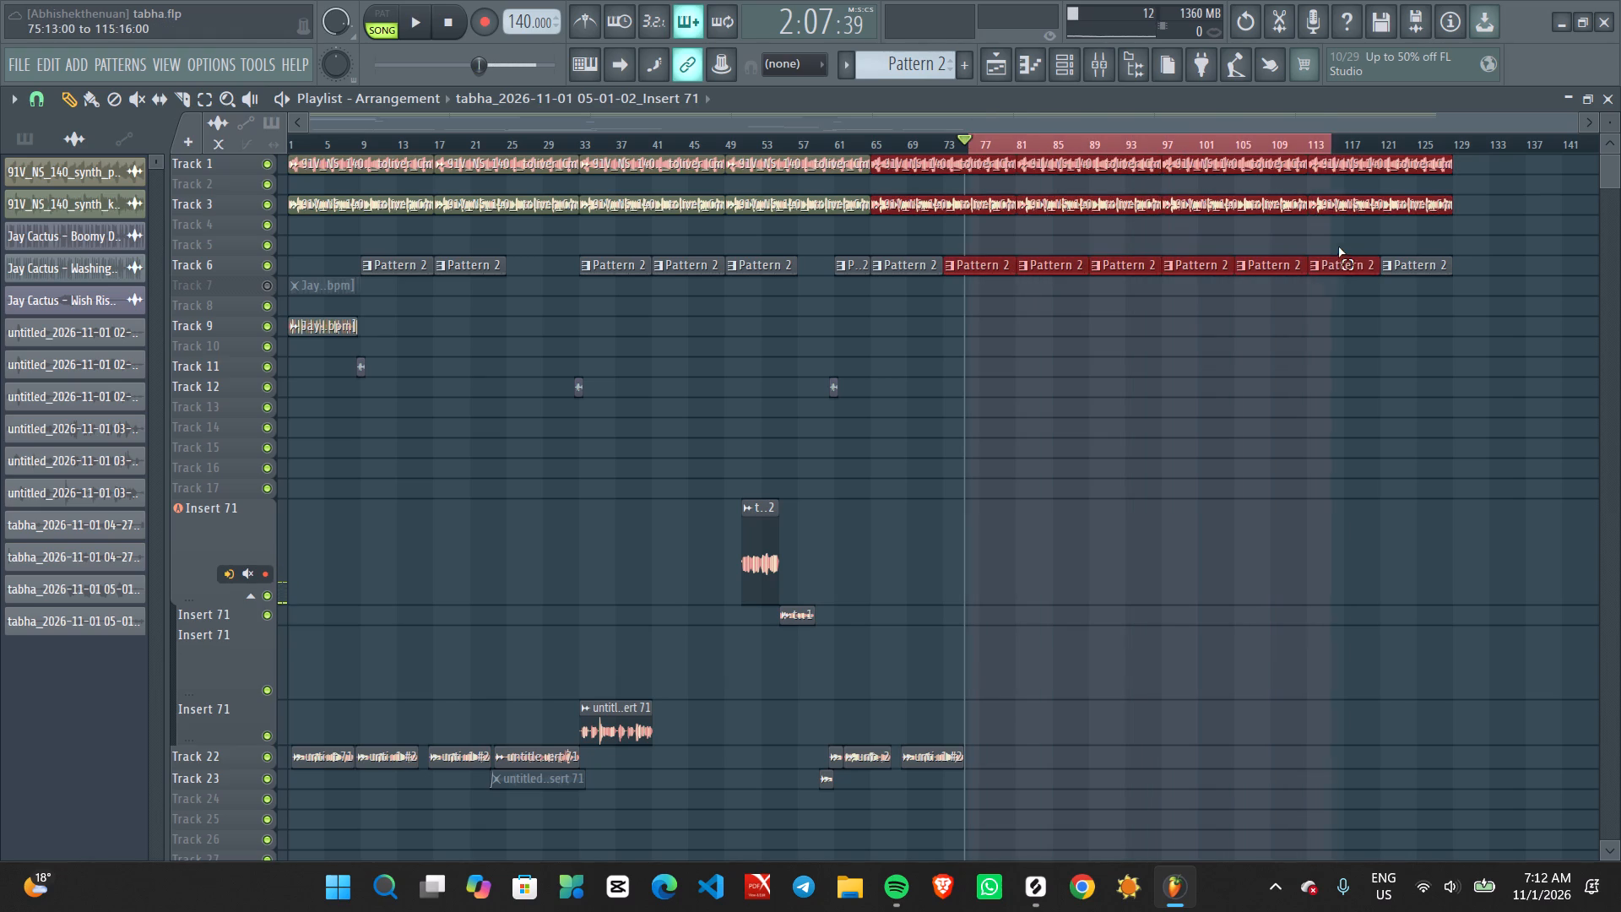
pyautogui.keyDown('ctrl'); pyautogui.moveTo(1338, 247); pyautogui.dragTo(1421, 272); pyautogui.keyUp('ctrl')
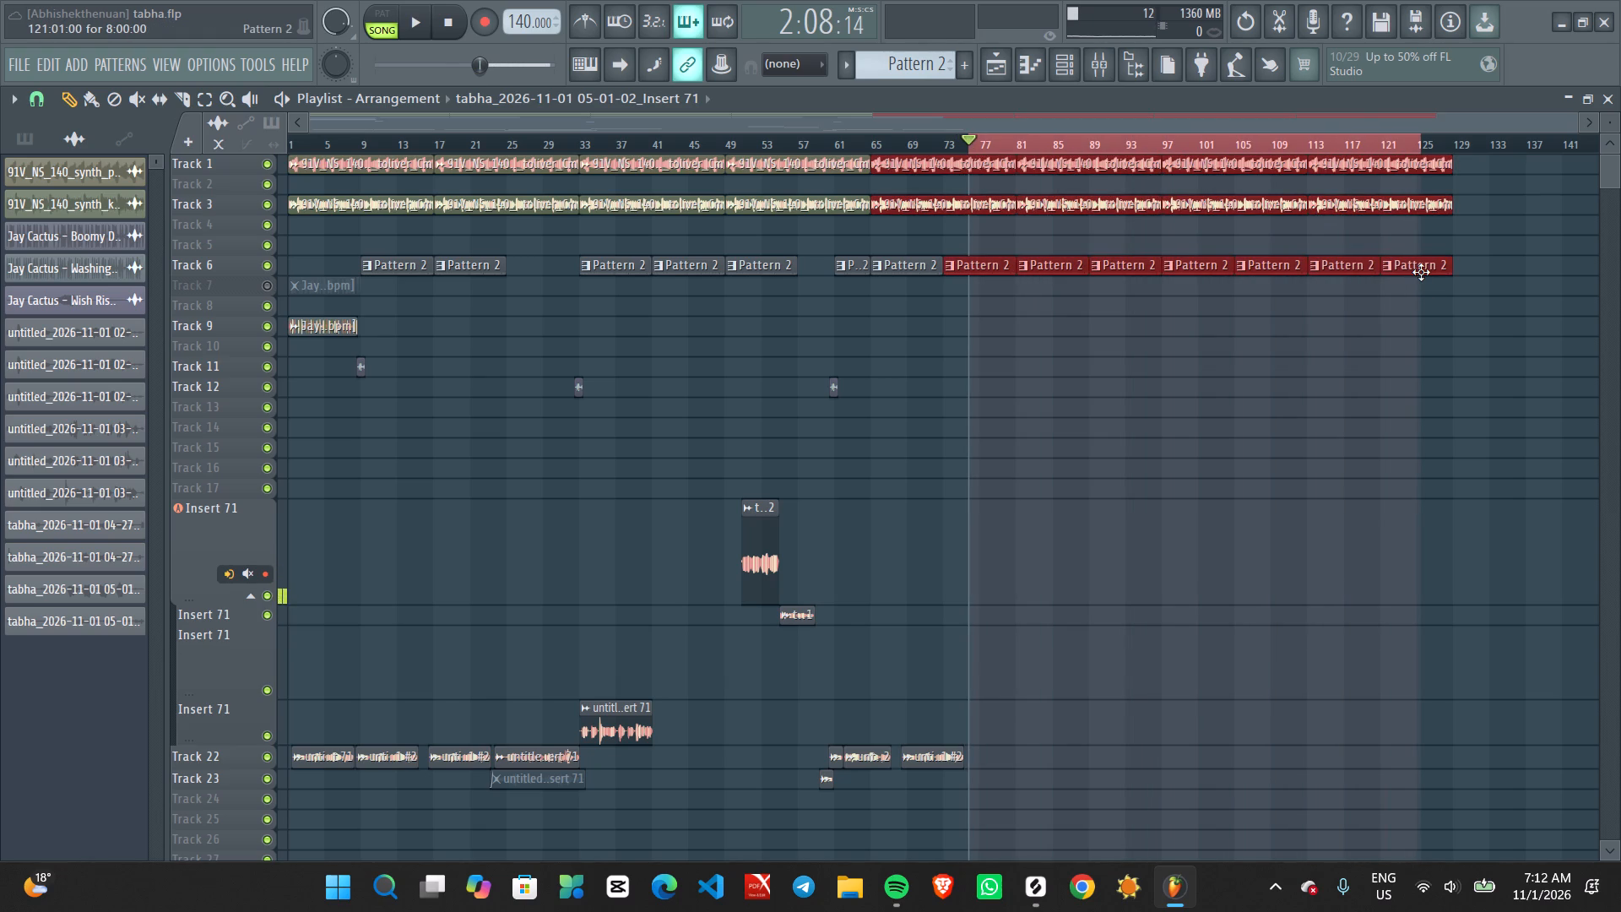
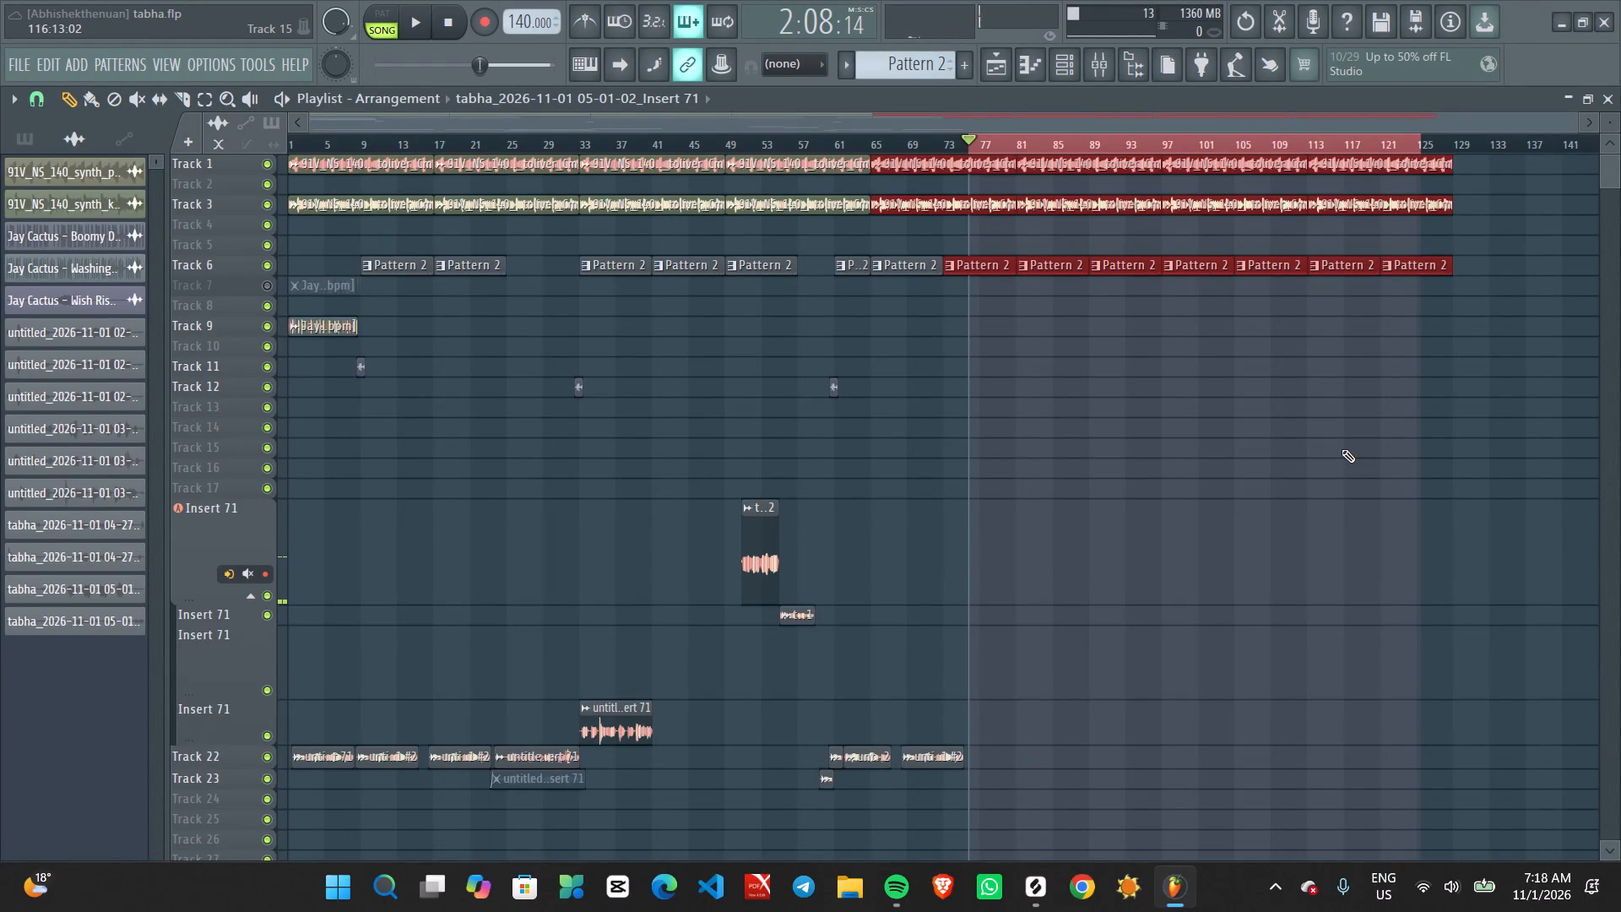
# Play back the arrangement from the start of the selected time range at about bar 75.
pyautogui.press('space')
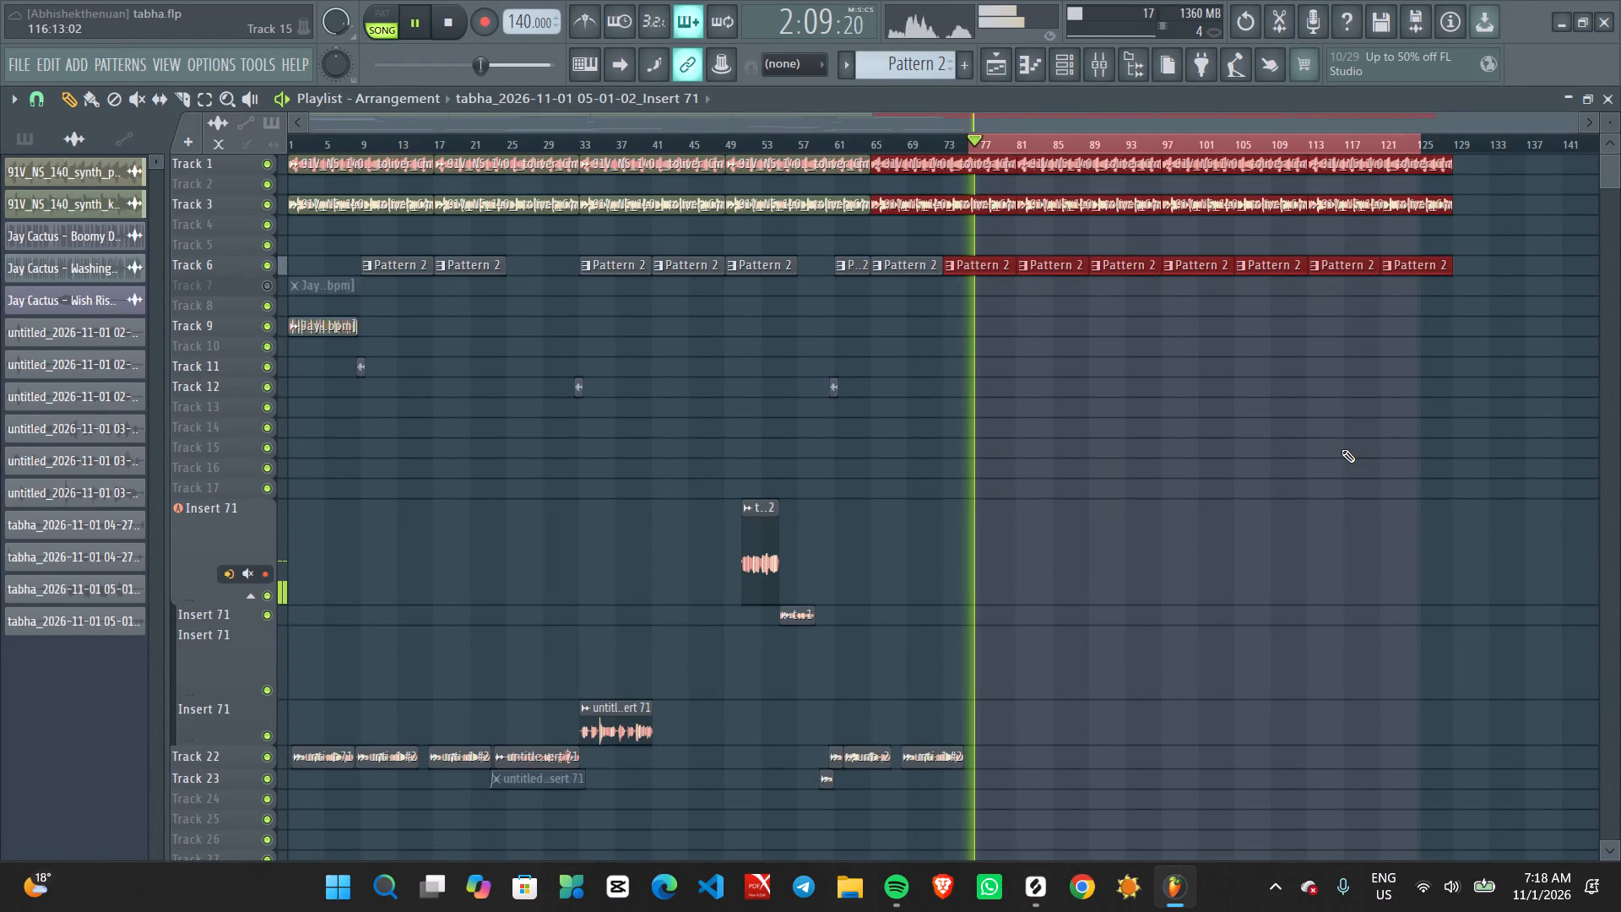
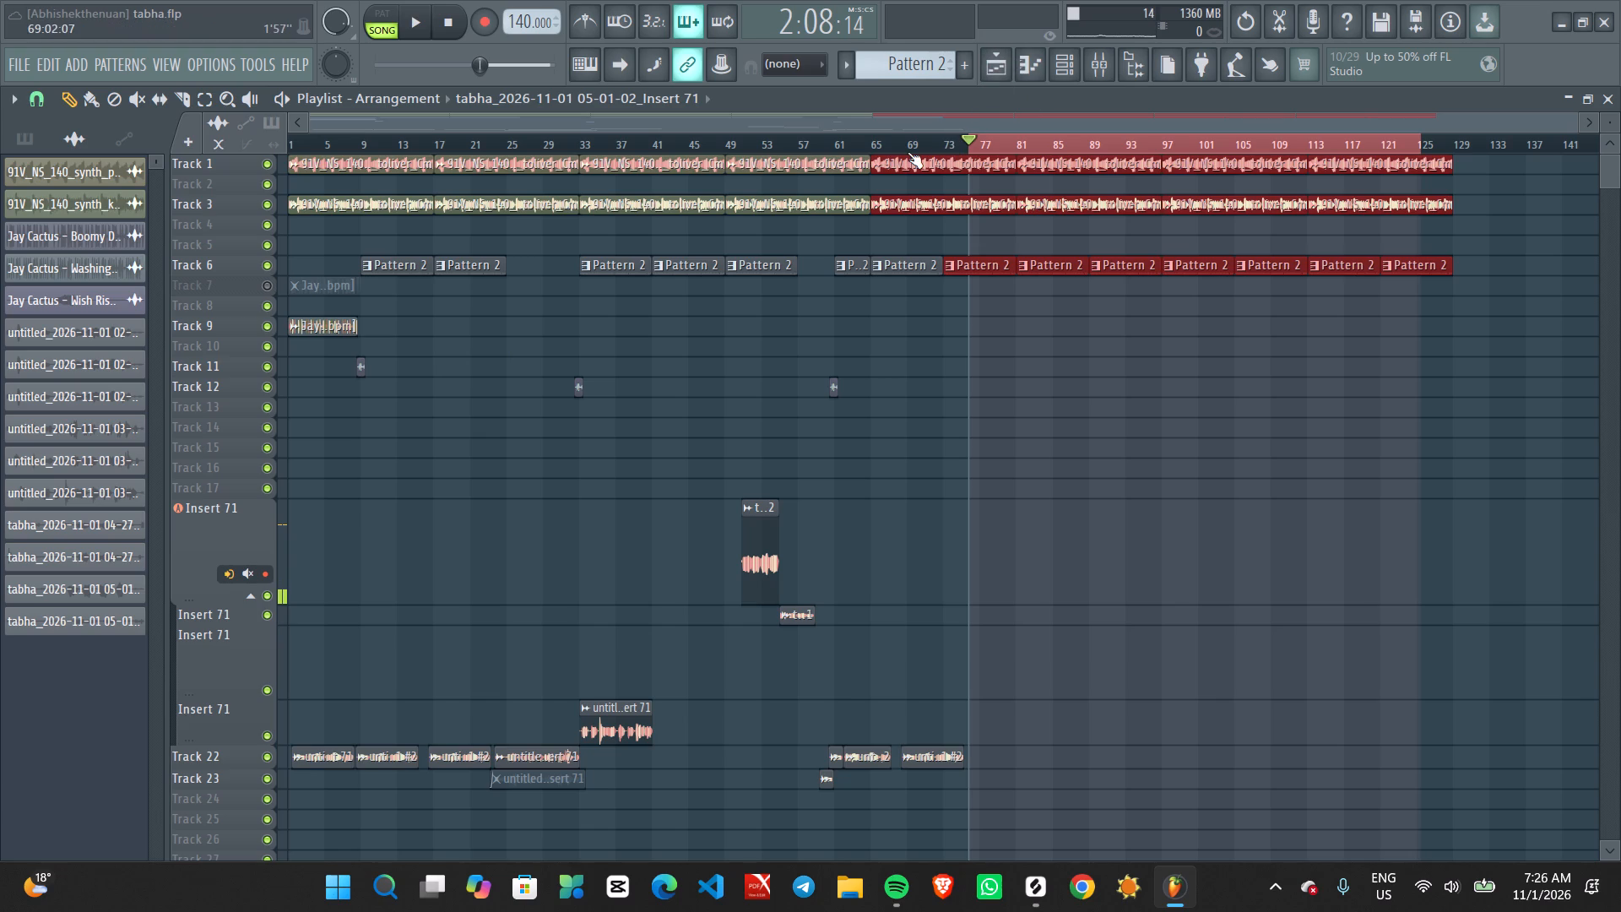
# Clear the time selection in the Playlist and move the playhead to about bar 67.
pyautogui.click(864, 138)
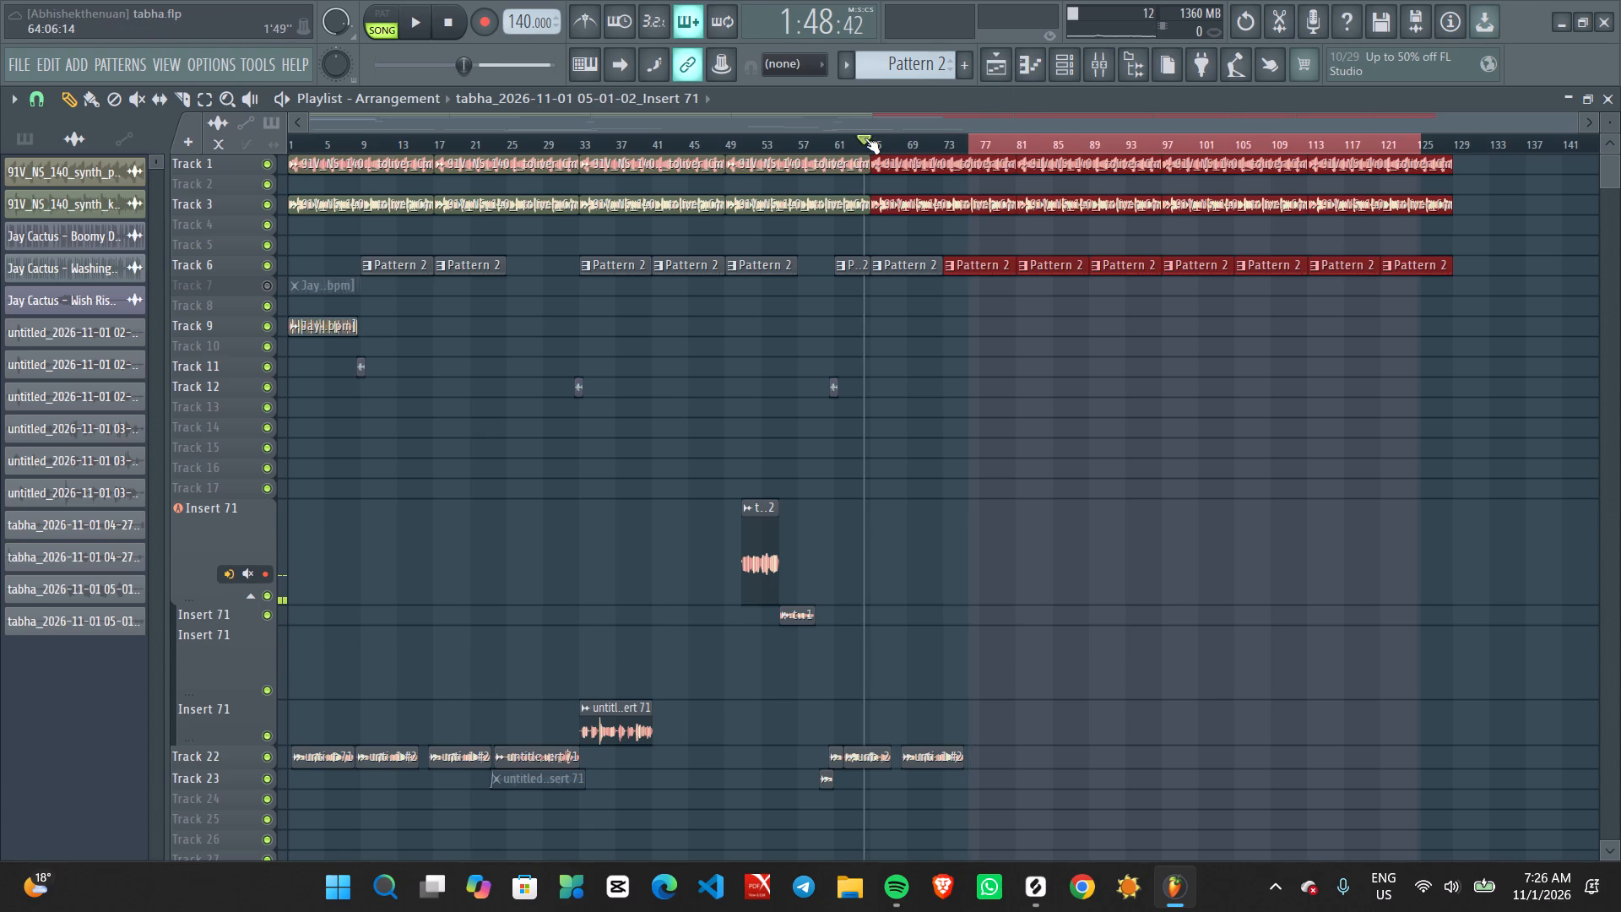
pyautogui.doubleClick(893, 140)
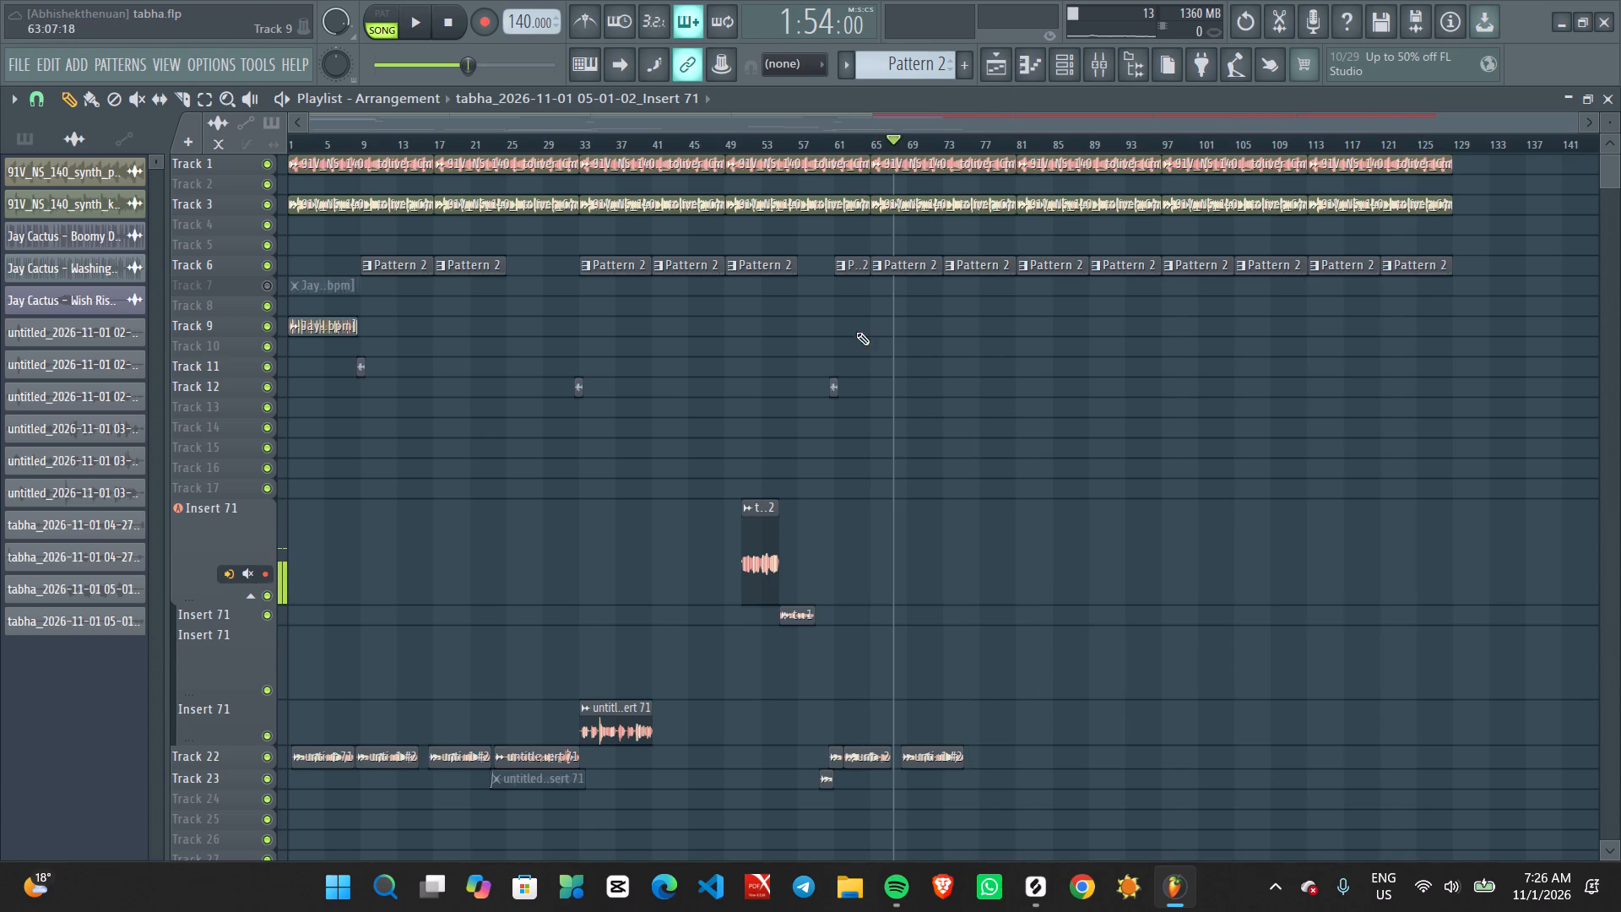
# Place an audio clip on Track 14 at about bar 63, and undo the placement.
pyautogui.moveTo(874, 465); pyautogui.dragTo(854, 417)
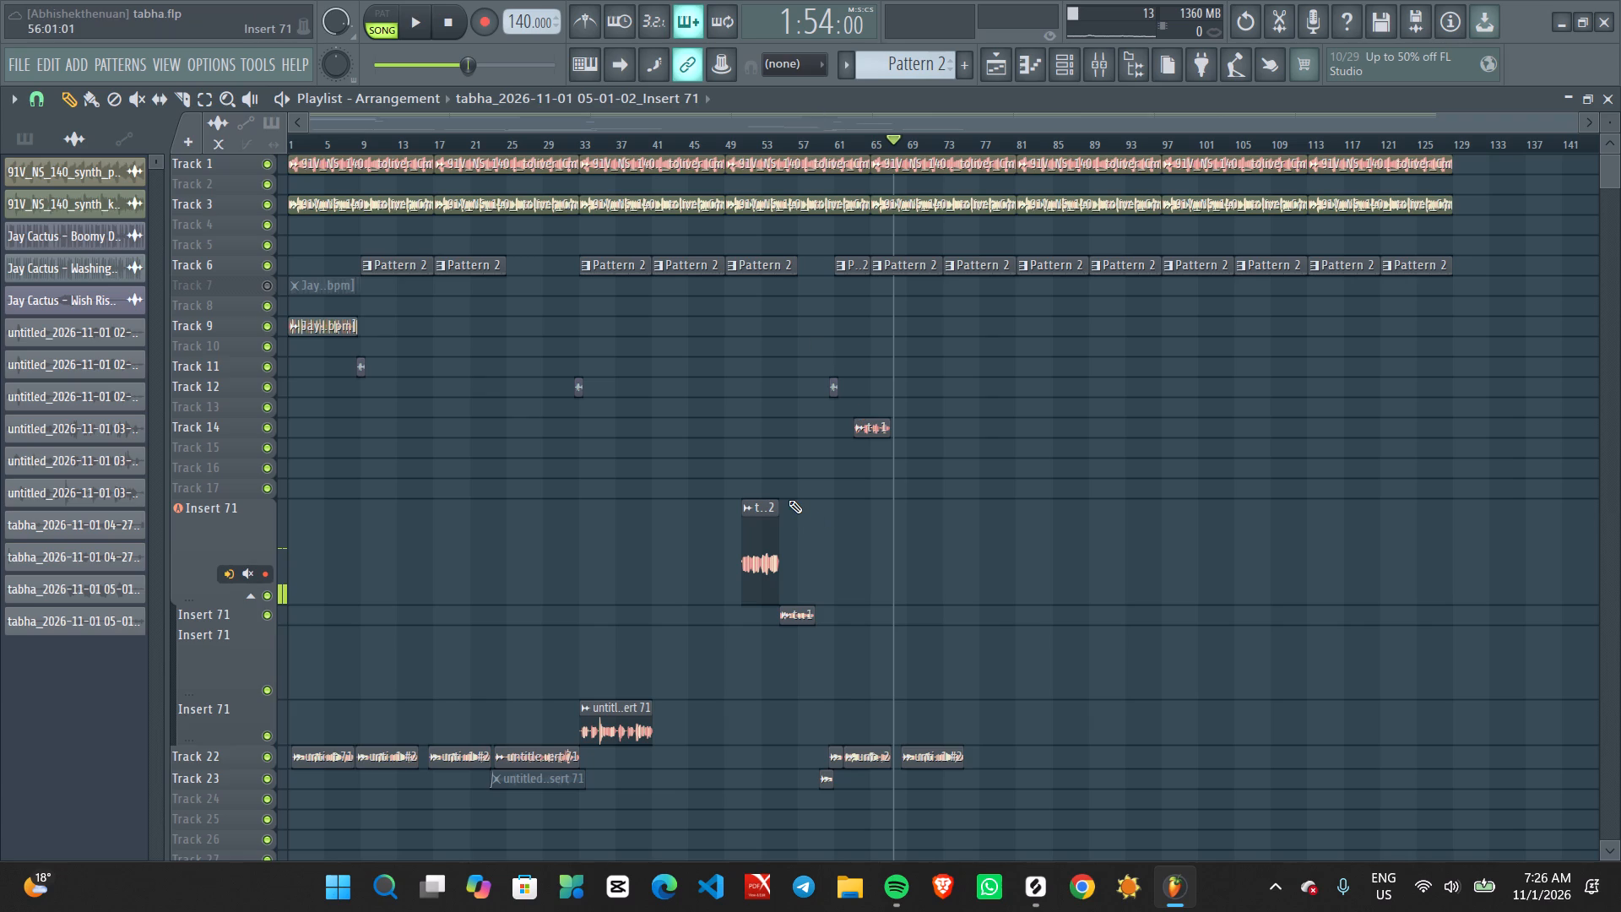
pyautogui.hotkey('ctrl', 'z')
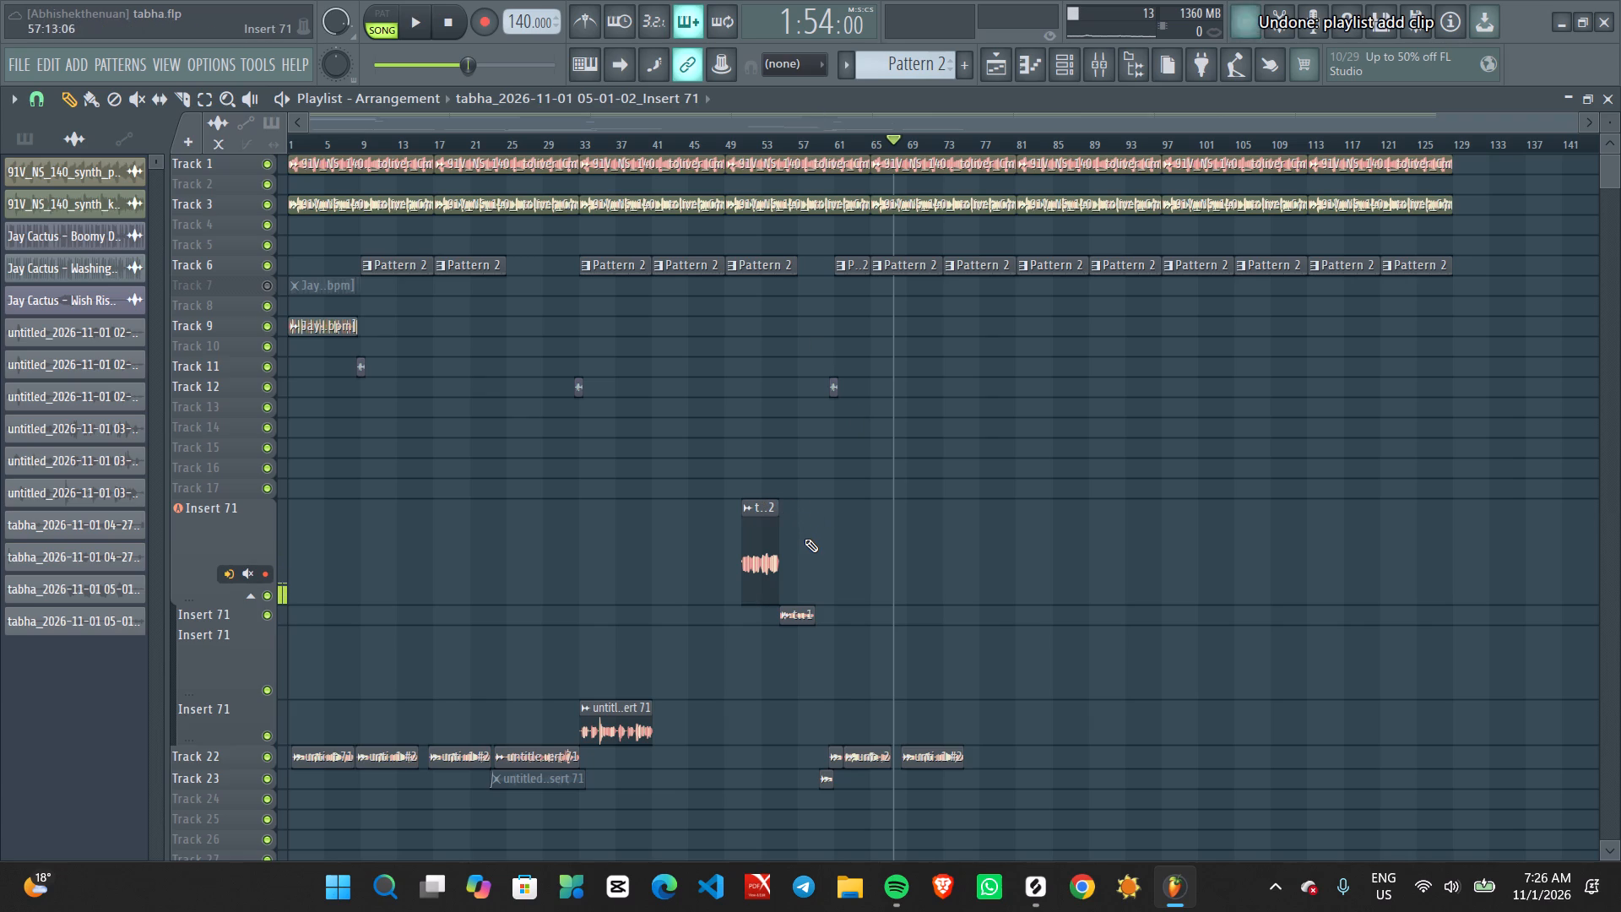
# Examine the recorded clips on the Insert 71 tracks around bars 50 to 58 at a larger track height.
pyautogui.keyDown('alt'); pyautogui.scroll(-2, 870, 242); pyautogui.keyUp('alt')
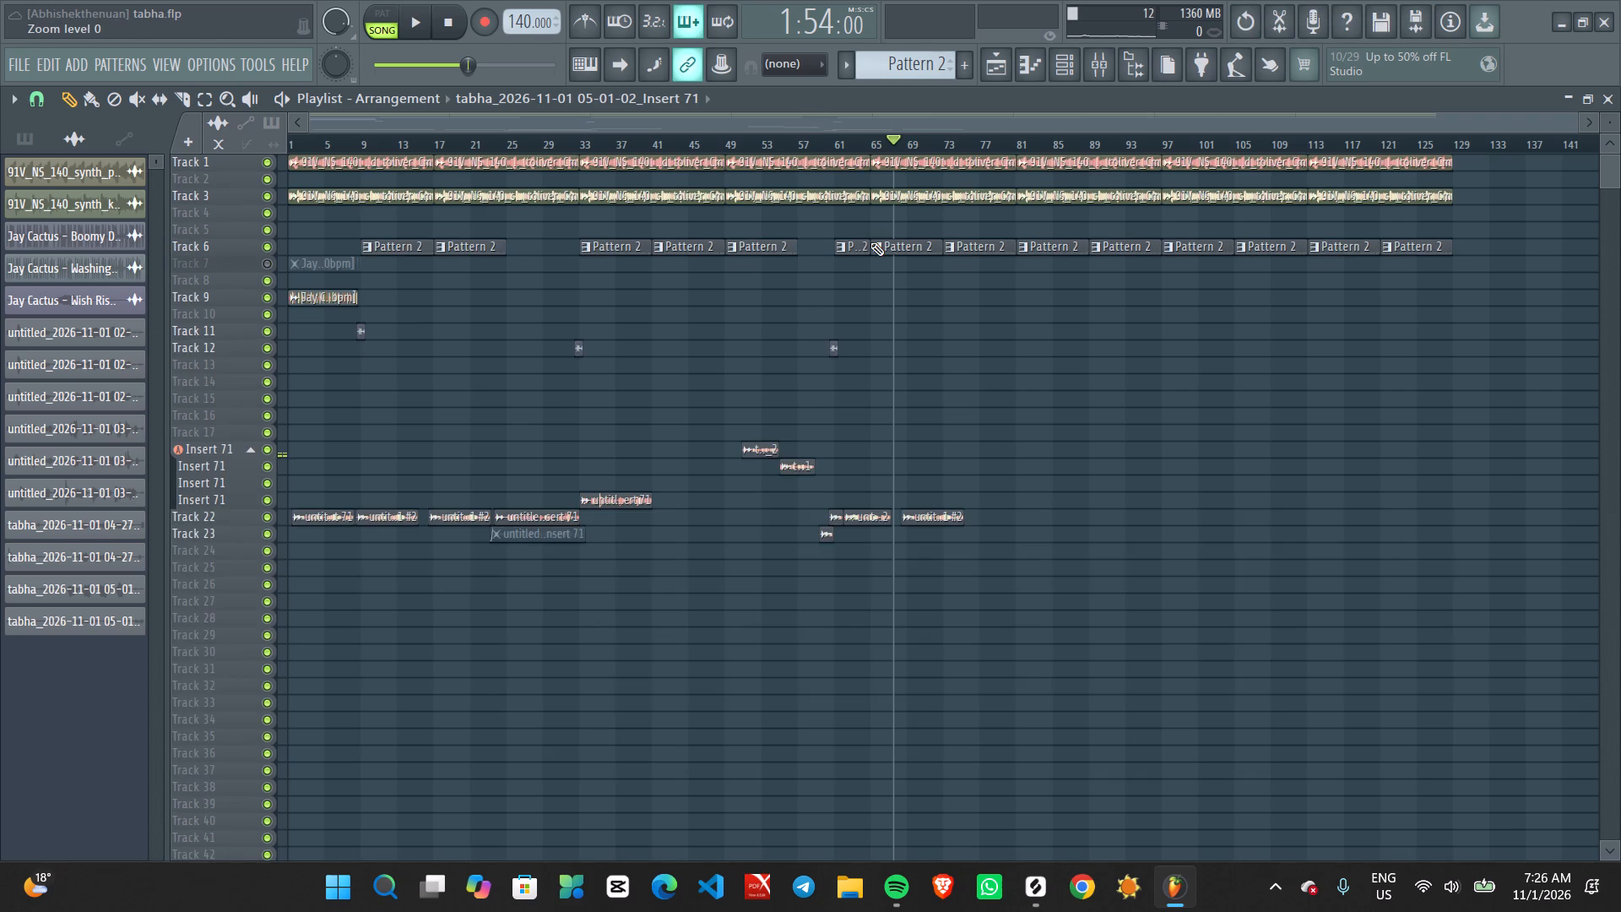
pyautogui.keyDown('alt'); pyautogui.scroll(12, 857, 243); pyautogui.keyUp('alt')
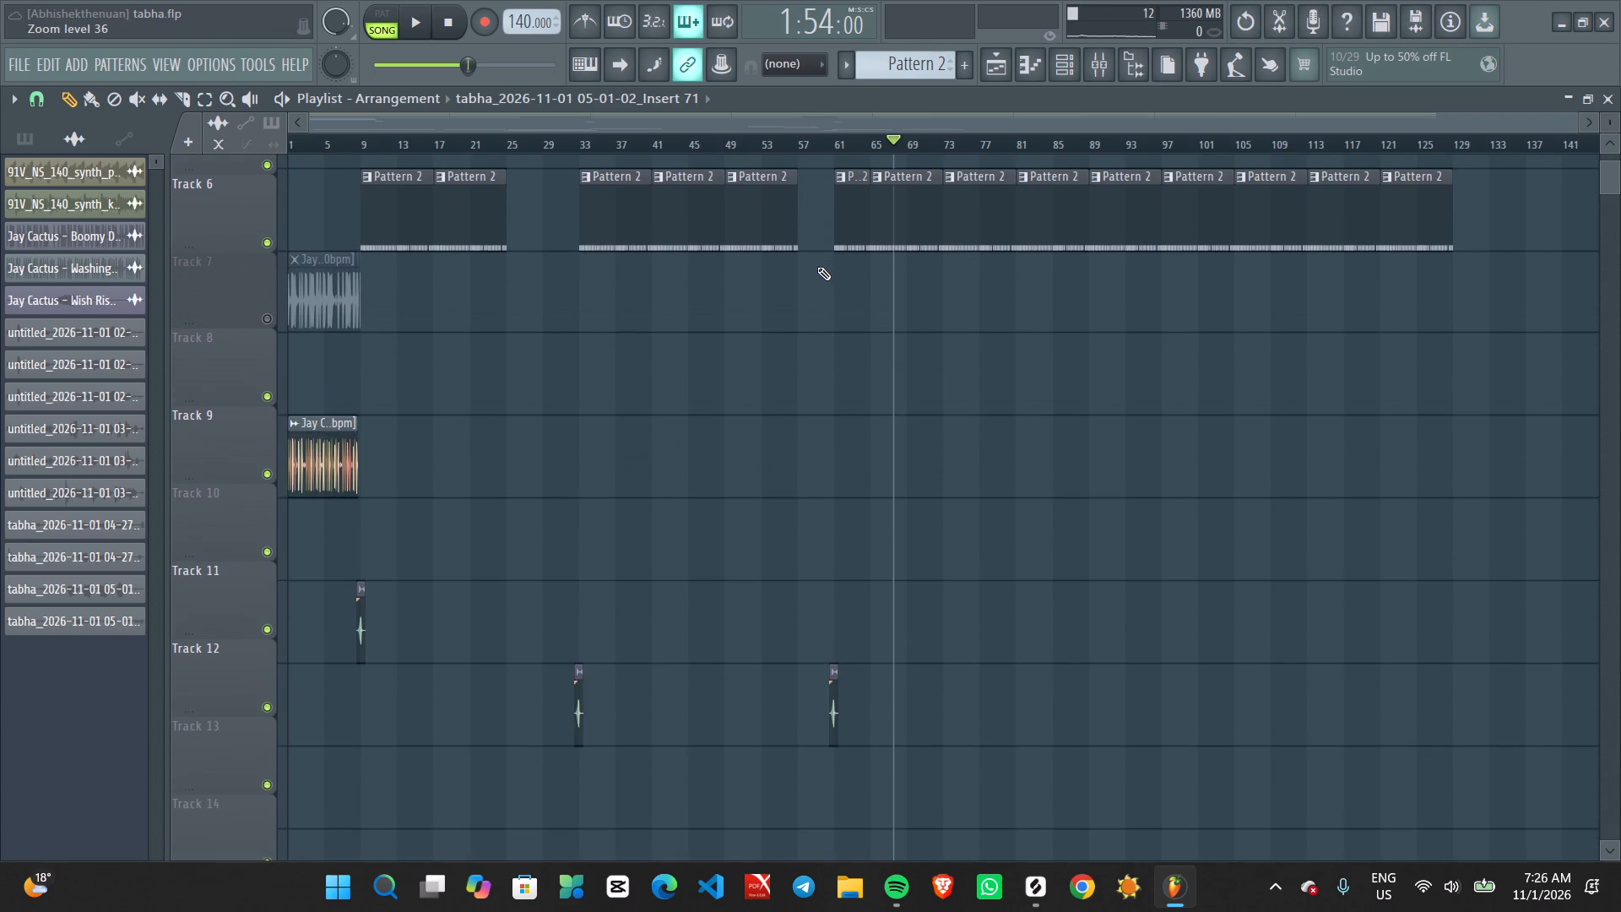
pyautogui.keyDown('alt'); pyautogui.scroll(1, 817, 267); pyautogui.keyUp('alt')
pyautogui.scroll(4, 969, 368)
pyautogui.scroll(-1, 918, 396)
pyautogui.scroll(2, 918, 396)
pyautogui.scroll(3, 855, 424)
pyautogui.scroll(-16, 841, 434)
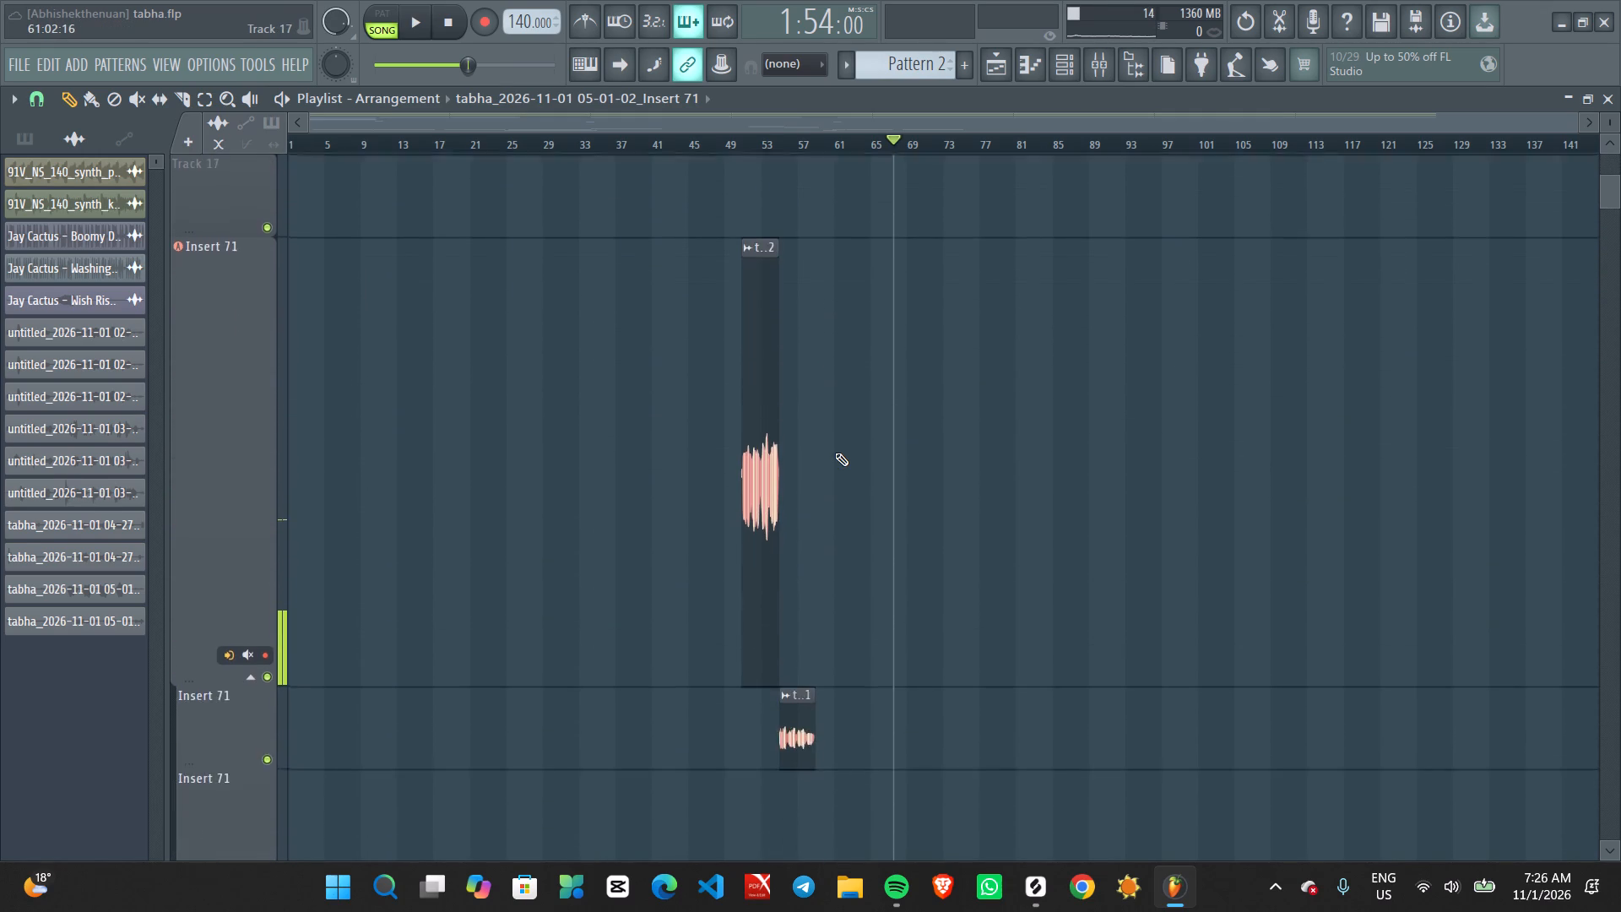
pyautogui.scroll(-2, 835, 453)
pyautogui.scroll(1, 834, 458)
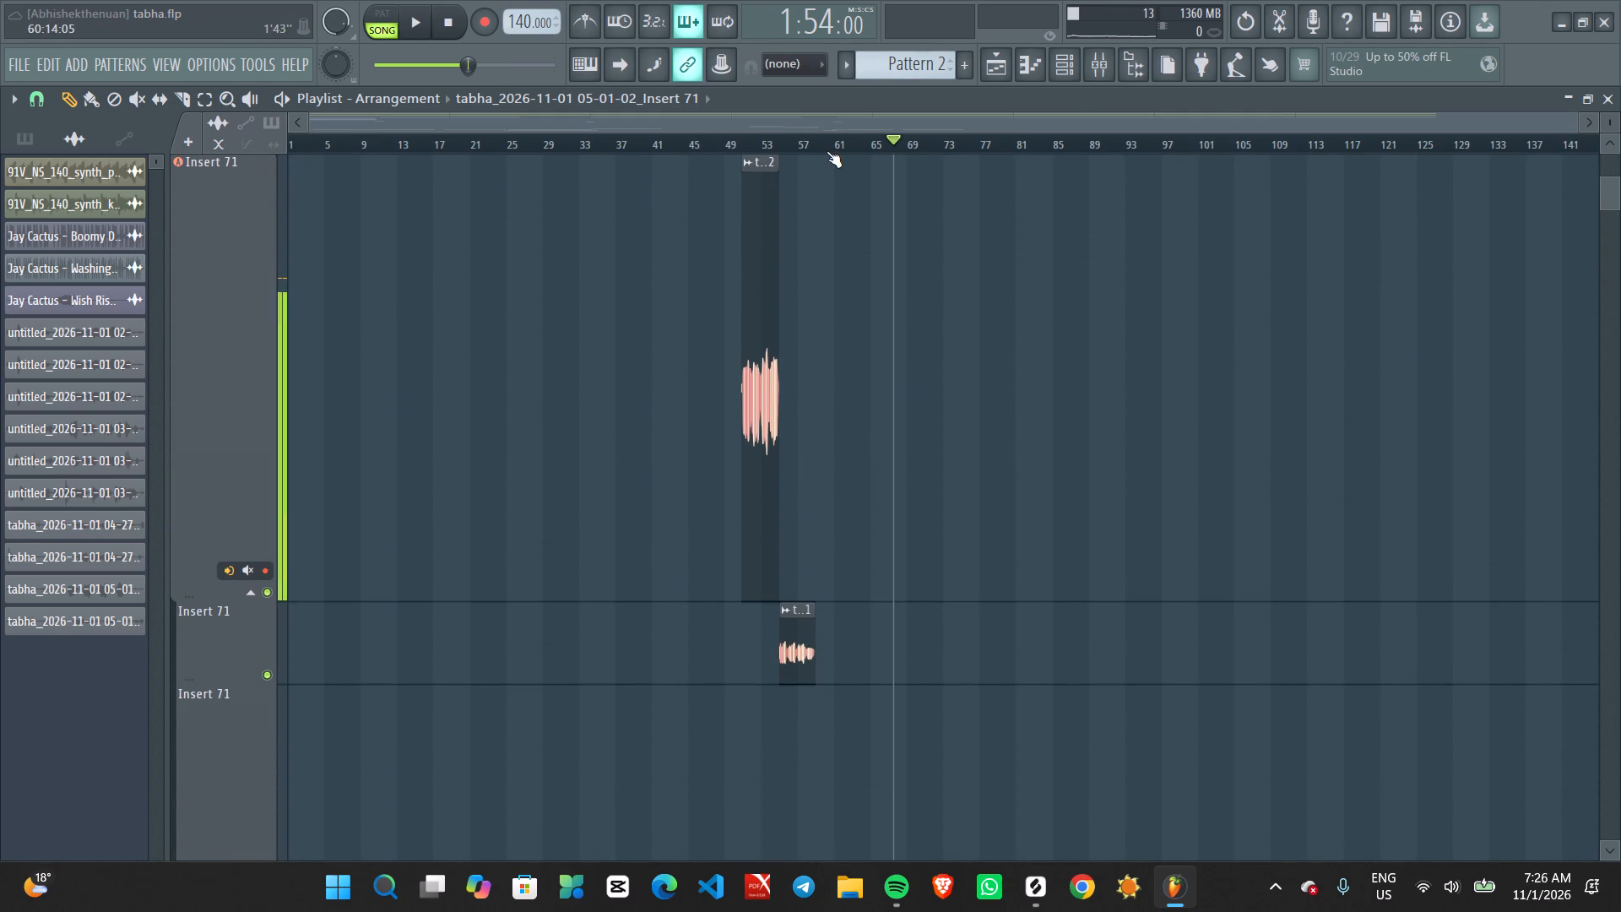
# Play back the arrangement from about bar 57, and again from about bar 55 over the second Insert 71 clip.
pyautogui.click(810, 151)
pyautogui.press('space')
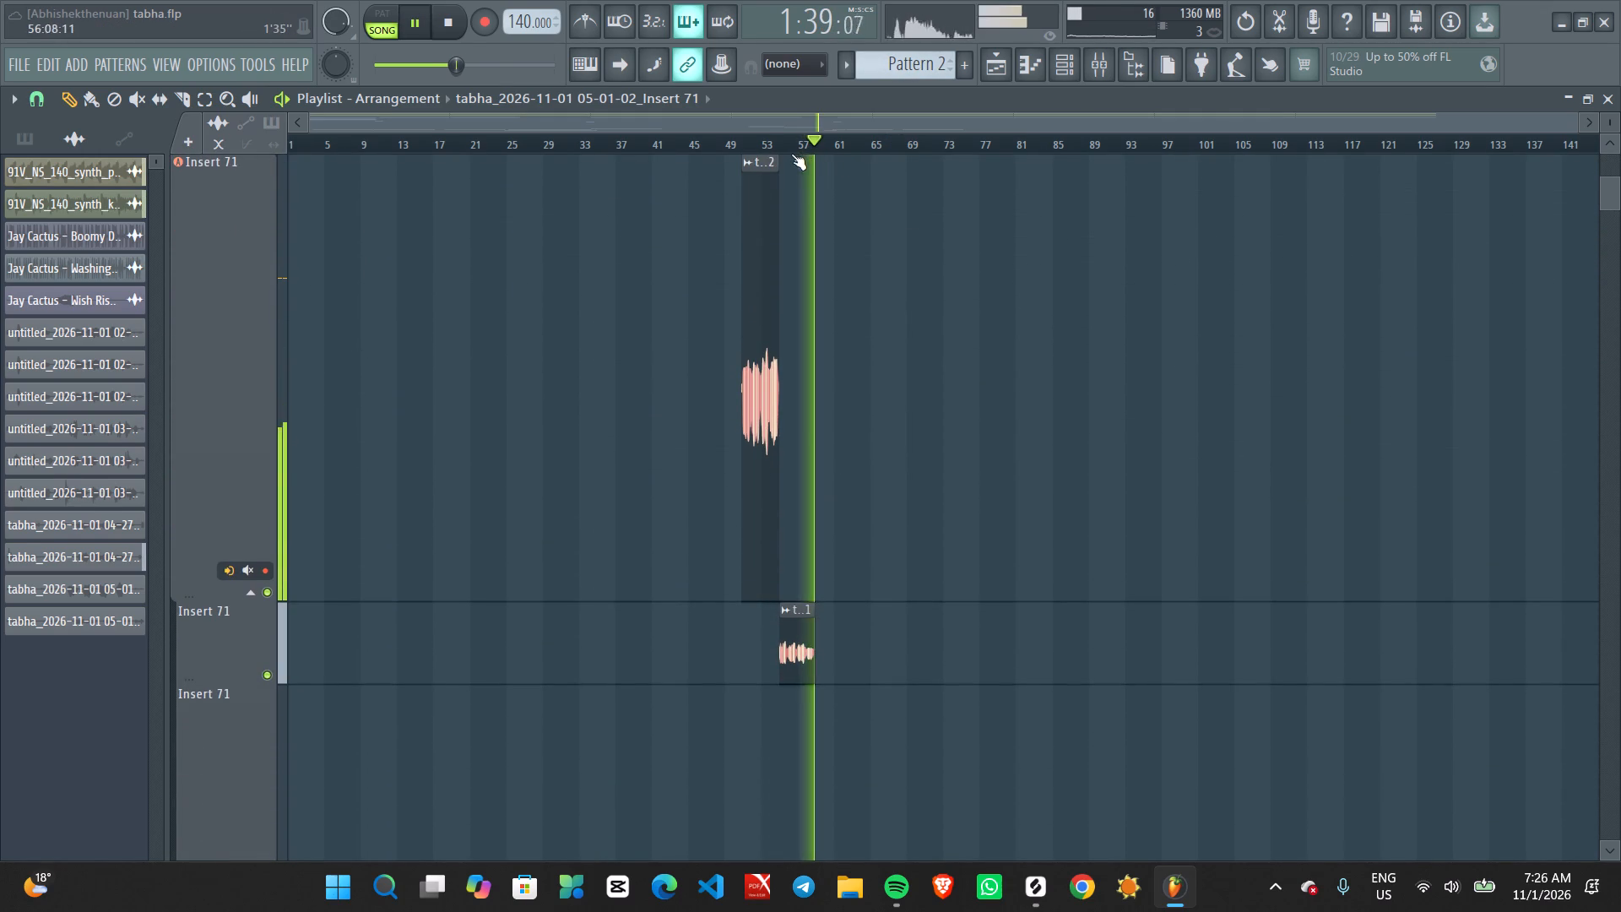
pyautogui.click(783, 139)
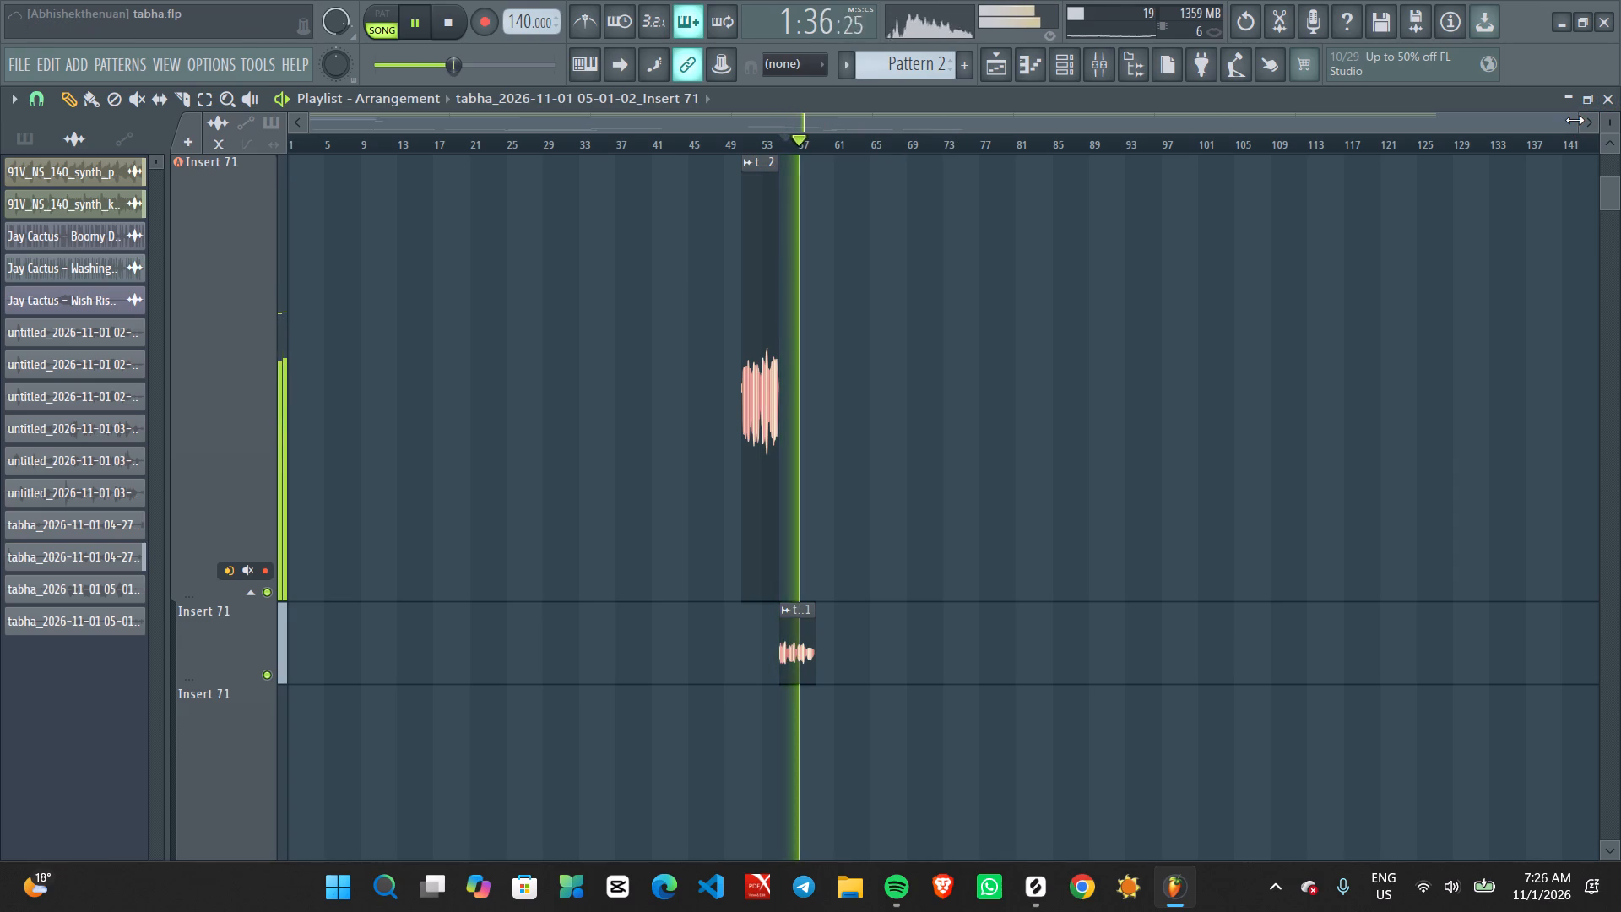
# Examine the clips on the lower Insert 71 lanes and on Tracks 22 and 23 while the arrangement plays.
pyautogui.moveTo(1575, 120); pyautogui.dragTo(758, 210)
pyautogui.scroll(-4, 758, 210)
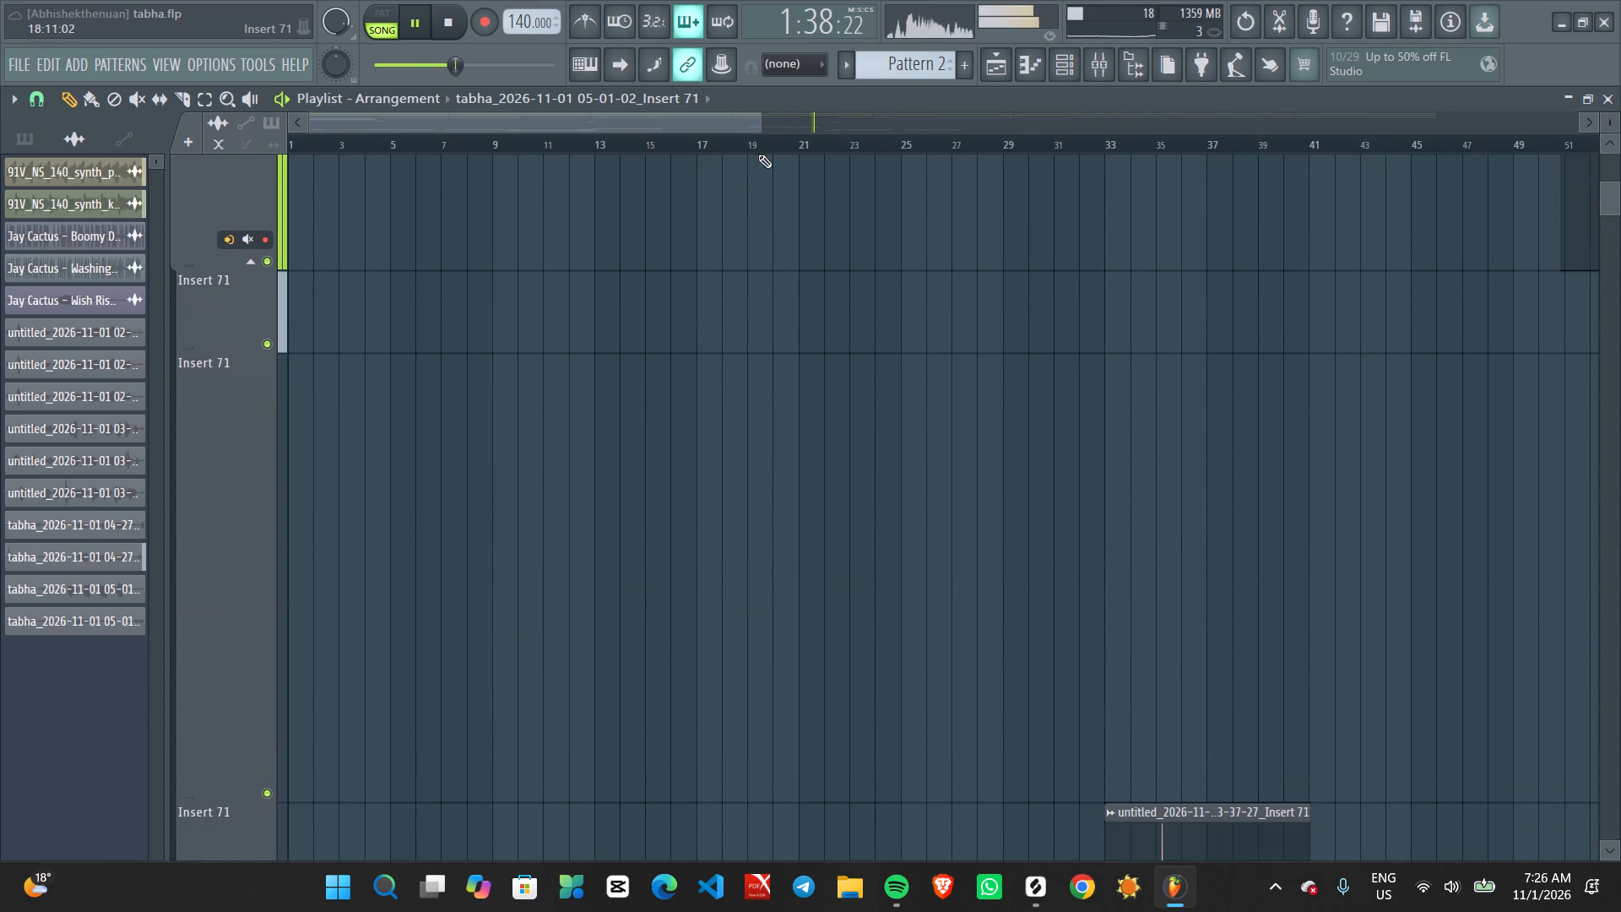
pyautogui.moveTo(763, 117); pyautogui.dragTo(1620, 42)
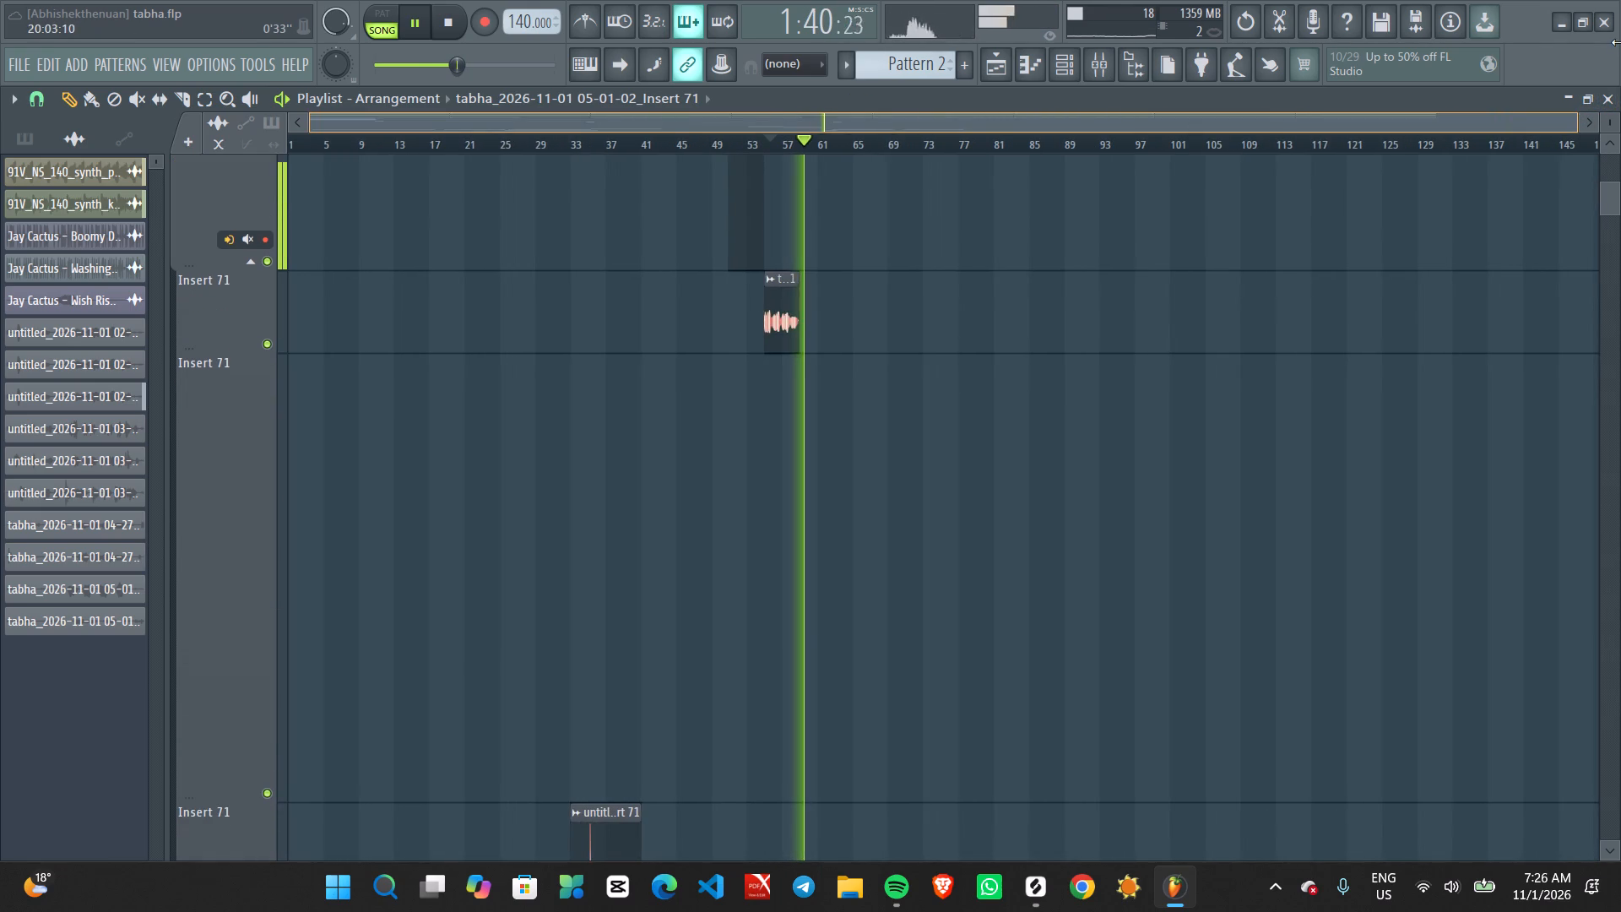
pyautogui.moveTo(1620, 42); pyautogui.dragTo(1610, 81)
pyautogui.scroll(-9, 510, 721)
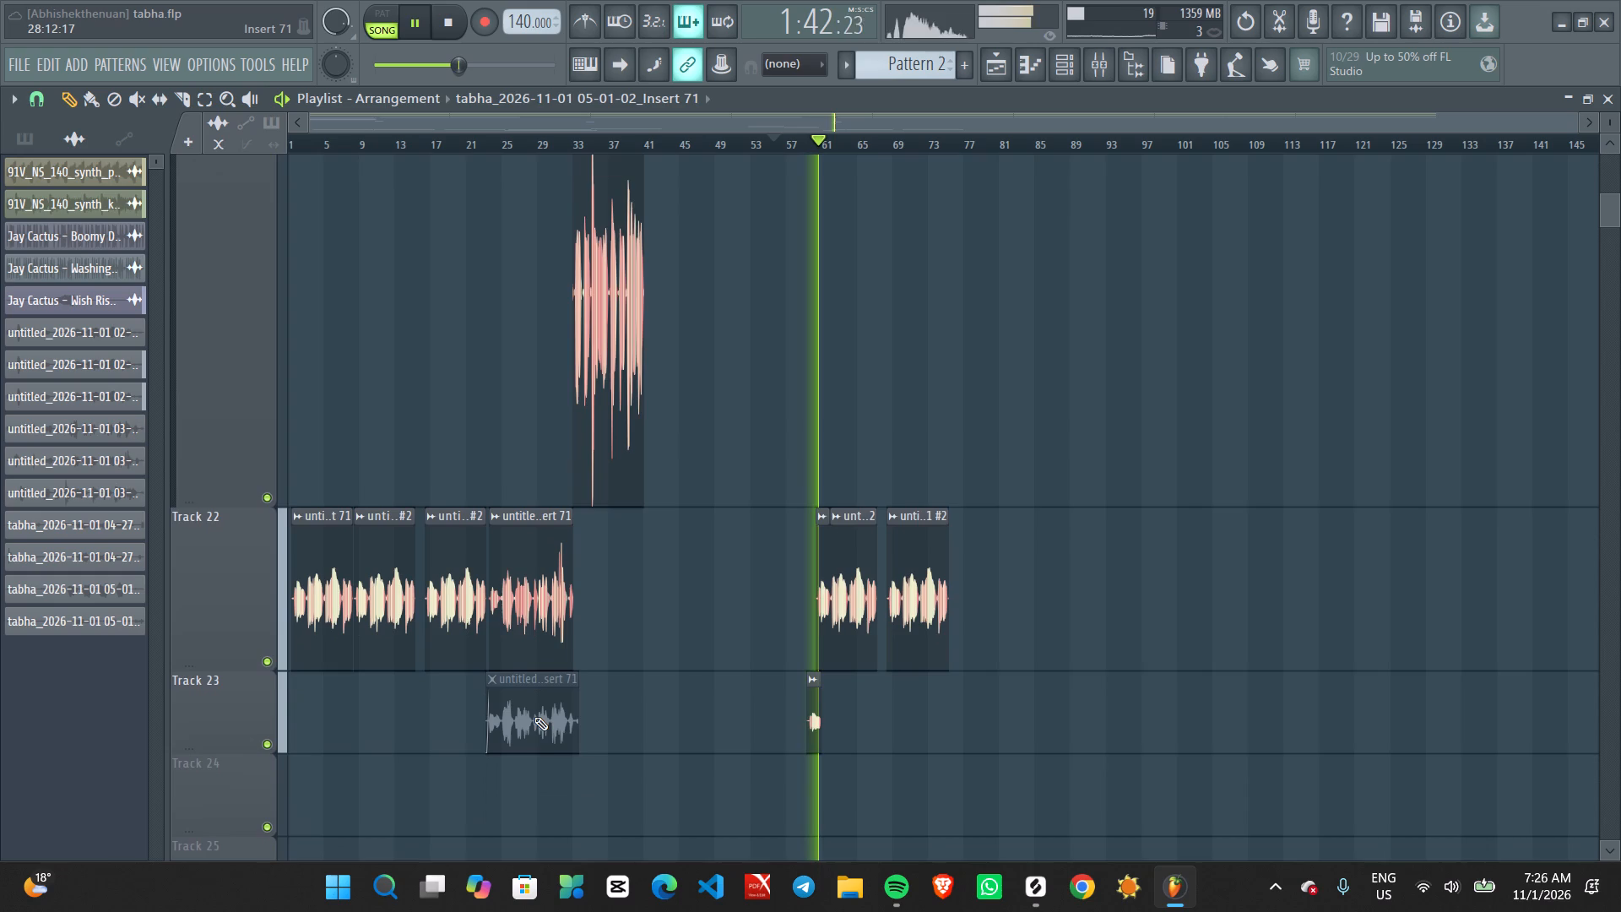
pyautogui.scroll(-6, 534, 717)
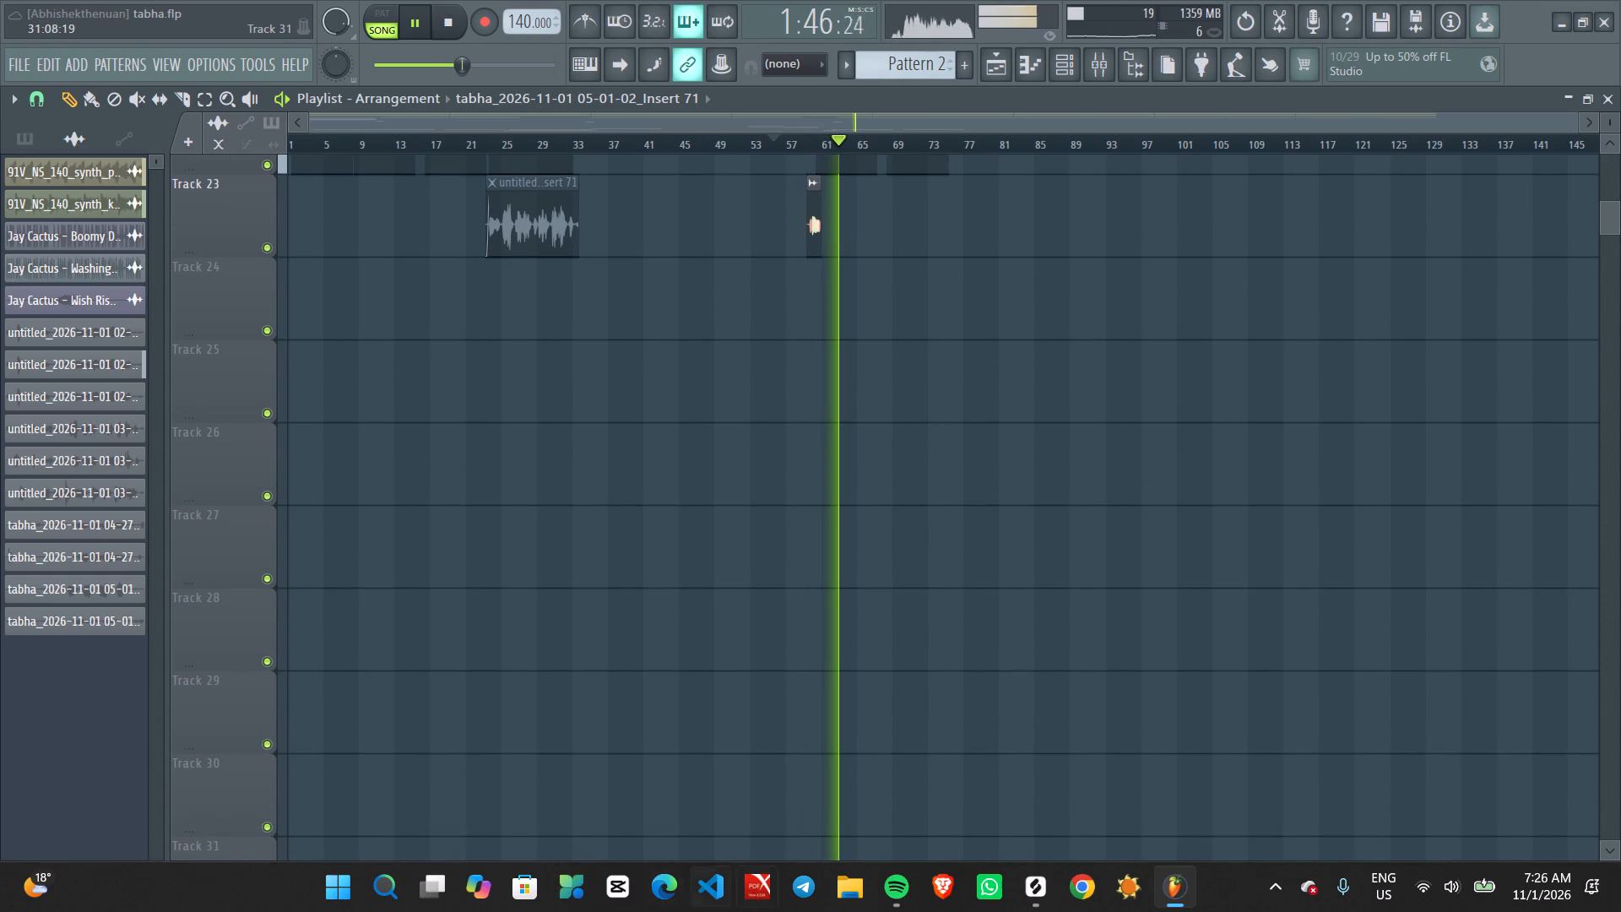
pyautogui.scroll(3, 933, 481)
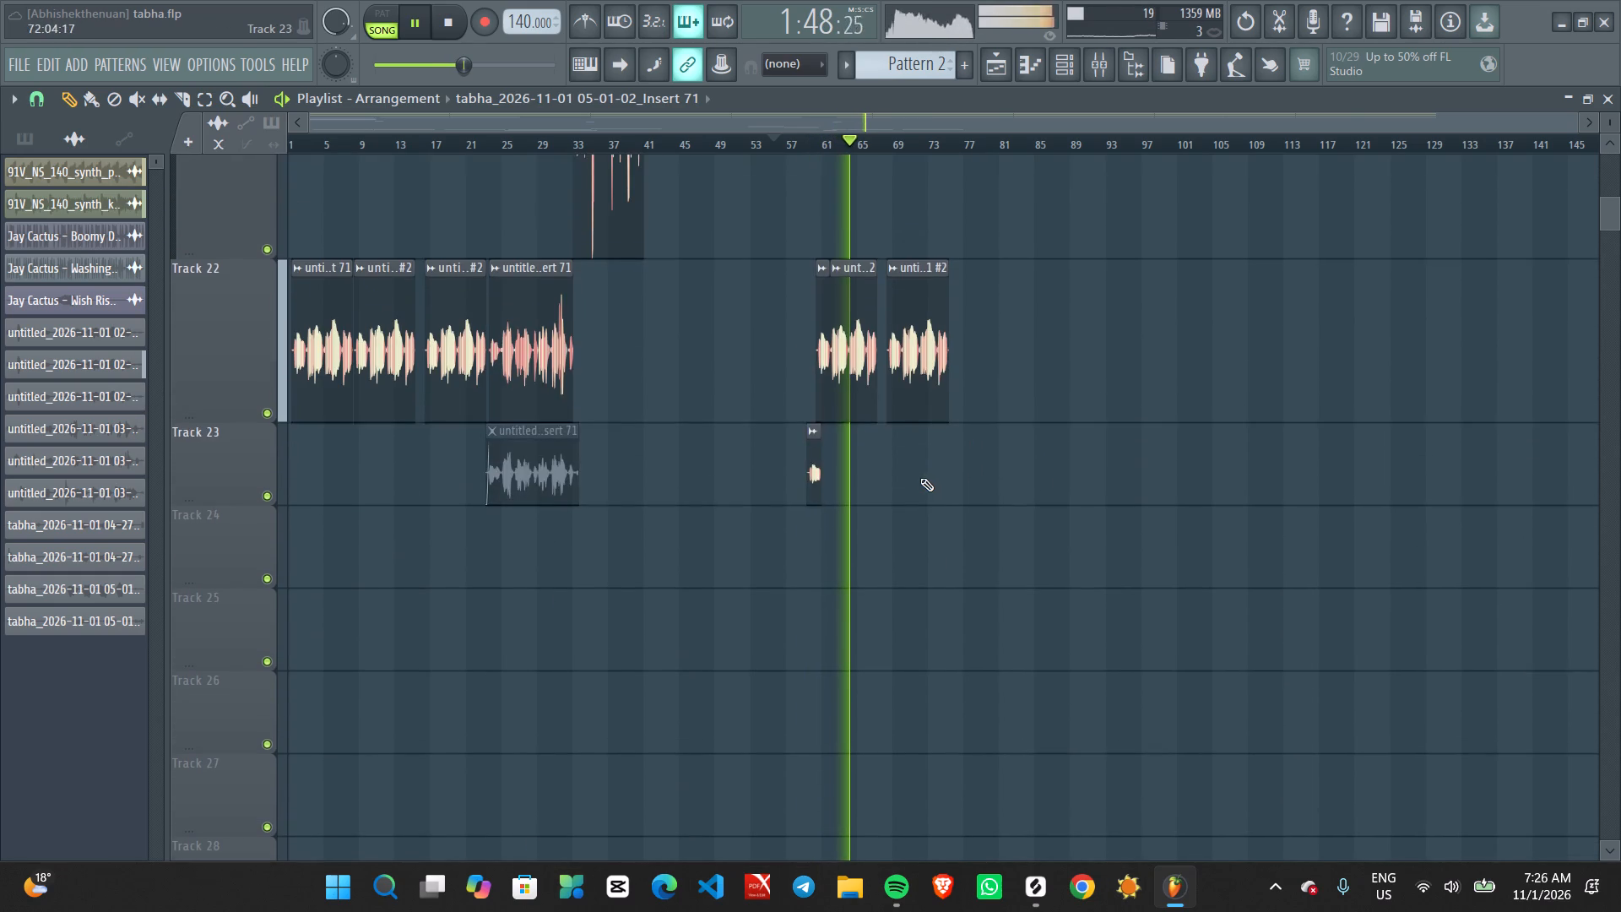
pyautogui.scroll(9, 671, 295)
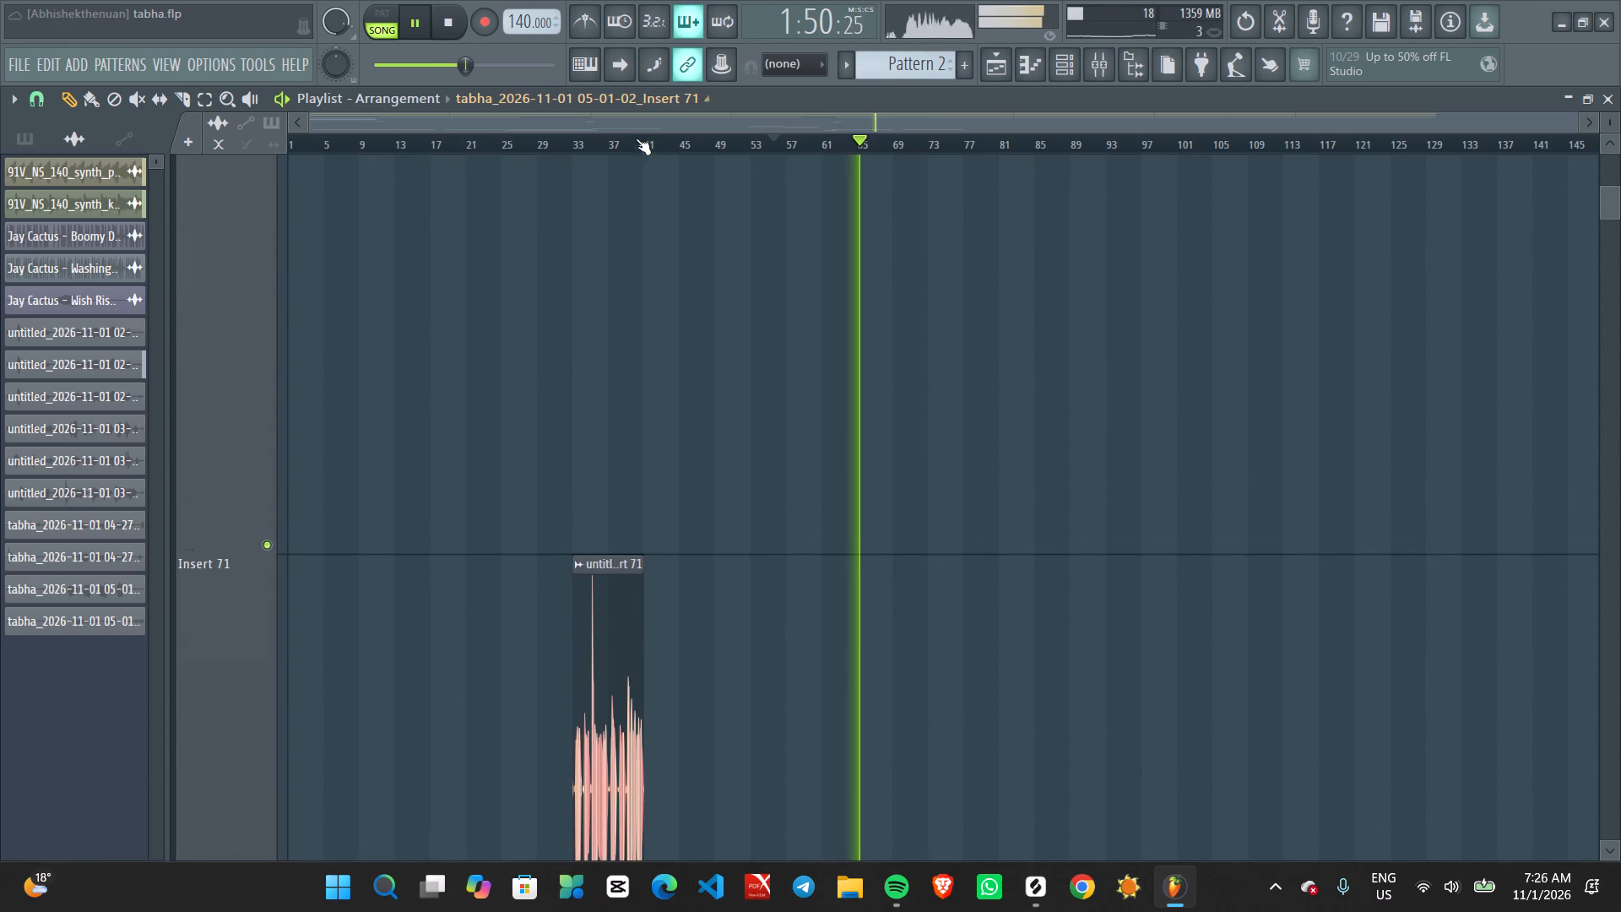
# Audition the arrangement from about bar 37 within the long Insert 71 clip, and from about bar 79.
pyautogui.click(607, 138)
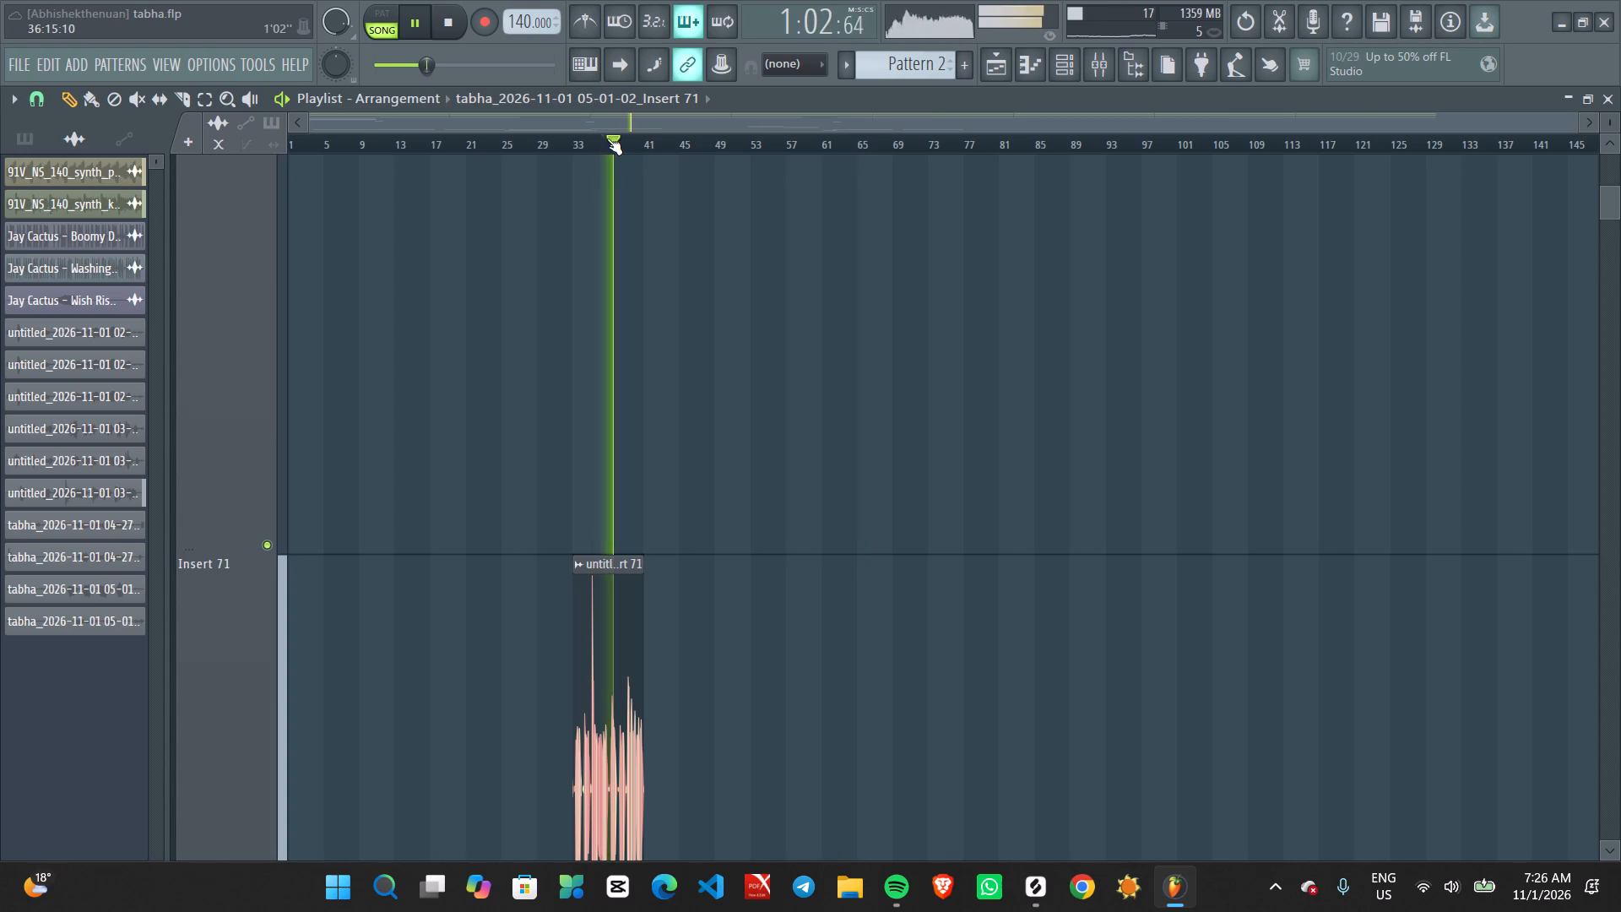
pyautogui.scroll(-3, 805, 182)
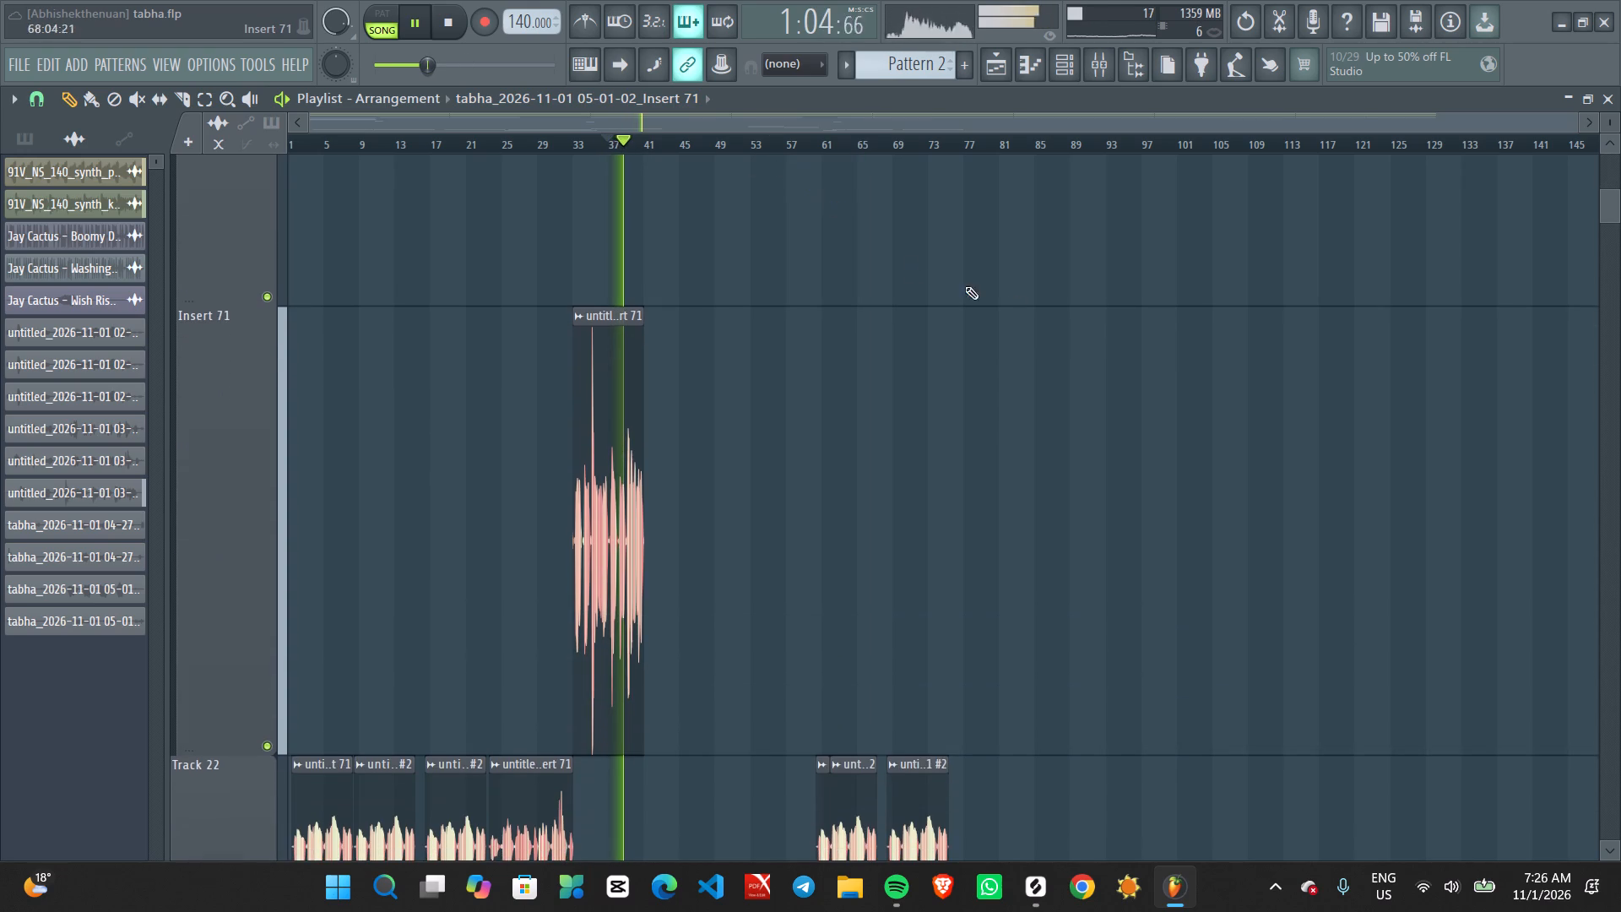
pyautogui.click(989, 148)
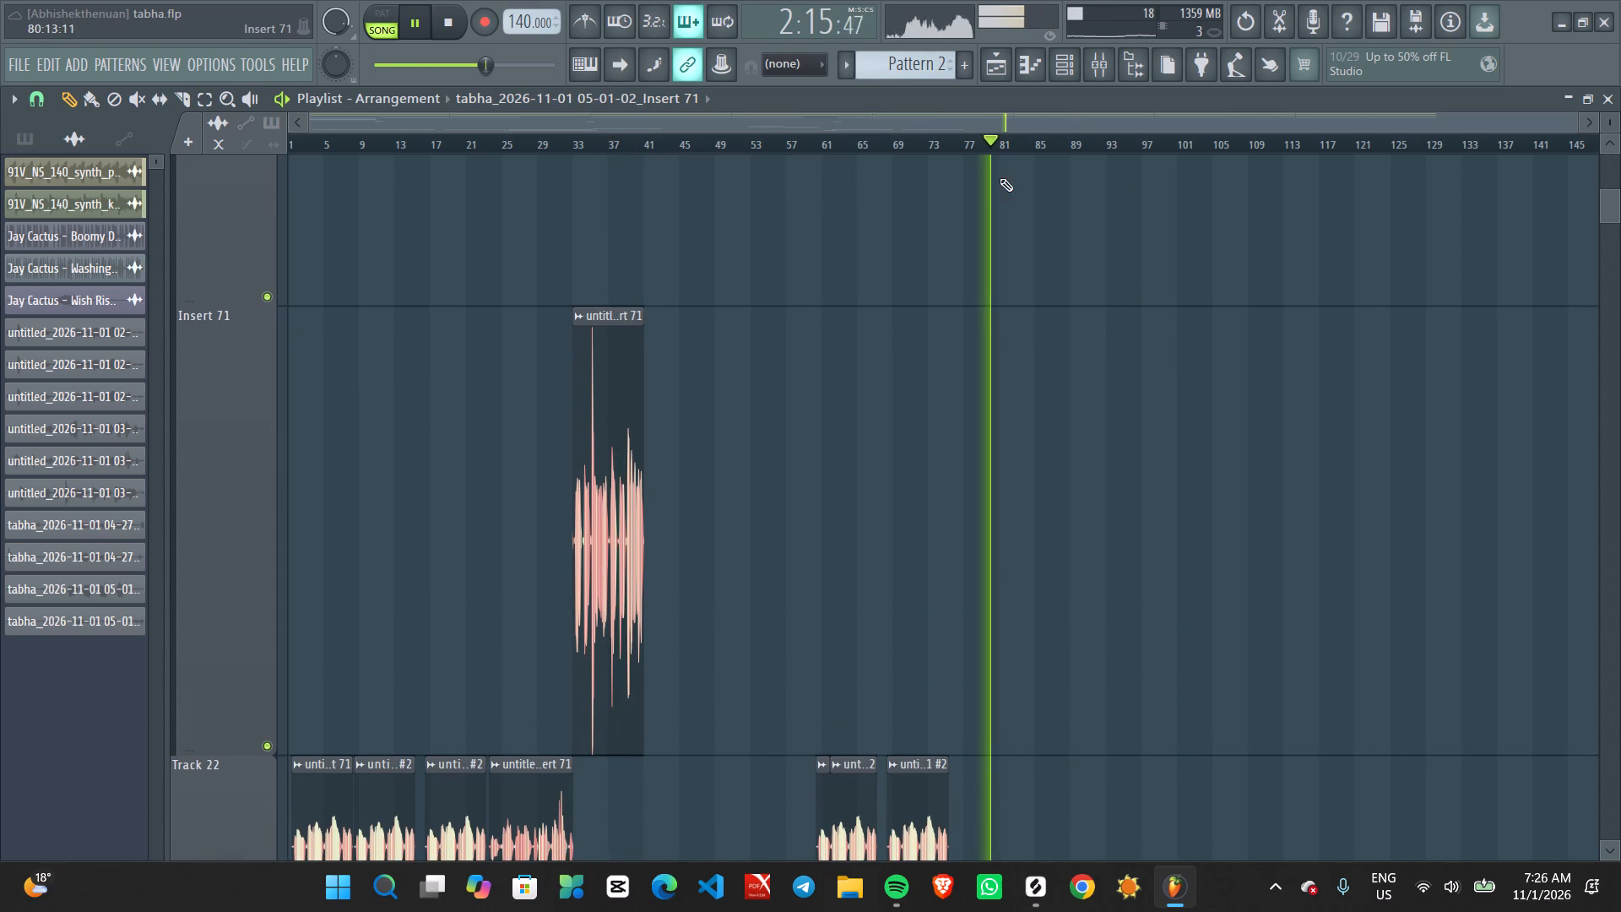
# Set the playhead to about bar 72, near the end of the last Track 22 clip, and stop playback.
pyautogui.scroll(-7, 1000, 181)
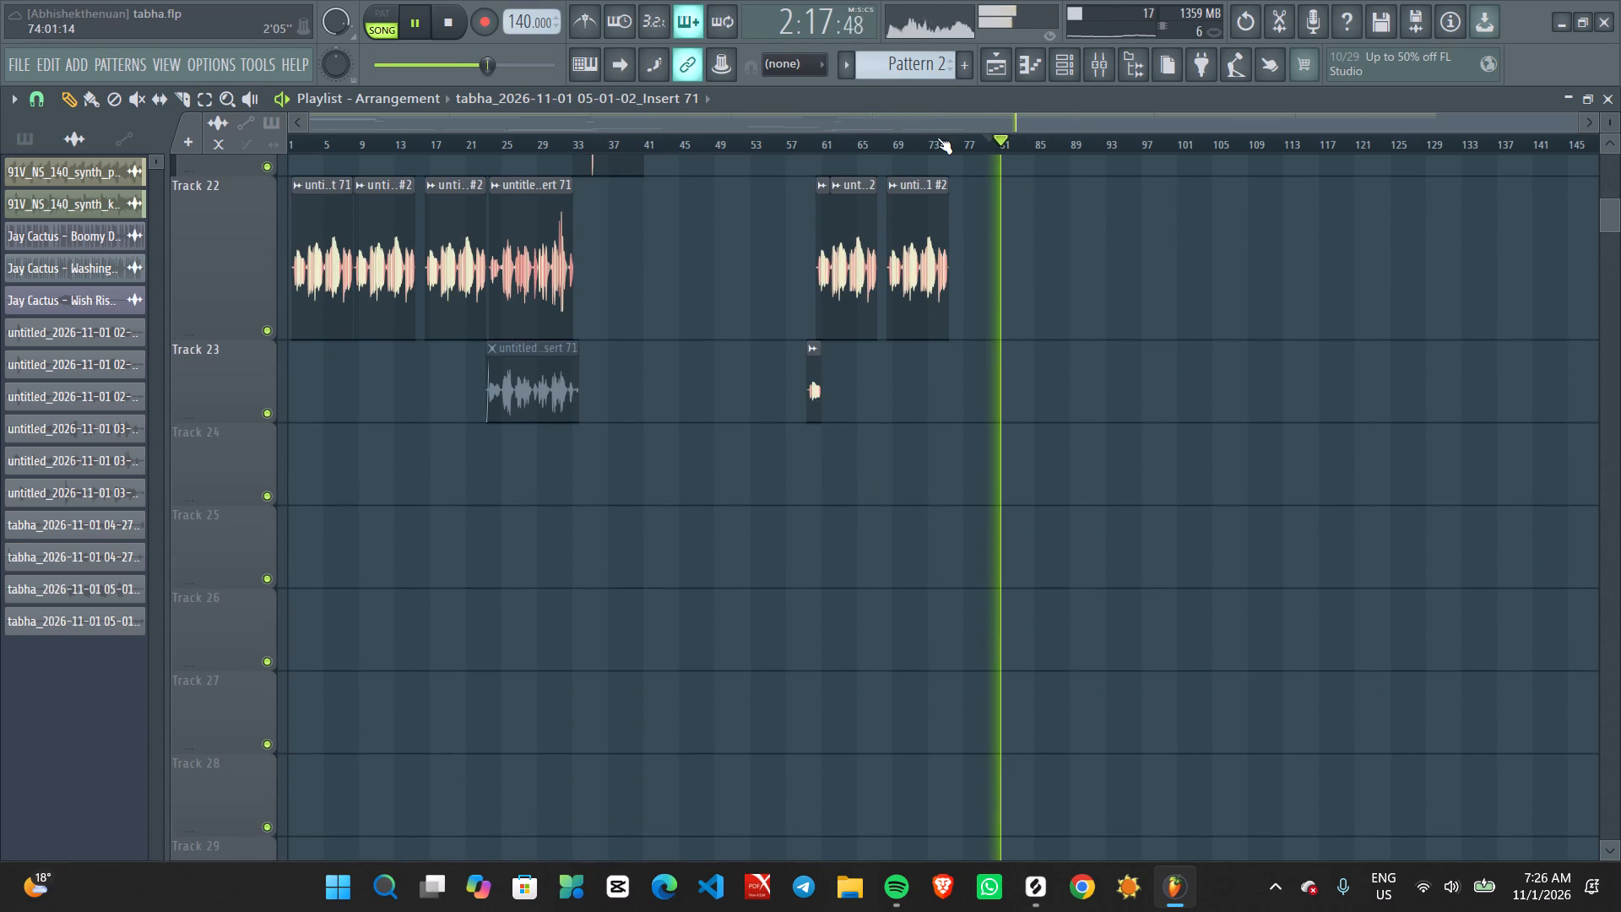
pyautogui.click(937, 138)
pyautogui.click(923, 147)
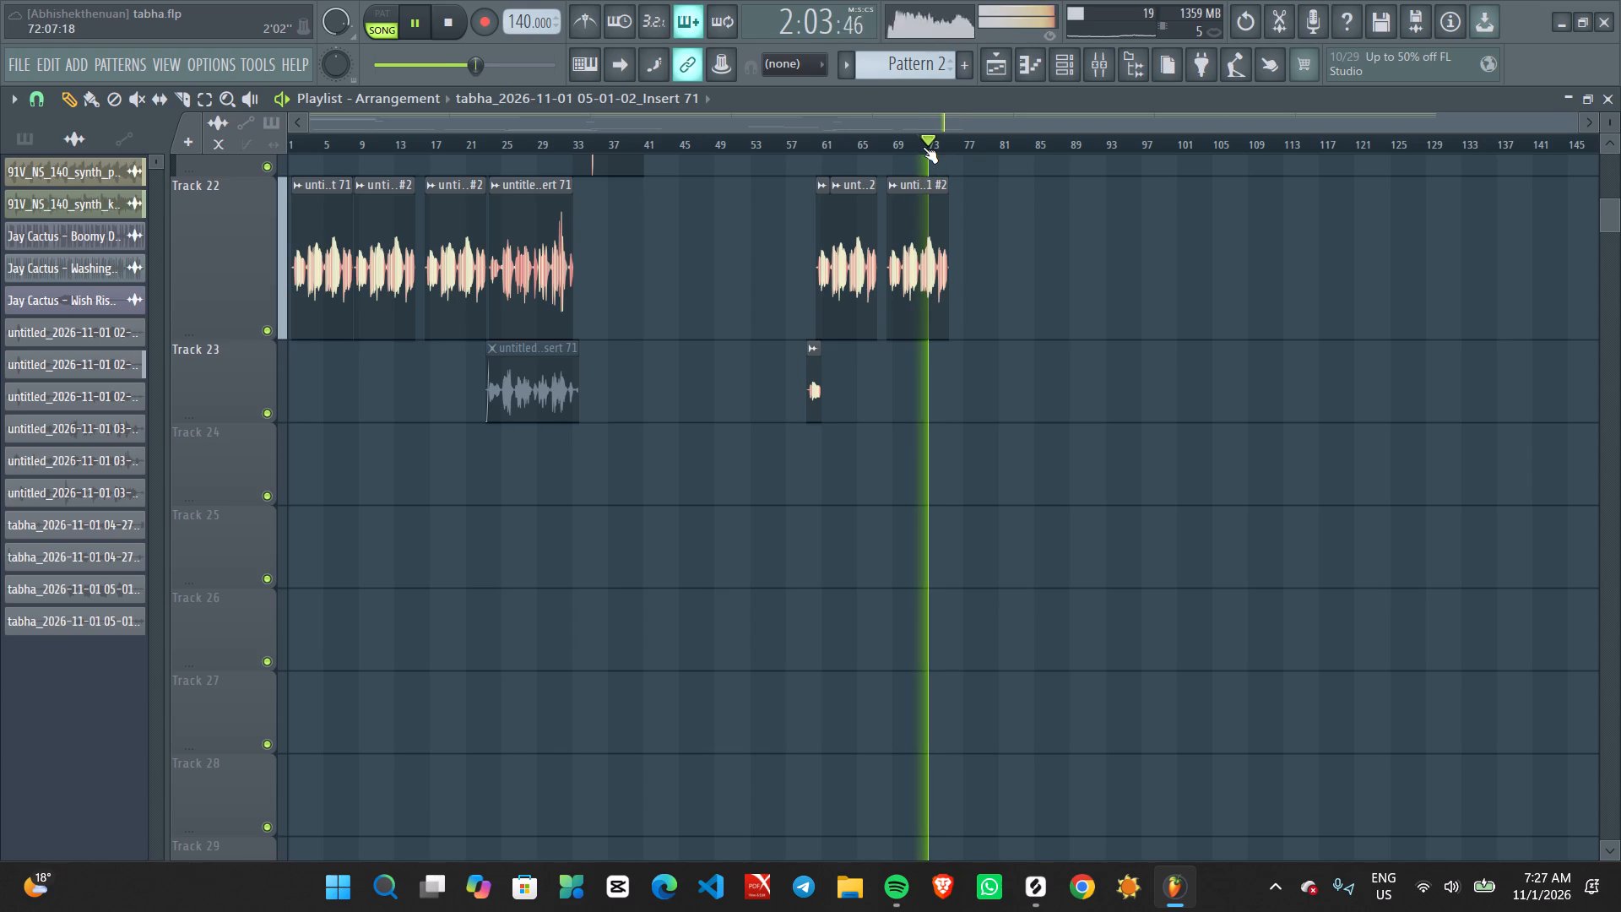
pyautogui.press('space')
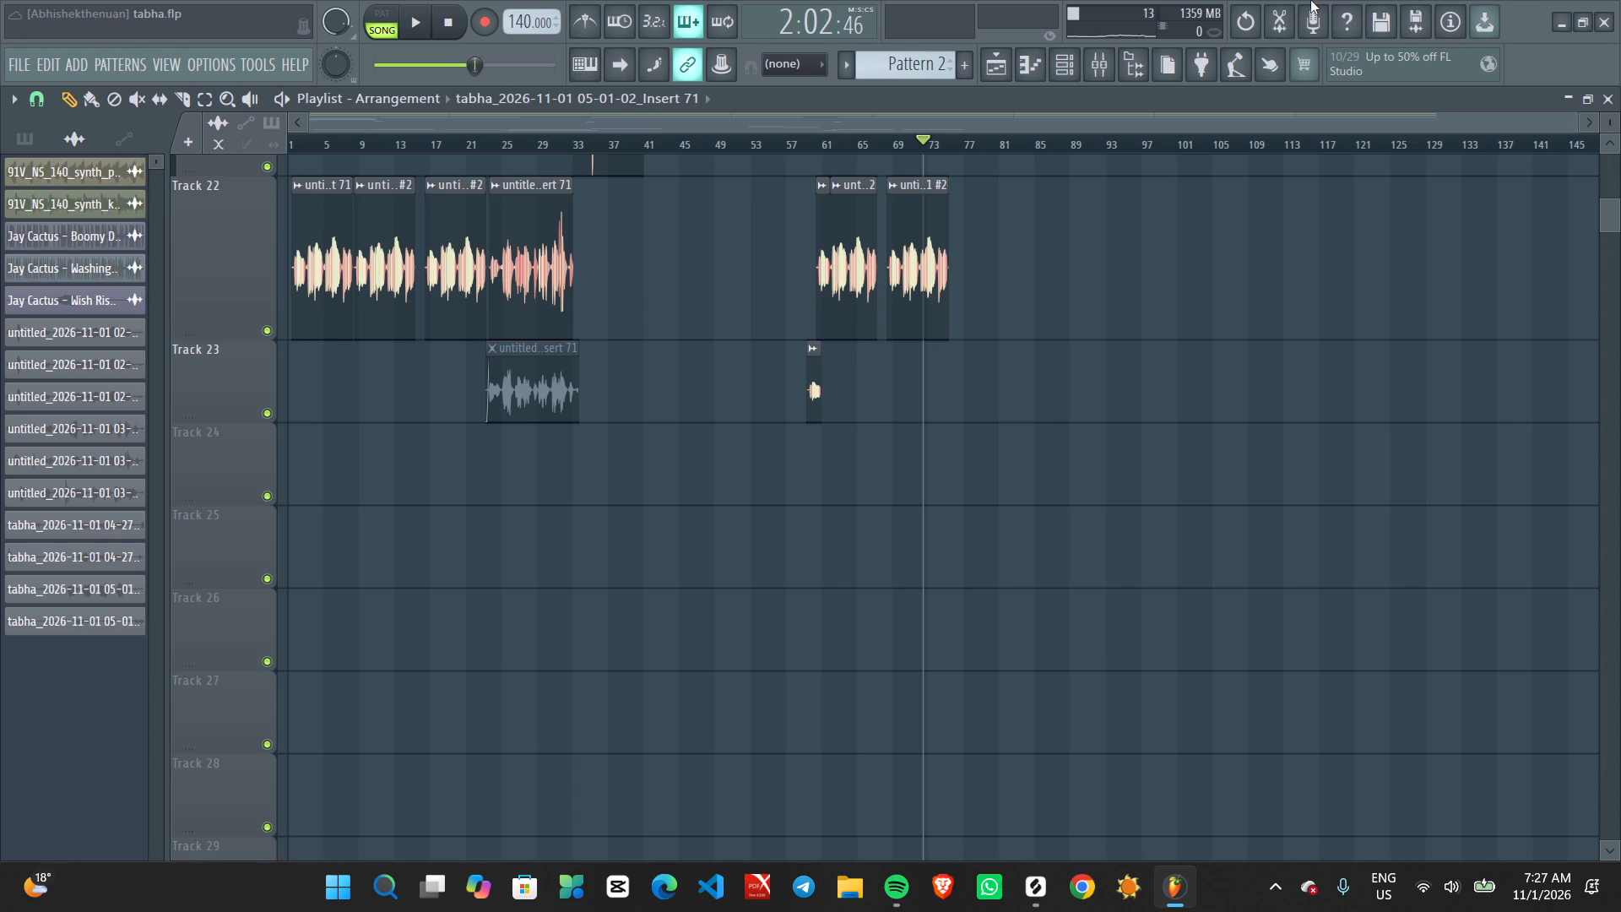
# Check the Insert 71 channel and its effect chain in the mixer, and return to the Playlist.
pyautogui.click(1103, 70)
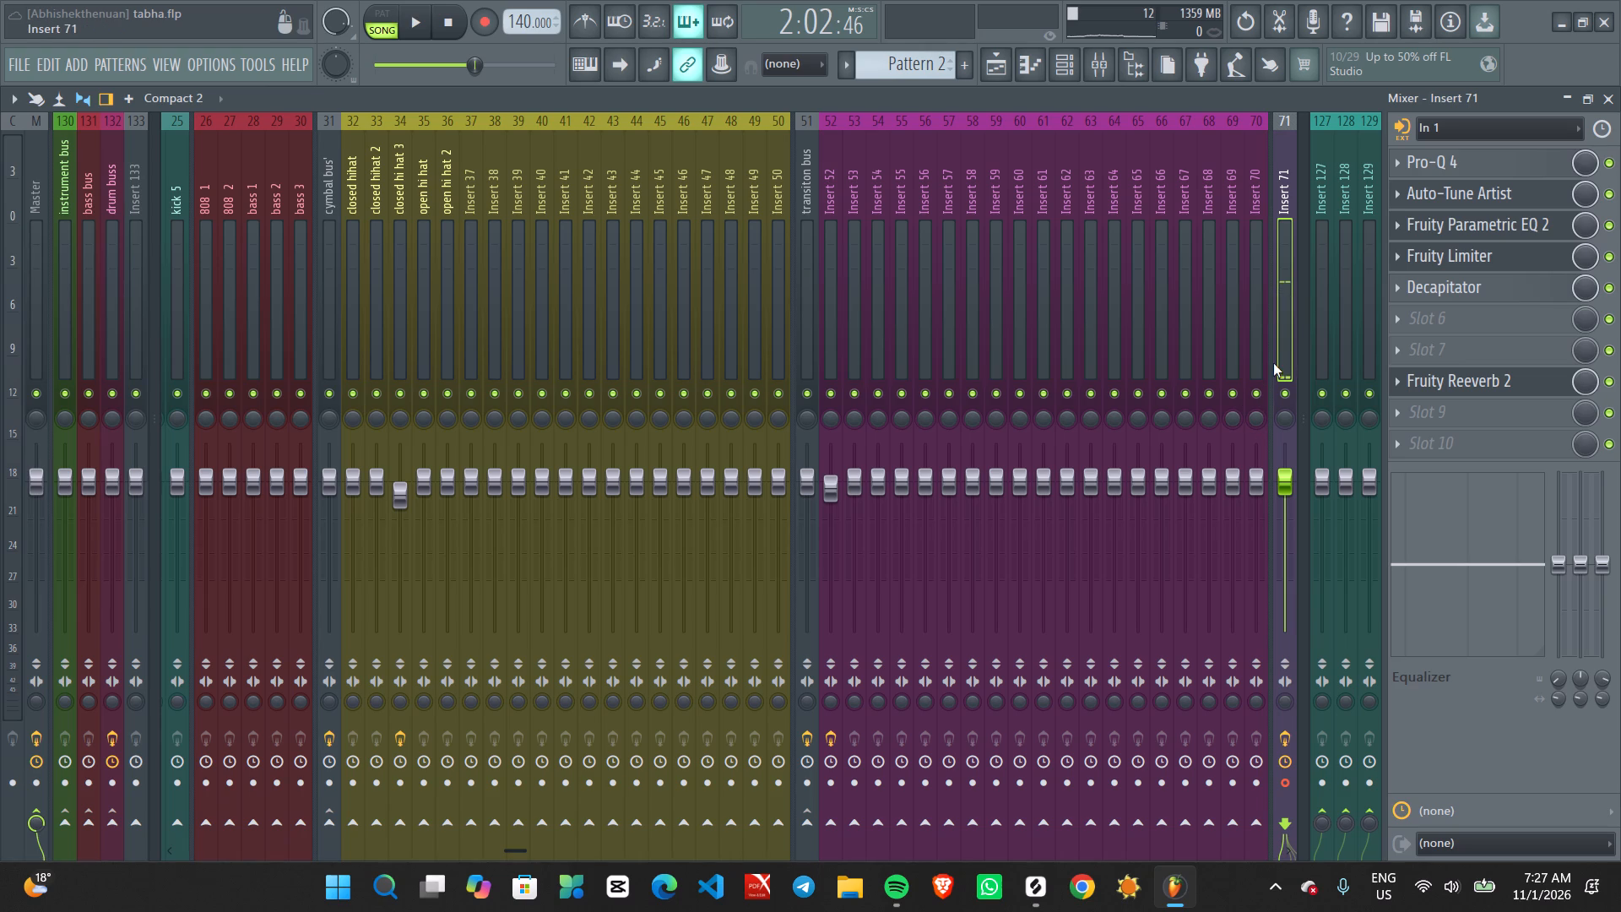
pyautogui.click(1000, 78)
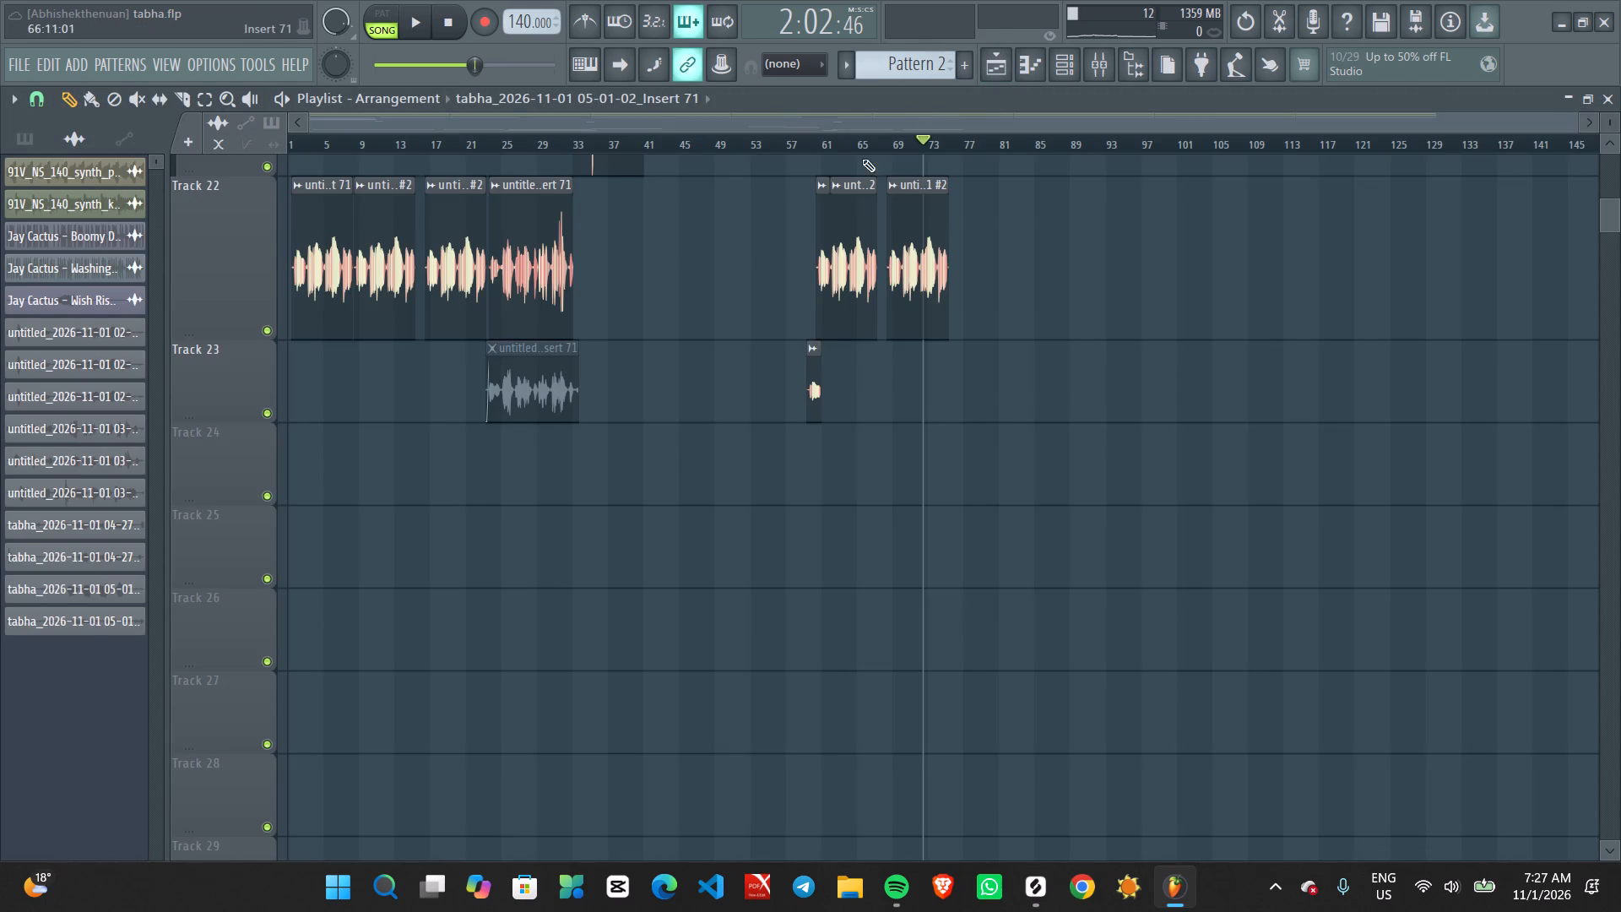
# Record a new audio take on Insert 71 from about bar 72 to about bar 85, and turn recording off.
pyautogui.click(476, 23)
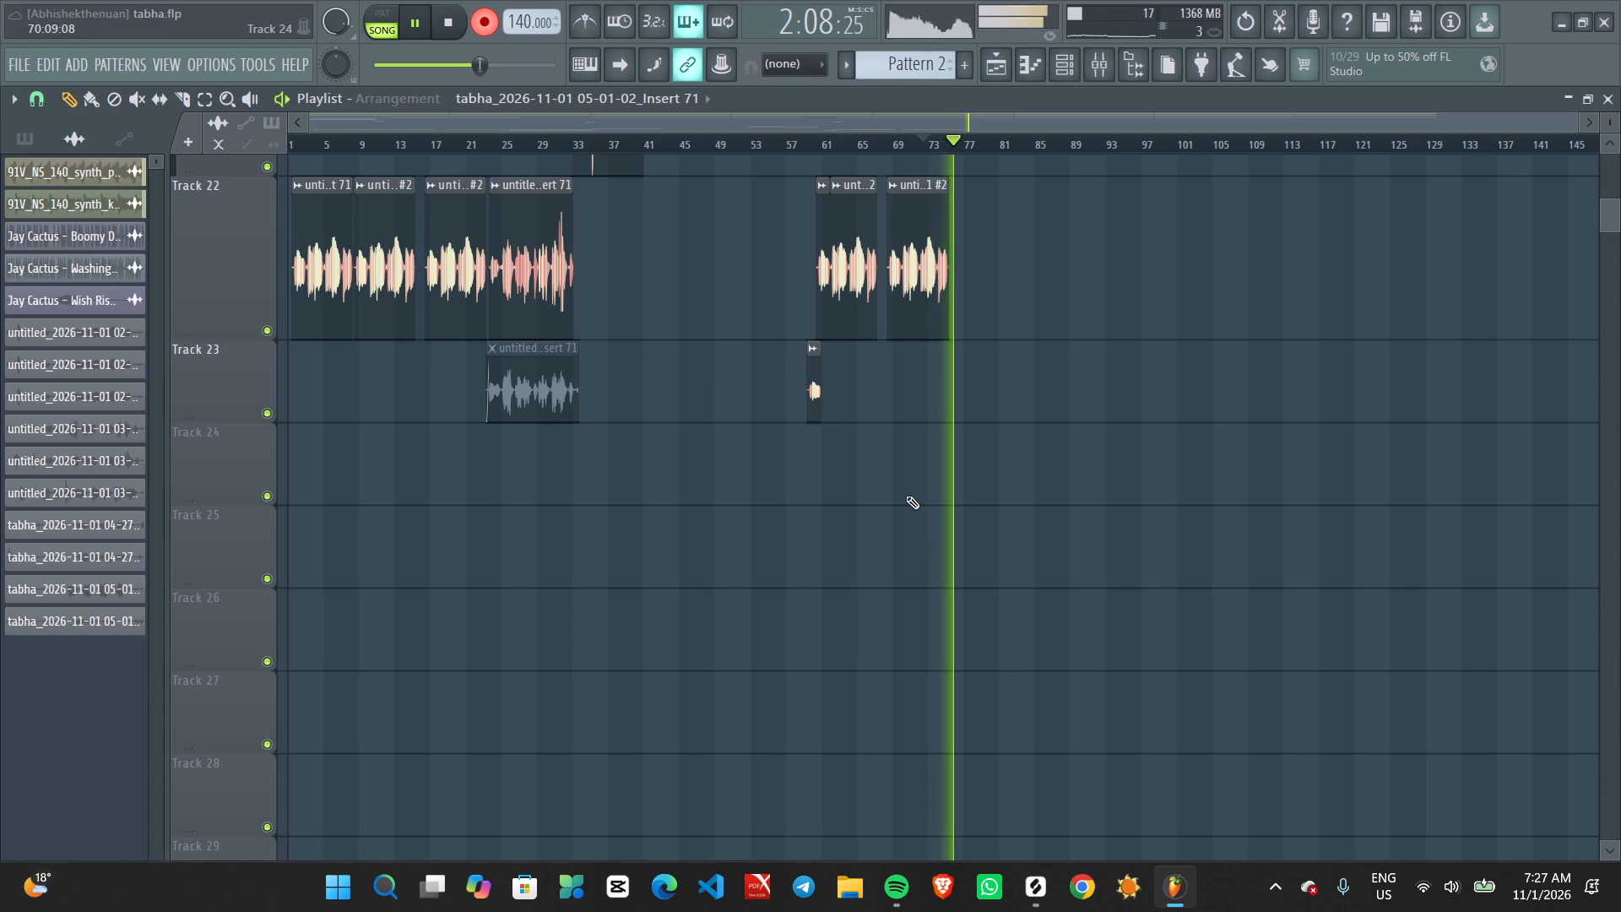
pyautogui.scroll(10, 924, 558)
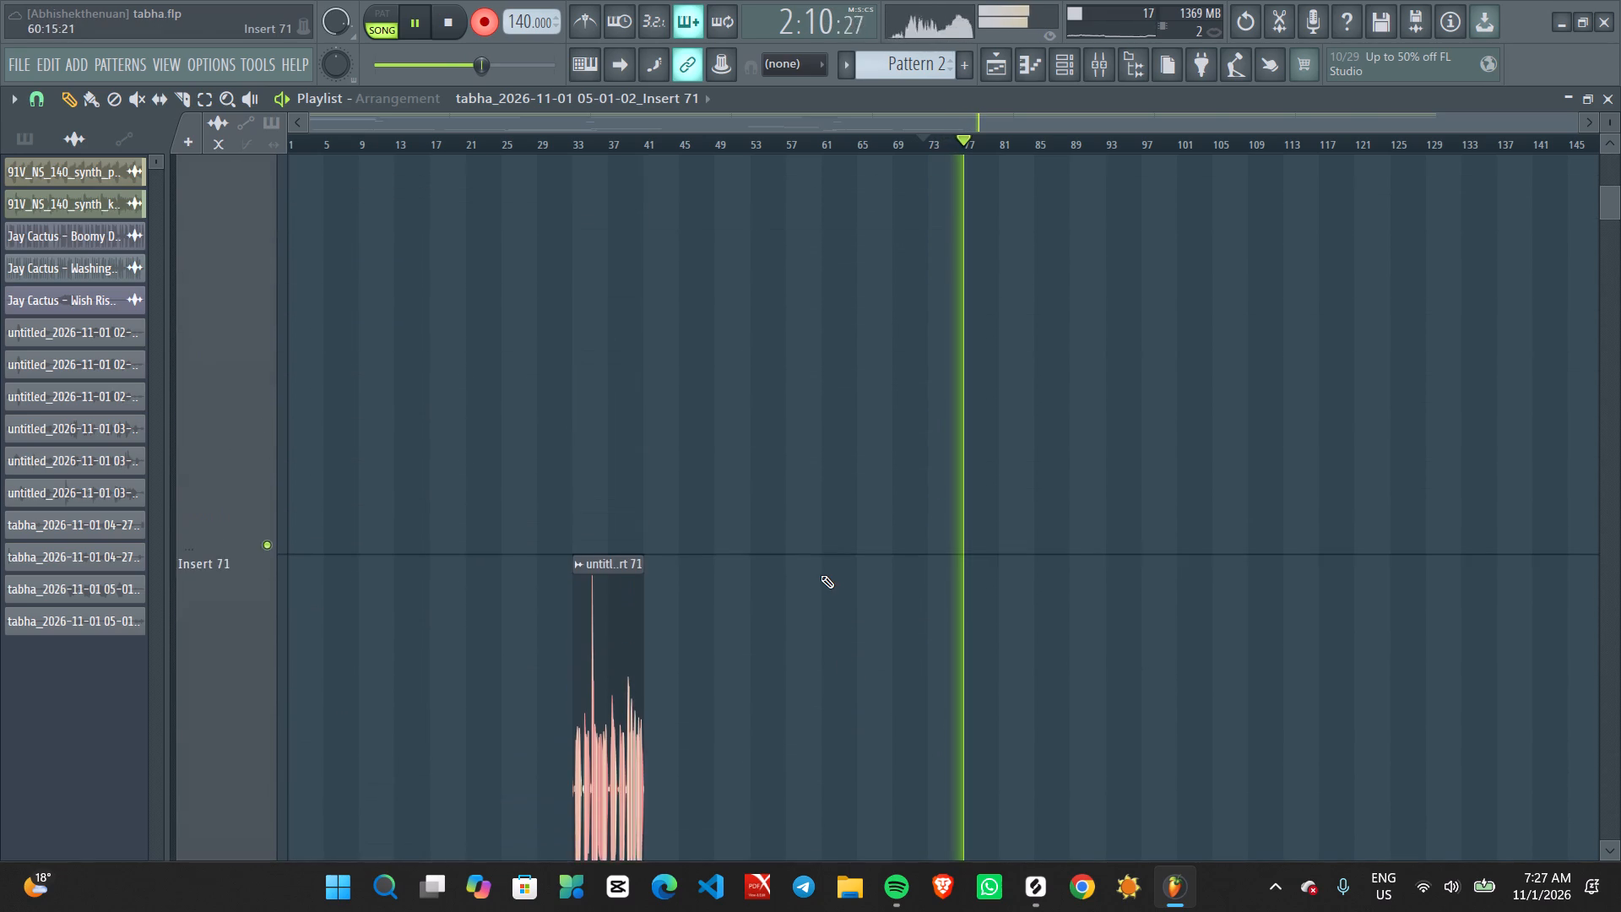
pyautogui.scroll(9, 821, 575)
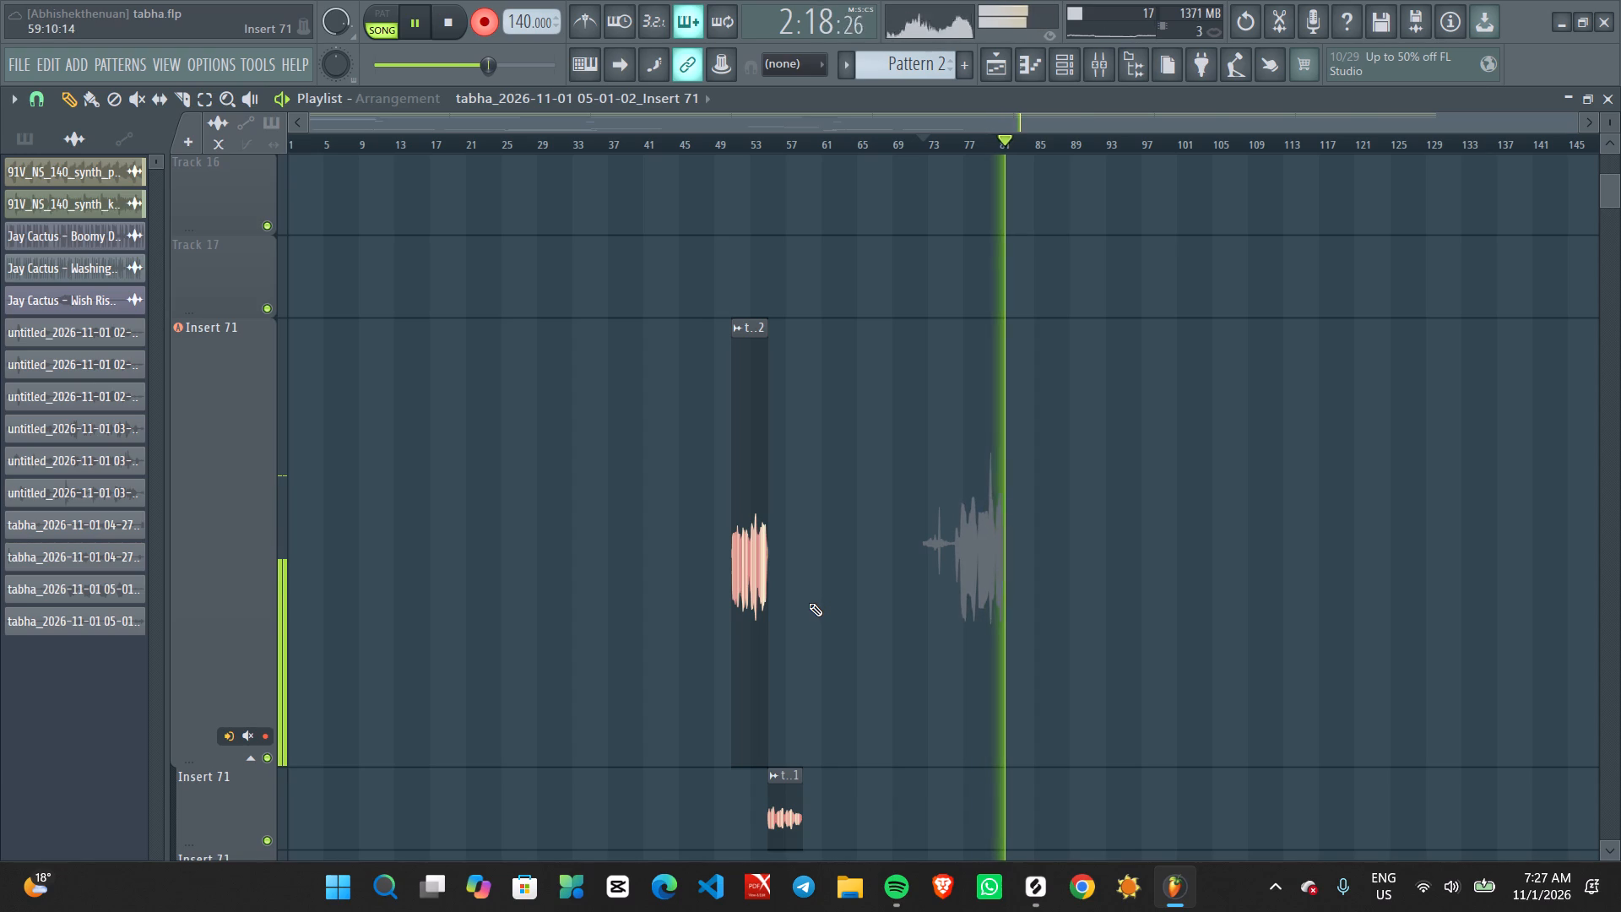
pyautogui.scroll(-7, 1105, 614)
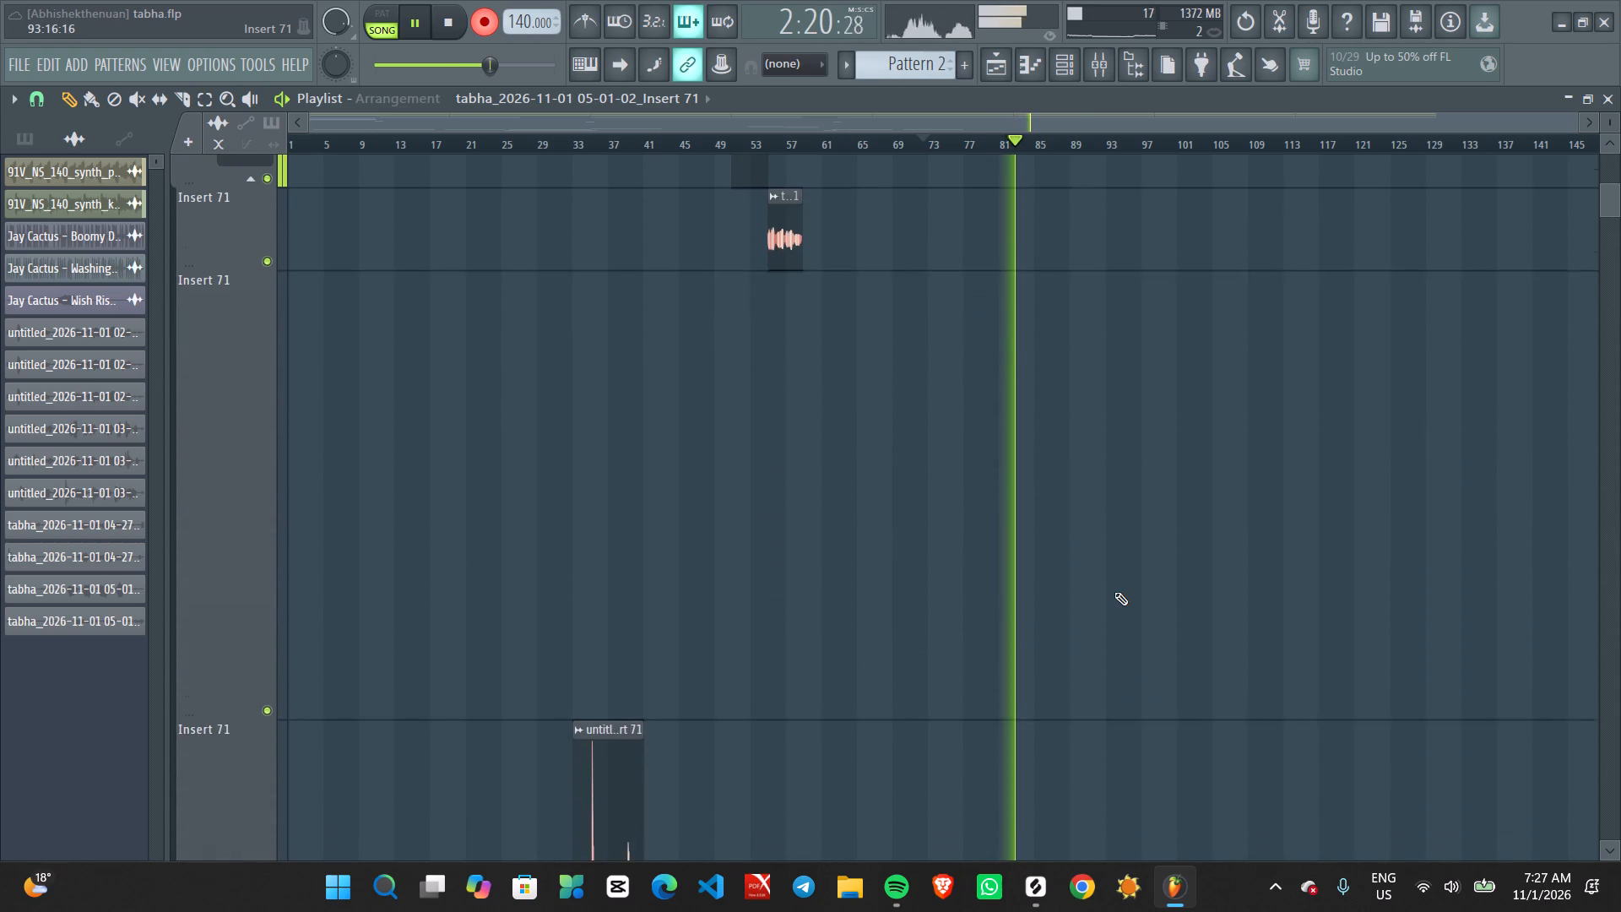
pyautogui.scroll(-10, 1114, 592)
pyautogui.scroll(3, 1074, 629)
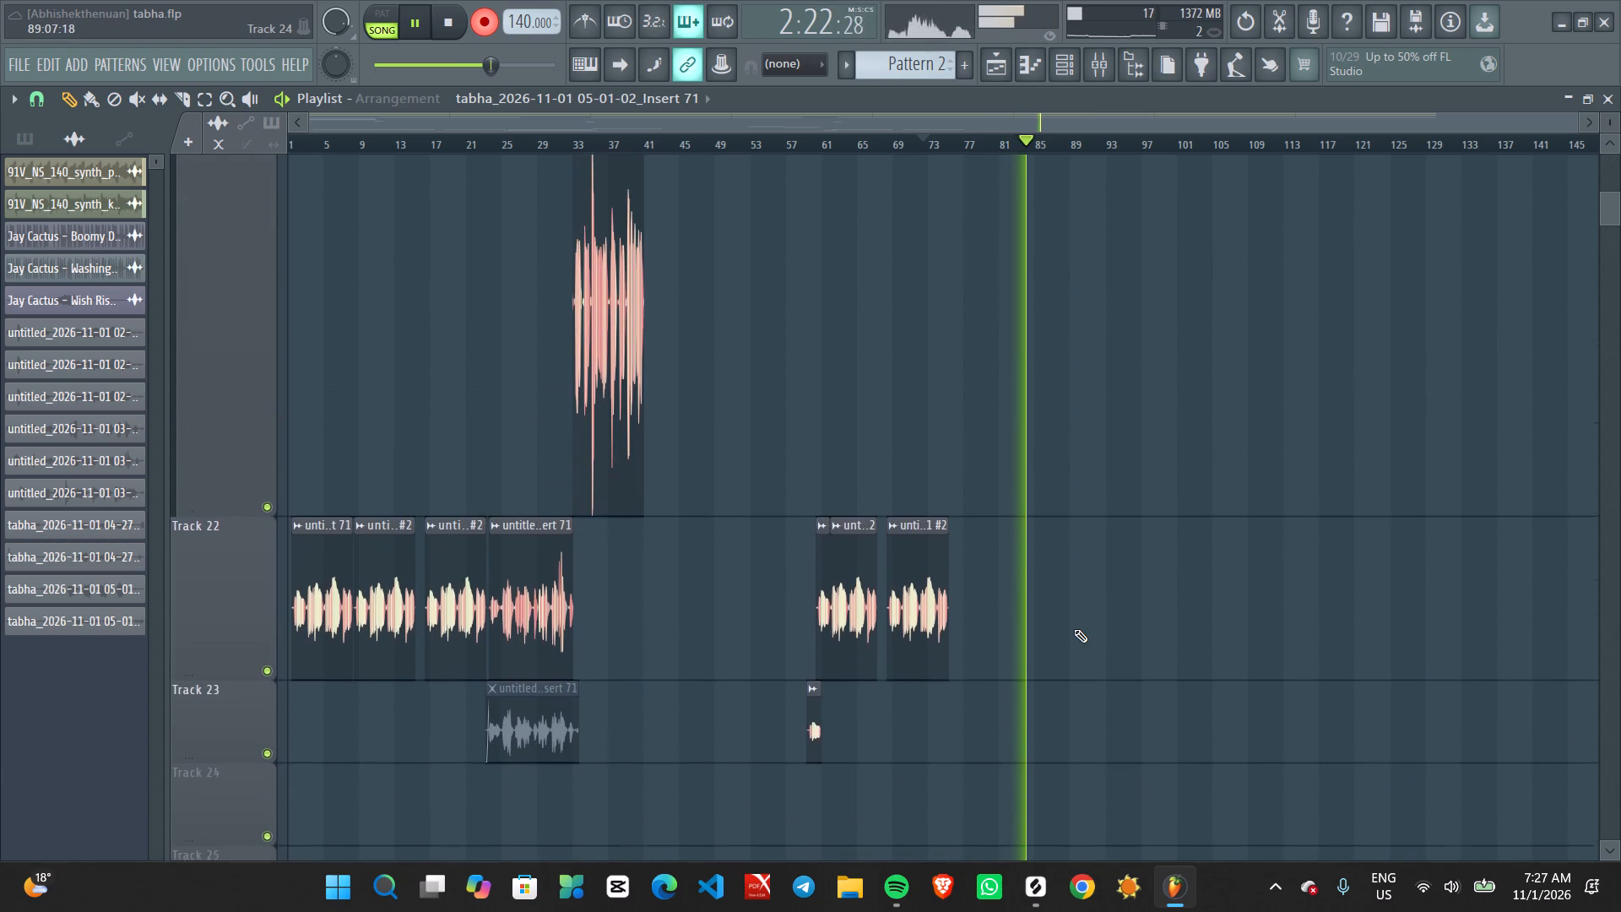
pyautogui.scroll(13, 1074, 629)
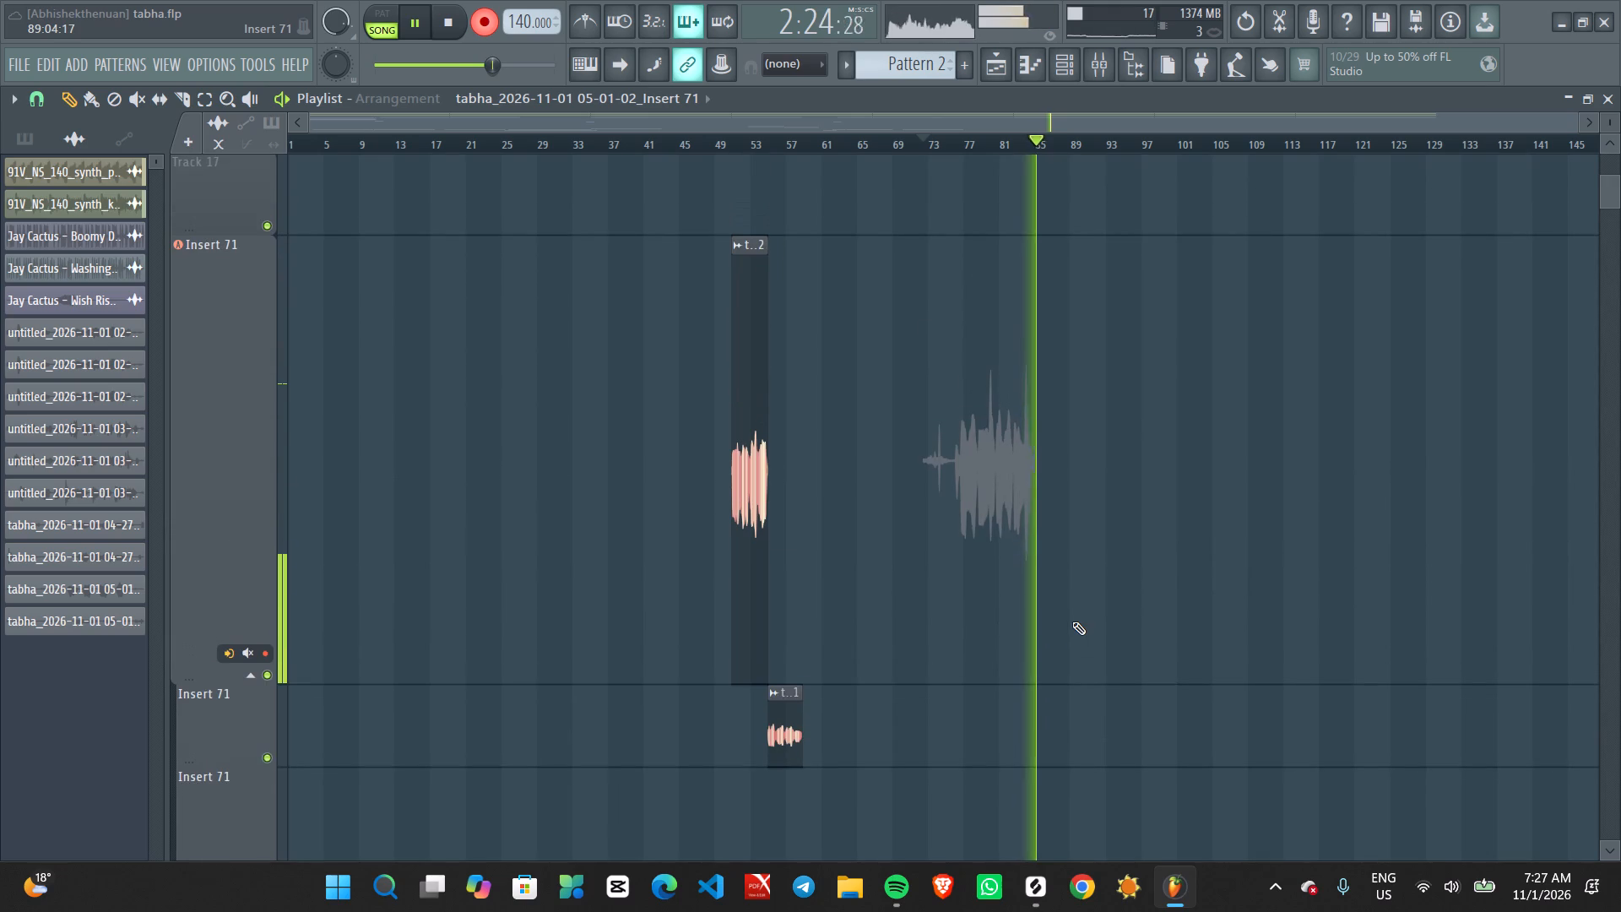
pyautogui.press('space')
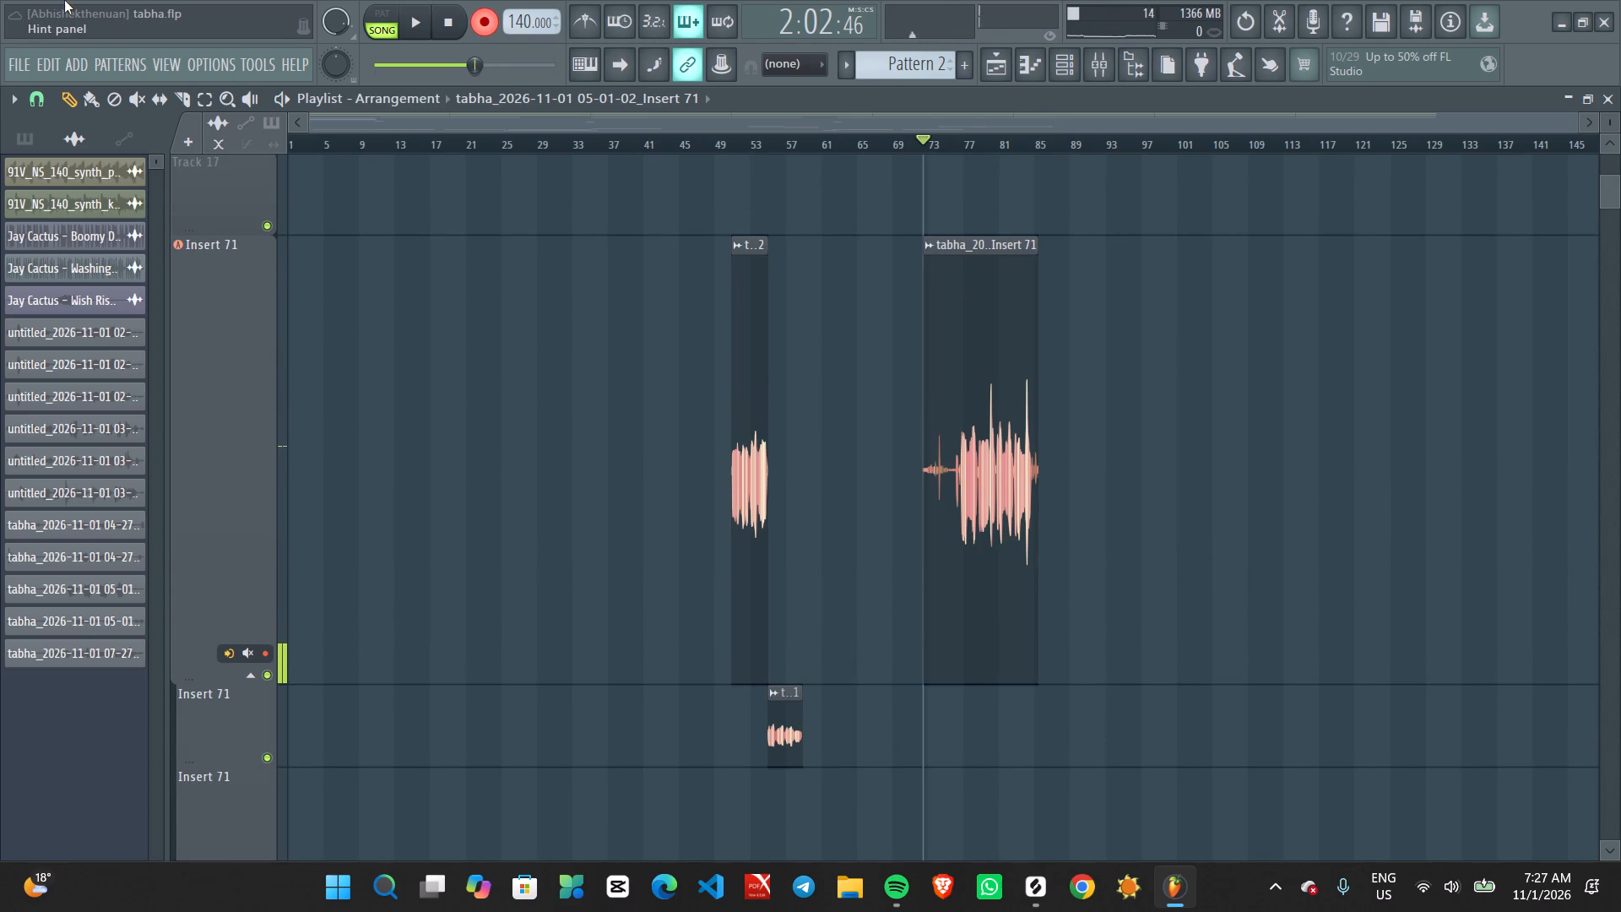
pyautogui.click(483, 17)
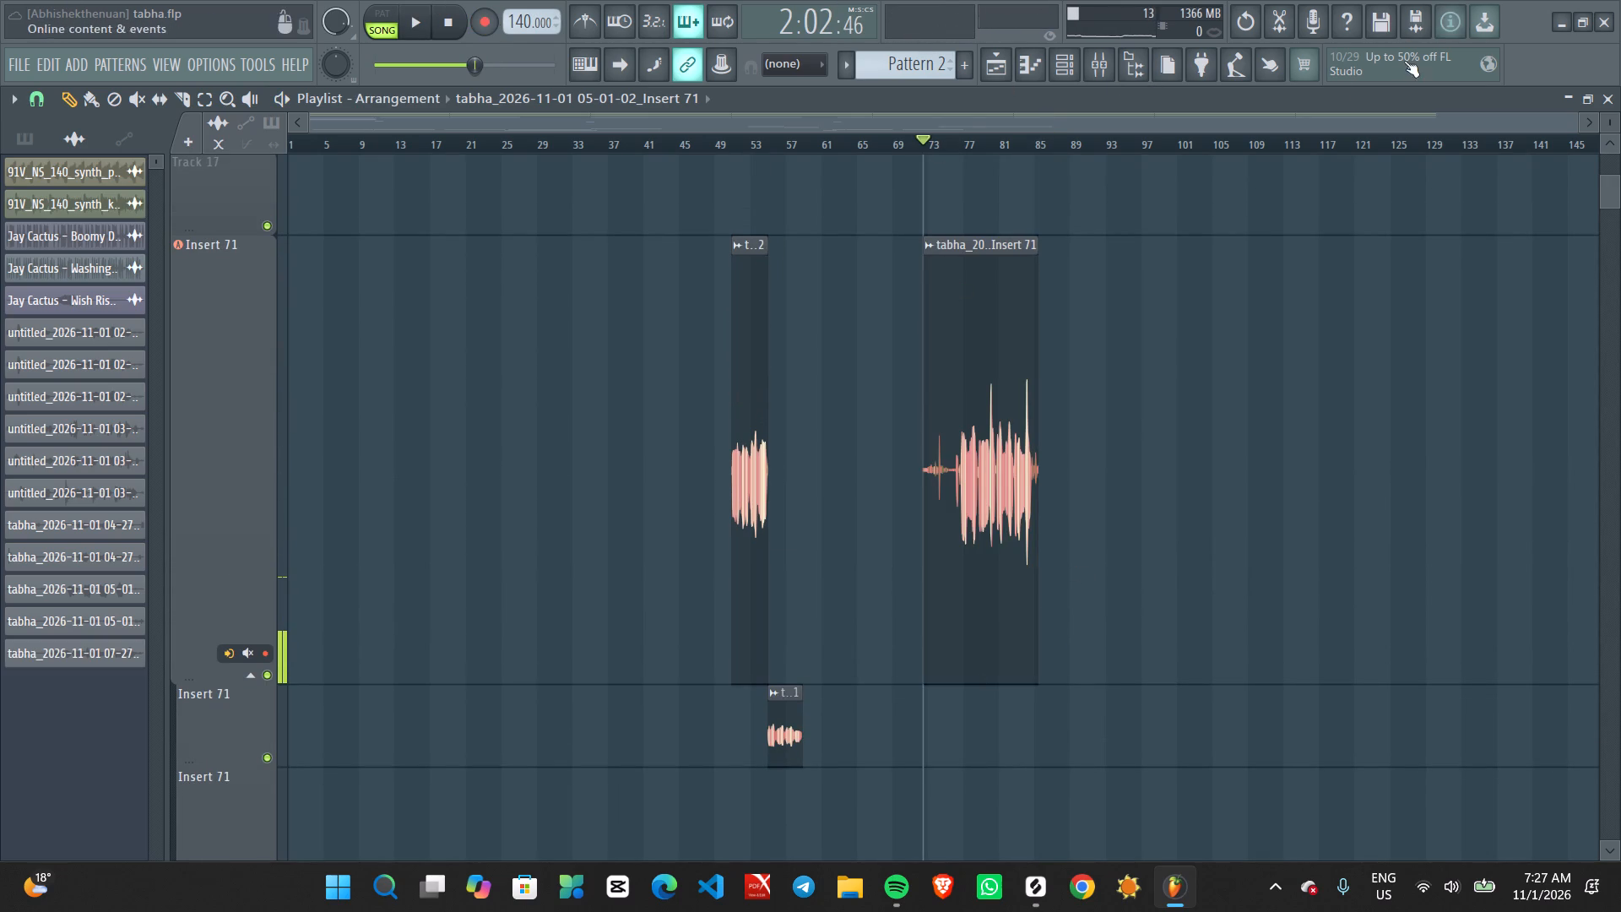
# Check the Insert 71 effect chain in the mixer again, and return to the Playlist.
pyautogui.click(1085, 65)
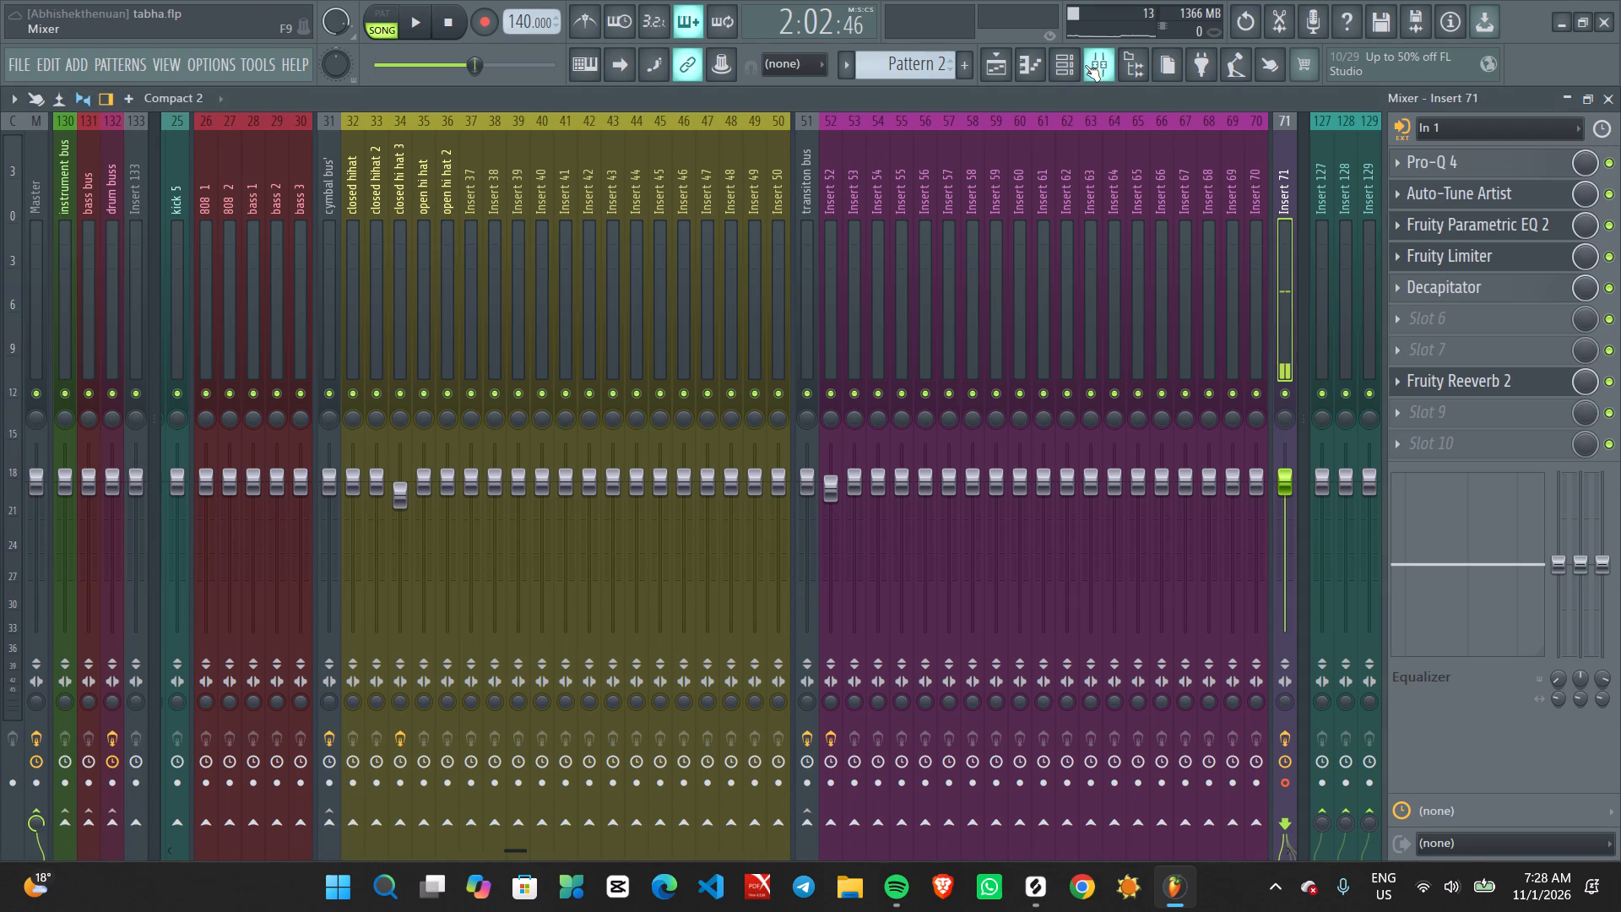
pyautogui.click(998, 68)
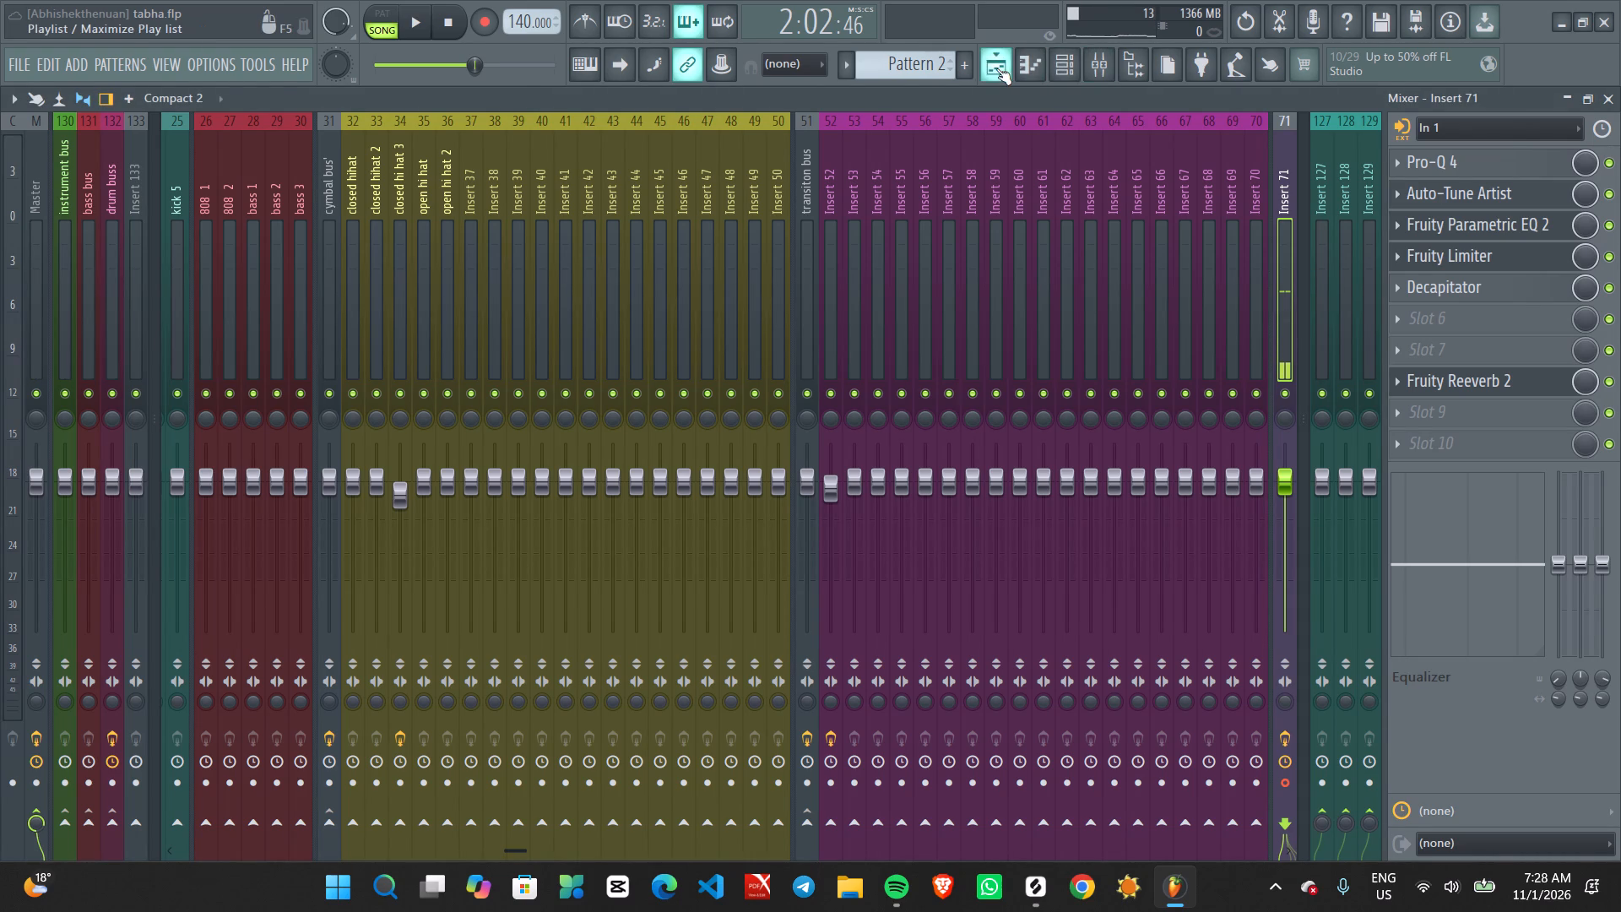
# Open the sample settings of the new Insert 71 clip, check them, and close them.
pyautogui.doubleClick(987, 447)
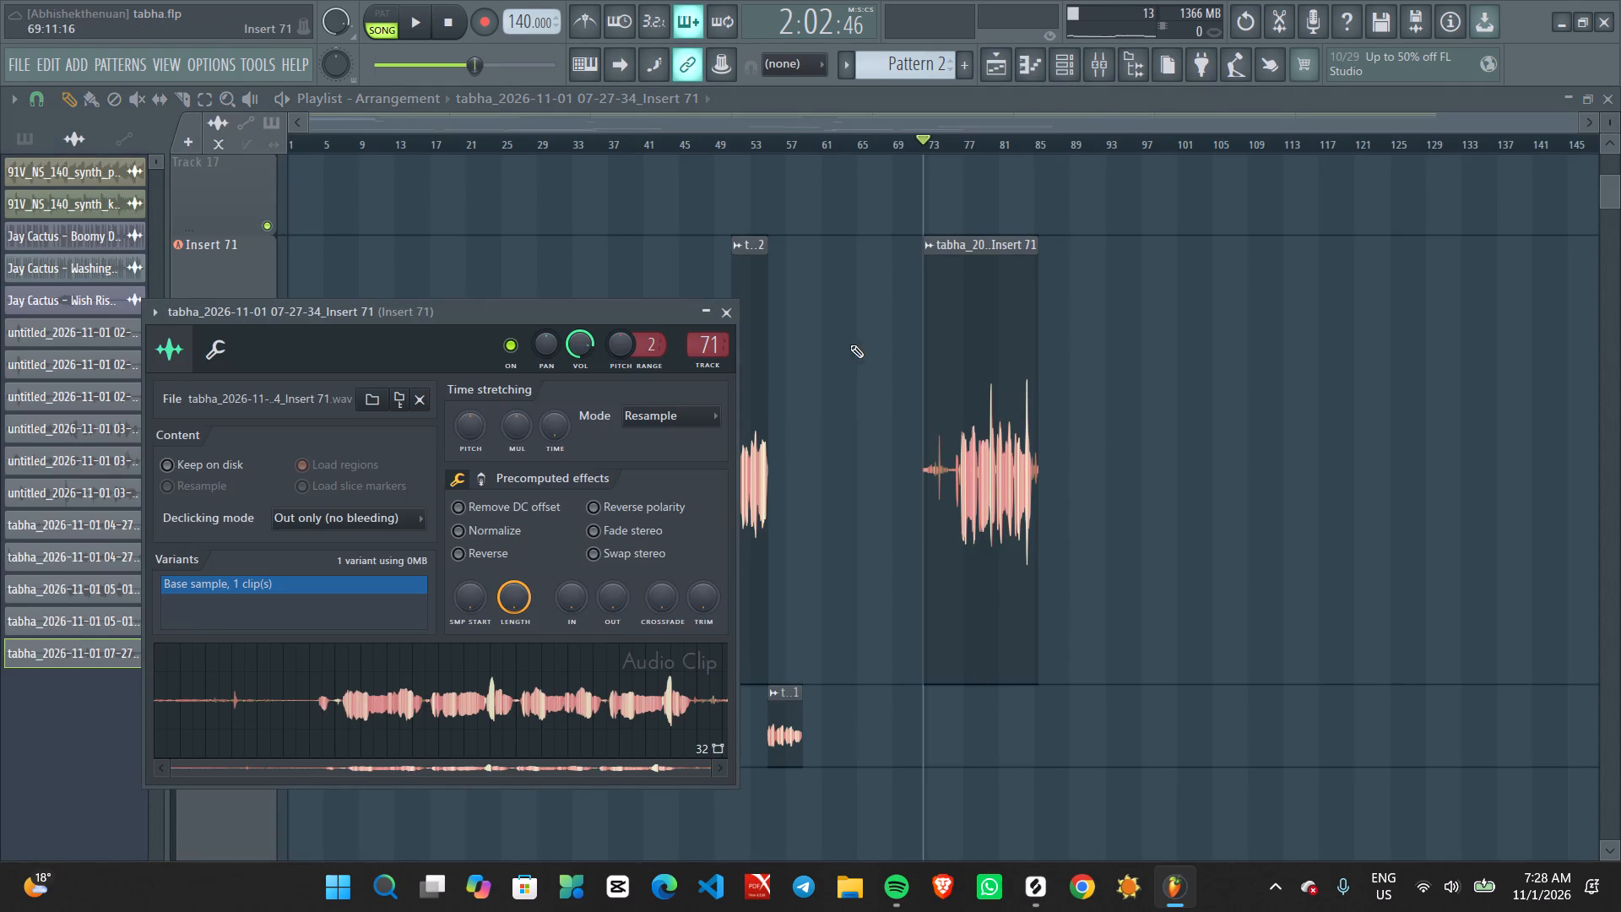
pyautogui.click(718, 318)
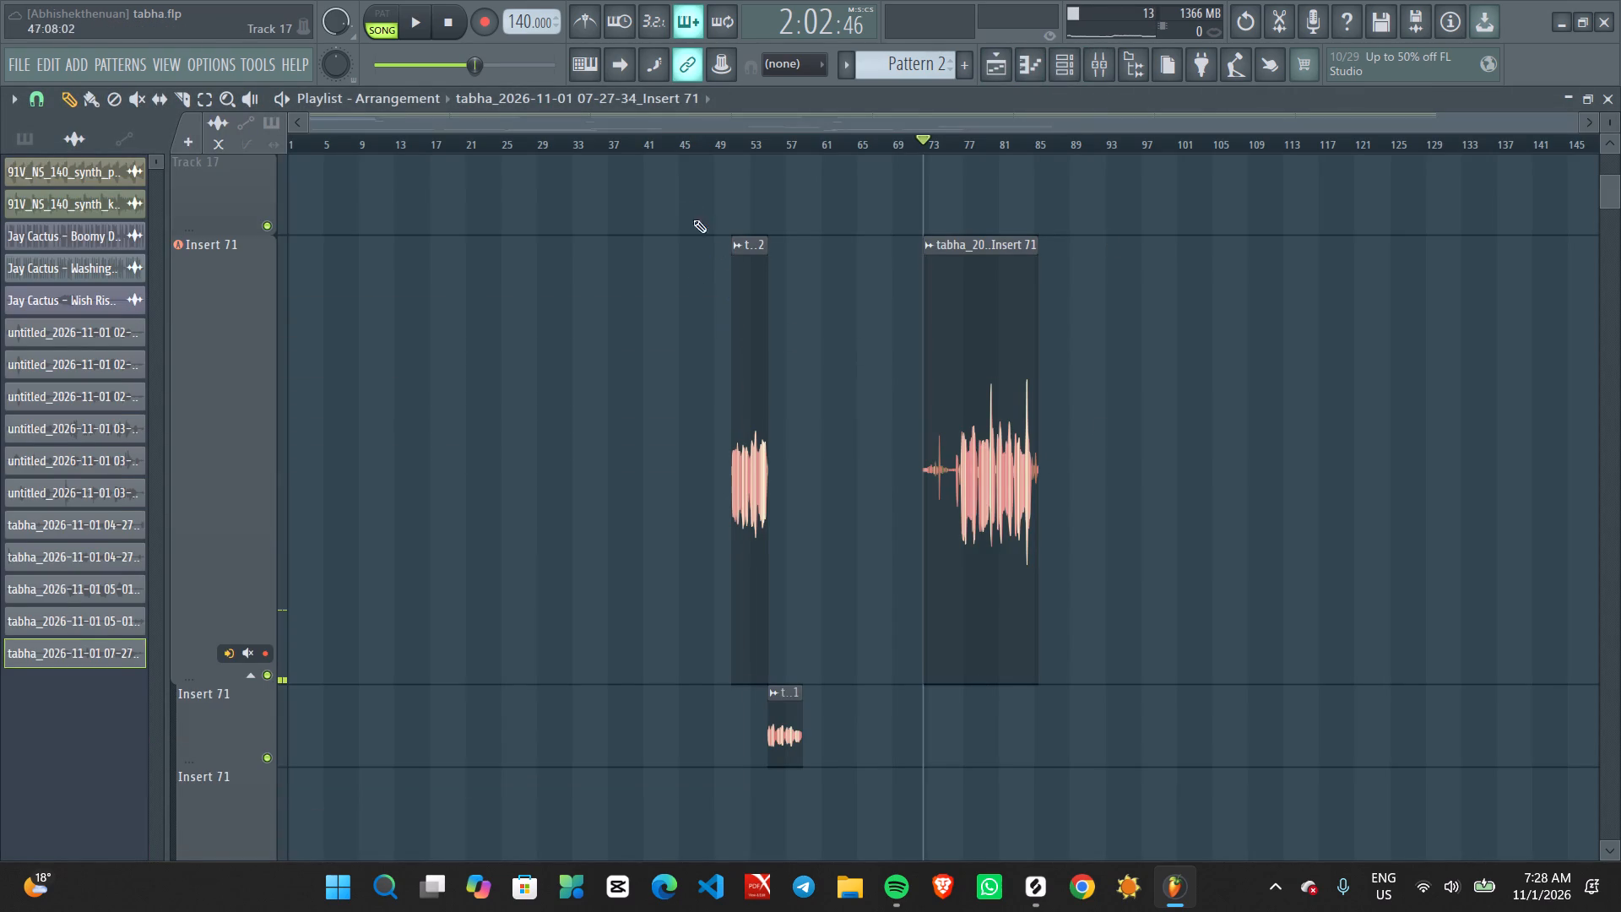
# Play back the new Insert 71 take from about bar 72 twice, stopping playback after each listen.
pyautogui.press('space')
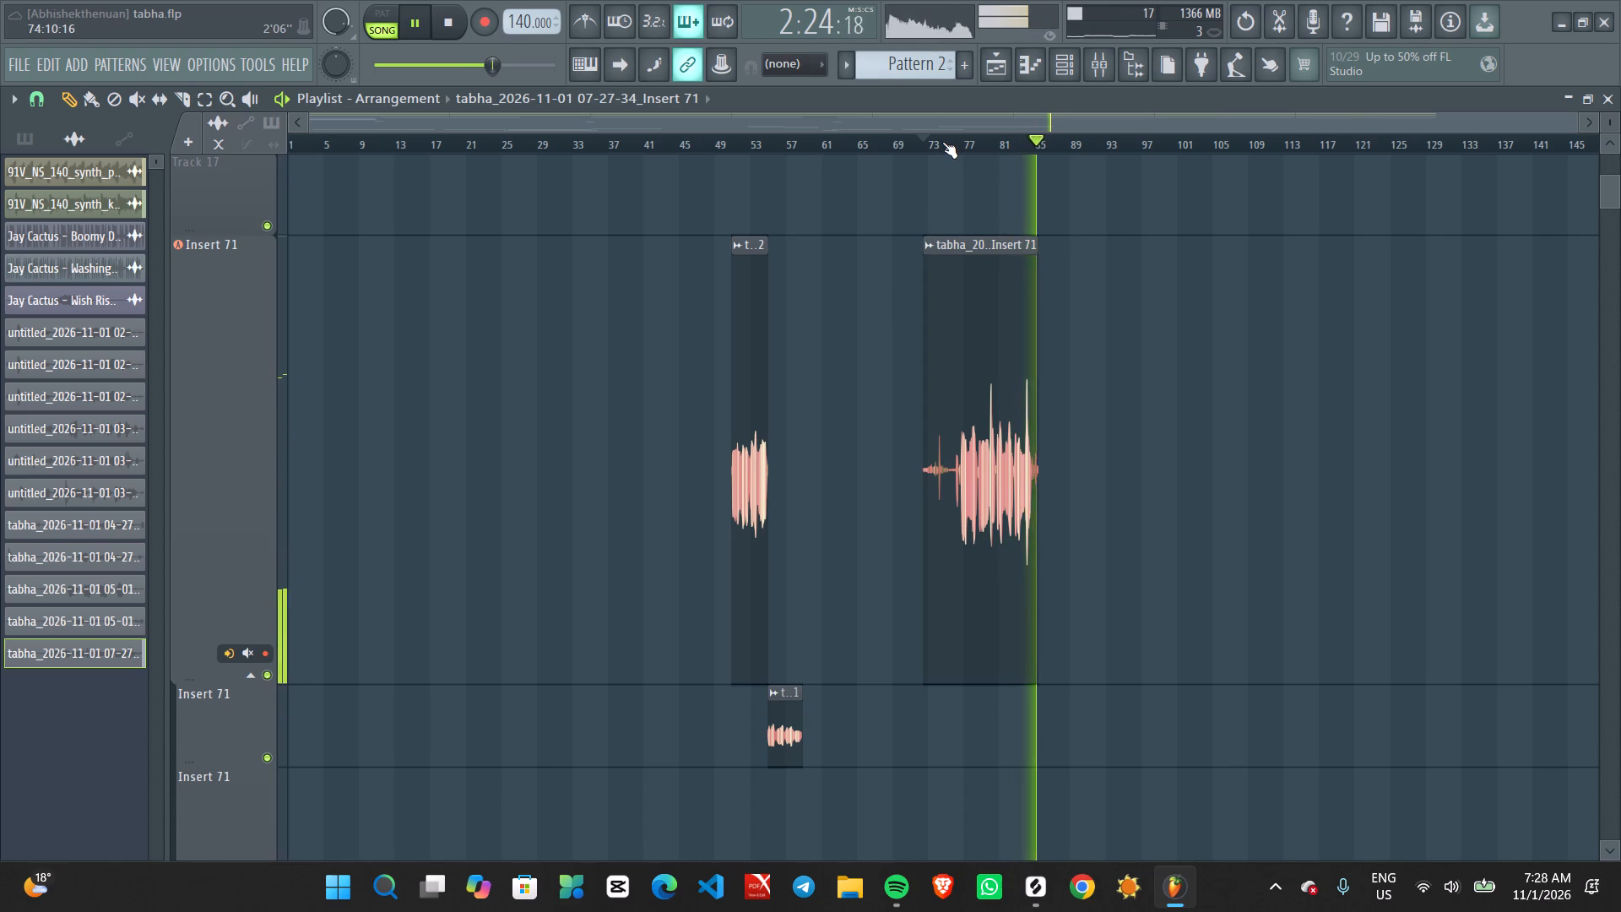
pyautogui.press('space')
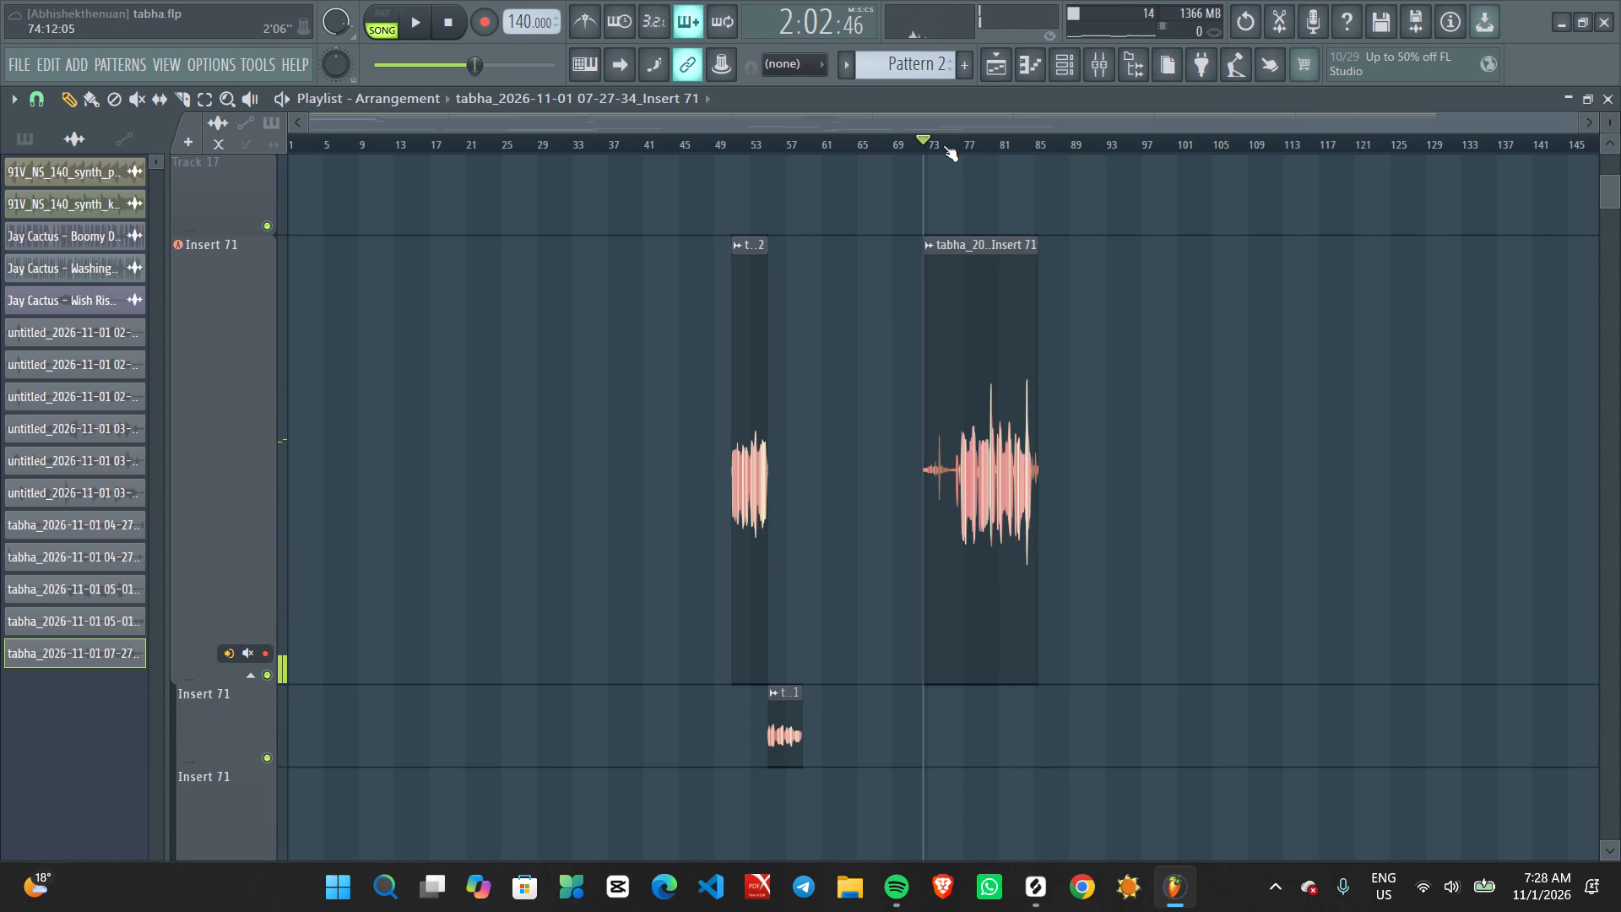
pyautogui.press('space')
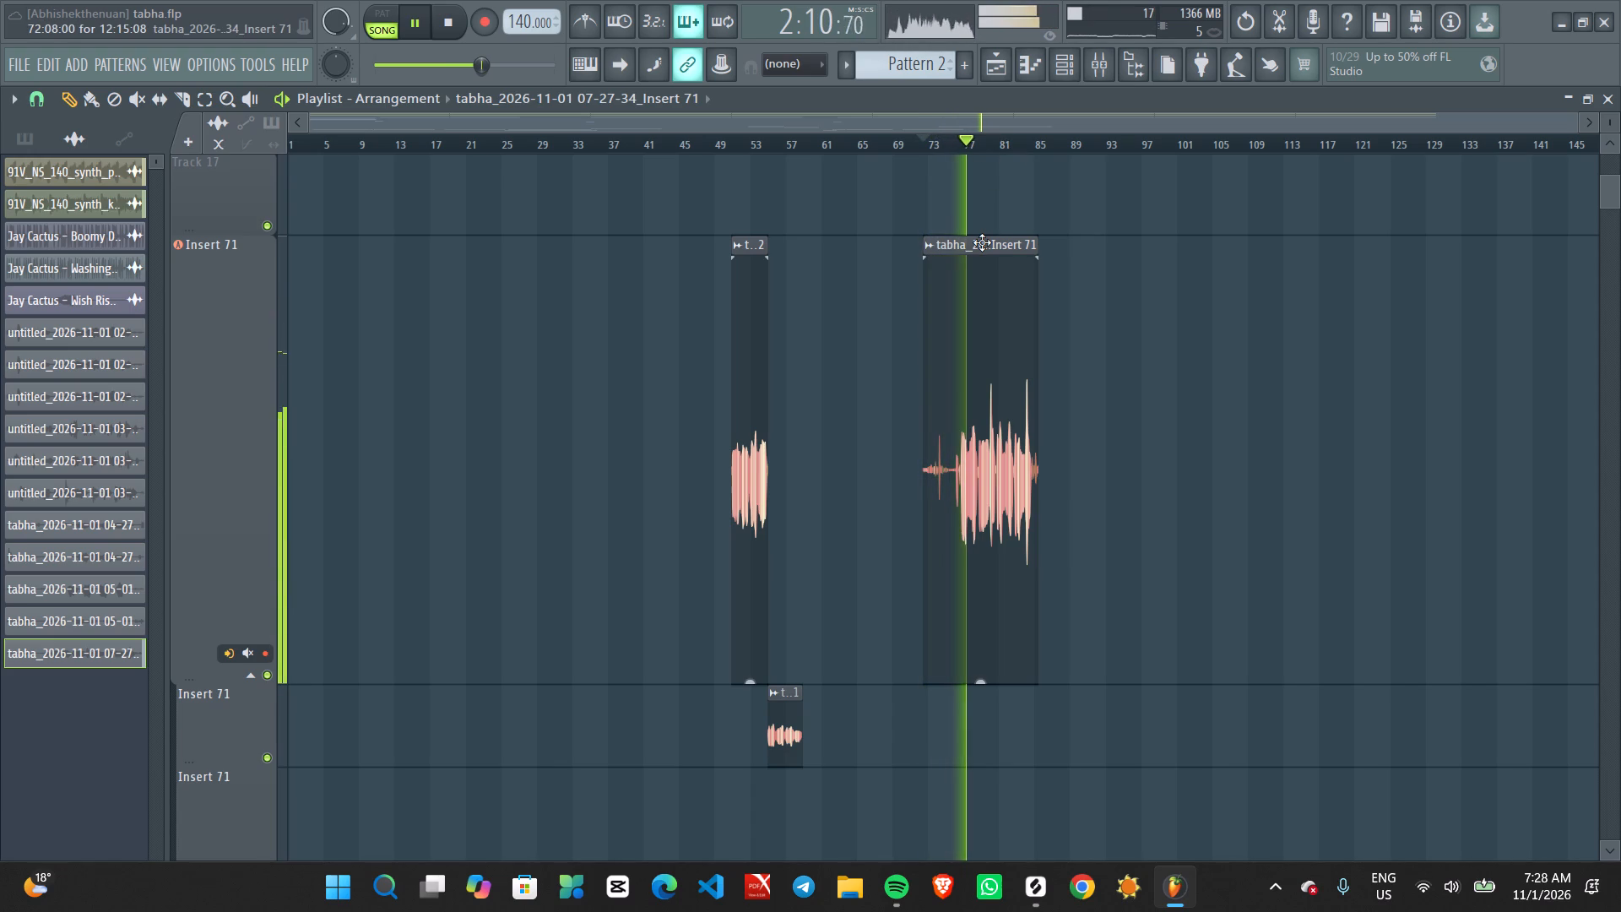
pyautogui.press('space')
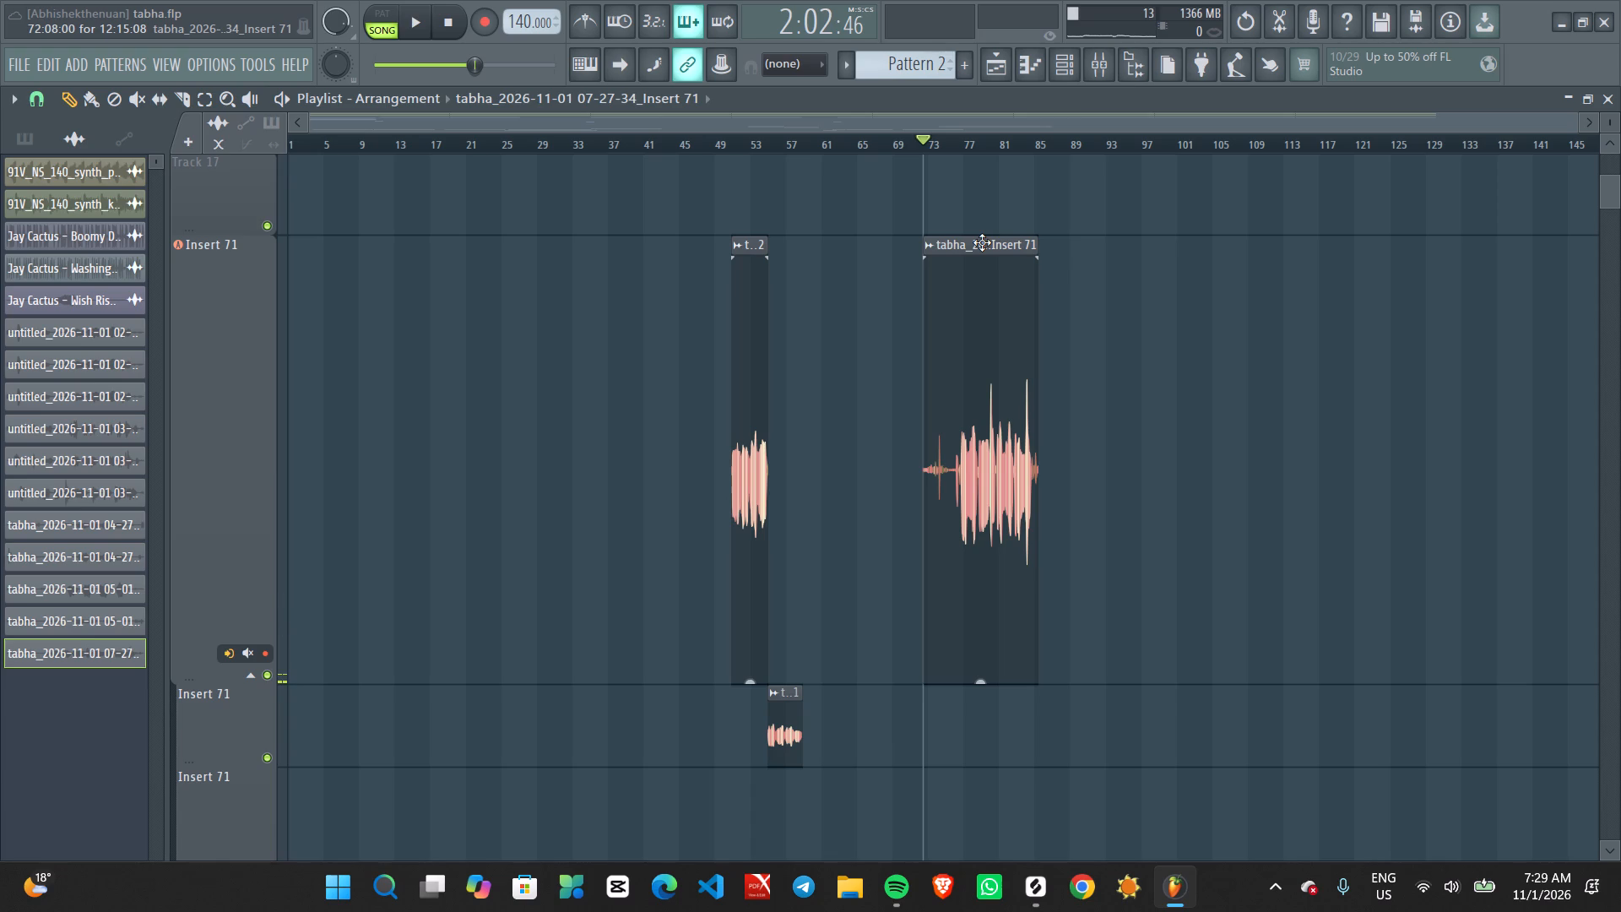
# Play the take again from about bar 72 and look over the Playlist tracks and vocal clips during playback.
pyautogui.press('space')
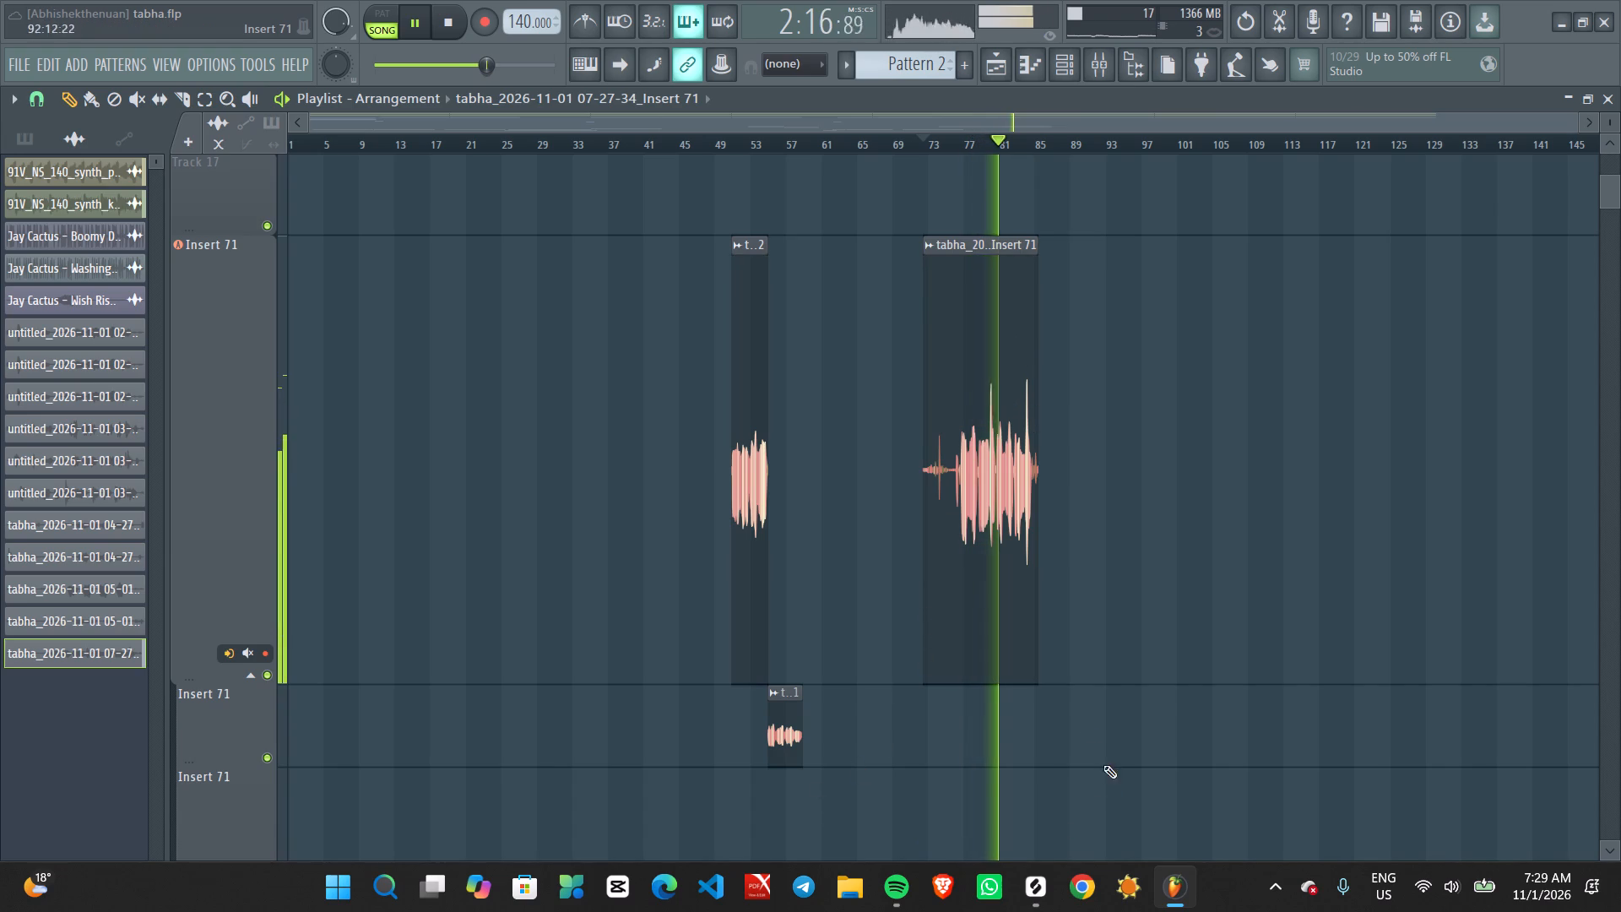
pyautogui.keyDown('alt'); pyautogui.scroll(-13, 1078, 730); pyautogui.keyUp('alt')
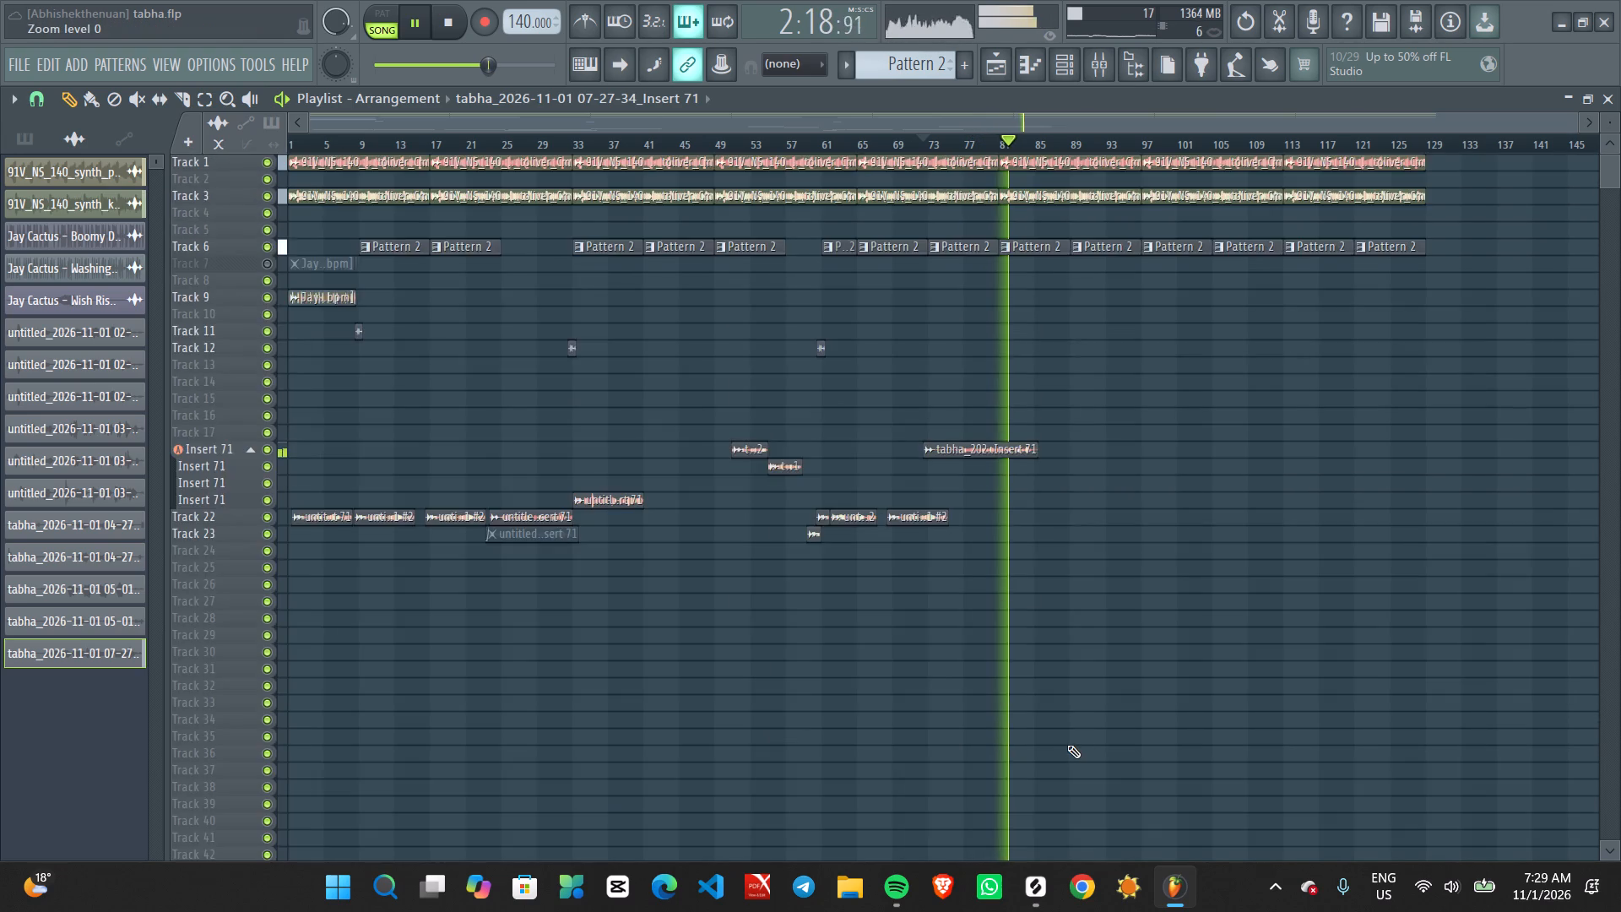
pyautogui.keyDown('alt'); pyautogui.scroll(4, 1066, 746); pyautogui.keyUp('alt')
pyautogui.keyDown('alt'); pyautogui.scroll(-1, 1064, 748); pyautogui.keyUp('alt')
pyautogui.keyDown('alt'); pyautogui.scroll(2, 1064, 749); pyautogui.keyUp('alt')
pyautogui.scroll(4, 747, 775)
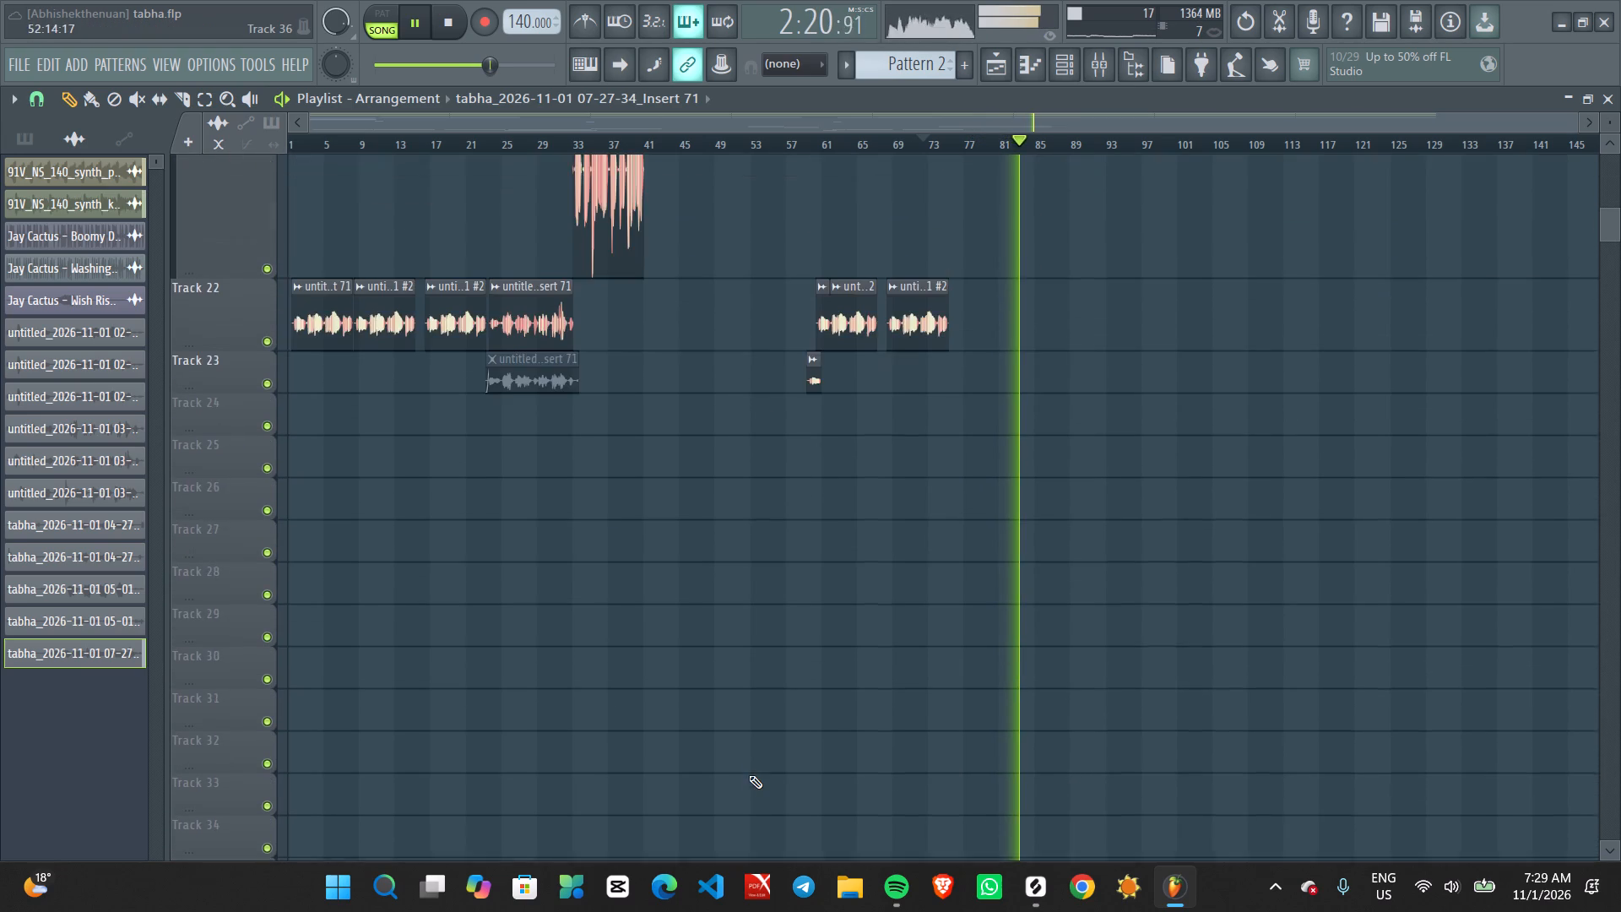
pyautogui.scroll(18, 751, 785)
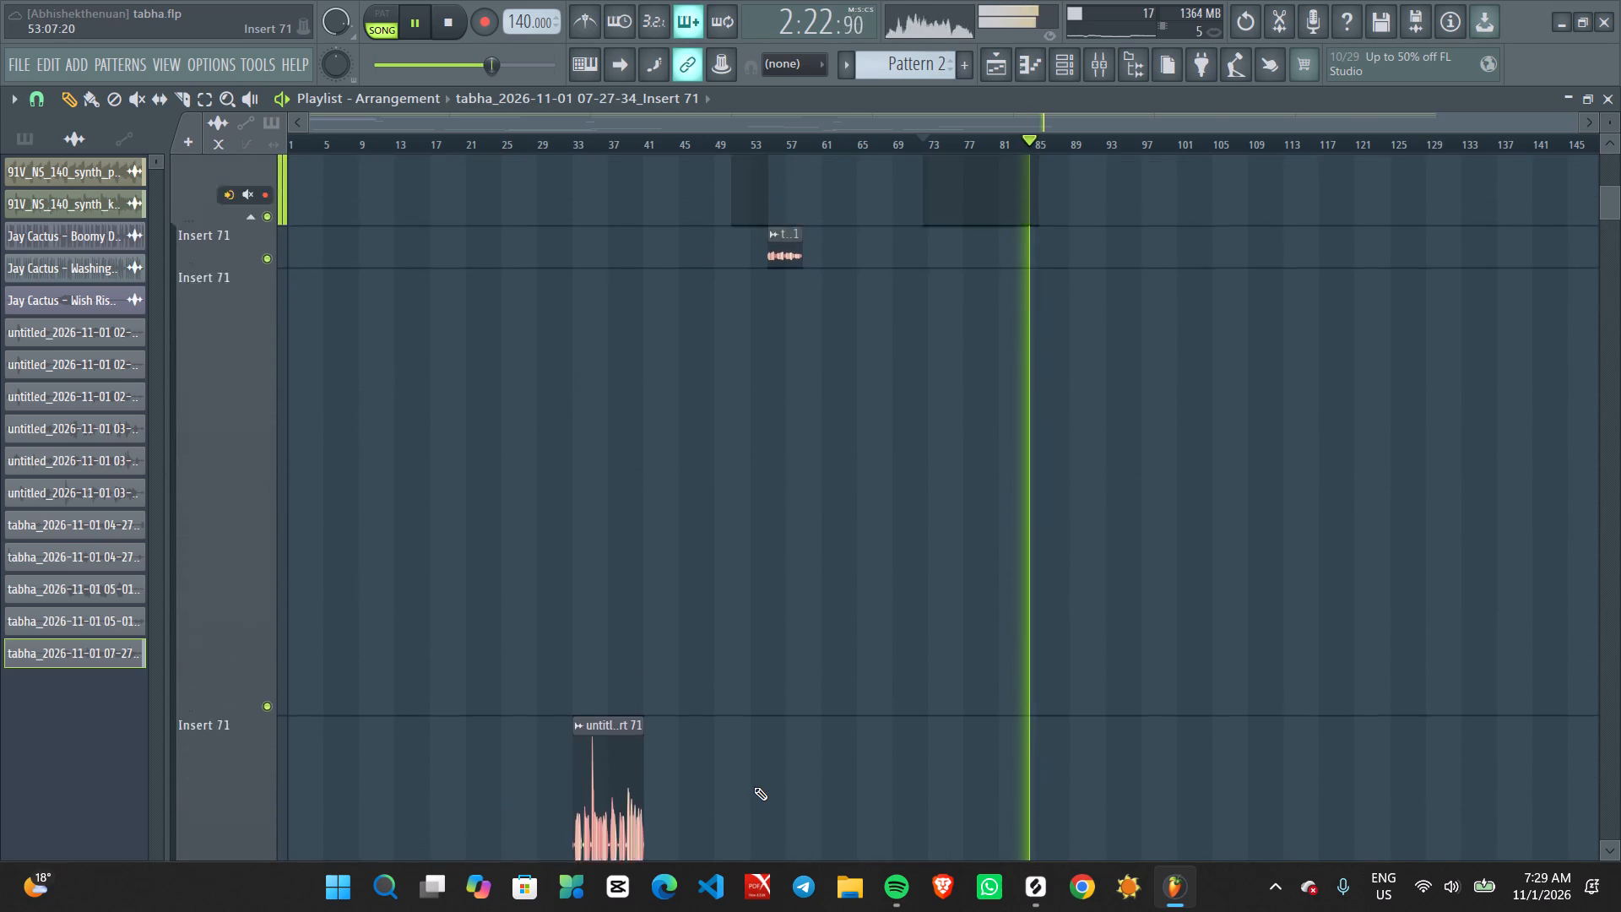
pyautogui.scroll(1, 754, 787)
pyautogui.scroll(-1, 756, 787)
pyautogui.scroll(17, 756, 787)
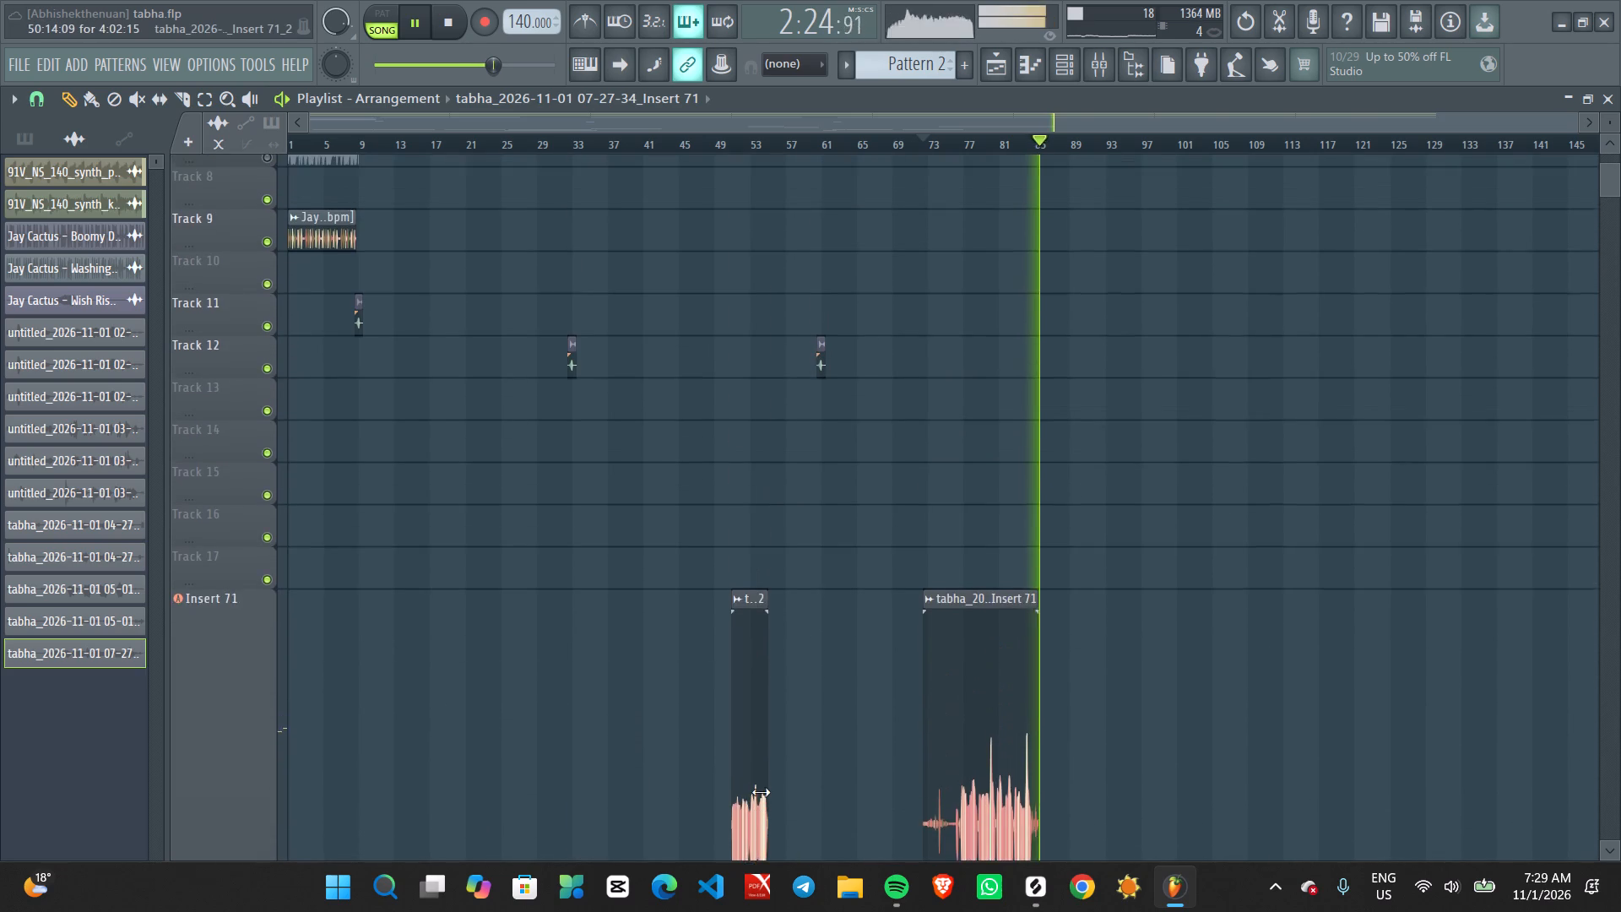
pyautogui.scroll(5, 1112, 467)
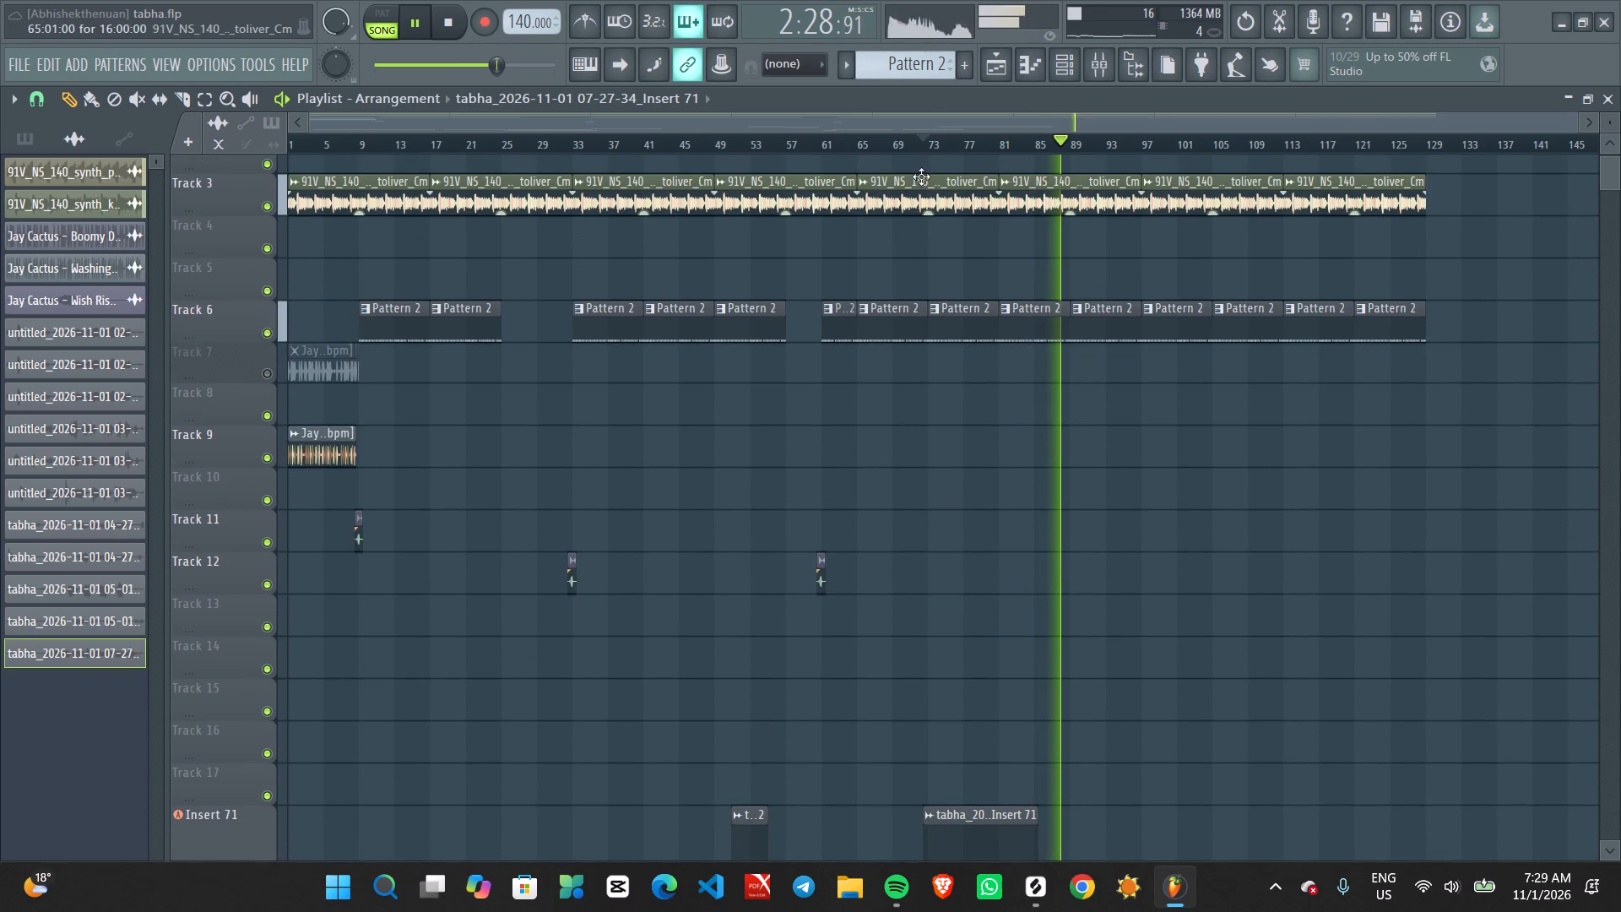
# Restart playback from about bar 73, listen through the new Insert 71 take twice, and stop playback.
pyautogui.click(927, 144)
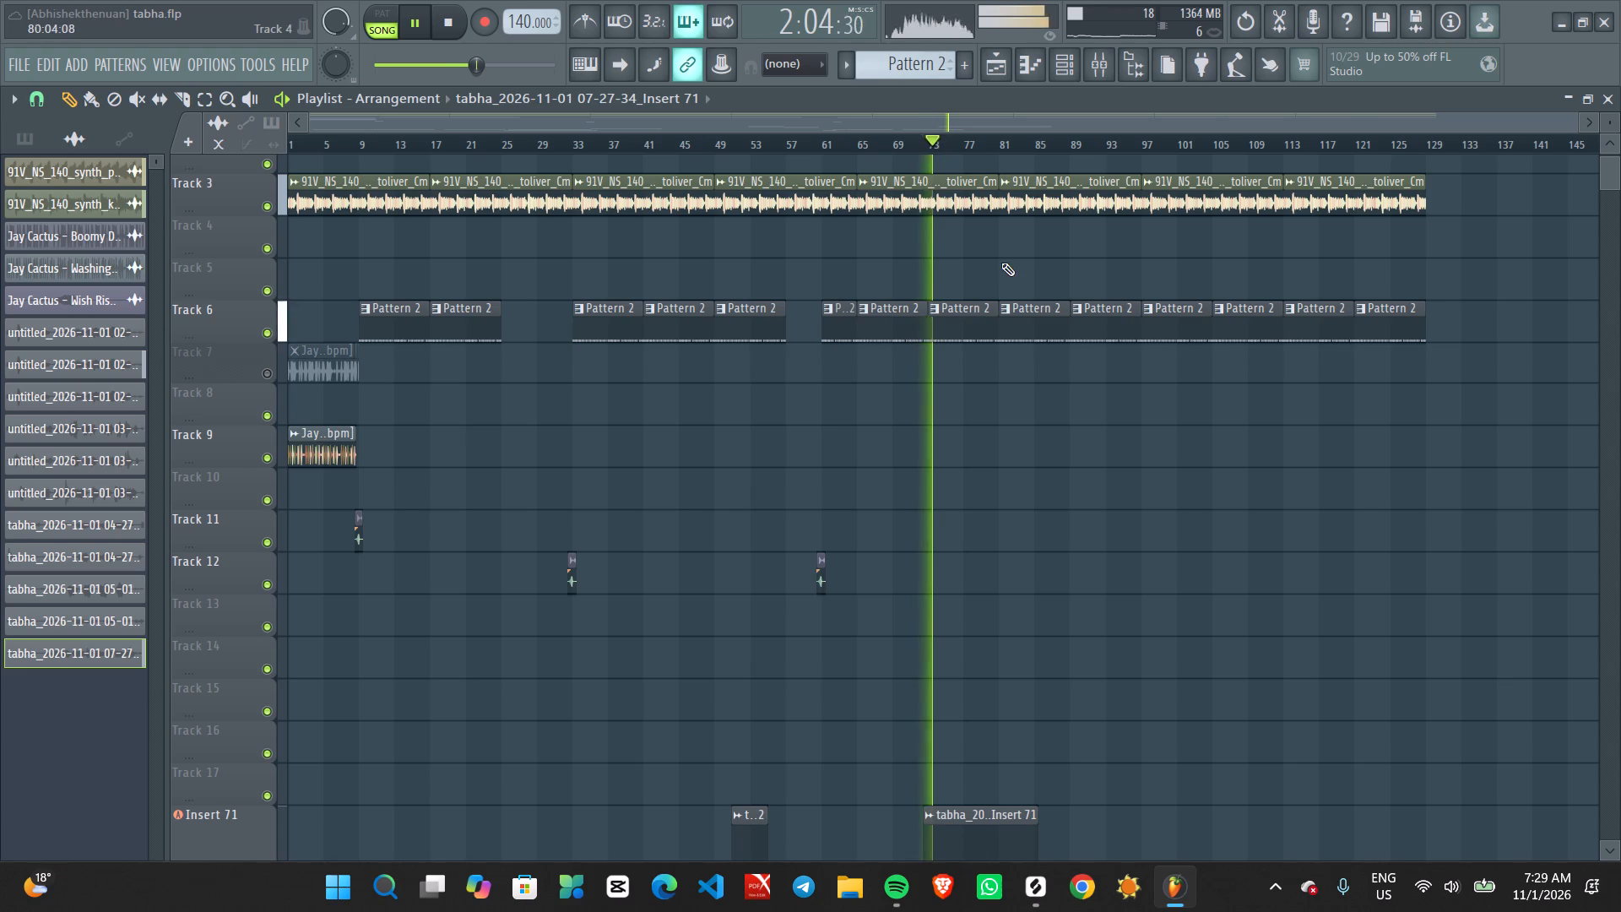
pyautogui.scroll(-8, 1092, 381)
pyautogui.scroll(-7, 1120, 555)
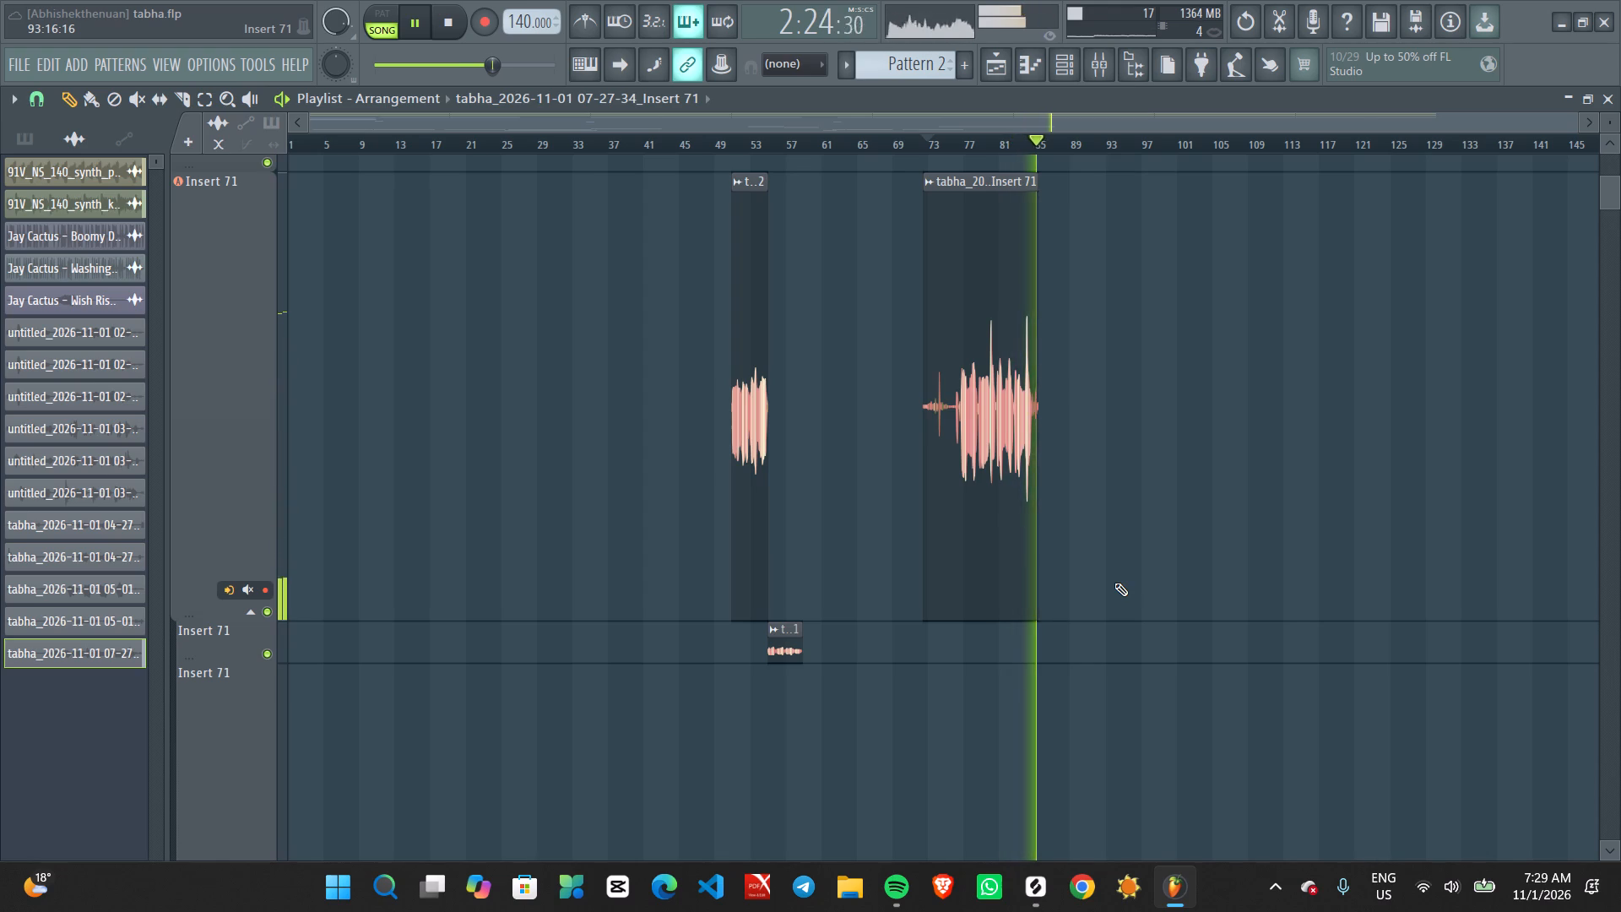
pyautogui.press('space')
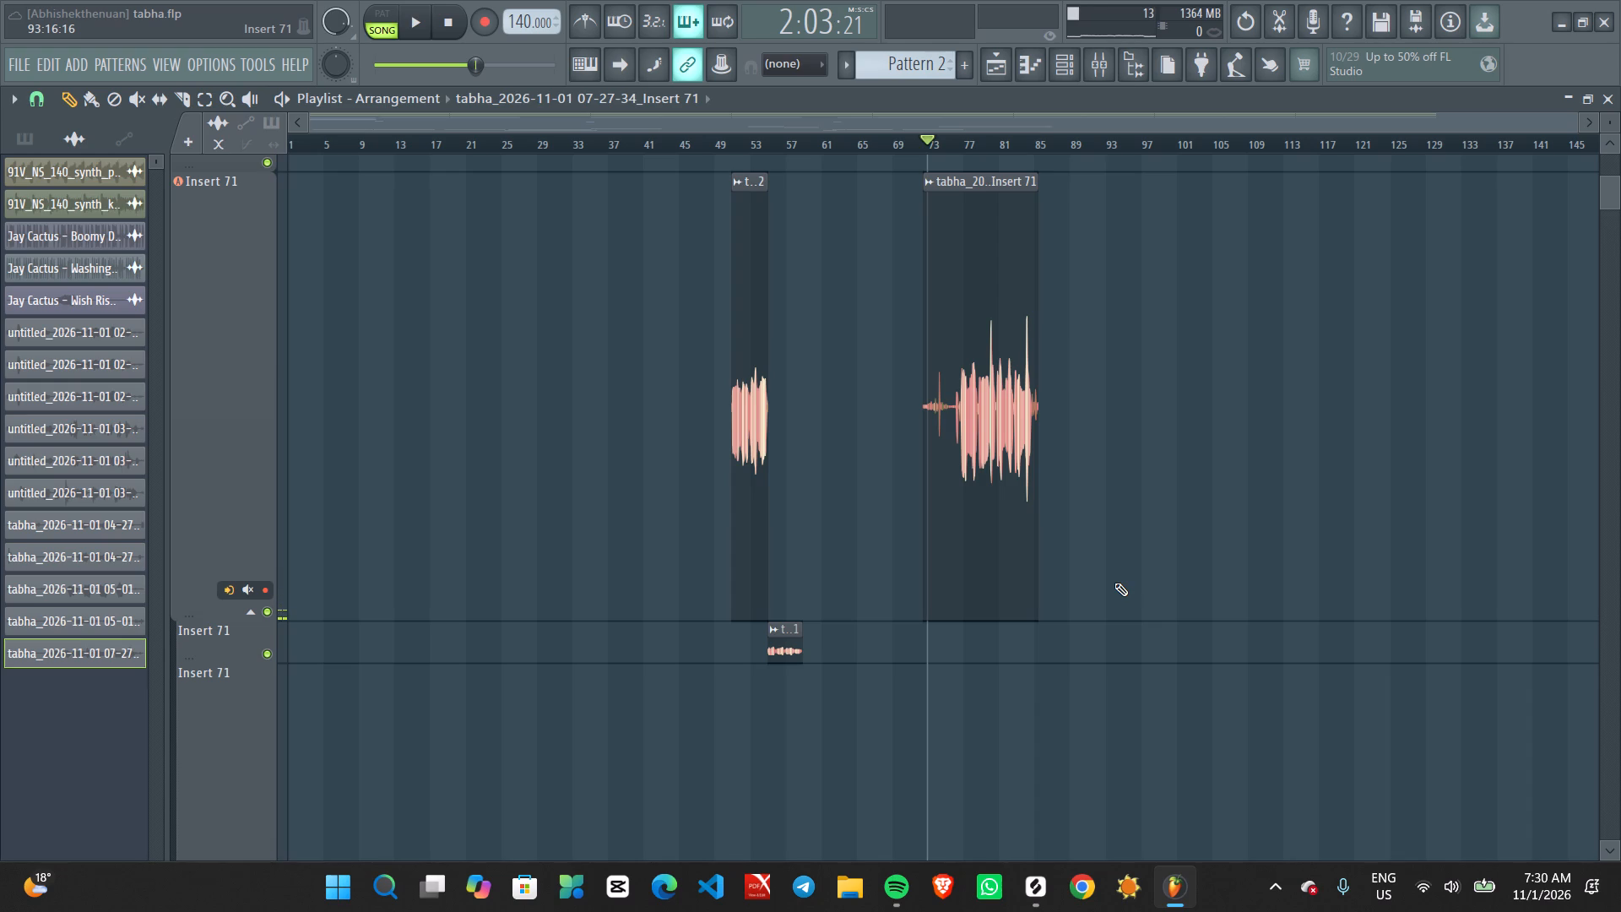
pyautogui.press('space')
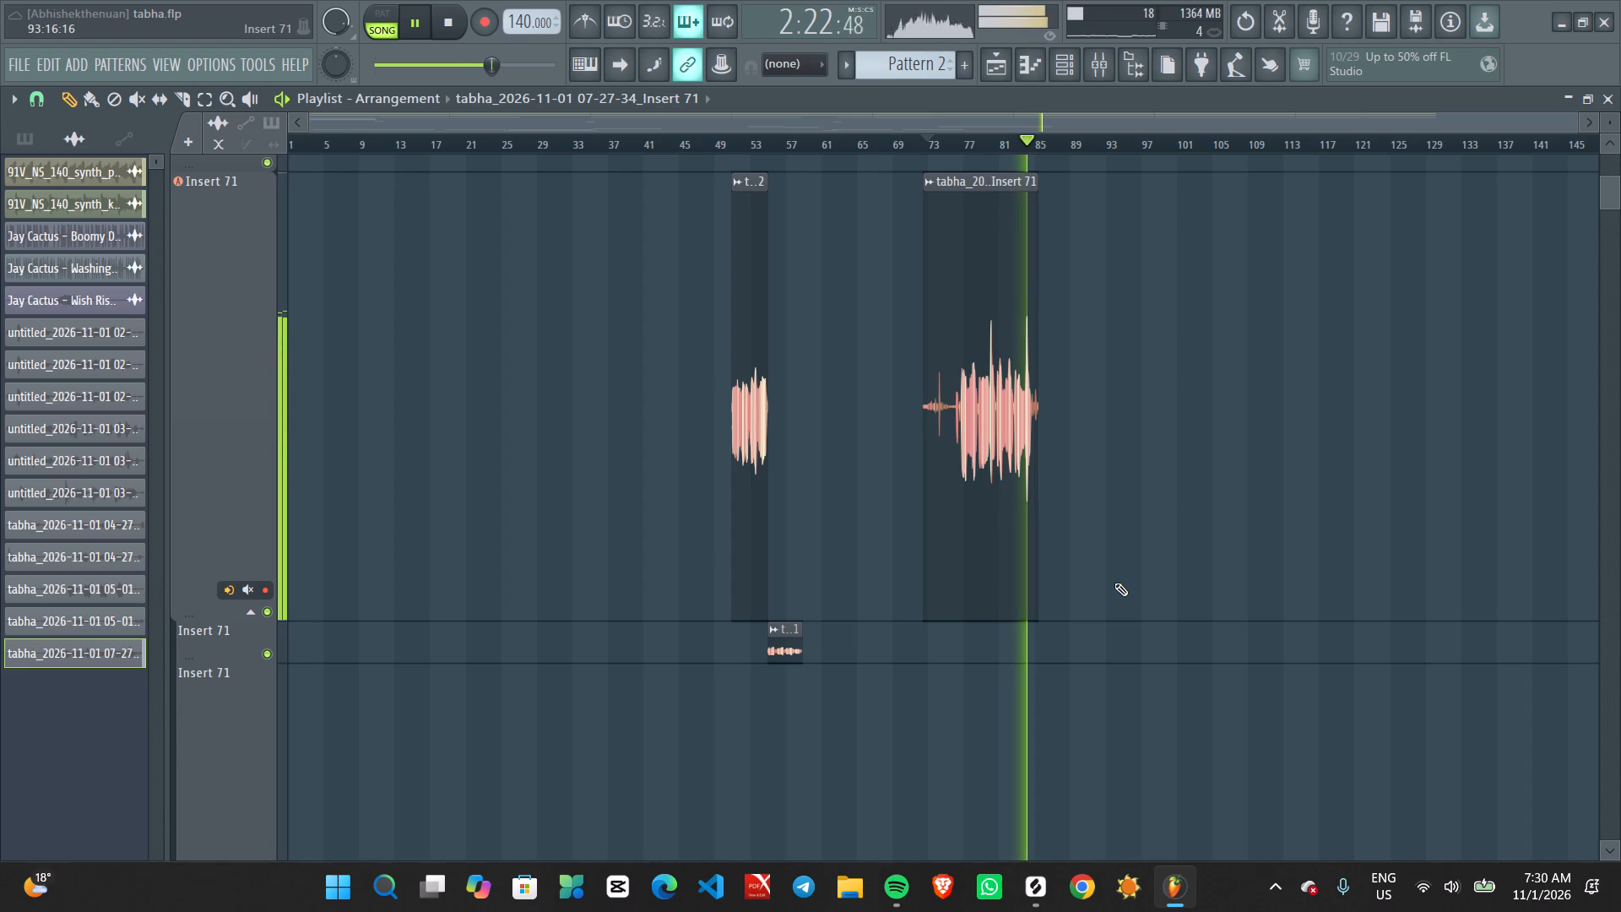
pyautogui.press('space')
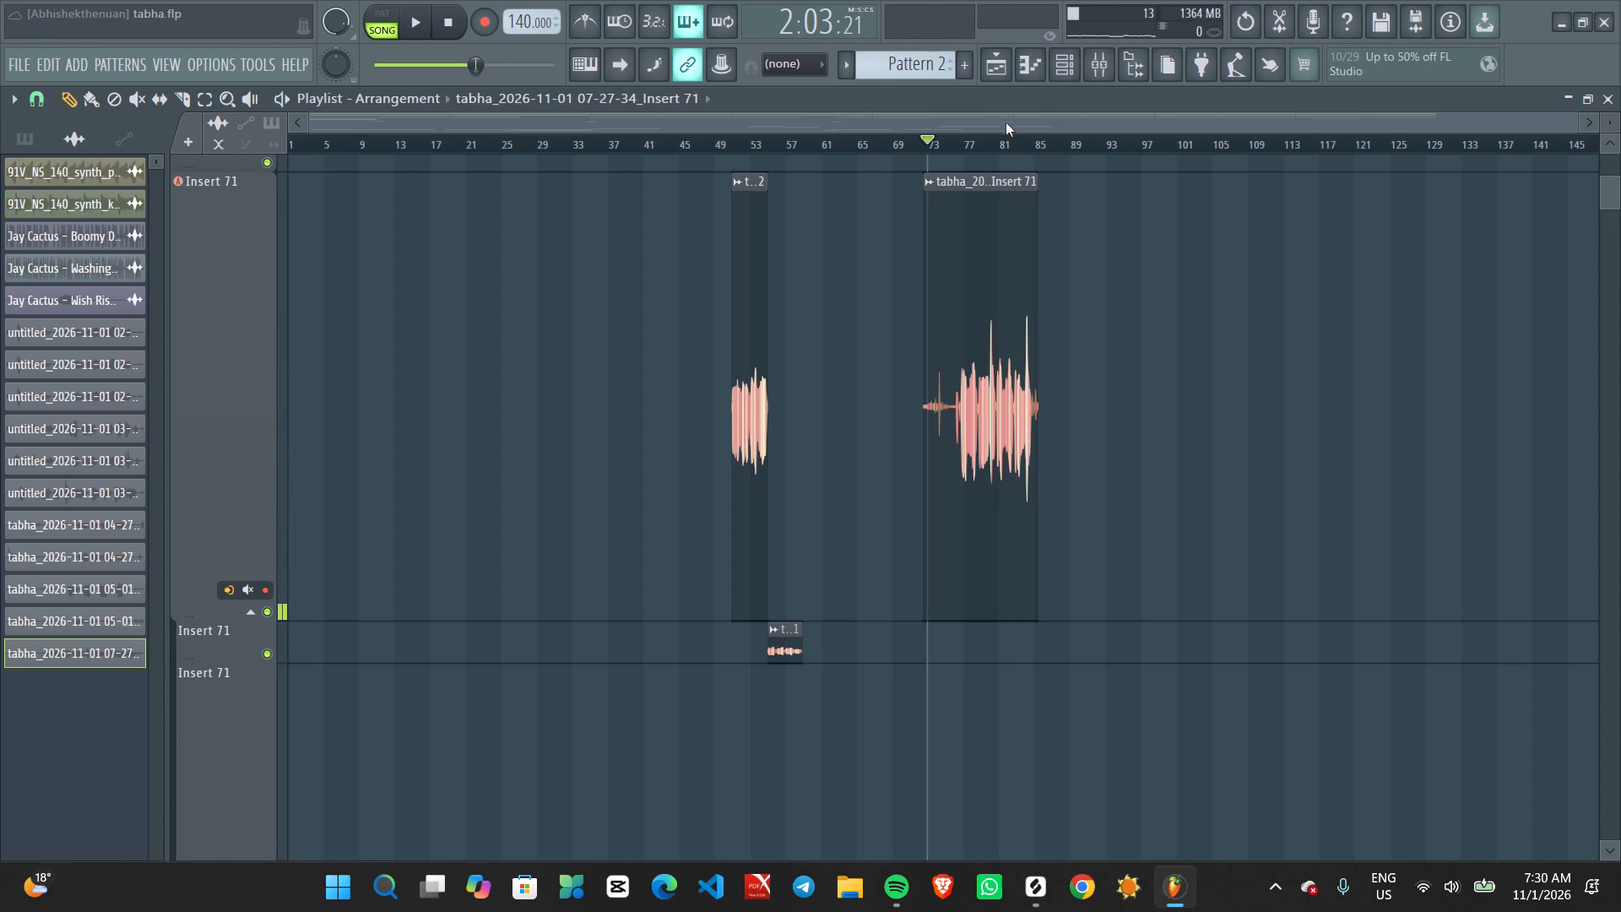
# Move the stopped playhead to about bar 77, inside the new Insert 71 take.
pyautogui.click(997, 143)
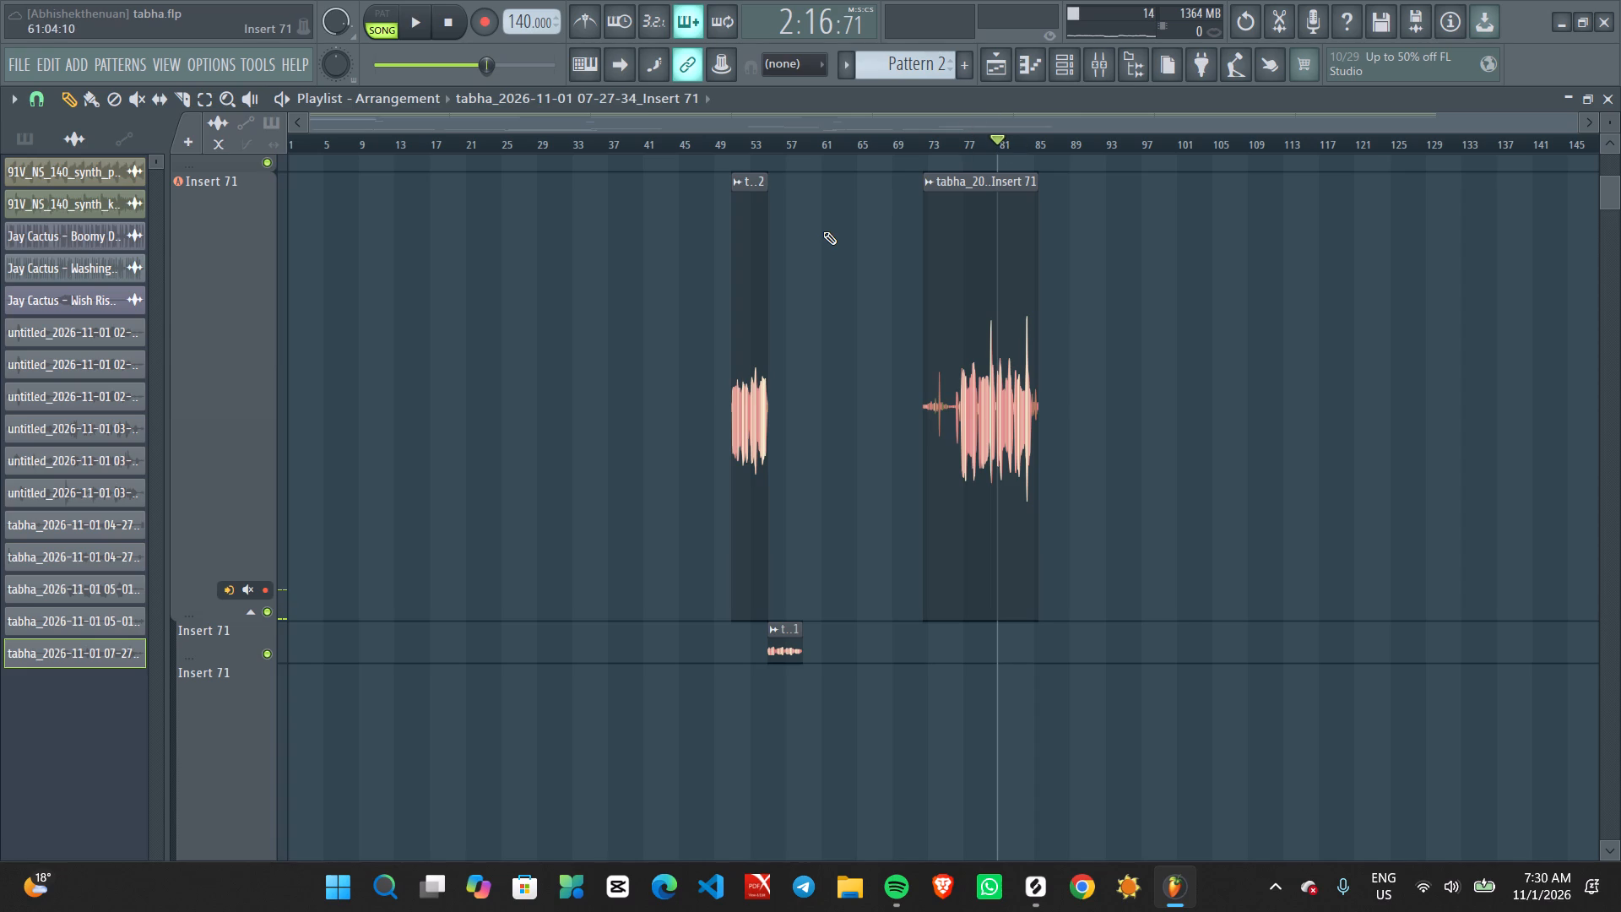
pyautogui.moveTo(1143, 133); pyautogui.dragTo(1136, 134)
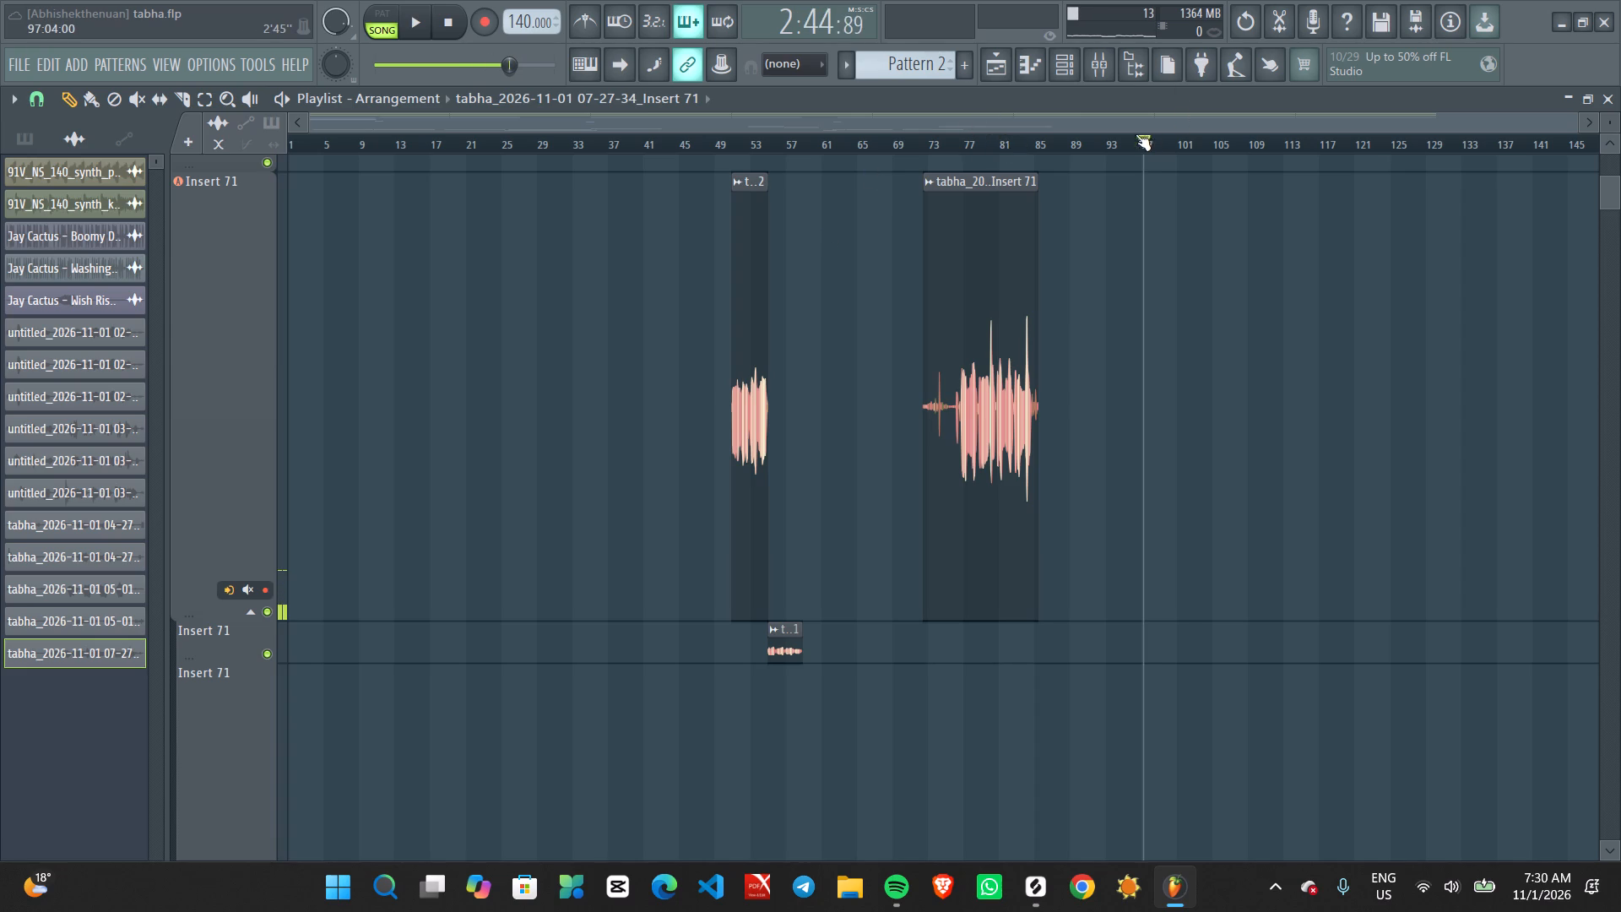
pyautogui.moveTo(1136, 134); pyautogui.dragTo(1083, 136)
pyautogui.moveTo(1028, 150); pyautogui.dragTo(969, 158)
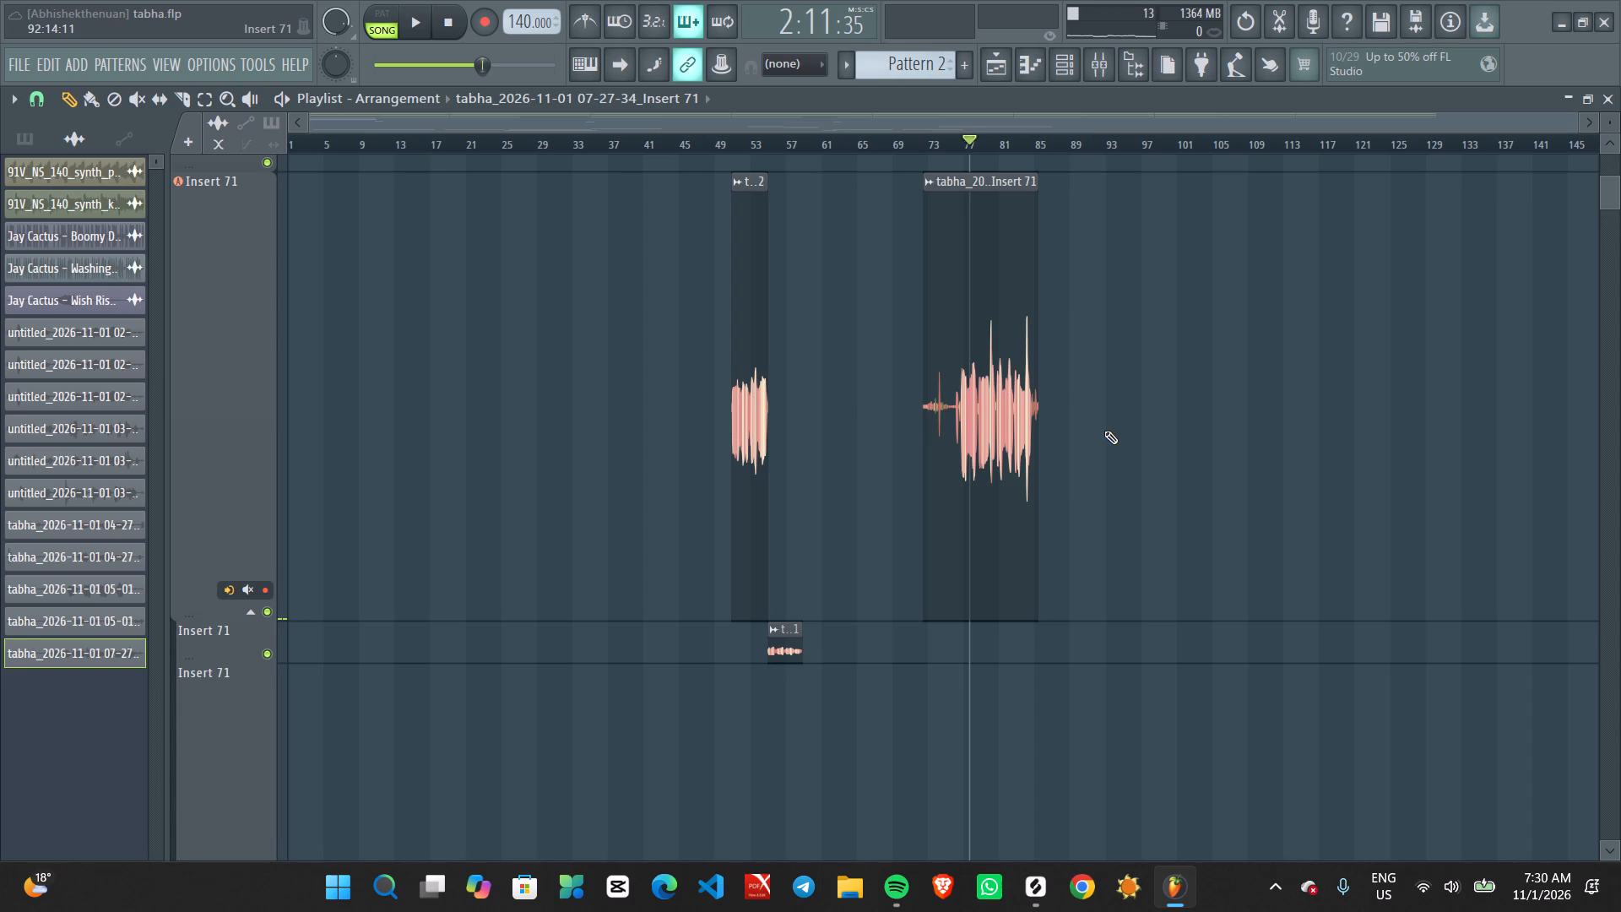
# Set the playhead to about bar 39, within the earlier Insert 71 vocal clip, and bring the upper tracks into view.
pyautogui.keyDown('alt'); pyautogui.scroll(3, 1166, 451); pyautogui.keyUp('alt')
pyautogui.keyDown('alt'); pyautogui.scroll(-9, 1162, 453); pyautogui.keyUp('alt')
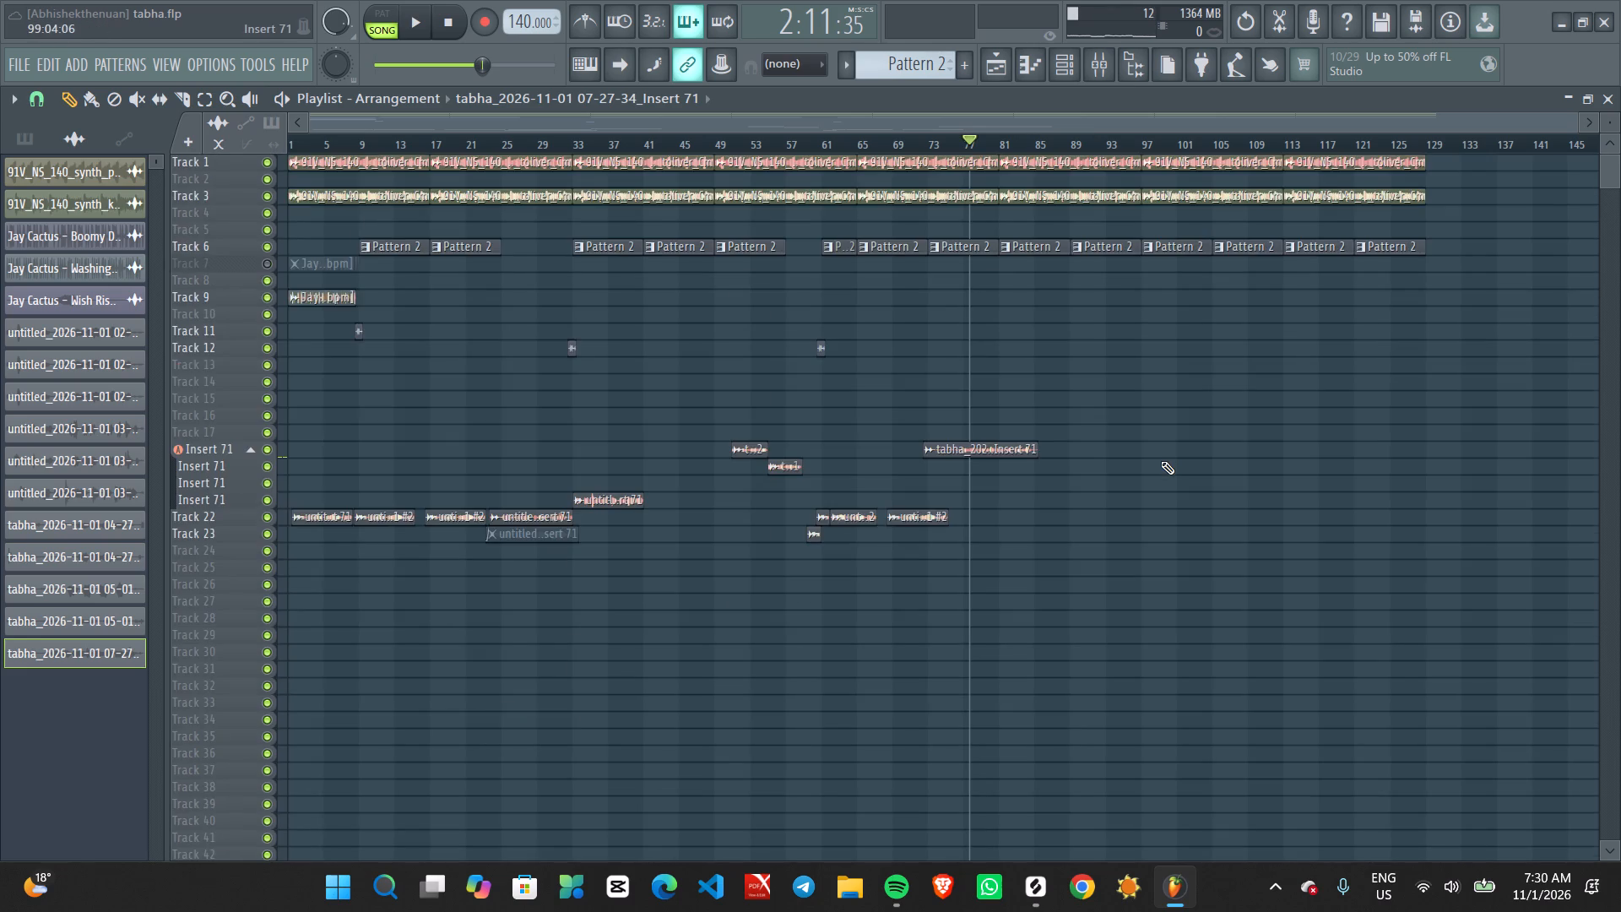
pyautogui.keyDown('alt'); pyautogui.scroll(3, 1158, 466); pyautogui.keyUp('alt')
pyautogui.keyDown('alt'); pyautogui.scroll(-2, 1158, 466); pyautogui.keyUp('alt')
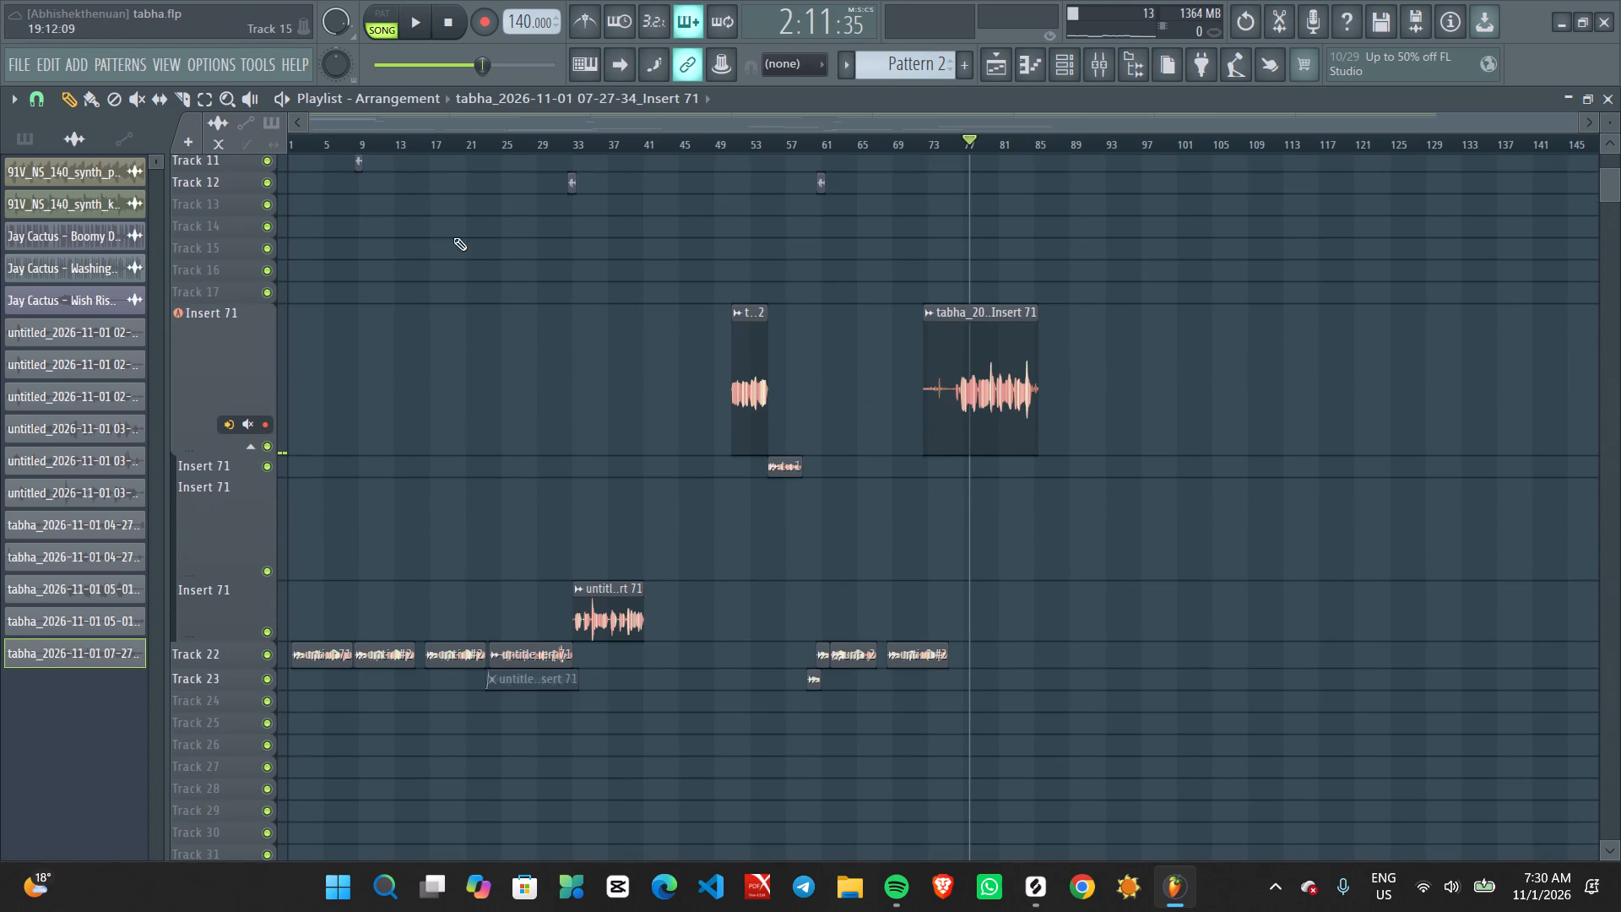
pyautogui.click(655, 147)
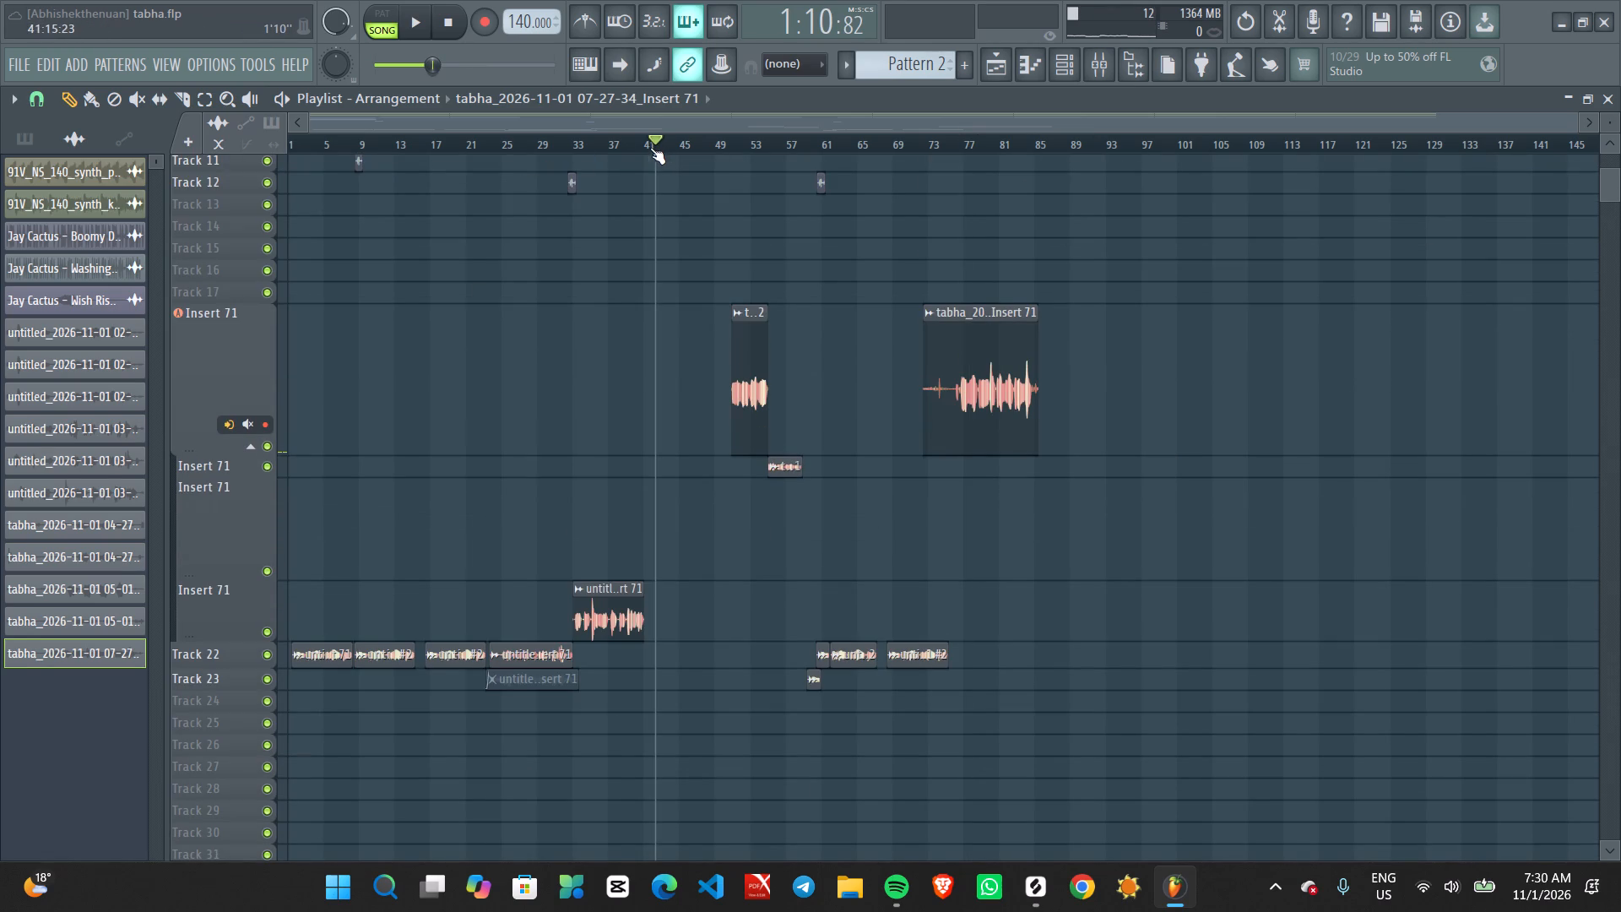
pyautogui.click(627, 150)
pyautogui.scroll(7, 728, 275)
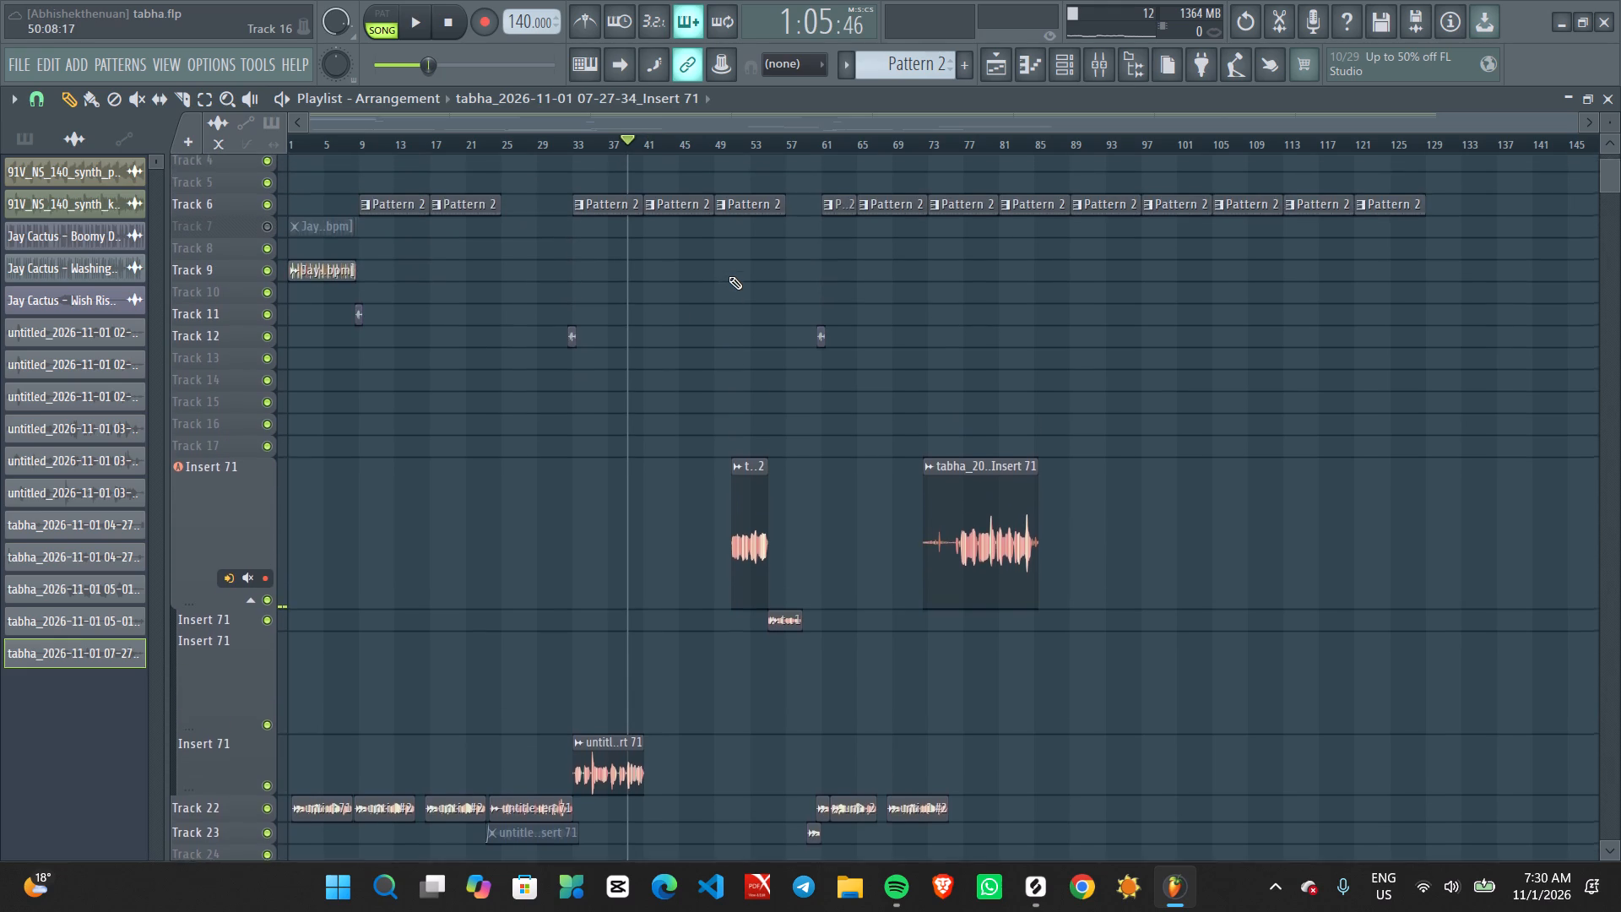
pyautogui.scroll(4, 734, 277)
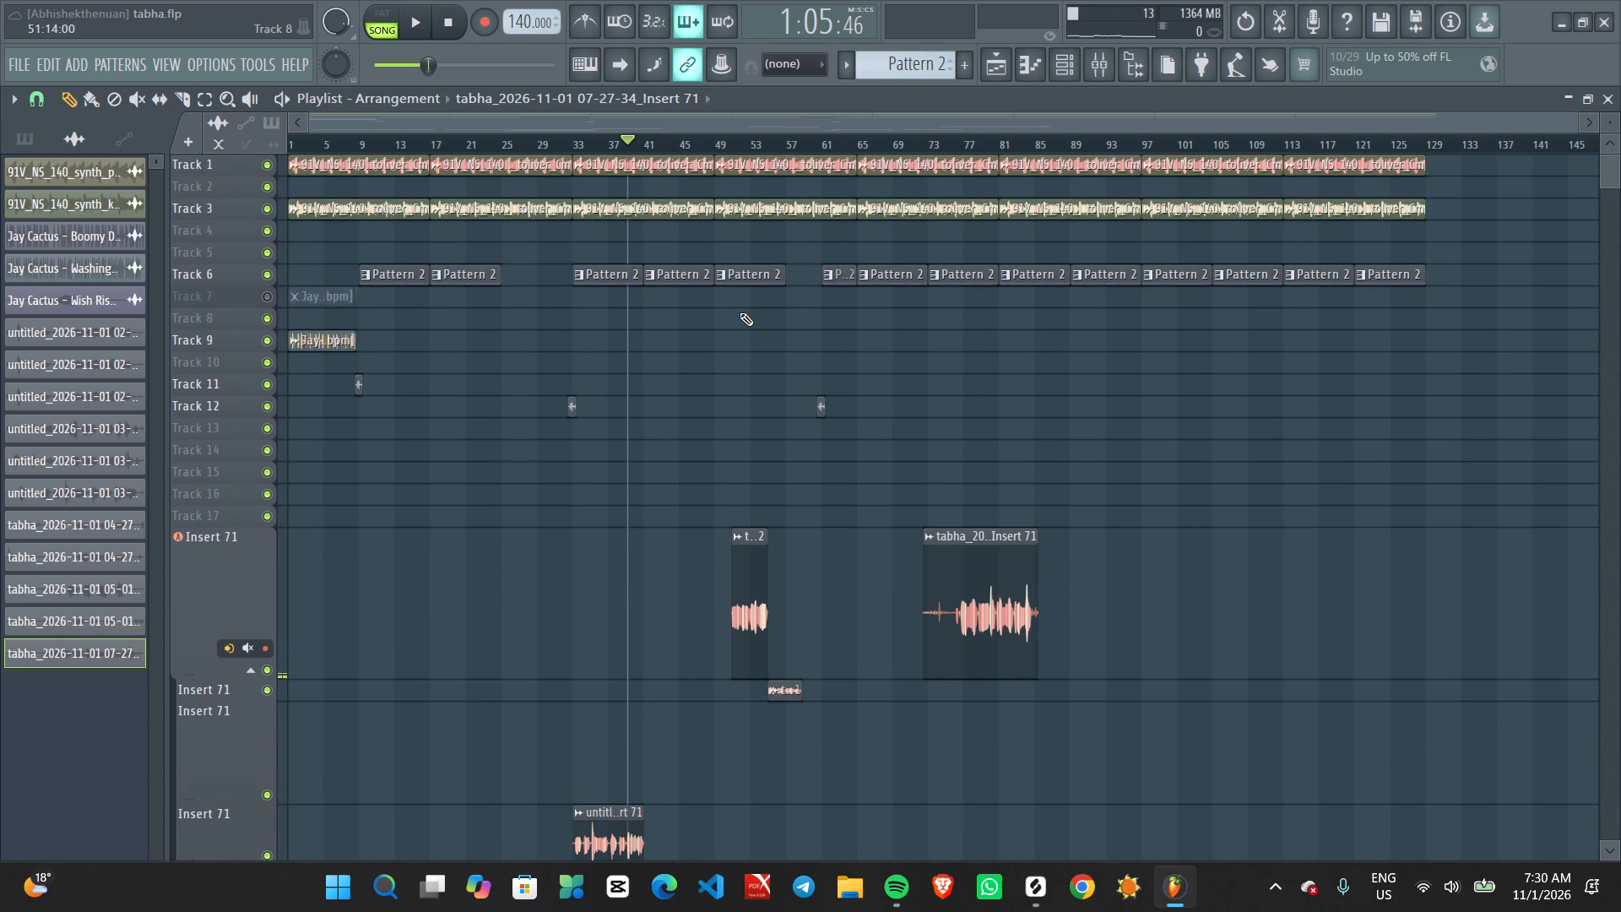
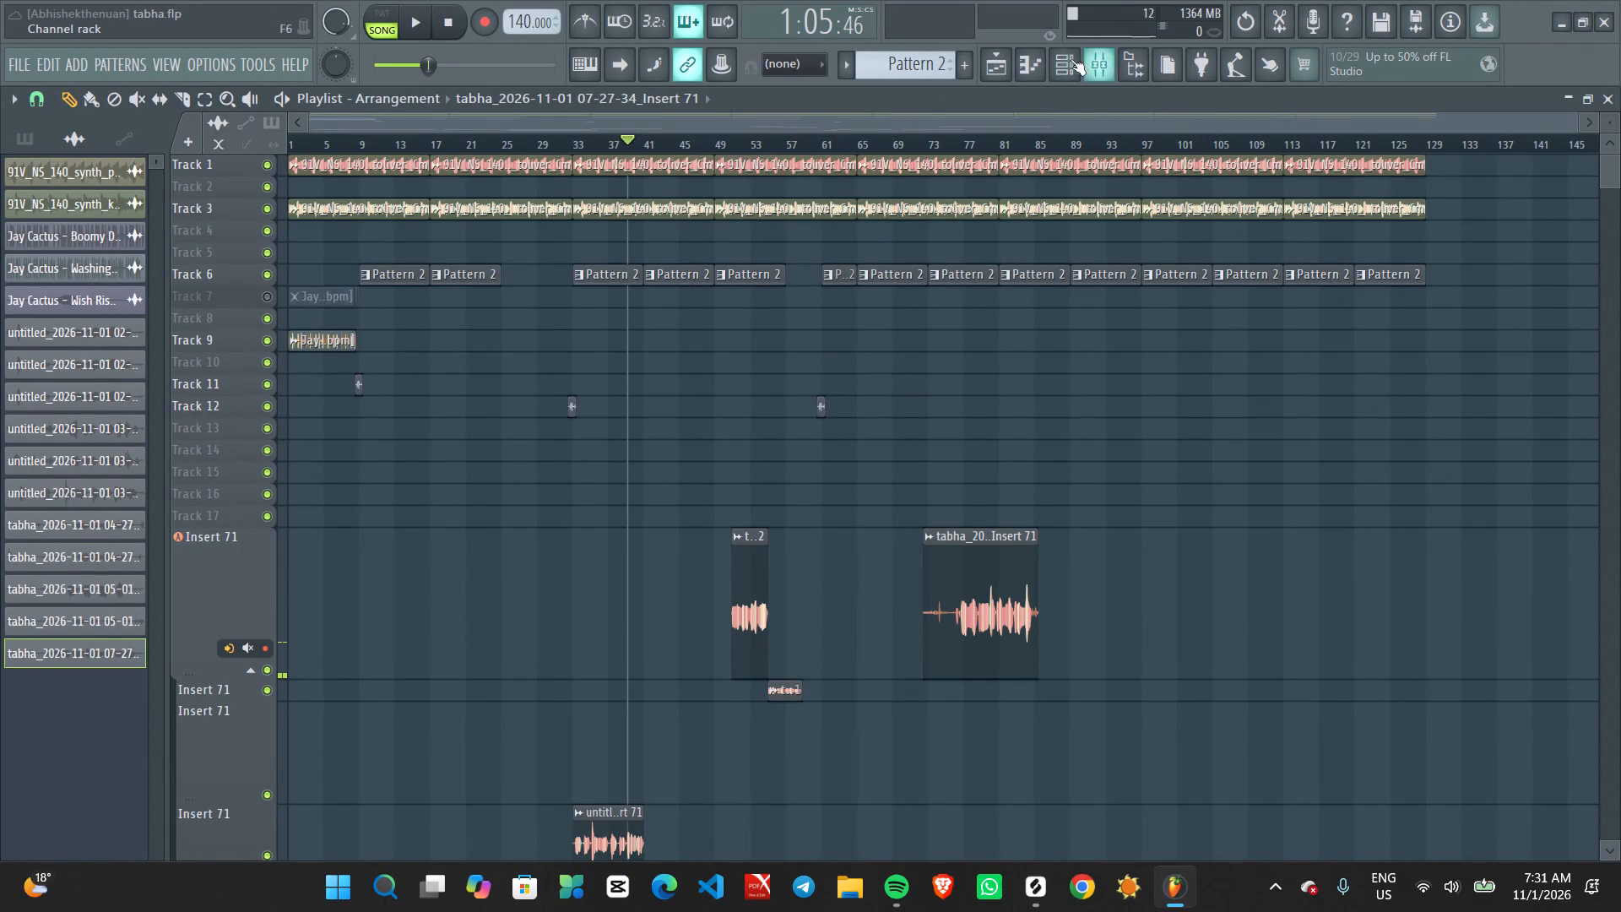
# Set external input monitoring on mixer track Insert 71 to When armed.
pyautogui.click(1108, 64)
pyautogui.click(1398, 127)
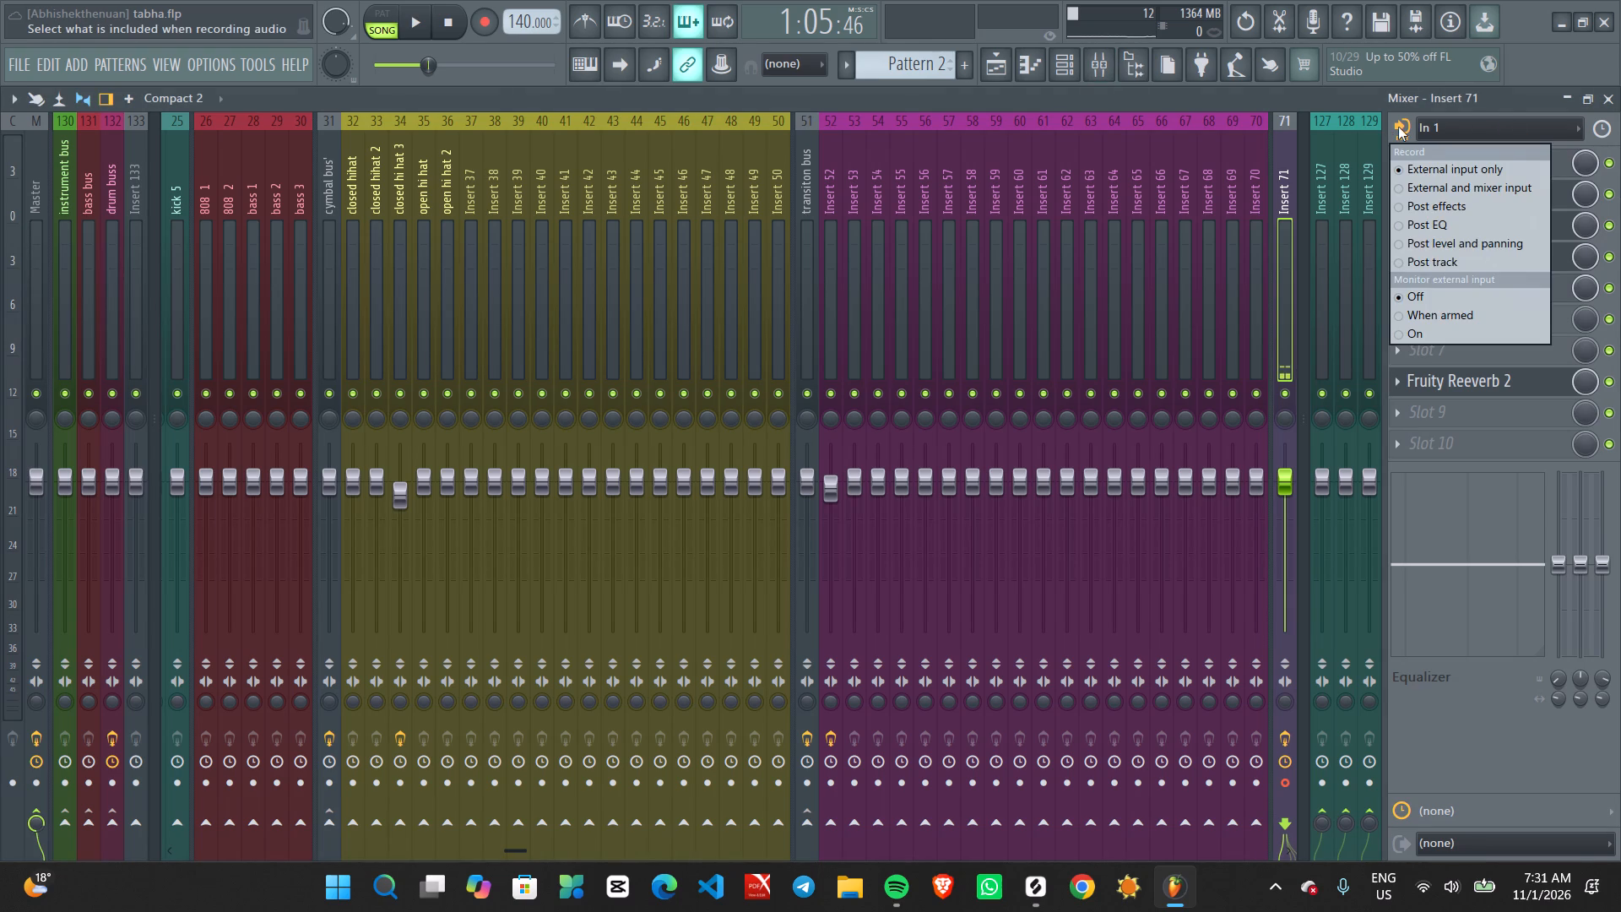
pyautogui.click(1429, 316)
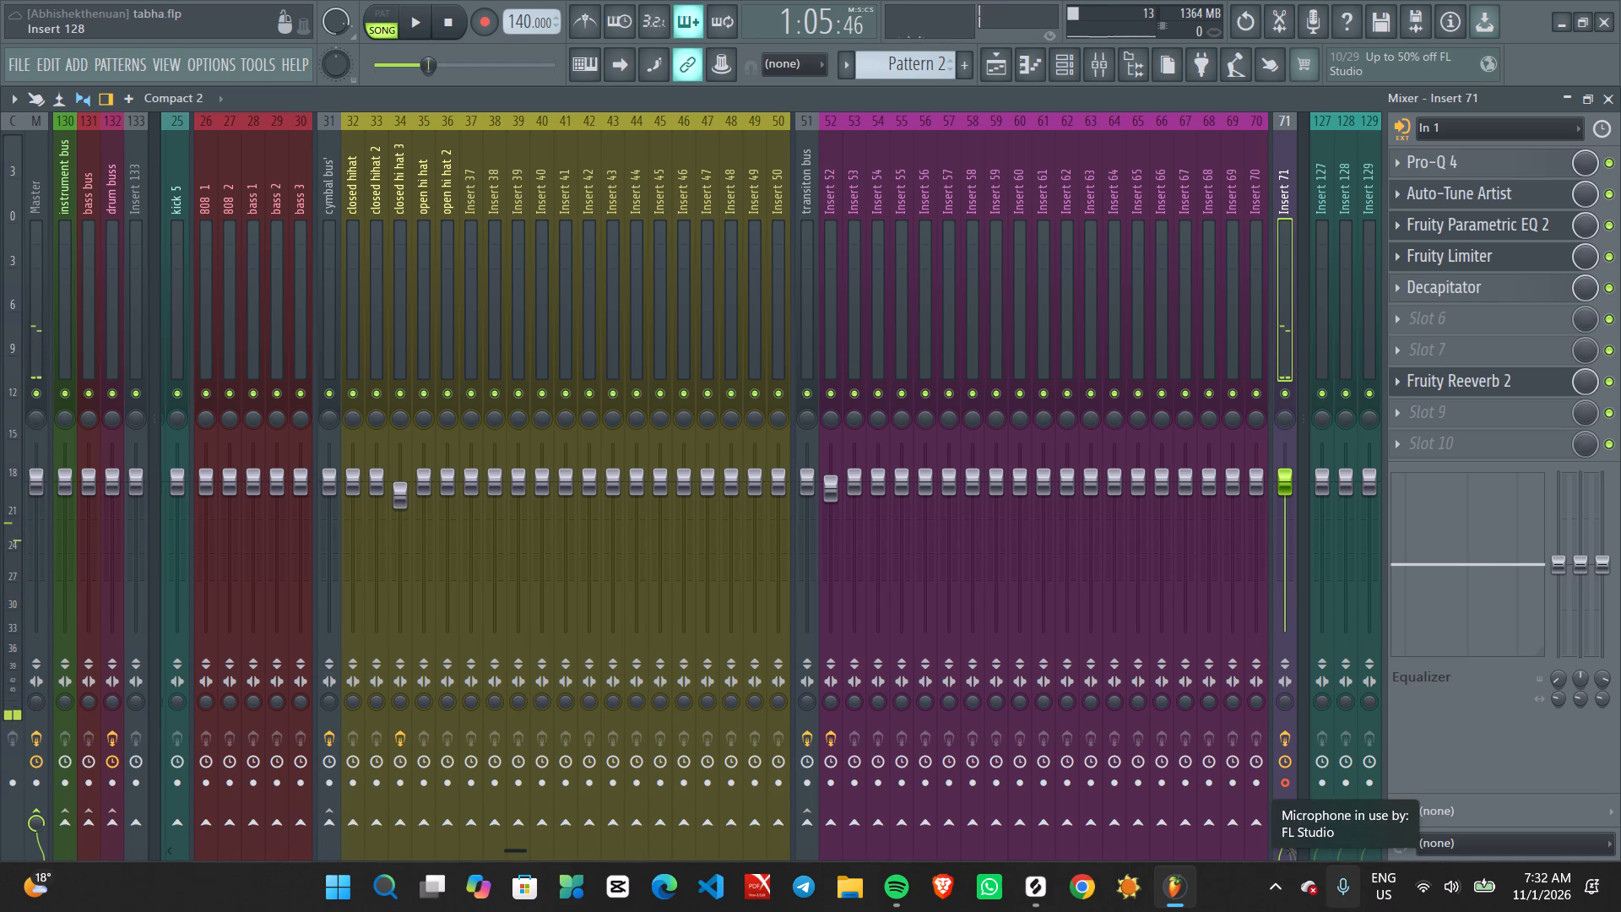
# Play the arrangement from about bar 39 twice with live monitoring, first in the Mixer and again in the Playlist, stopping each time.
pyautogui.press('space')
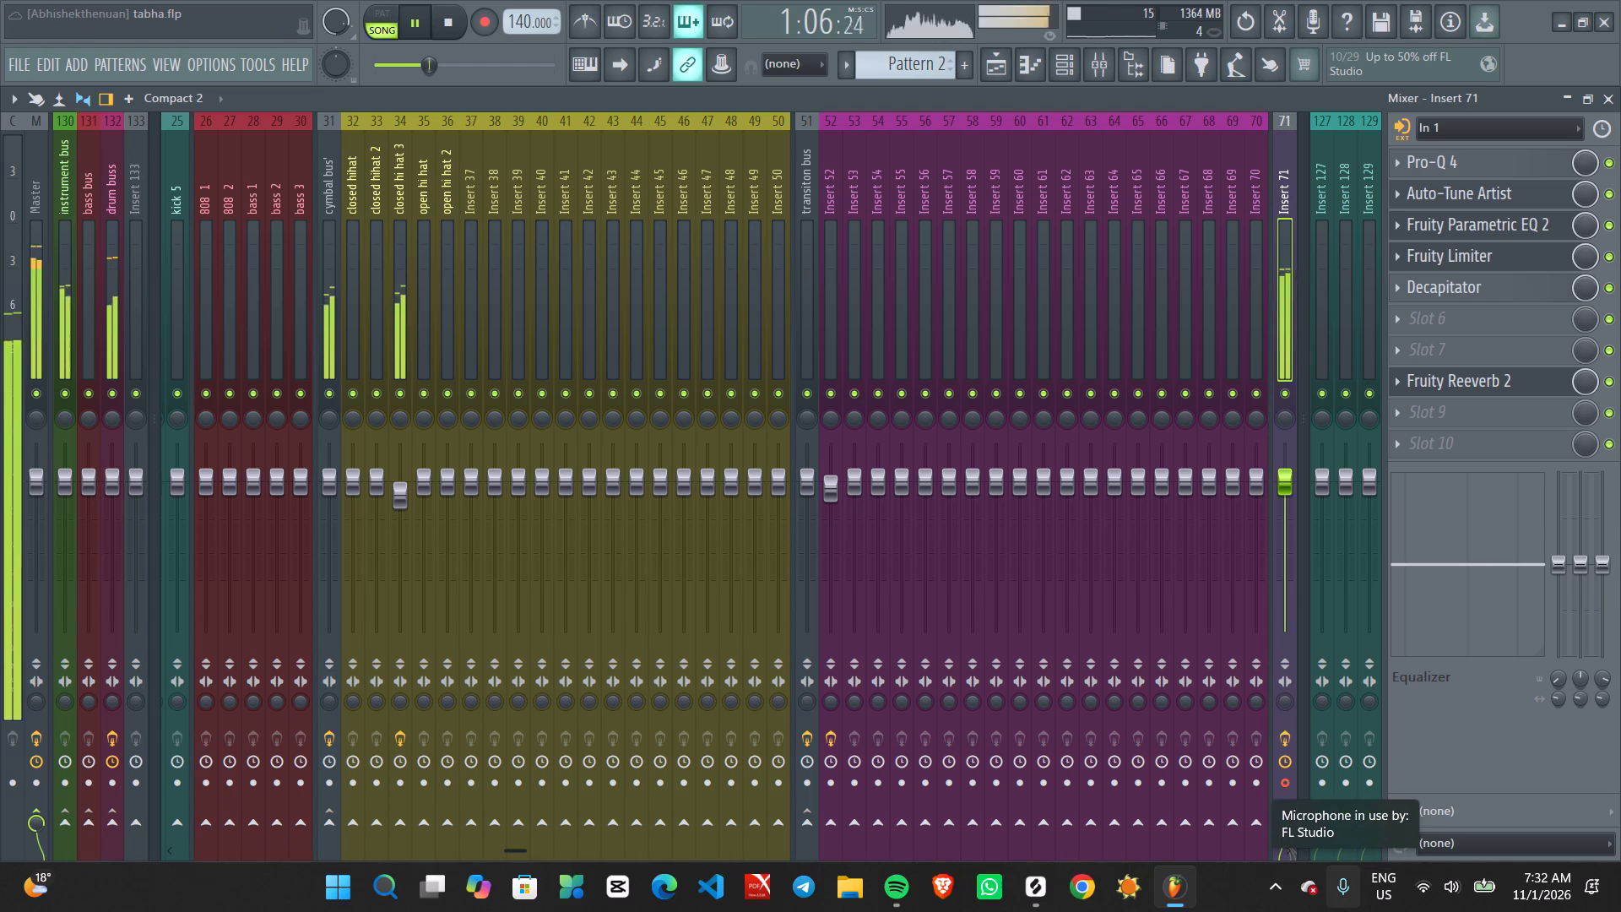
pyautogui.press('space')
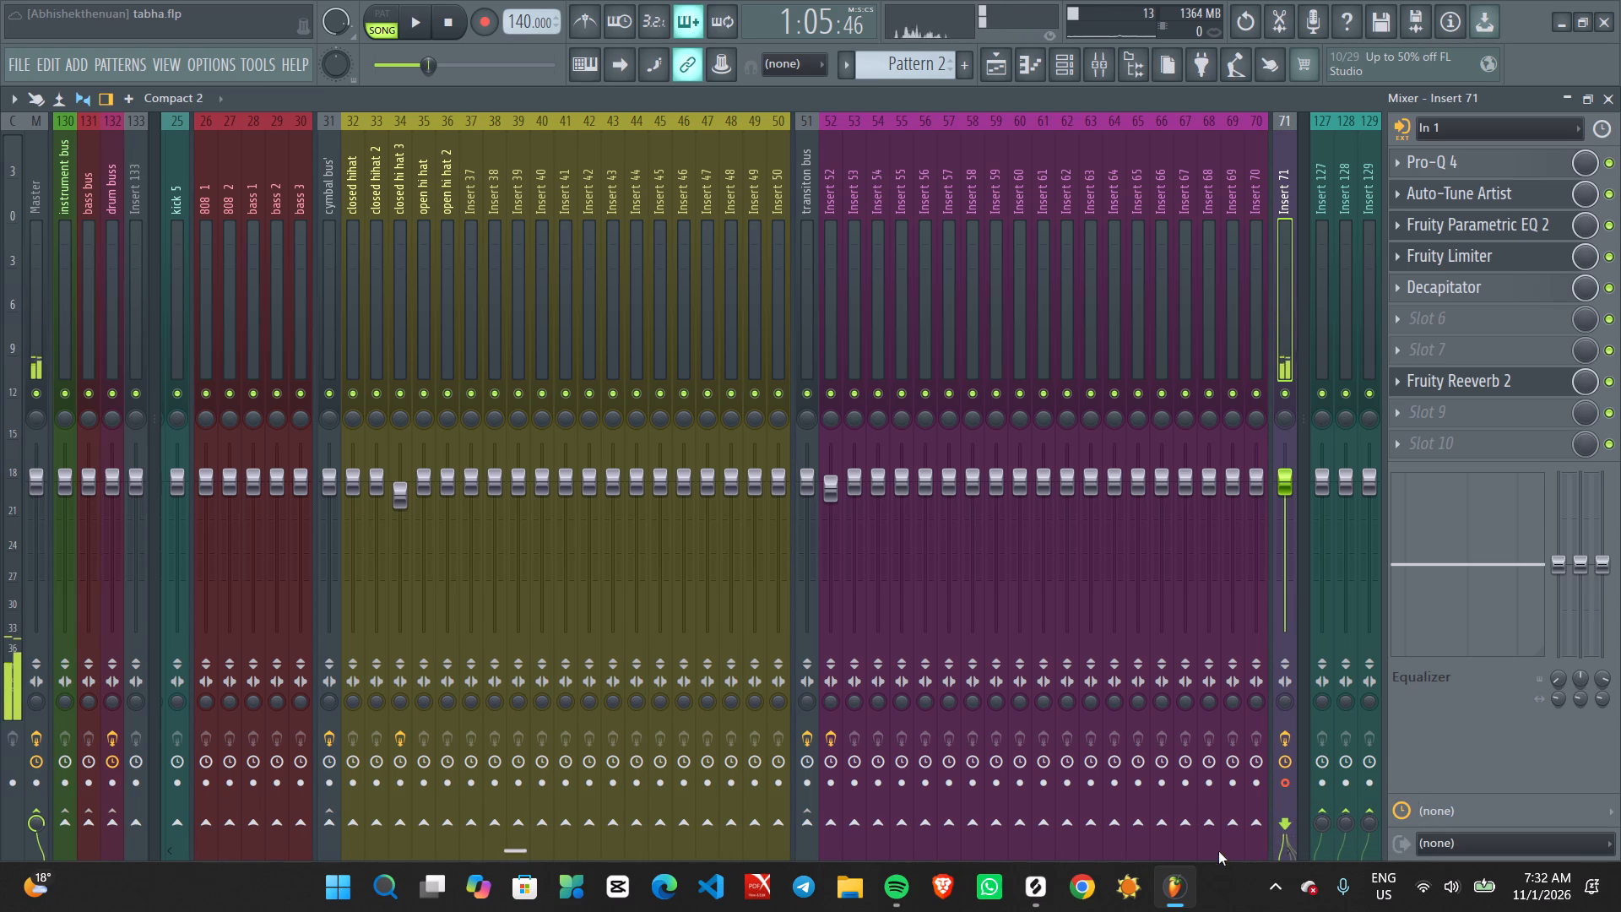
pyautogui.click(984, 86)
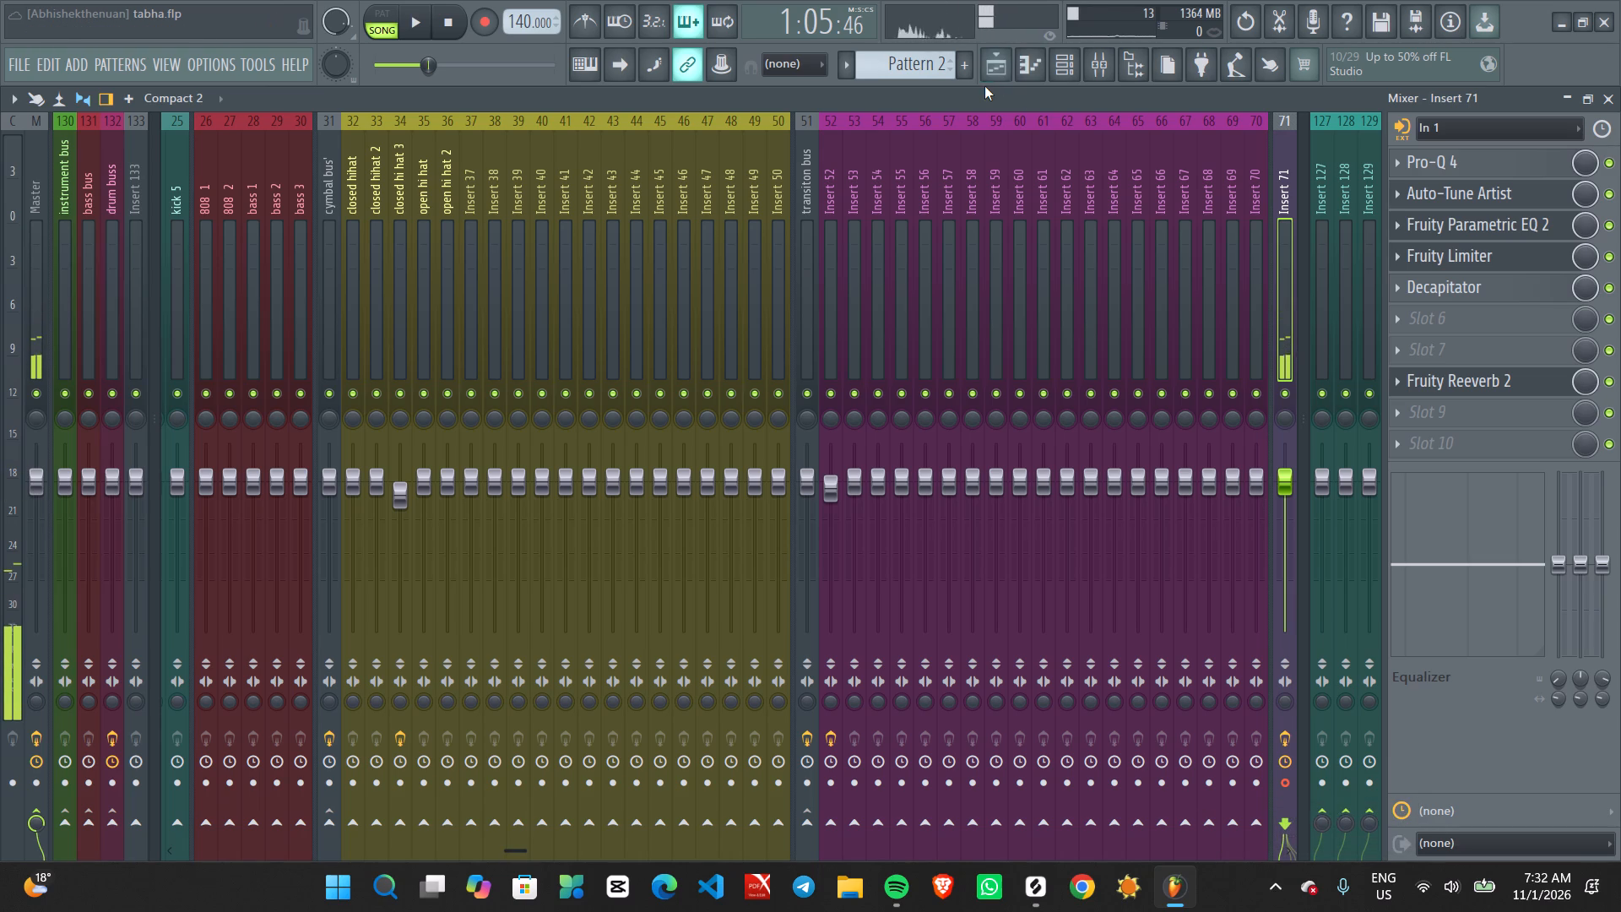
pyautogui.click(994, 74)
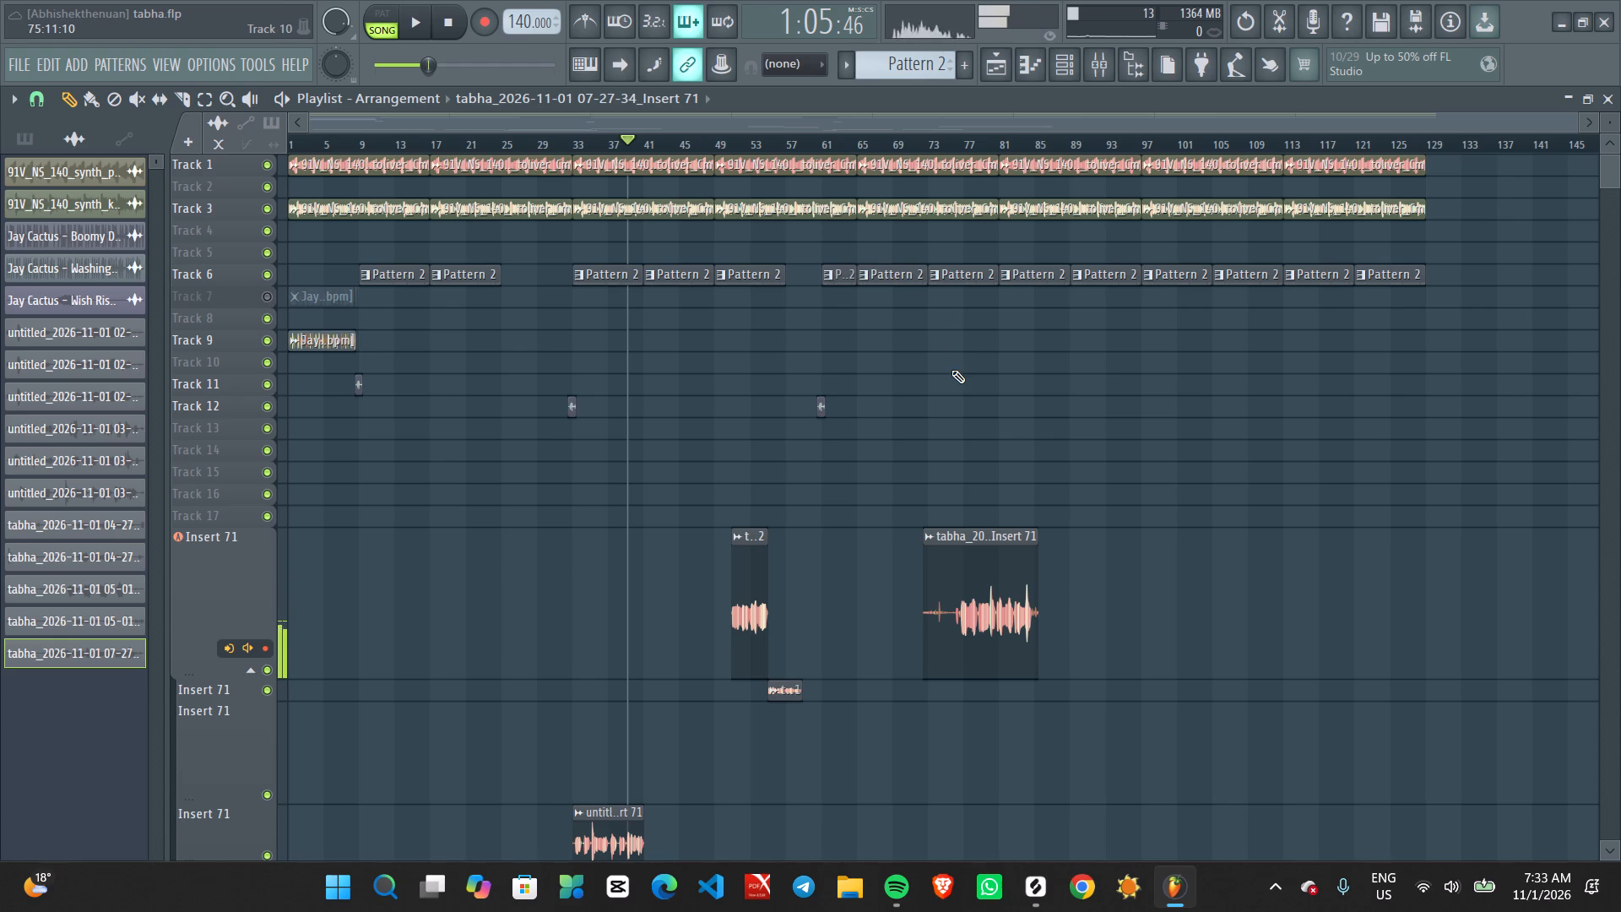
pyautogui.press('space')
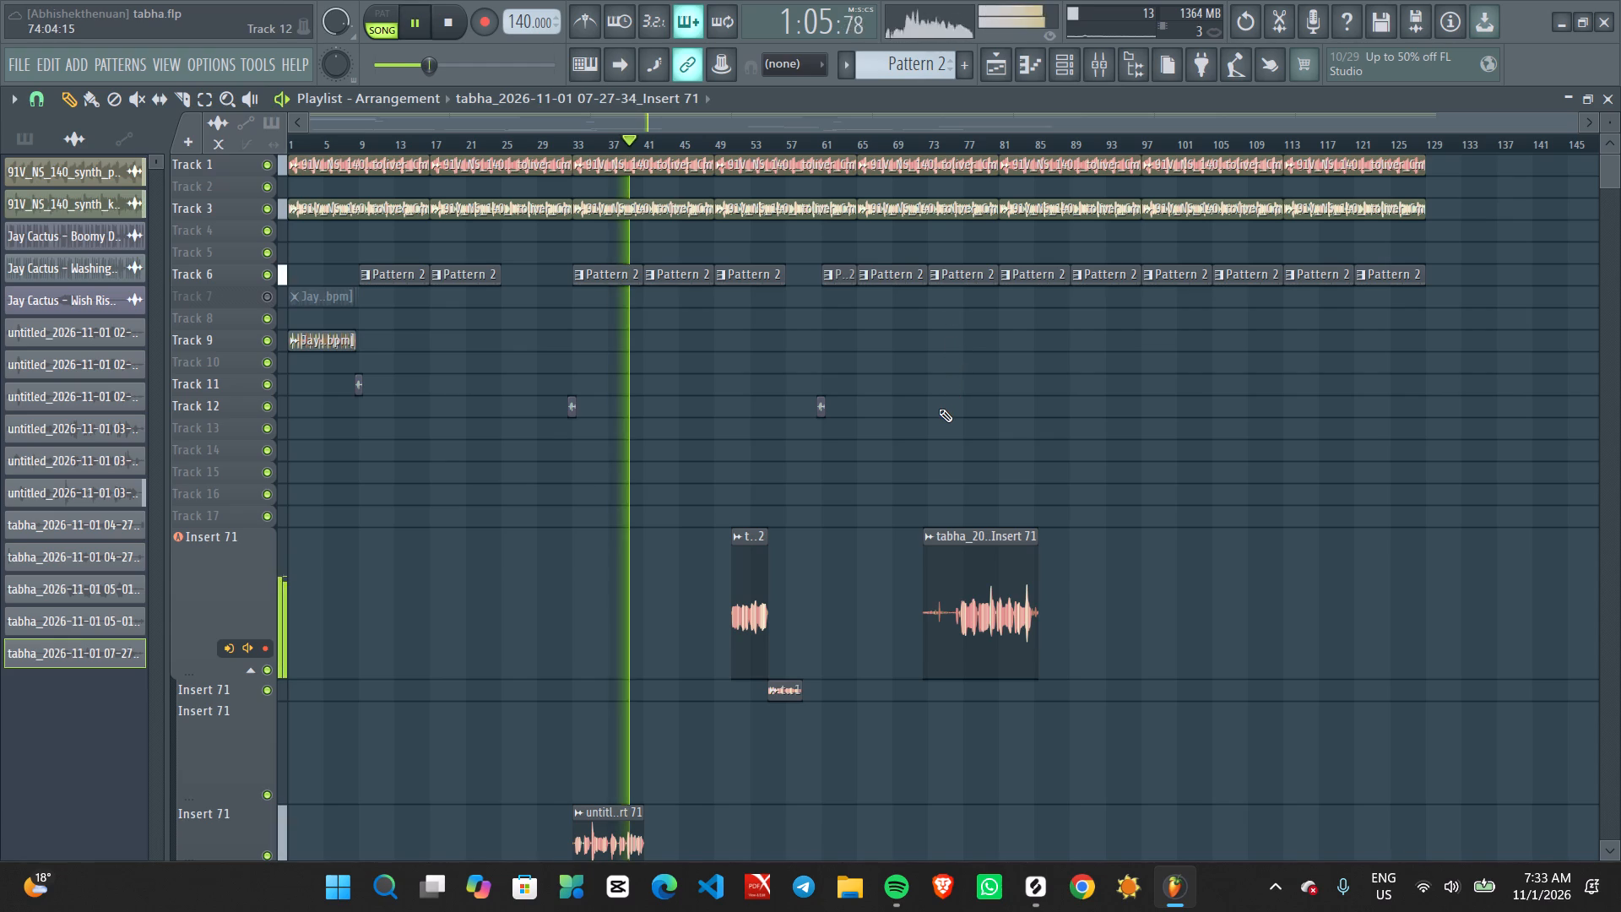
pyautogui.press('space')
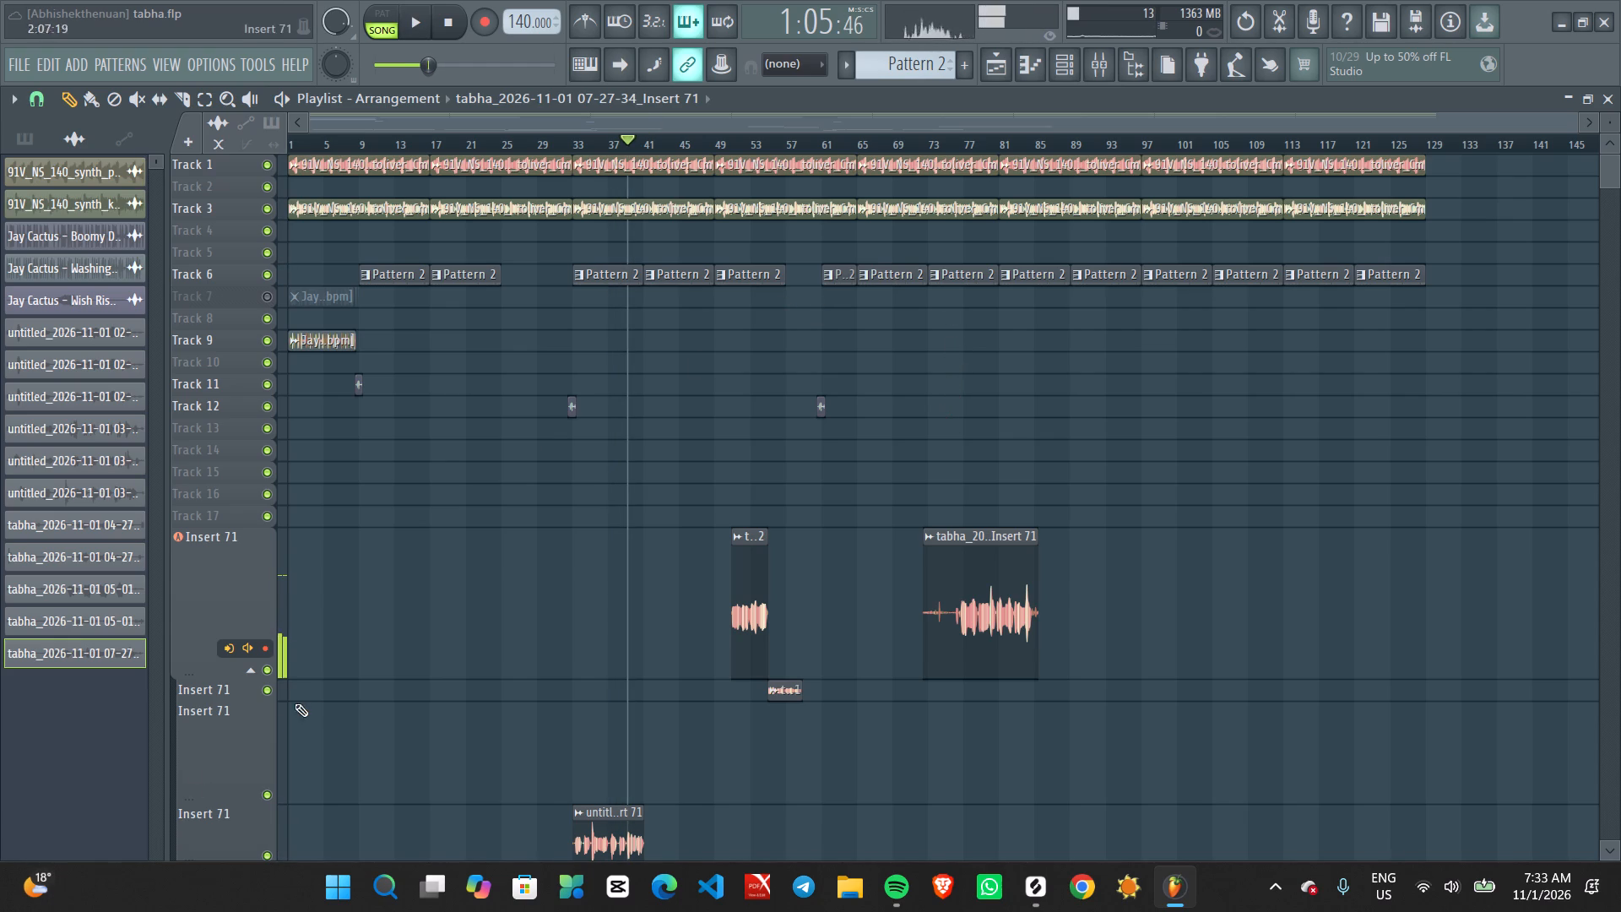
# Play from just before bar 33 through the earlier Insert 71 vocal clip to beyond bar 44, and stop playback.
pyautogui.scroll(-2, 491, 412)
pyautogui.scroll(-4, 545, 573)
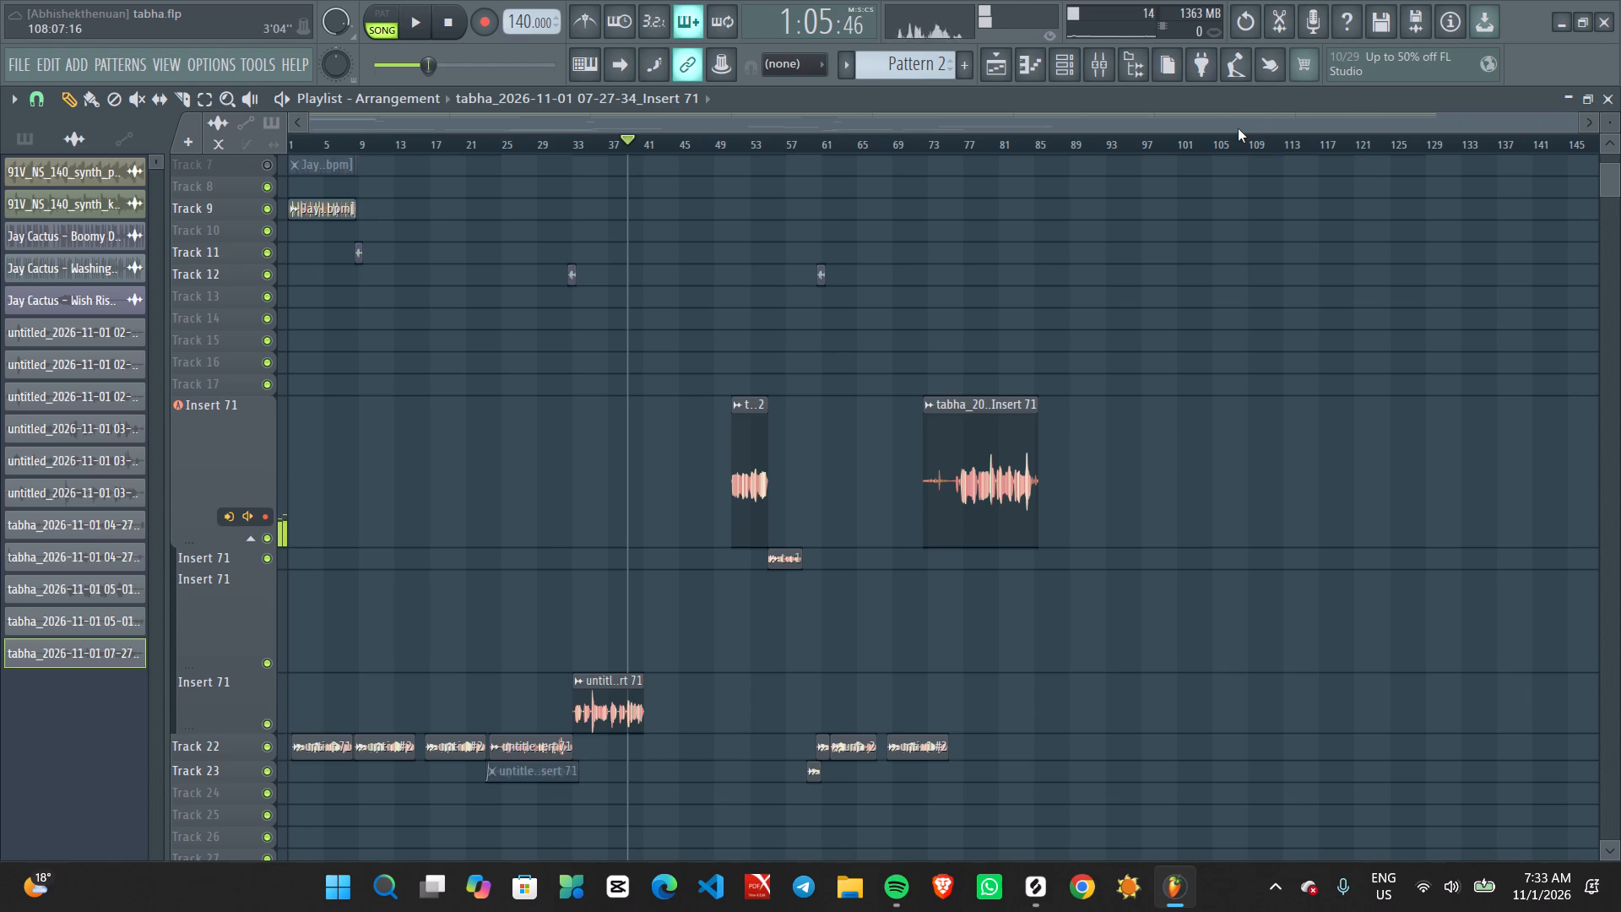
pyautogui.moveTo(1230, 119); pyautogui.dragTo(765, 105)
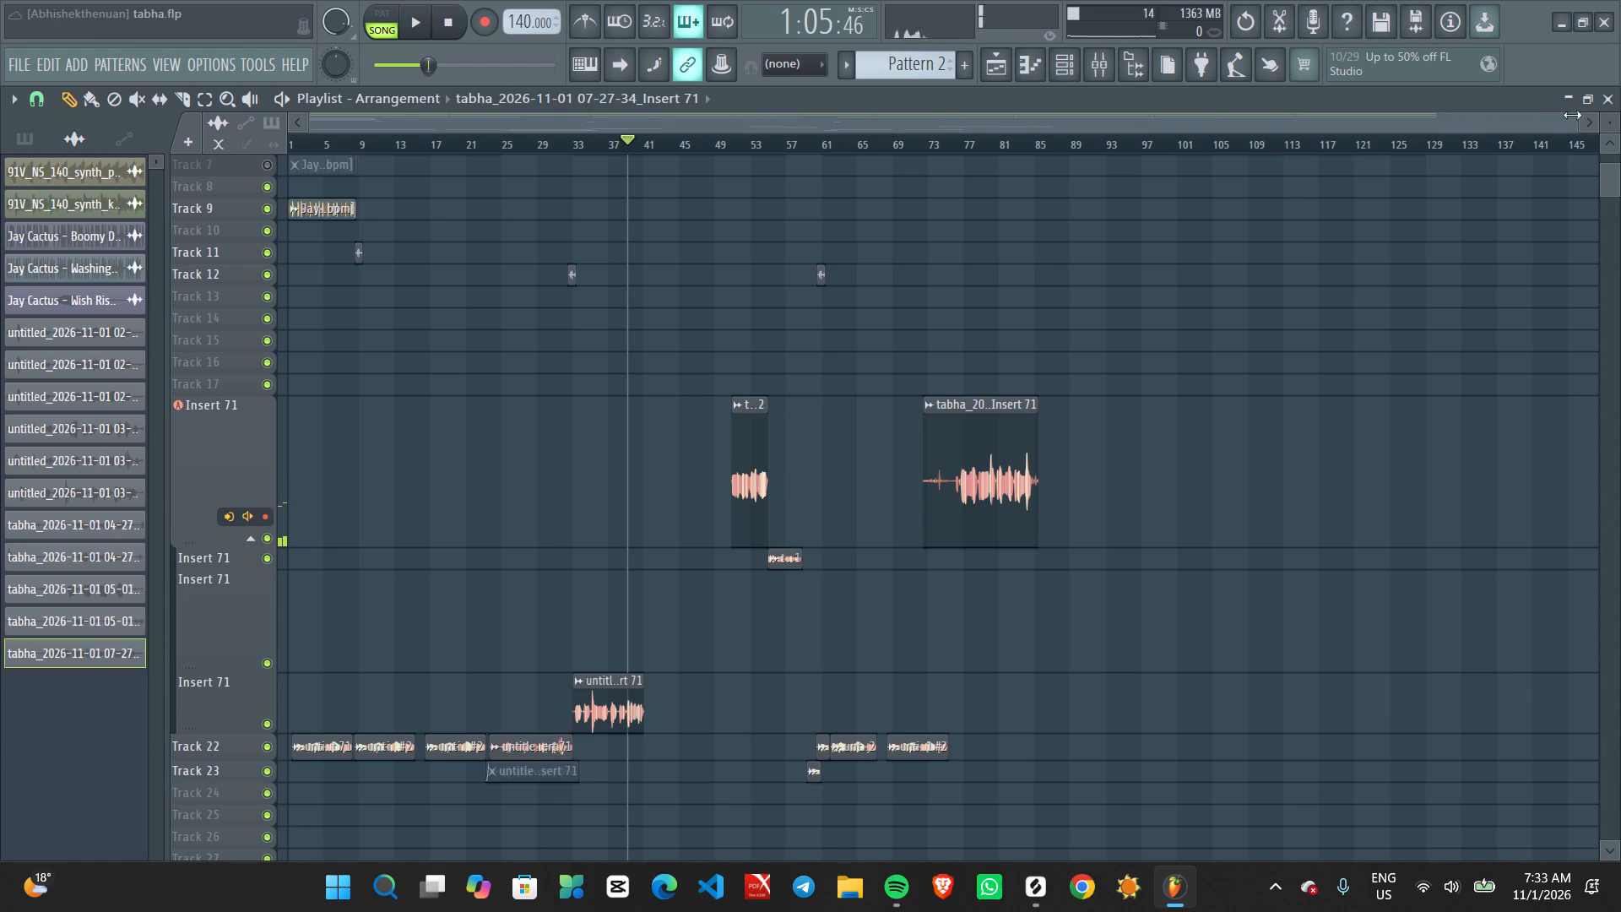
pyautogui.moveTo(1573, 115); pyautogui.dragTo(637, 84)
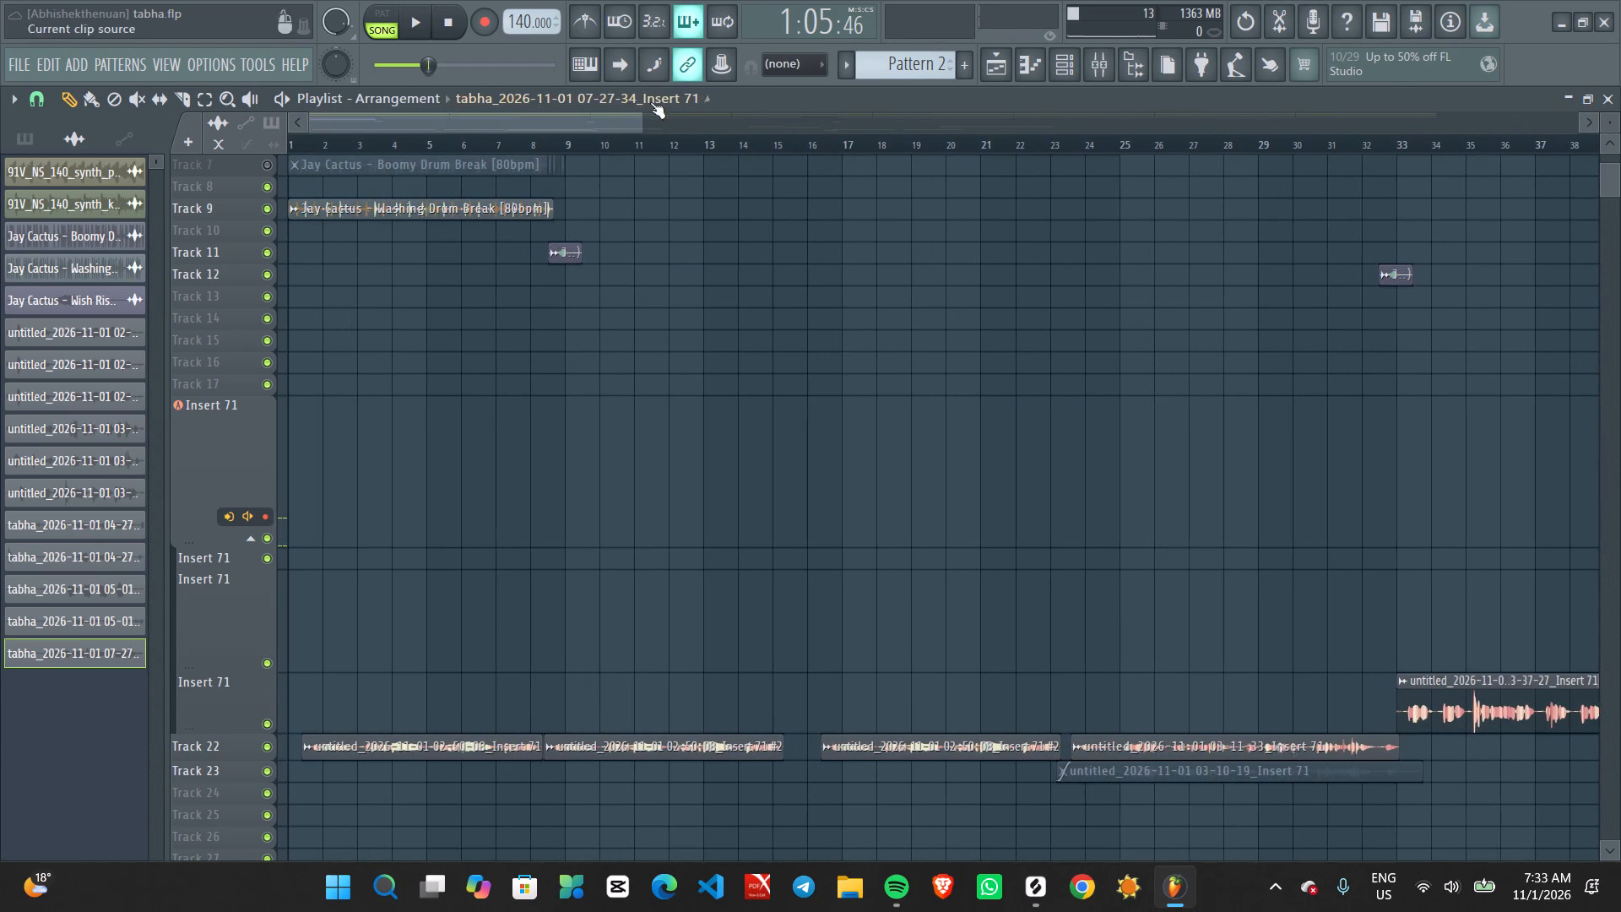
pyautogui.scroll(-2, 1119, 518)
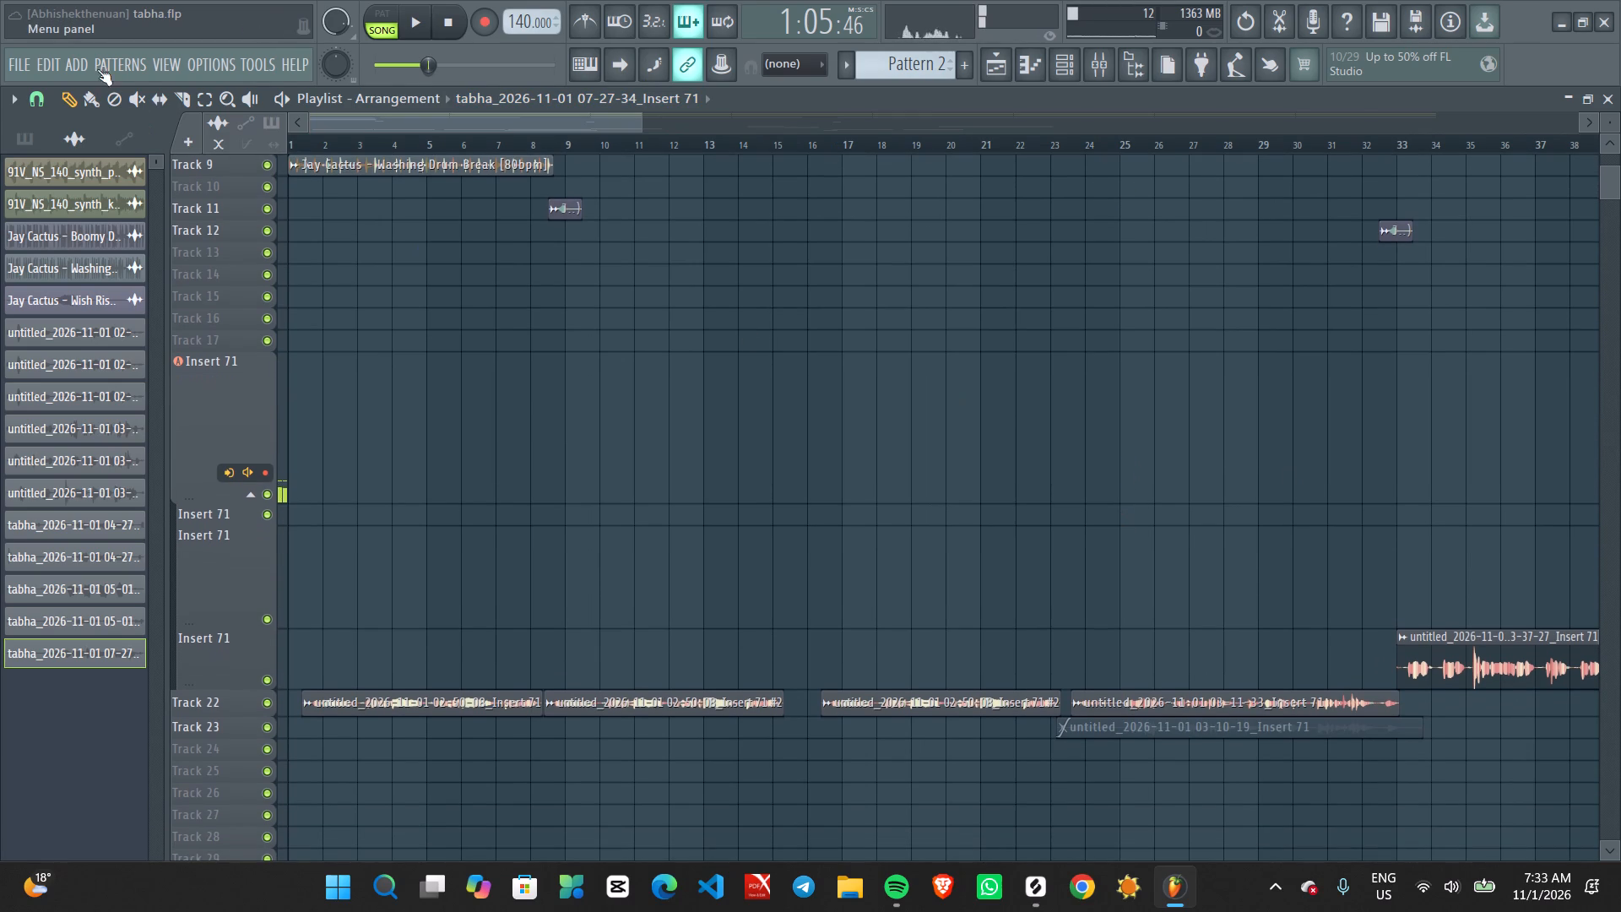
pyautogui.moveTo(407, 118); pyautogui.dragTo(442, 117)
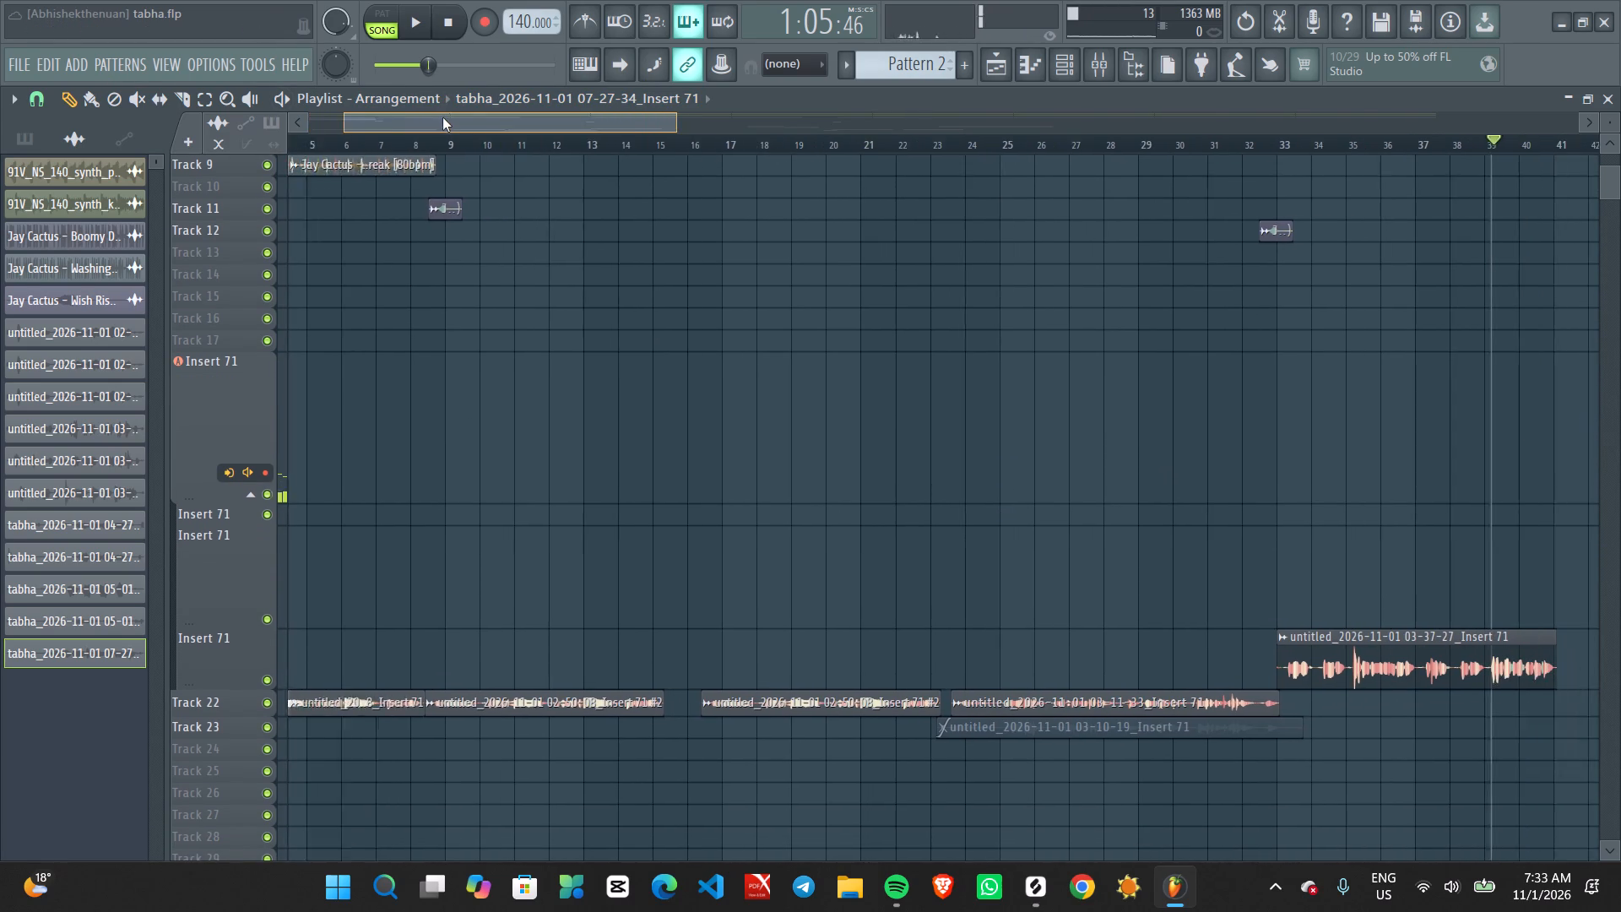
pyautogui.moveTo(442, 117); pyautogui.dragTo(527, 122)
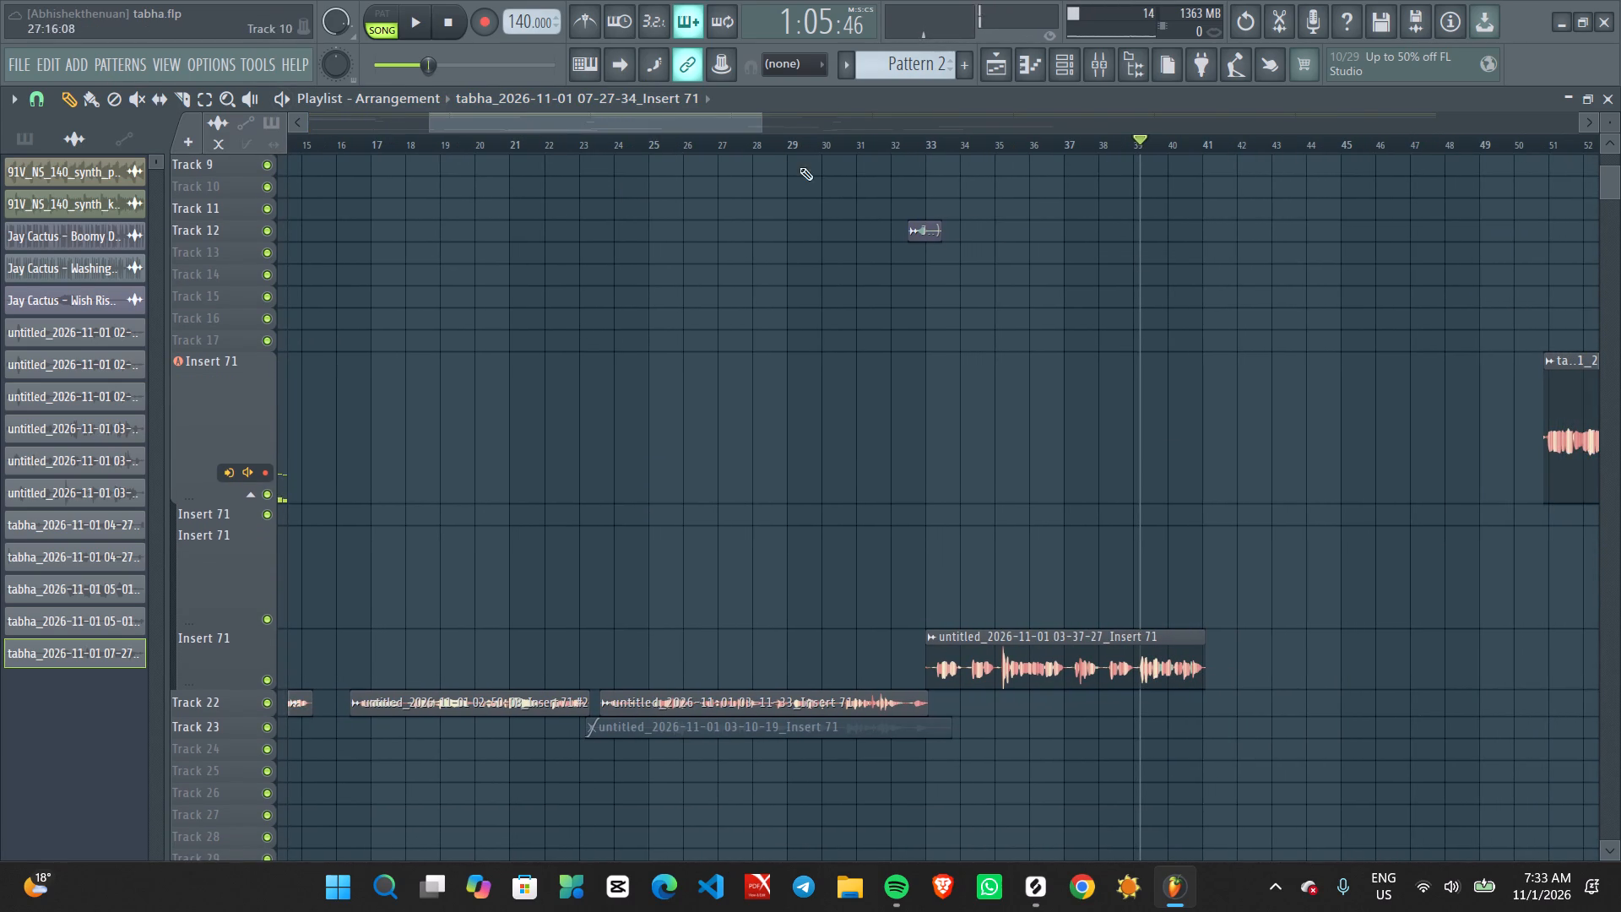
pyautogui.click(920, 146)
pyautogui.press('space')
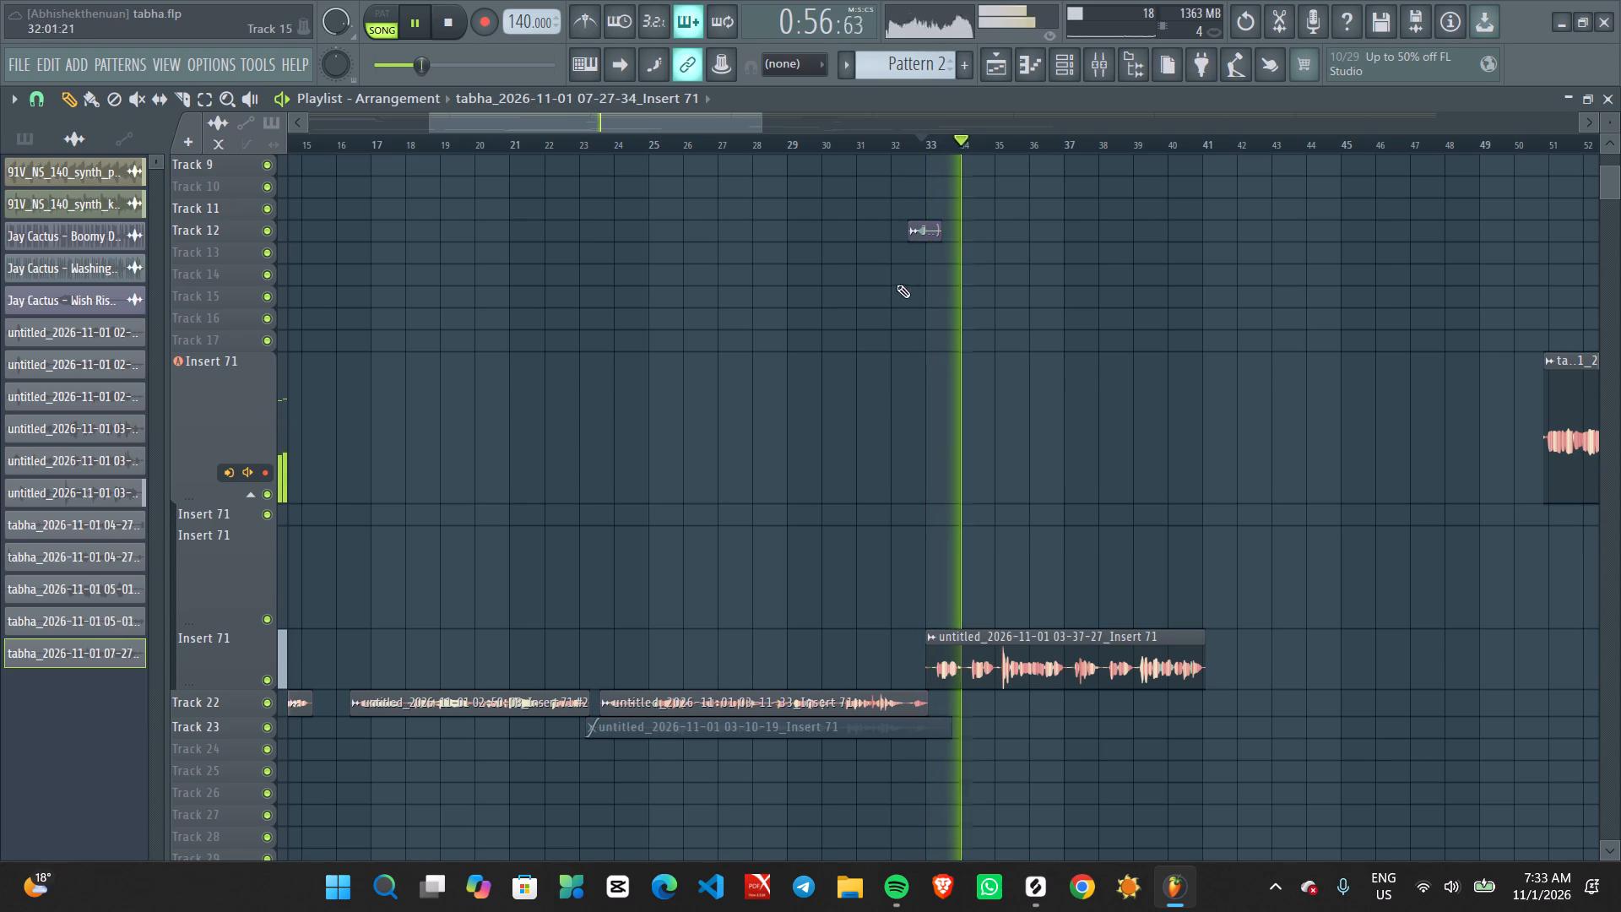
pyautogui.moveTo(631, 116); pyautogui.dragTo(722, 116)
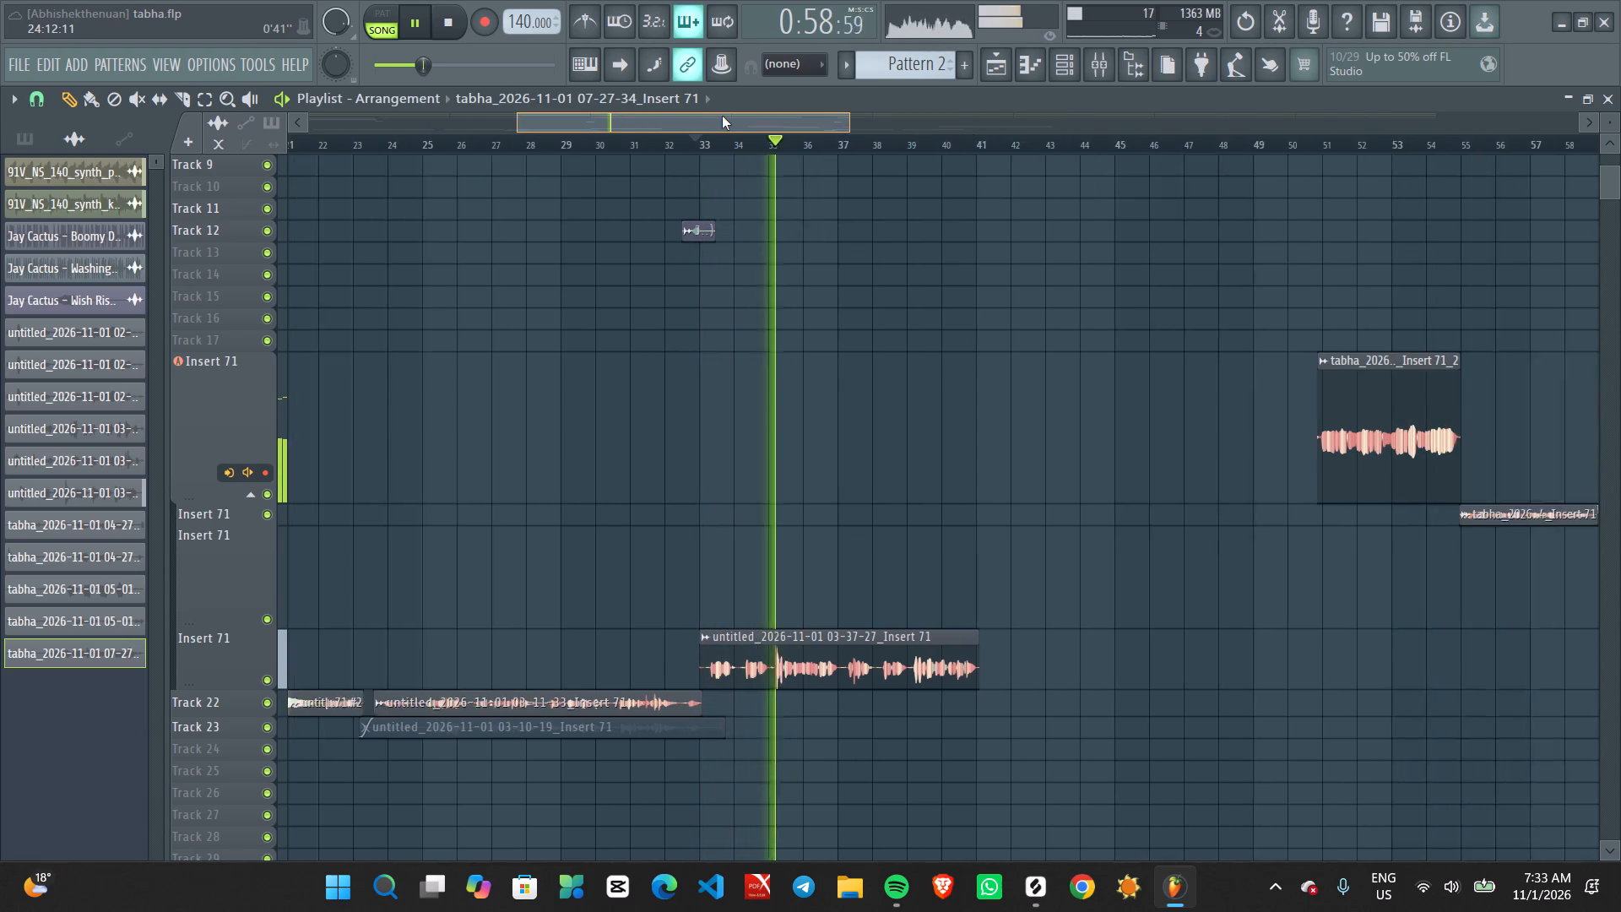
pyautogui.moveTo(722, 116); pyautogui.dragTo(732, 116)
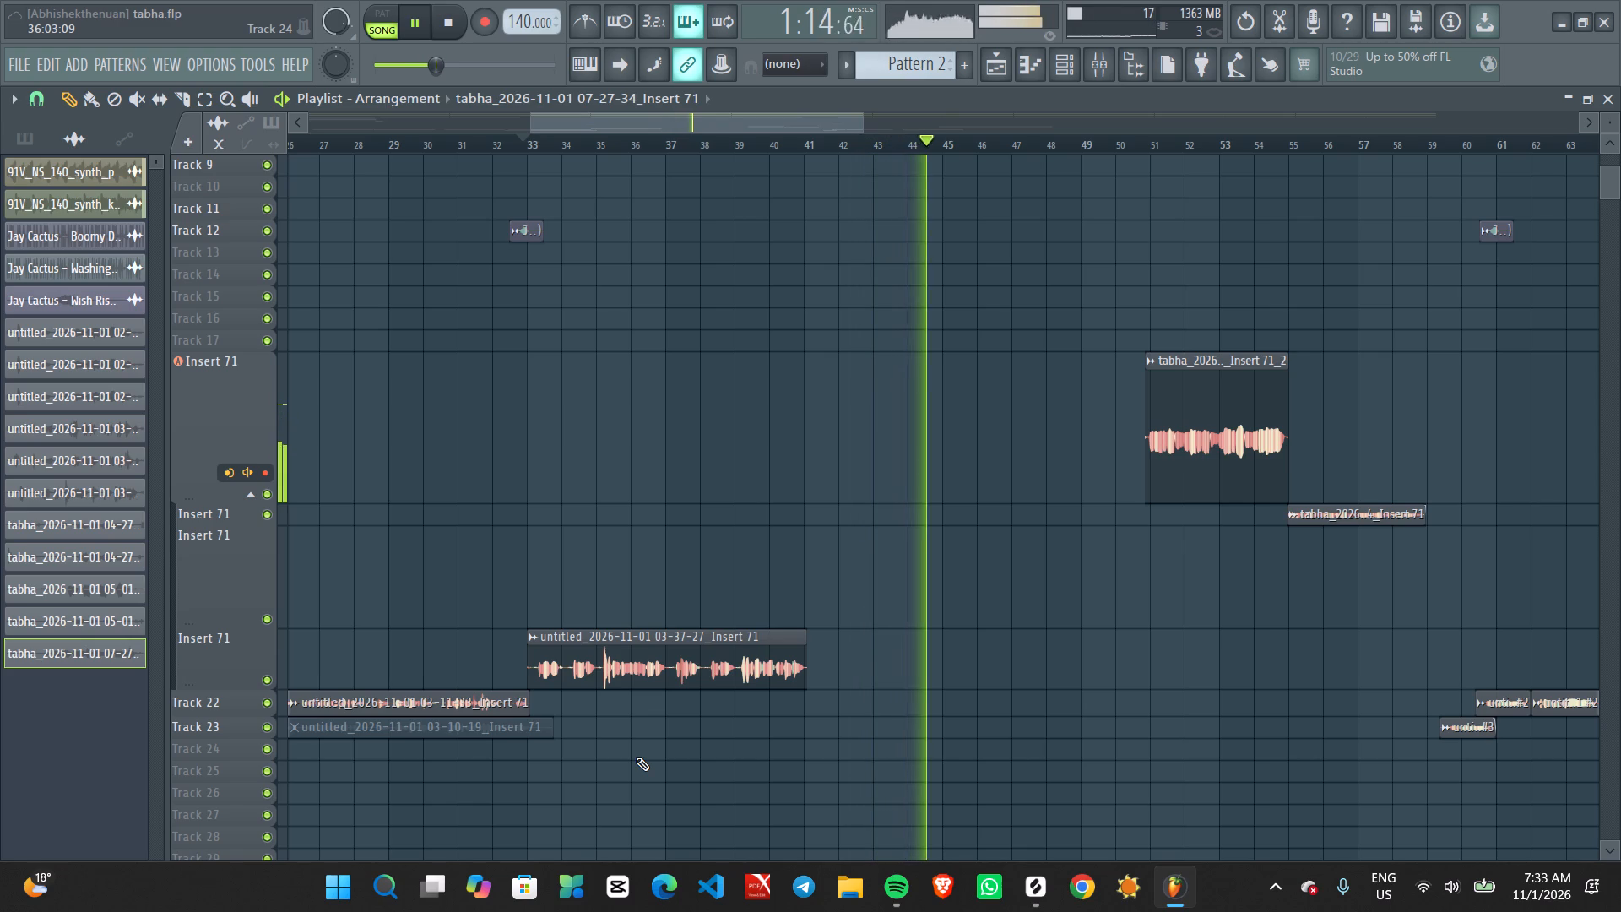
pyautogui.press('space')
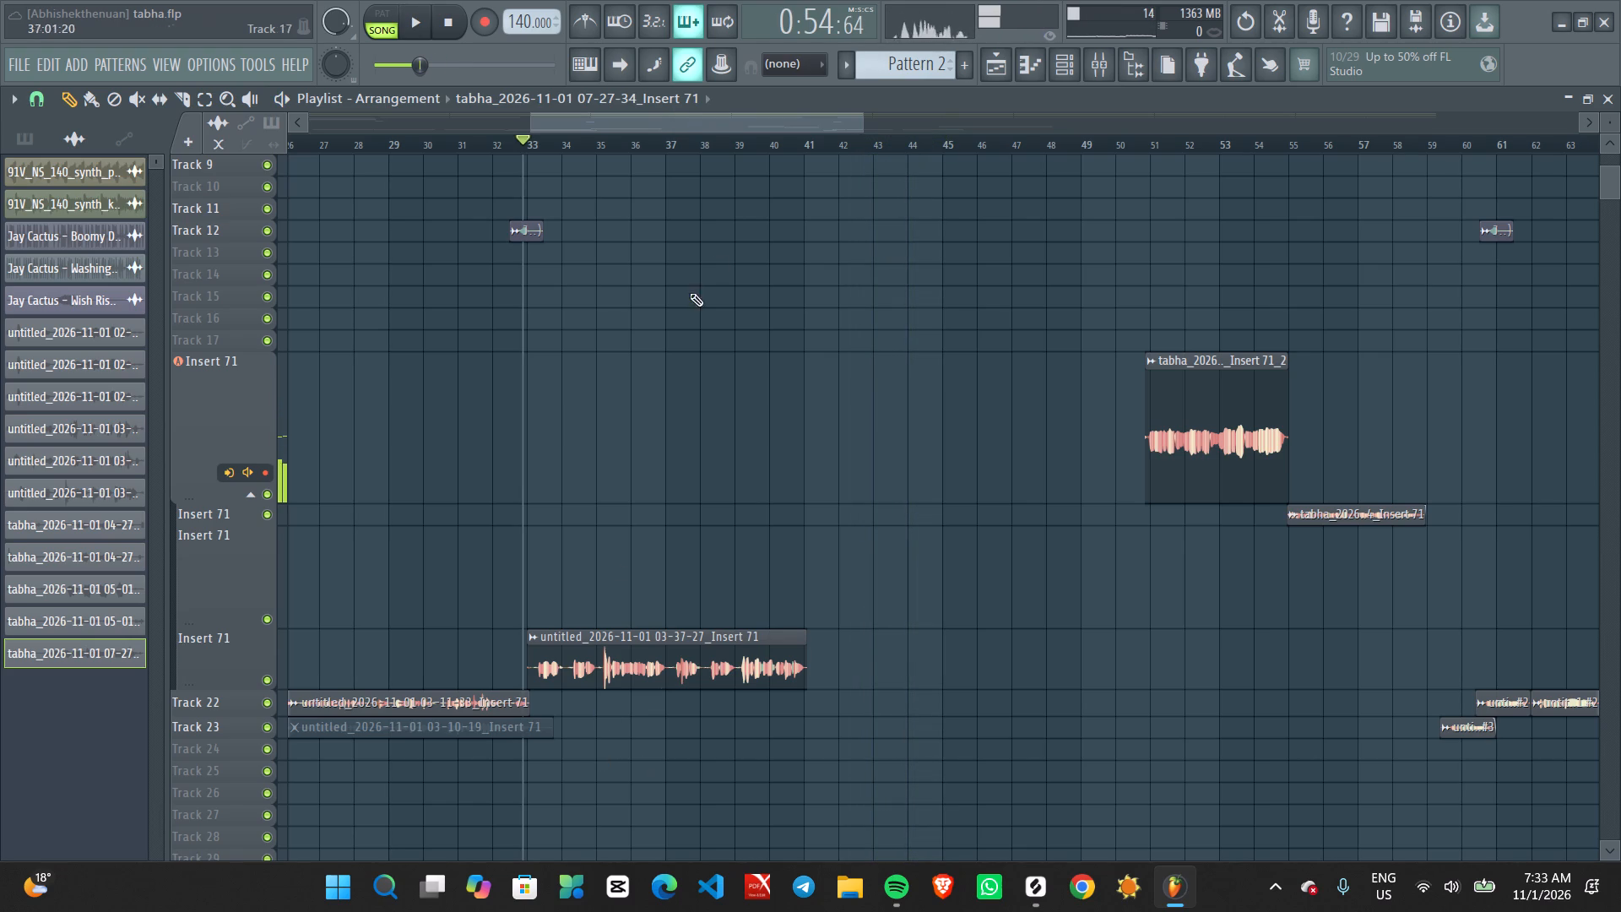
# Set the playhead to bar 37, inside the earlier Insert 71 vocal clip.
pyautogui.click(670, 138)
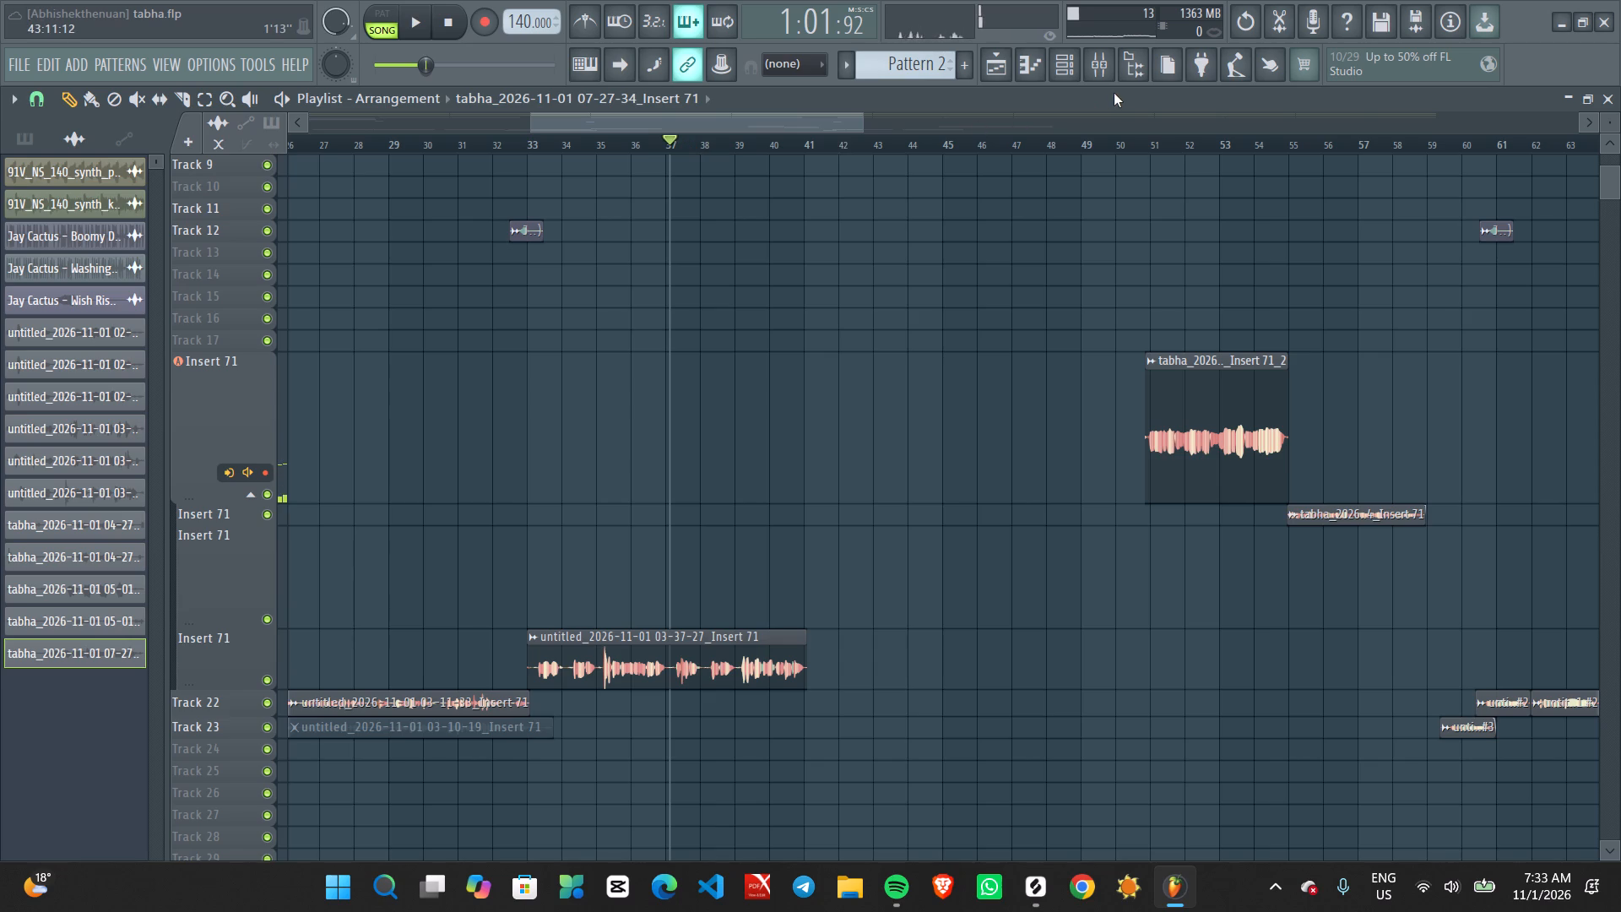
# Set external input monitoring on mixer track Insert 71 to Off and return to the Playlist.
pyautogui.click(1103, 61)
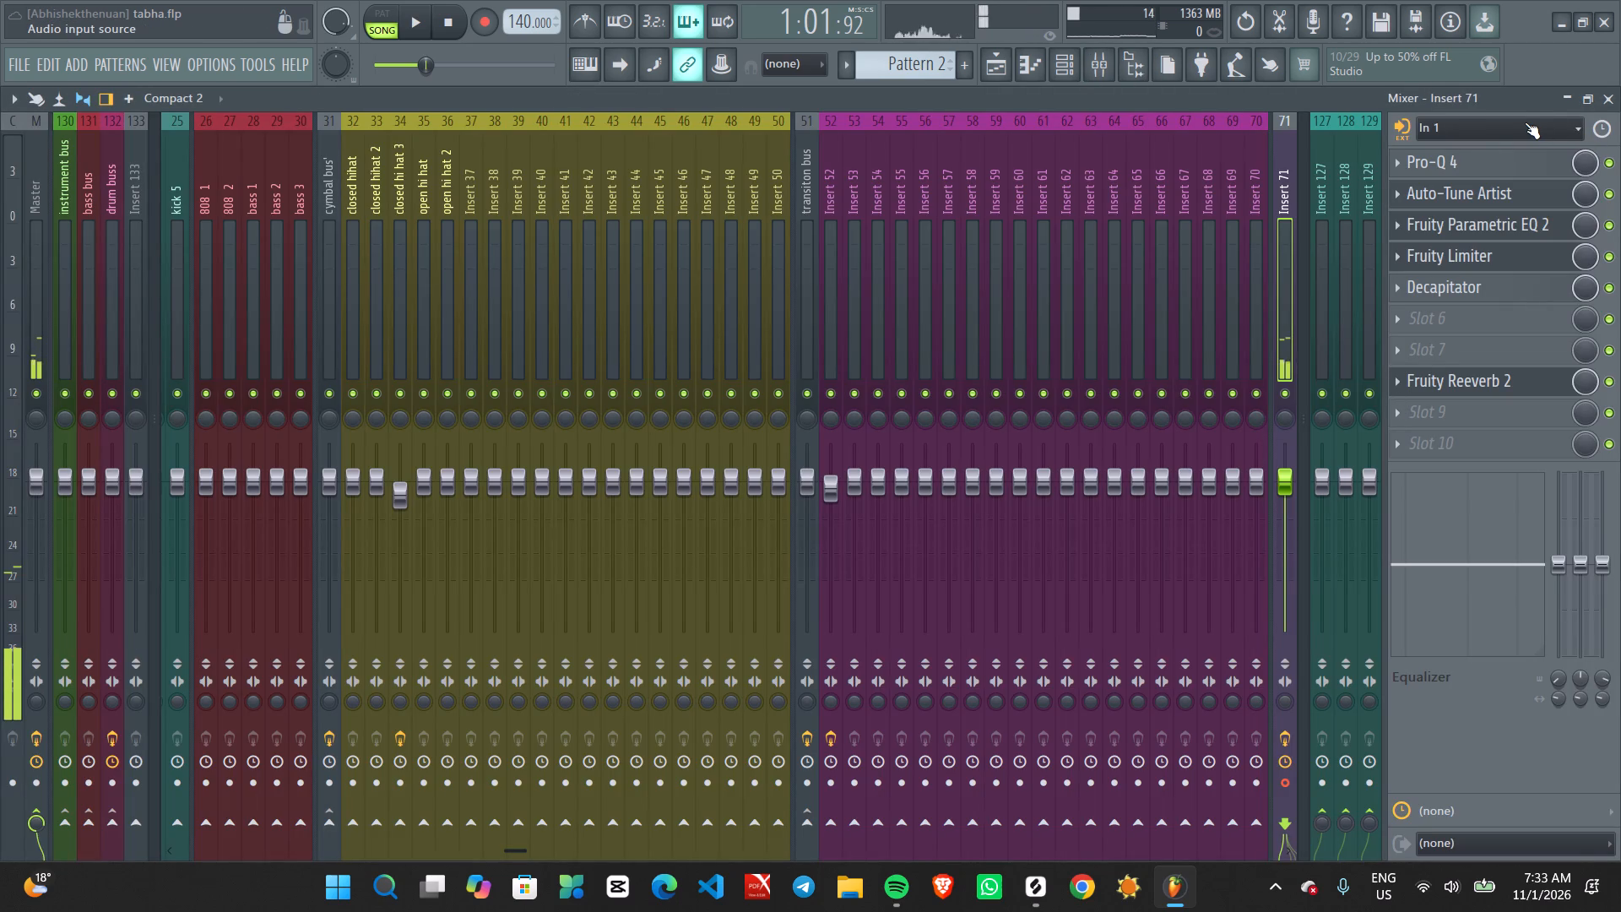
pyautogui.click(1407, 125)
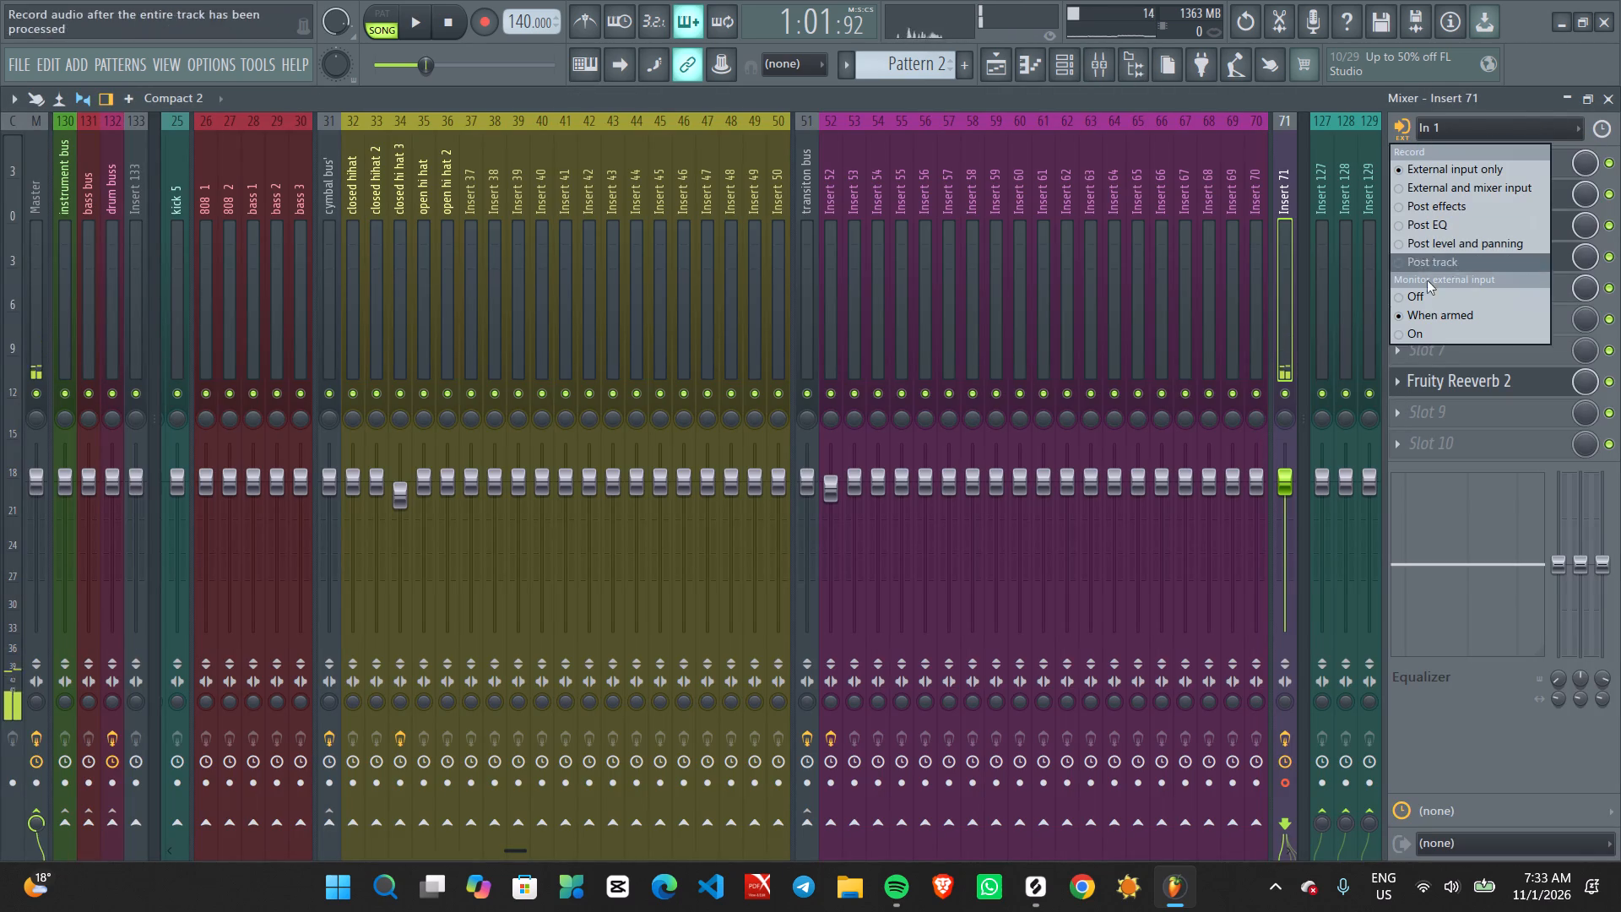
pyautogui.click(1429, 297)
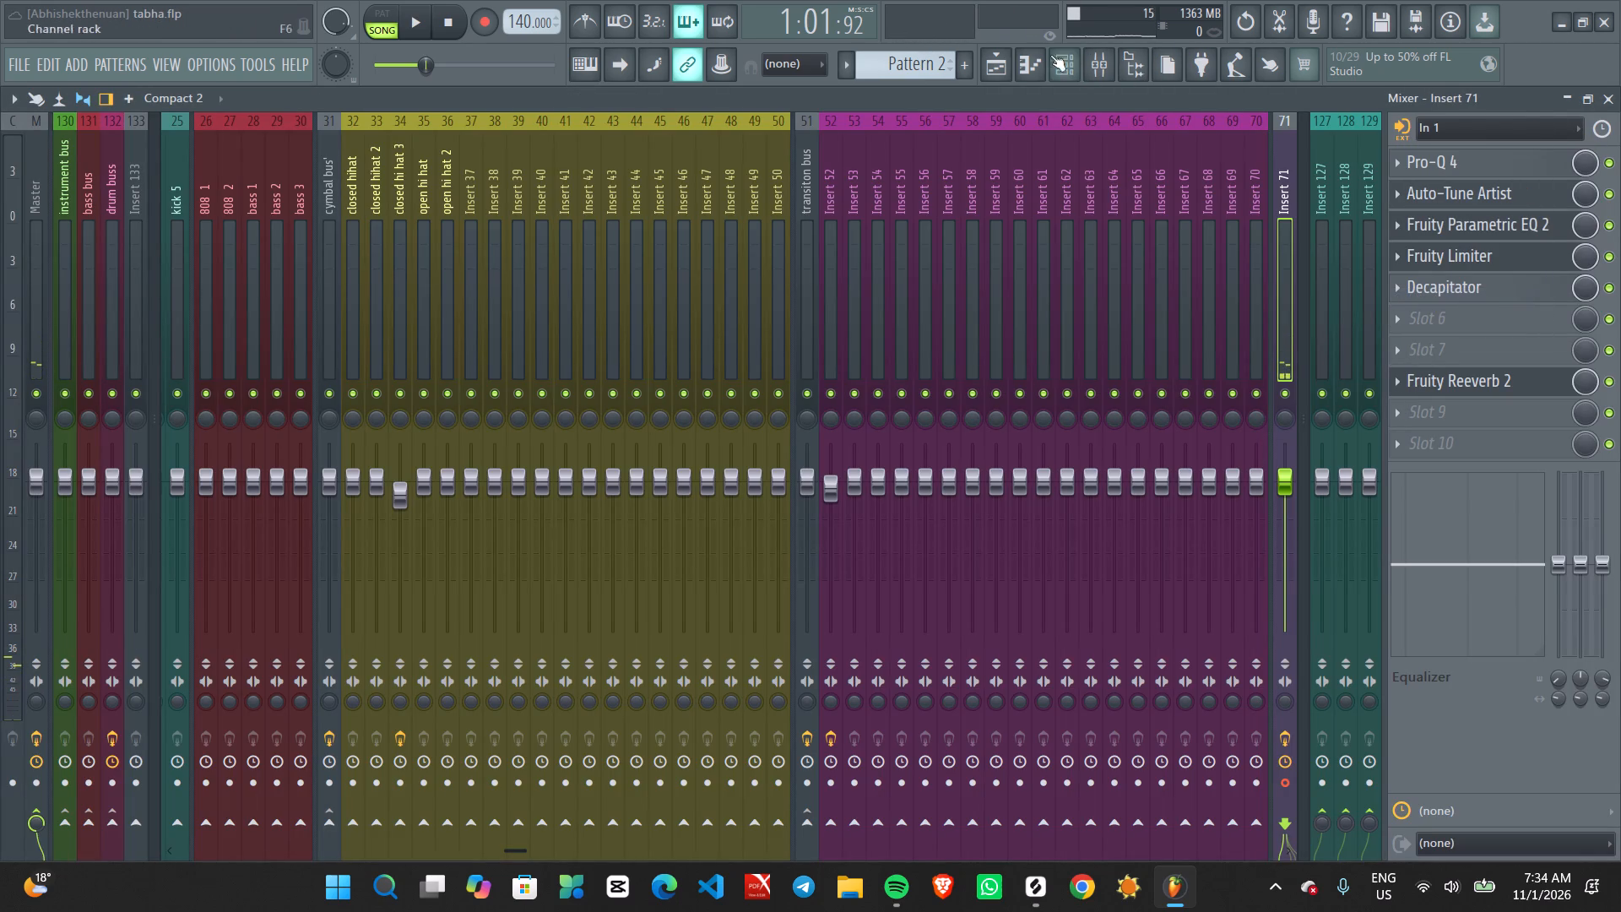
pyautogui.click(999, 61)
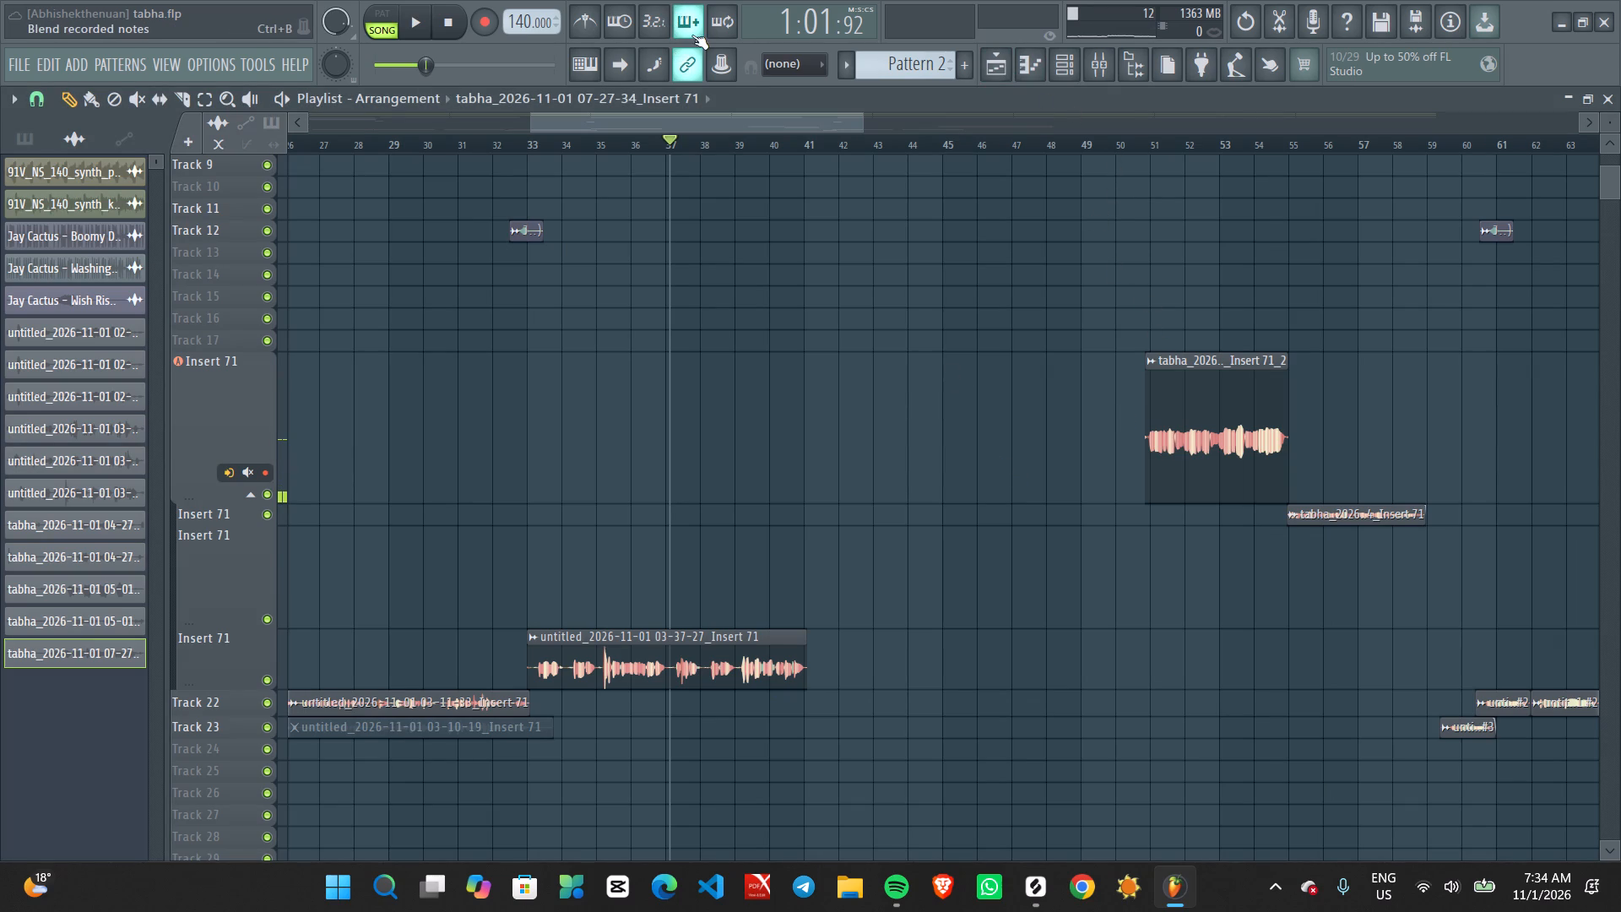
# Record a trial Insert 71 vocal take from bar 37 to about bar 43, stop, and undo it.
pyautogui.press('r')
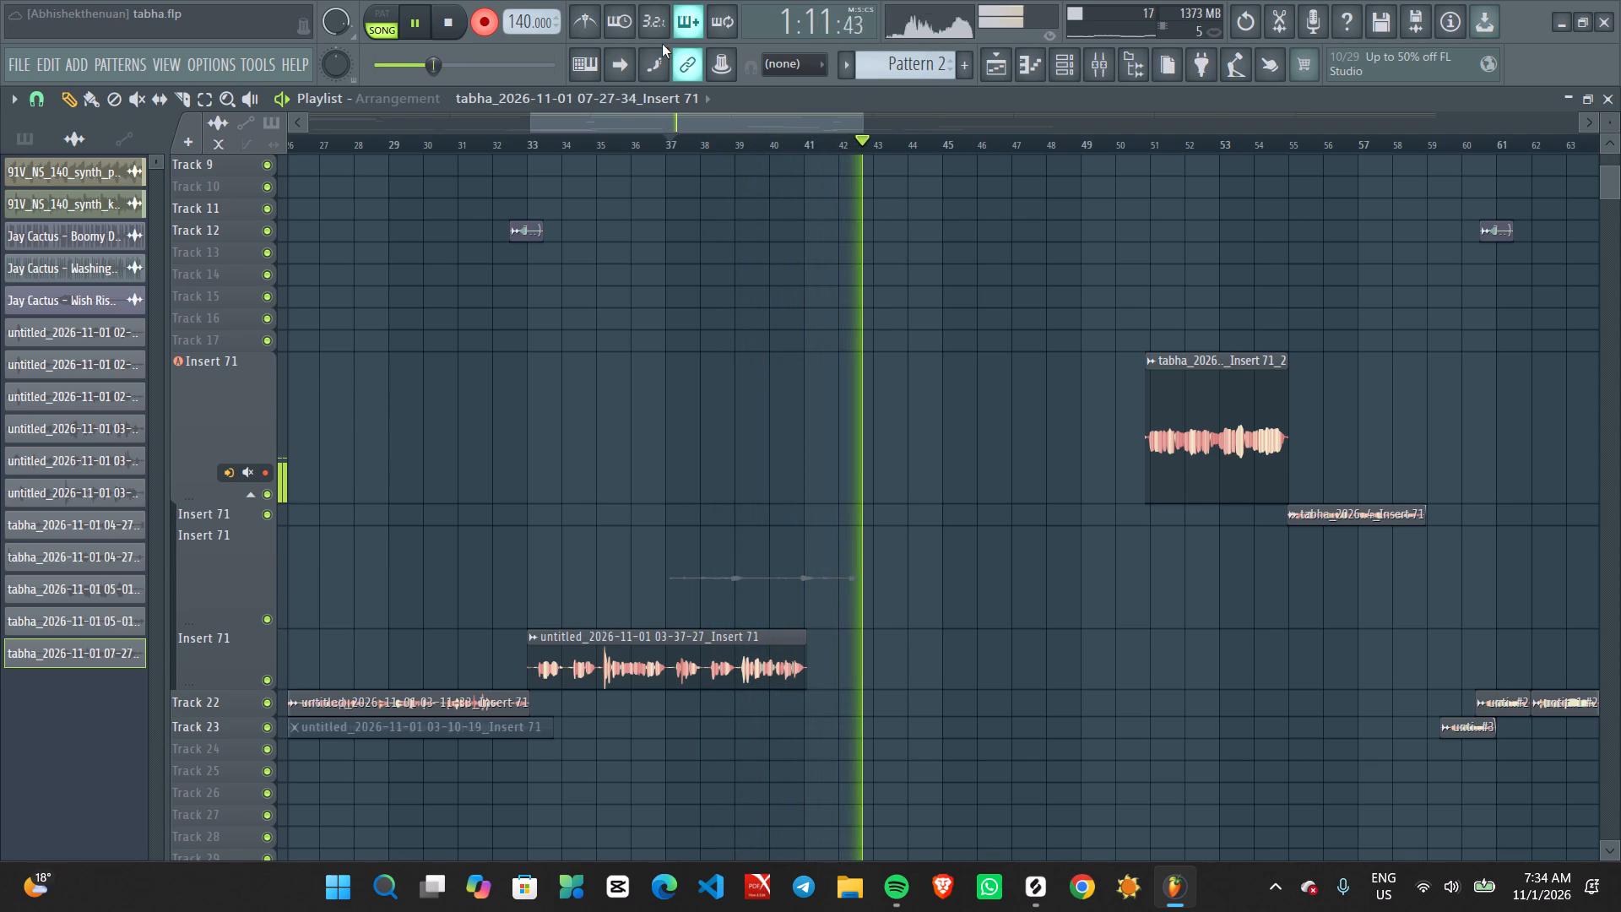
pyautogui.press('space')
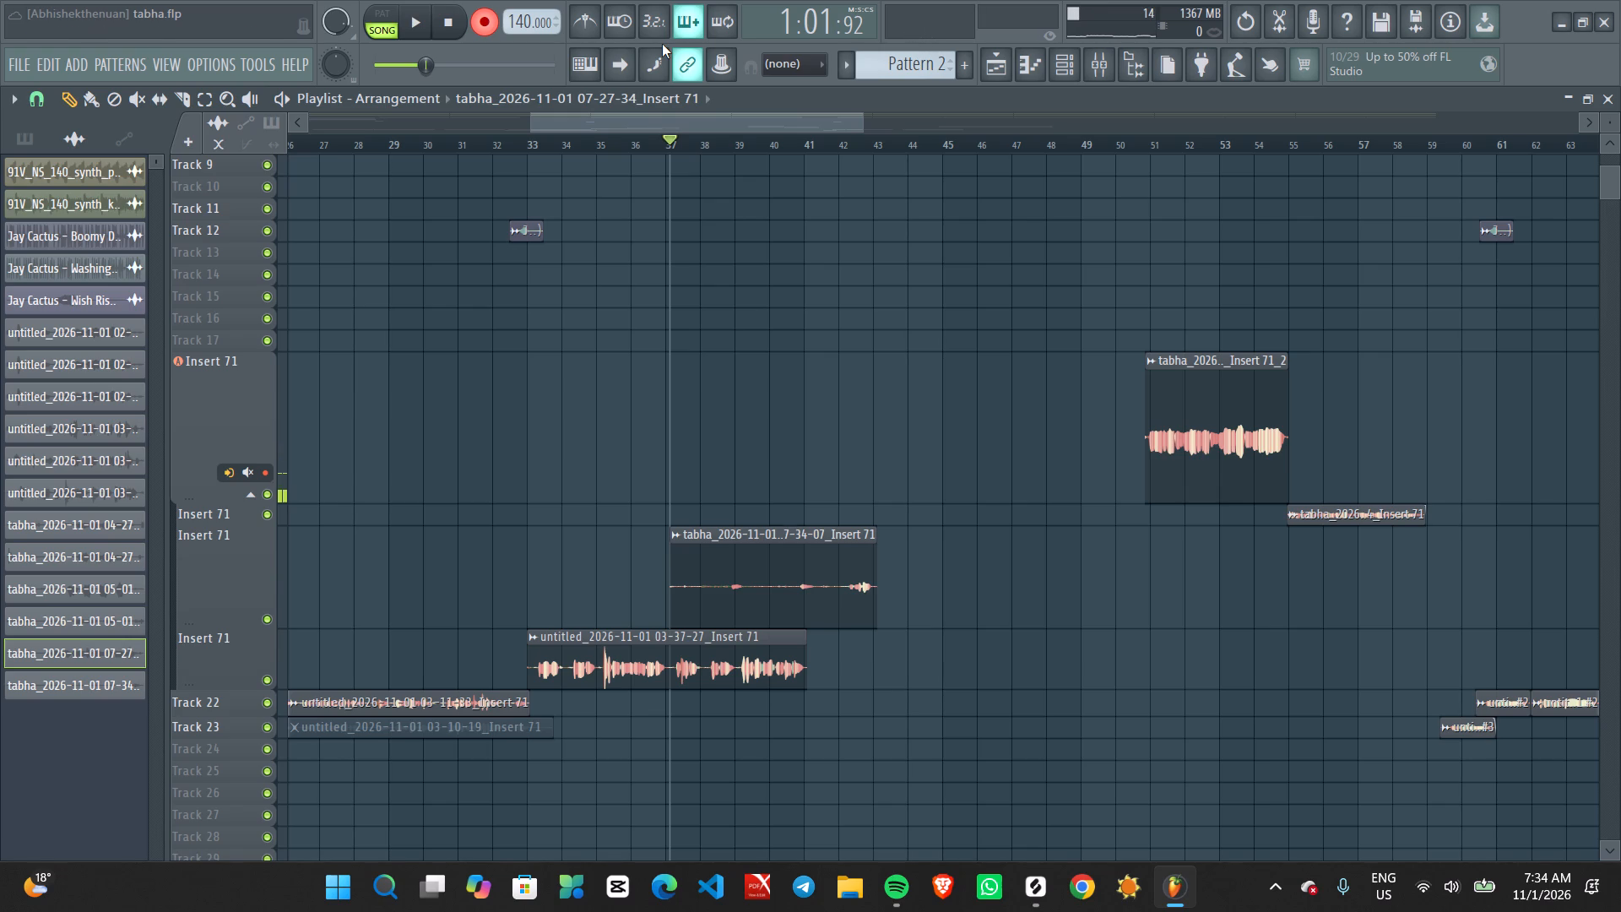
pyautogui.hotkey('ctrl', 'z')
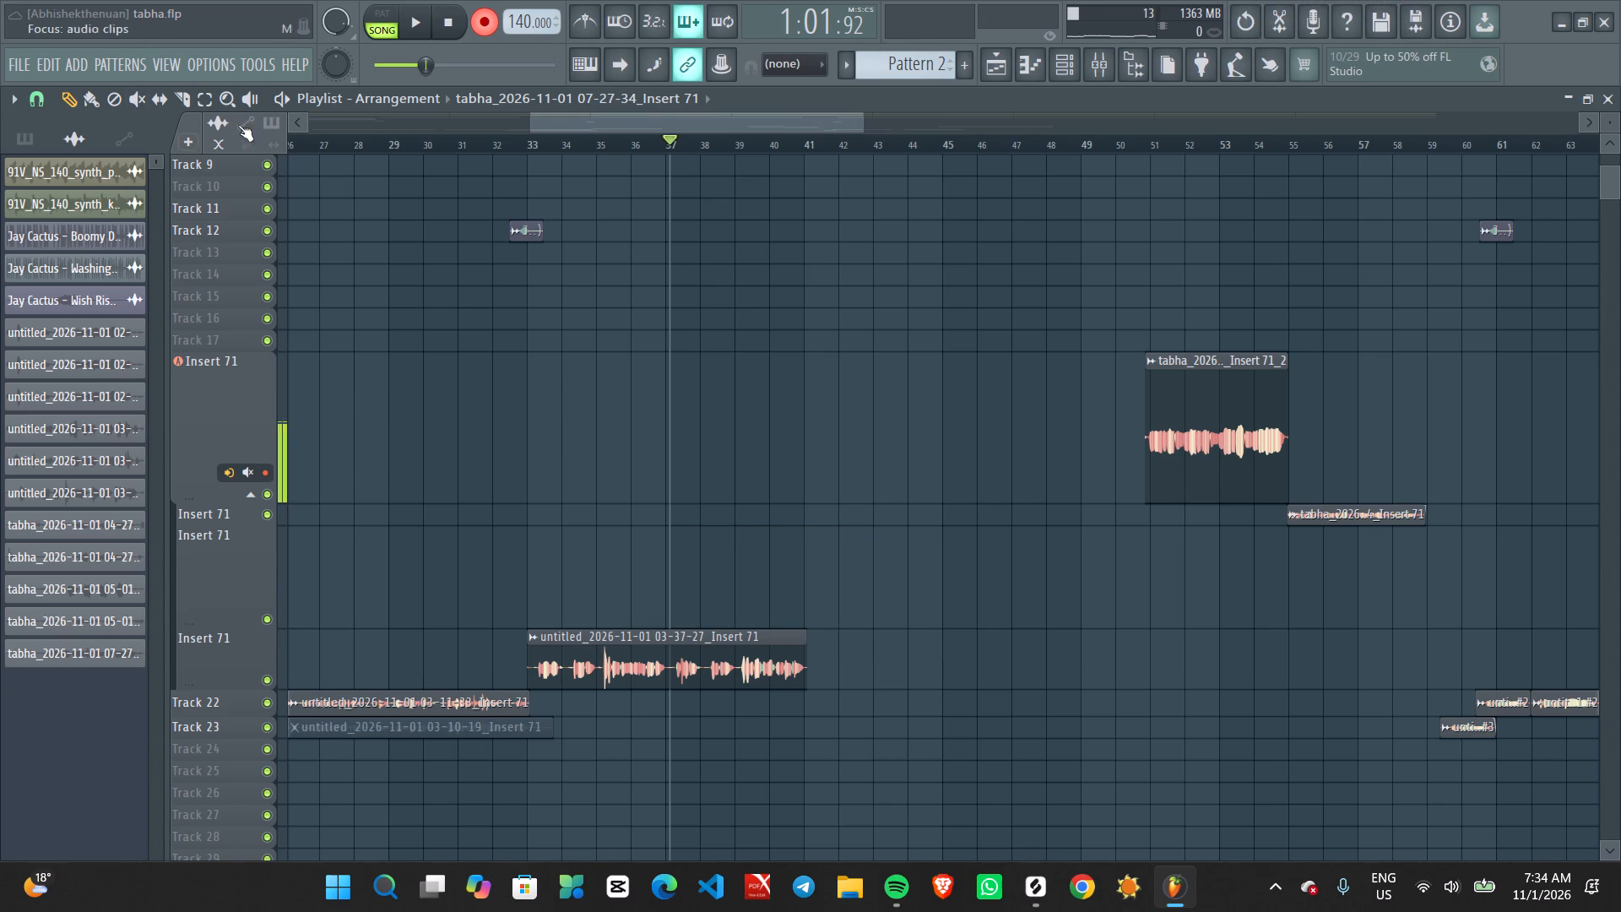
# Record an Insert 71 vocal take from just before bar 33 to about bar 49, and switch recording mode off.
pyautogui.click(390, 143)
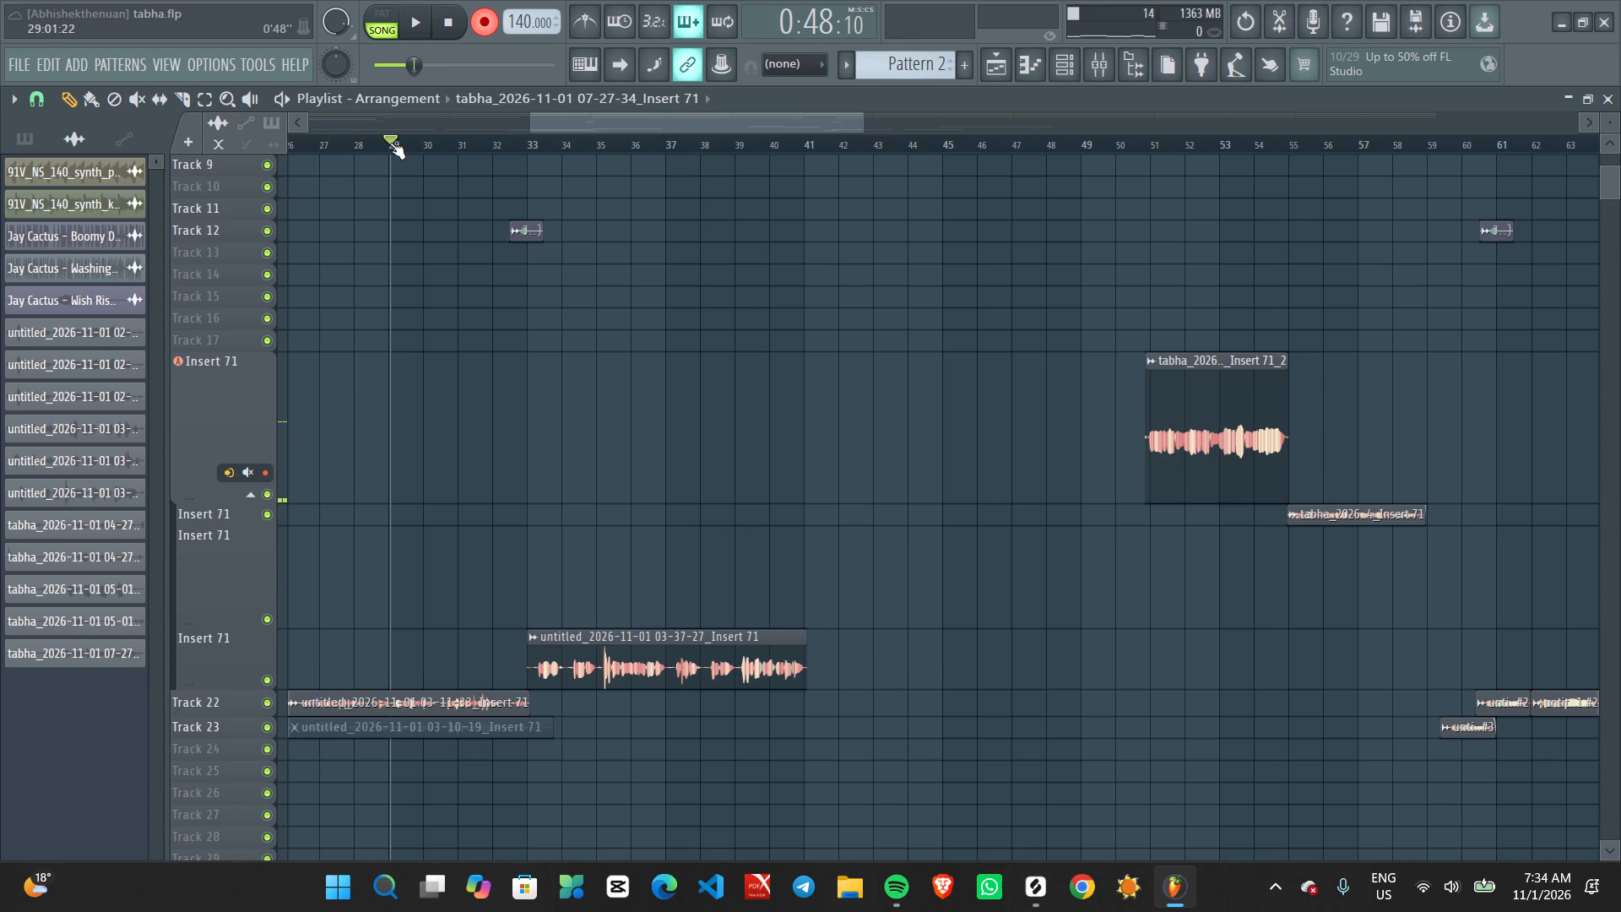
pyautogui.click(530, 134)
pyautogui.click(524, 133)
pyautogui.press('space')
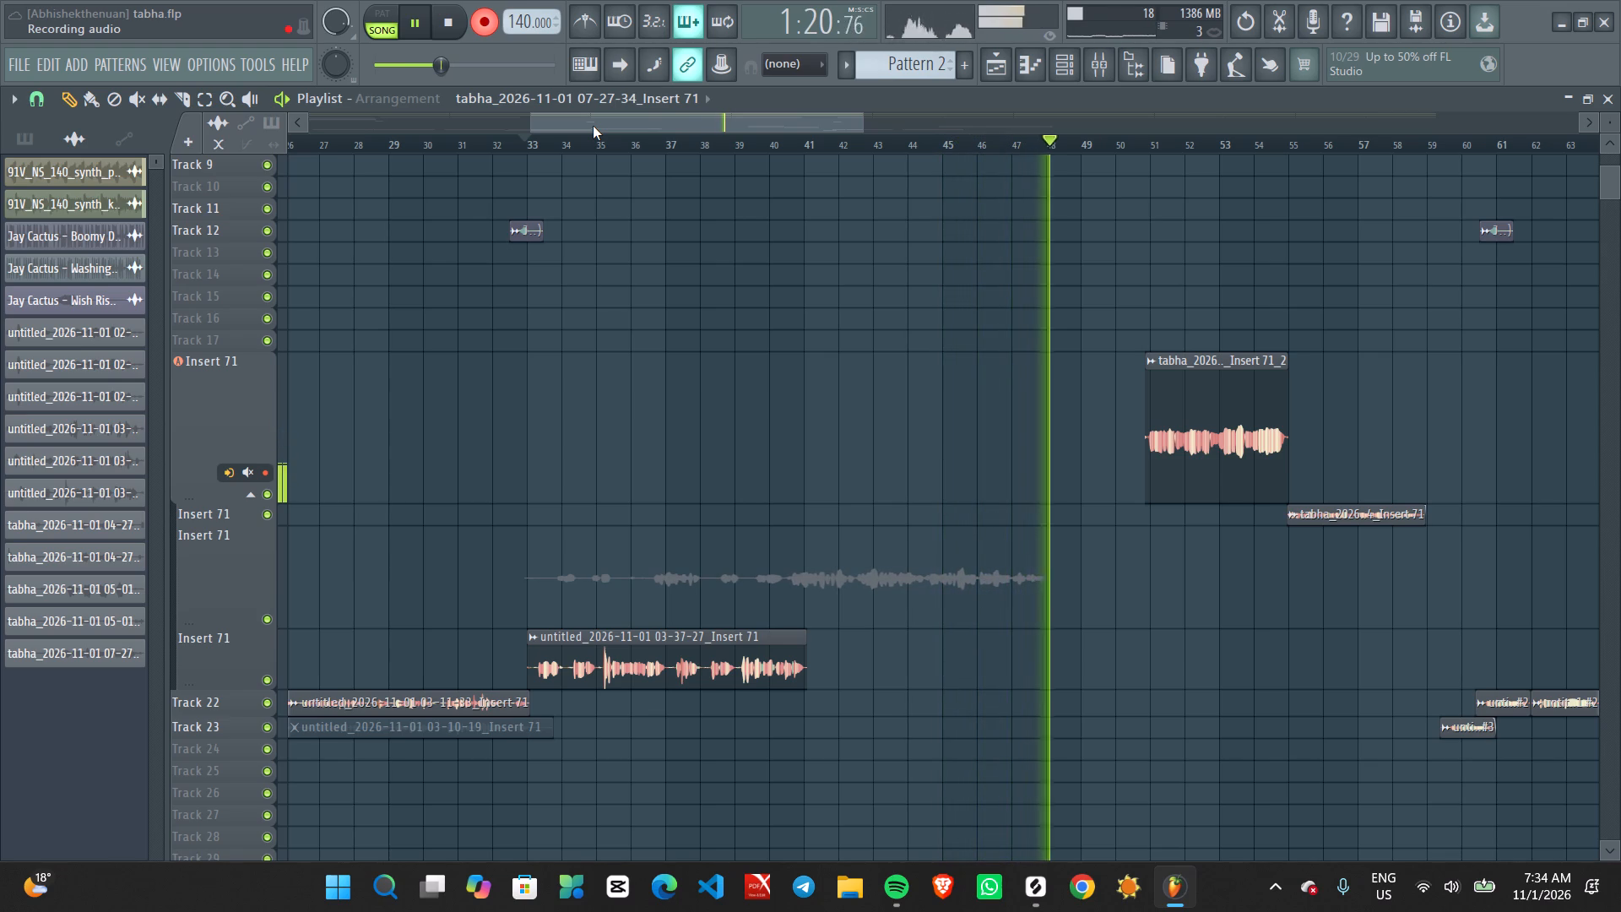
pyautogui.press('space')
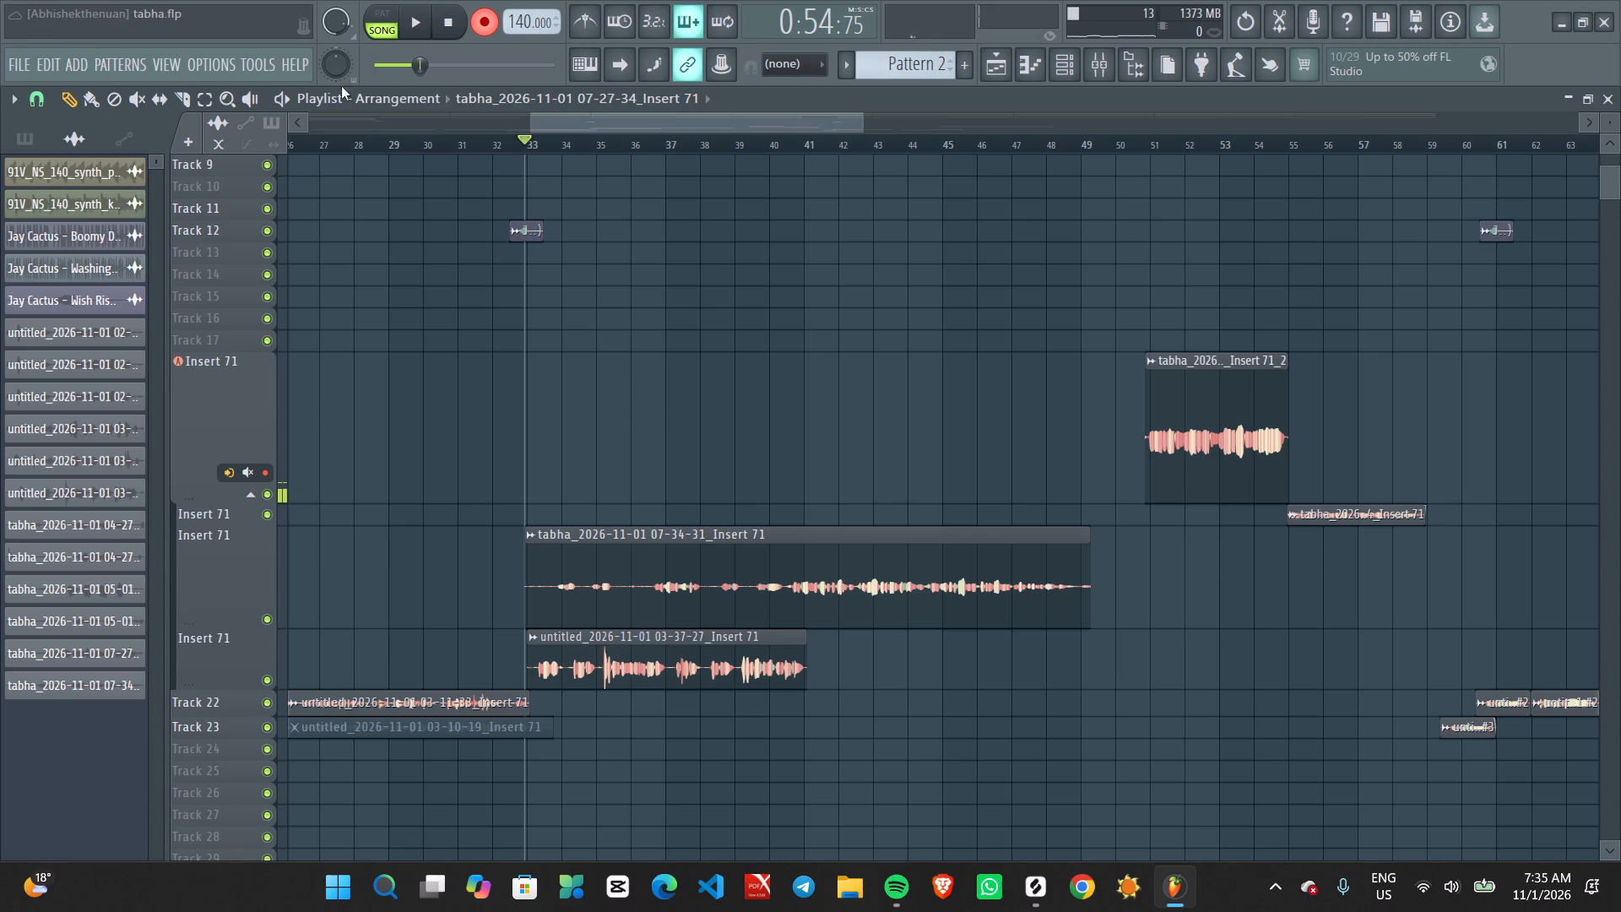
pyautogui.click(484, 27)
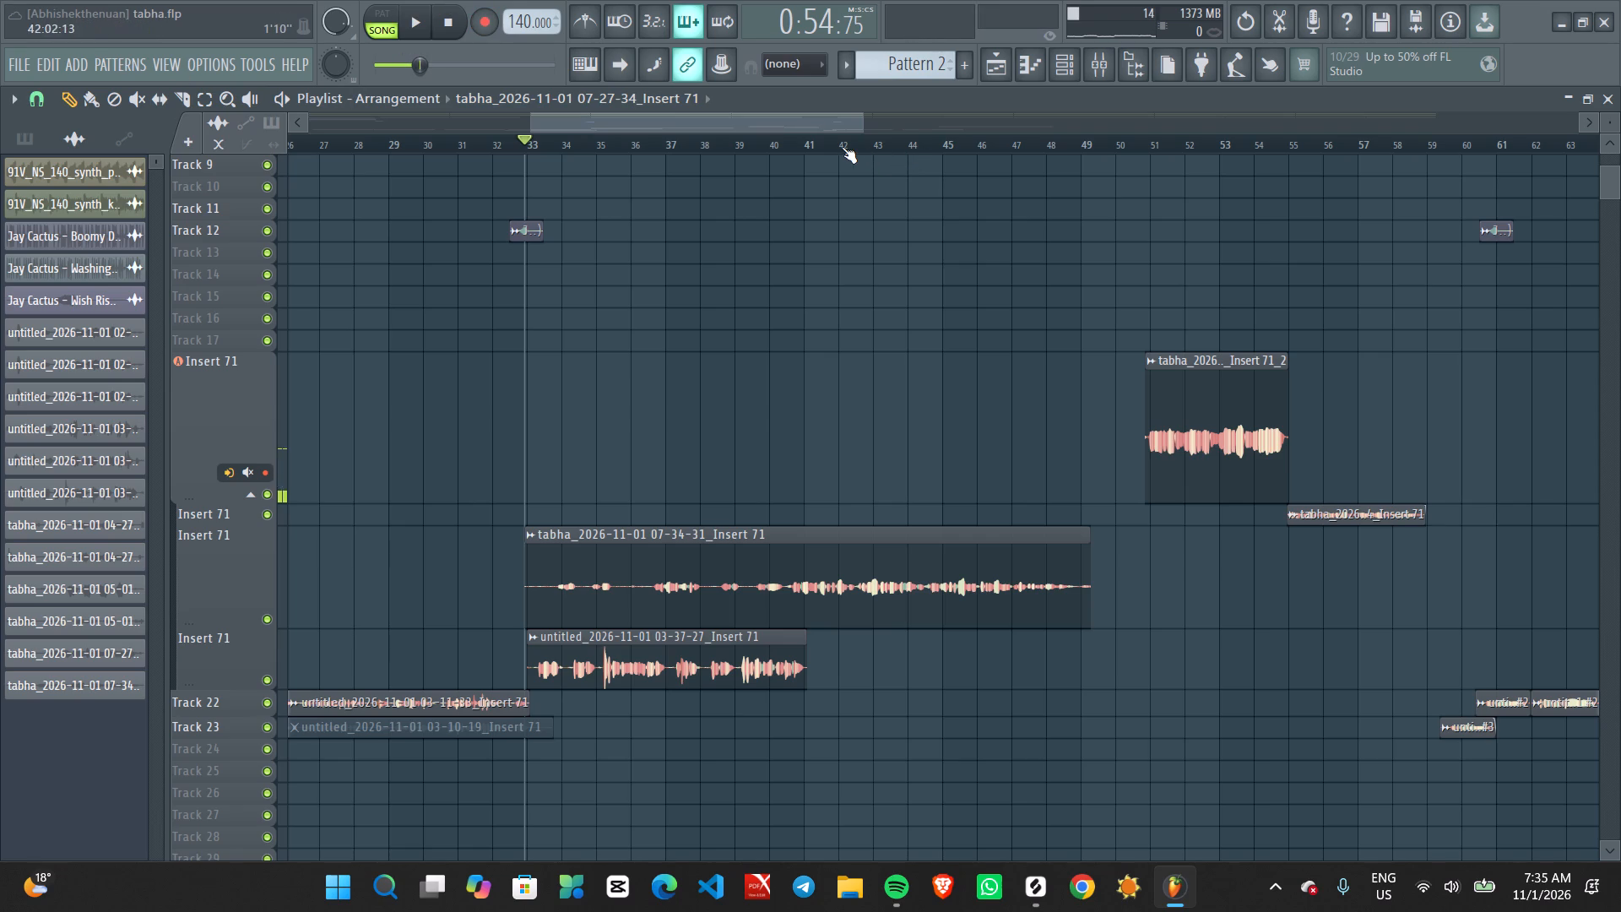
# Listen to the new Insert 71 take from about bar 42 and again from about bar 41, and stop playback.
pyautogui.click(833, 146)
pyautogui.press('space')
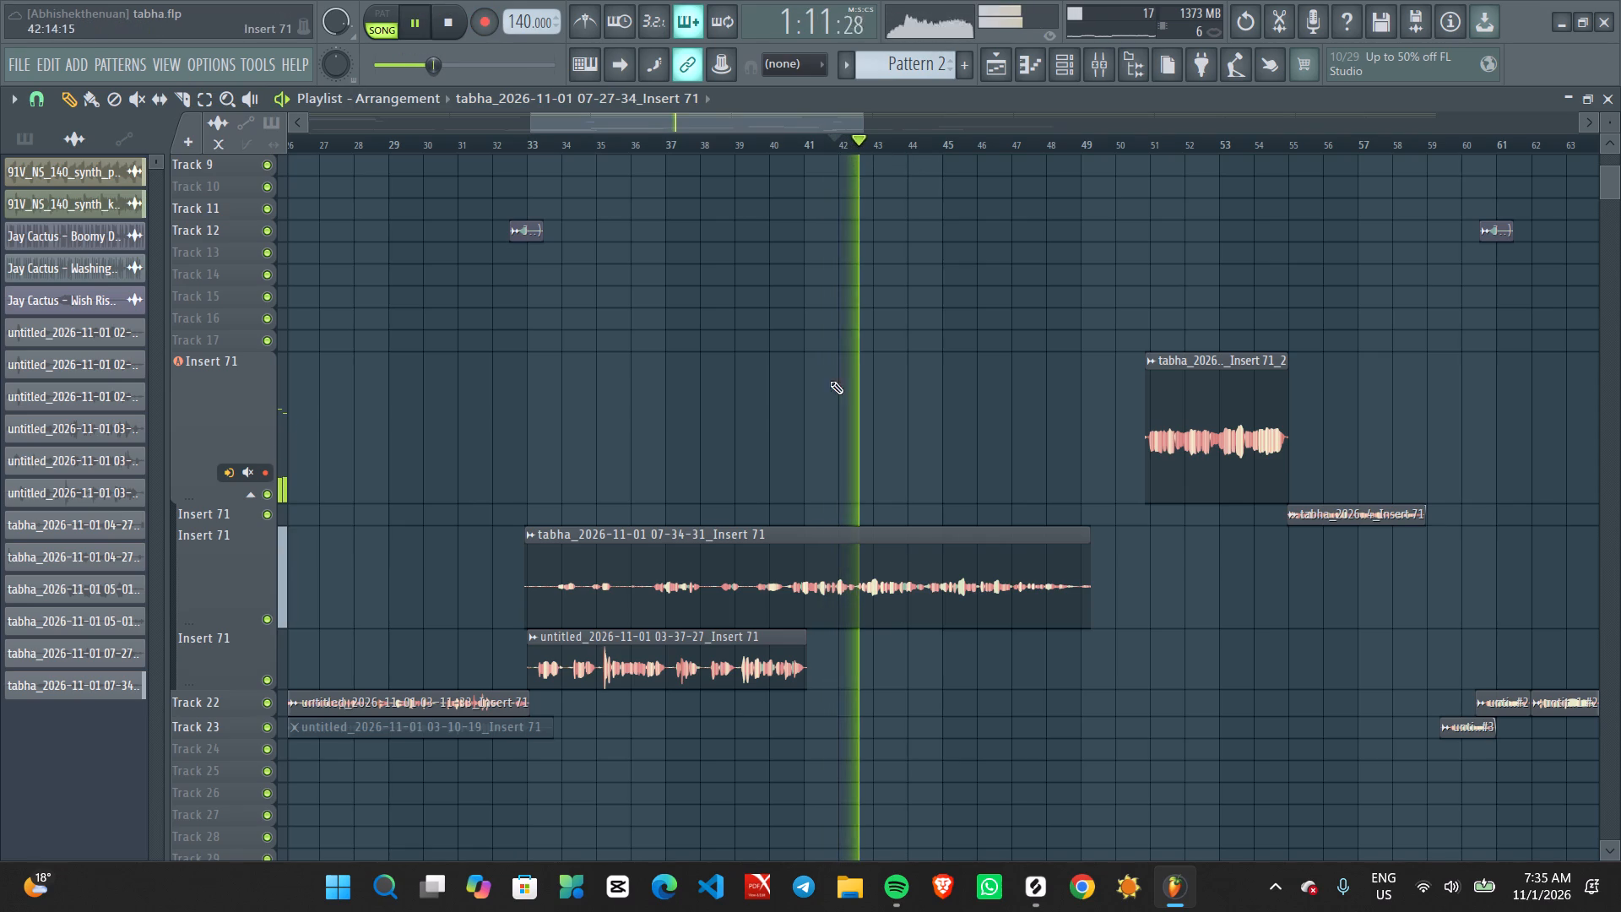
pyautogui.click(802, 145)
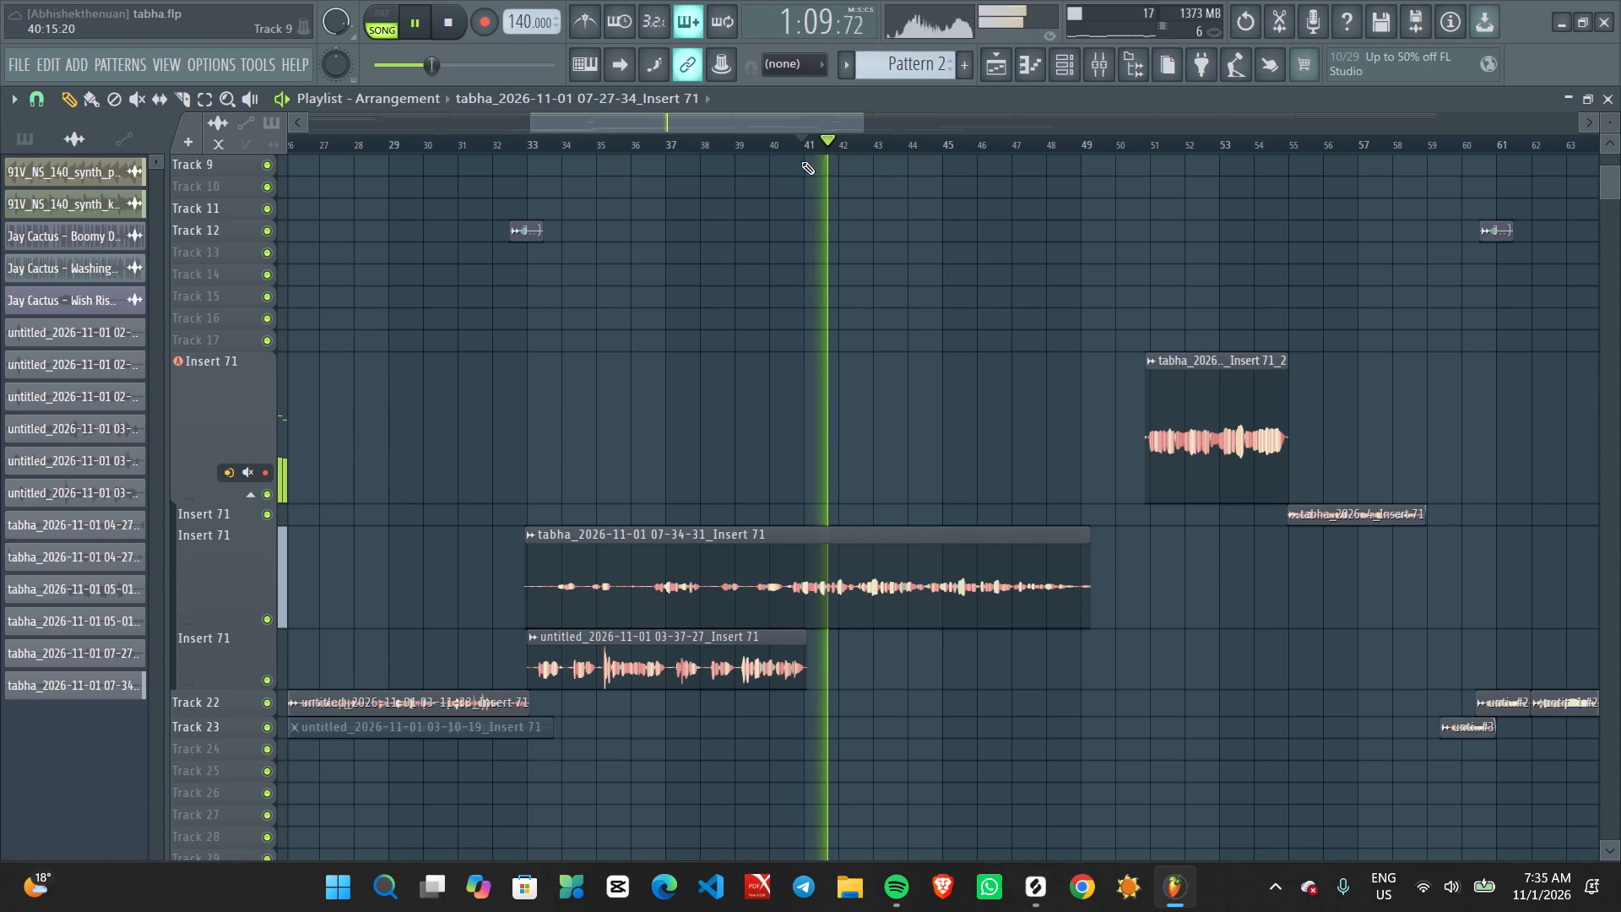
pyautogui.press('space')
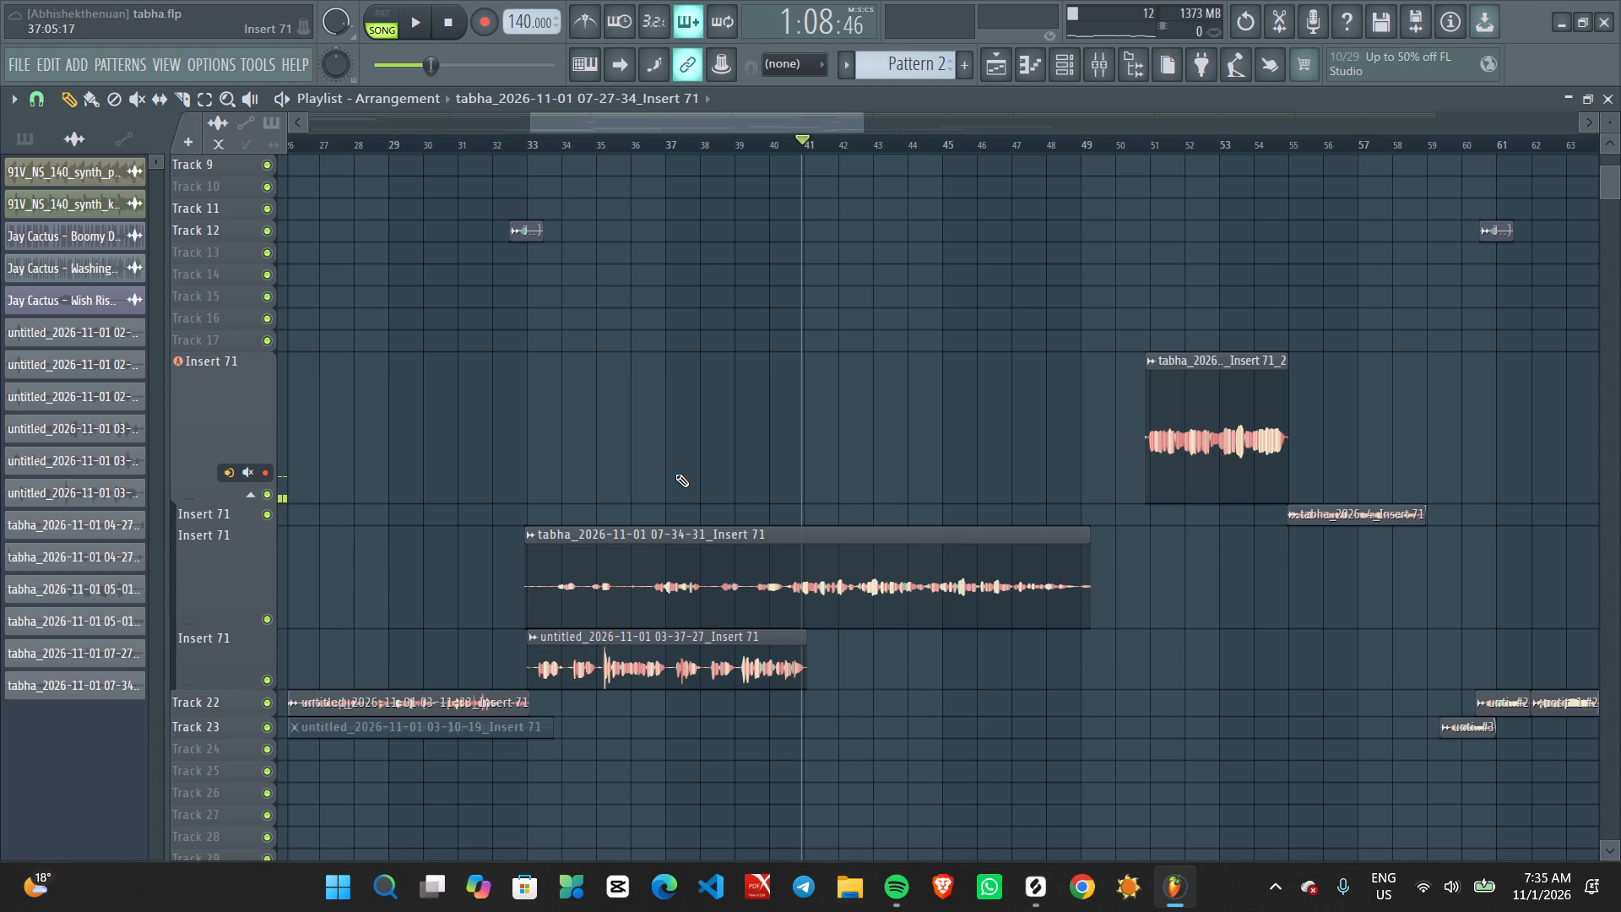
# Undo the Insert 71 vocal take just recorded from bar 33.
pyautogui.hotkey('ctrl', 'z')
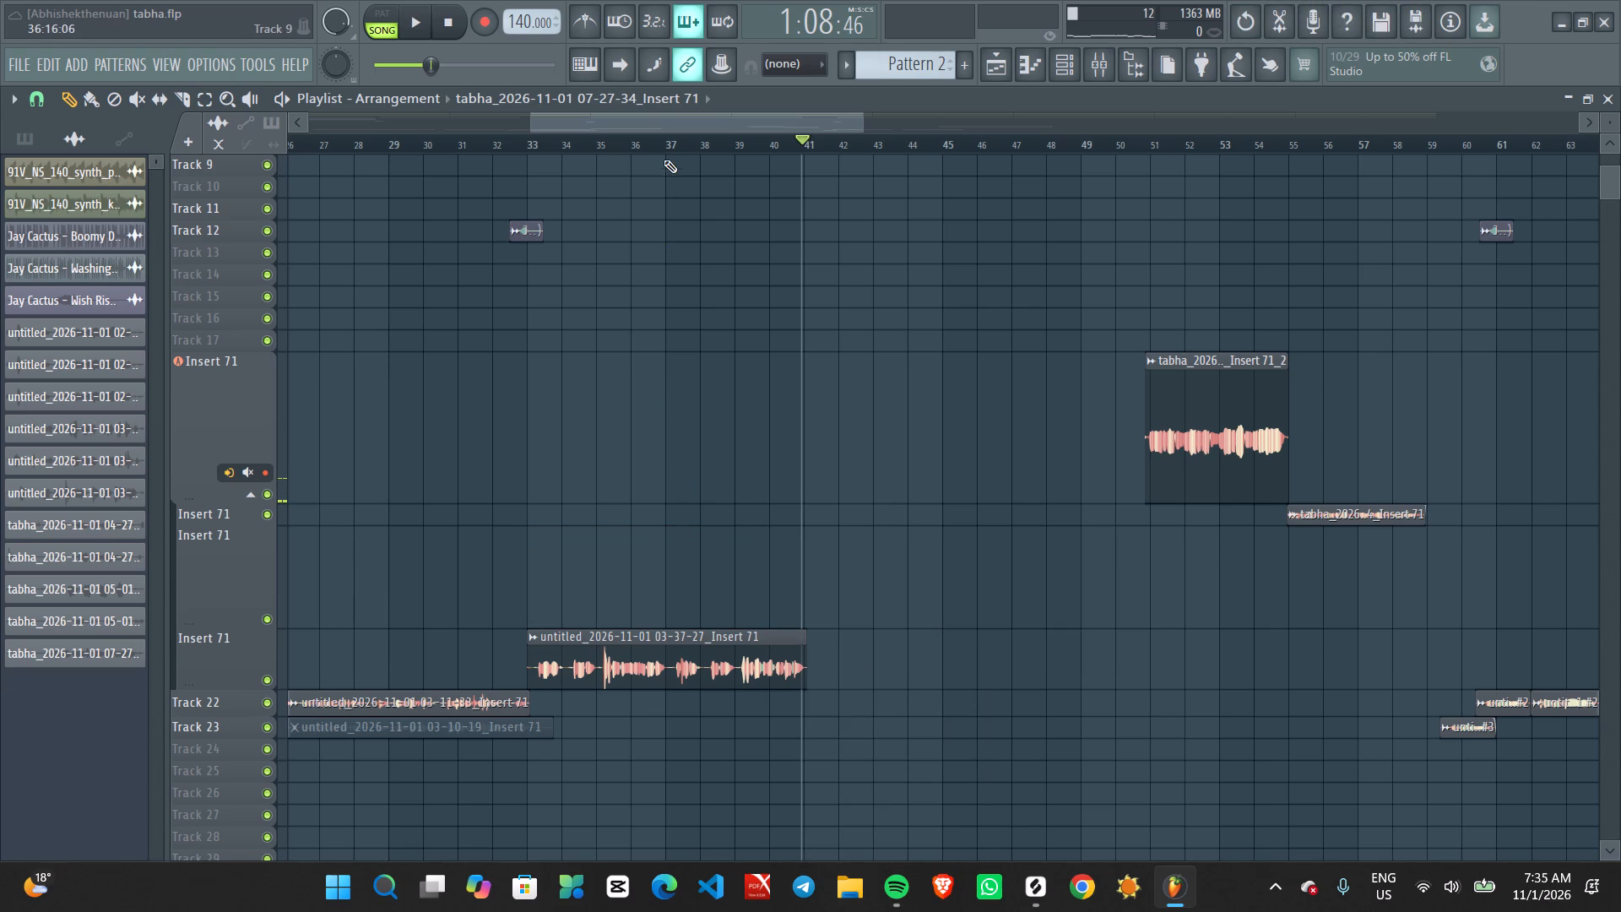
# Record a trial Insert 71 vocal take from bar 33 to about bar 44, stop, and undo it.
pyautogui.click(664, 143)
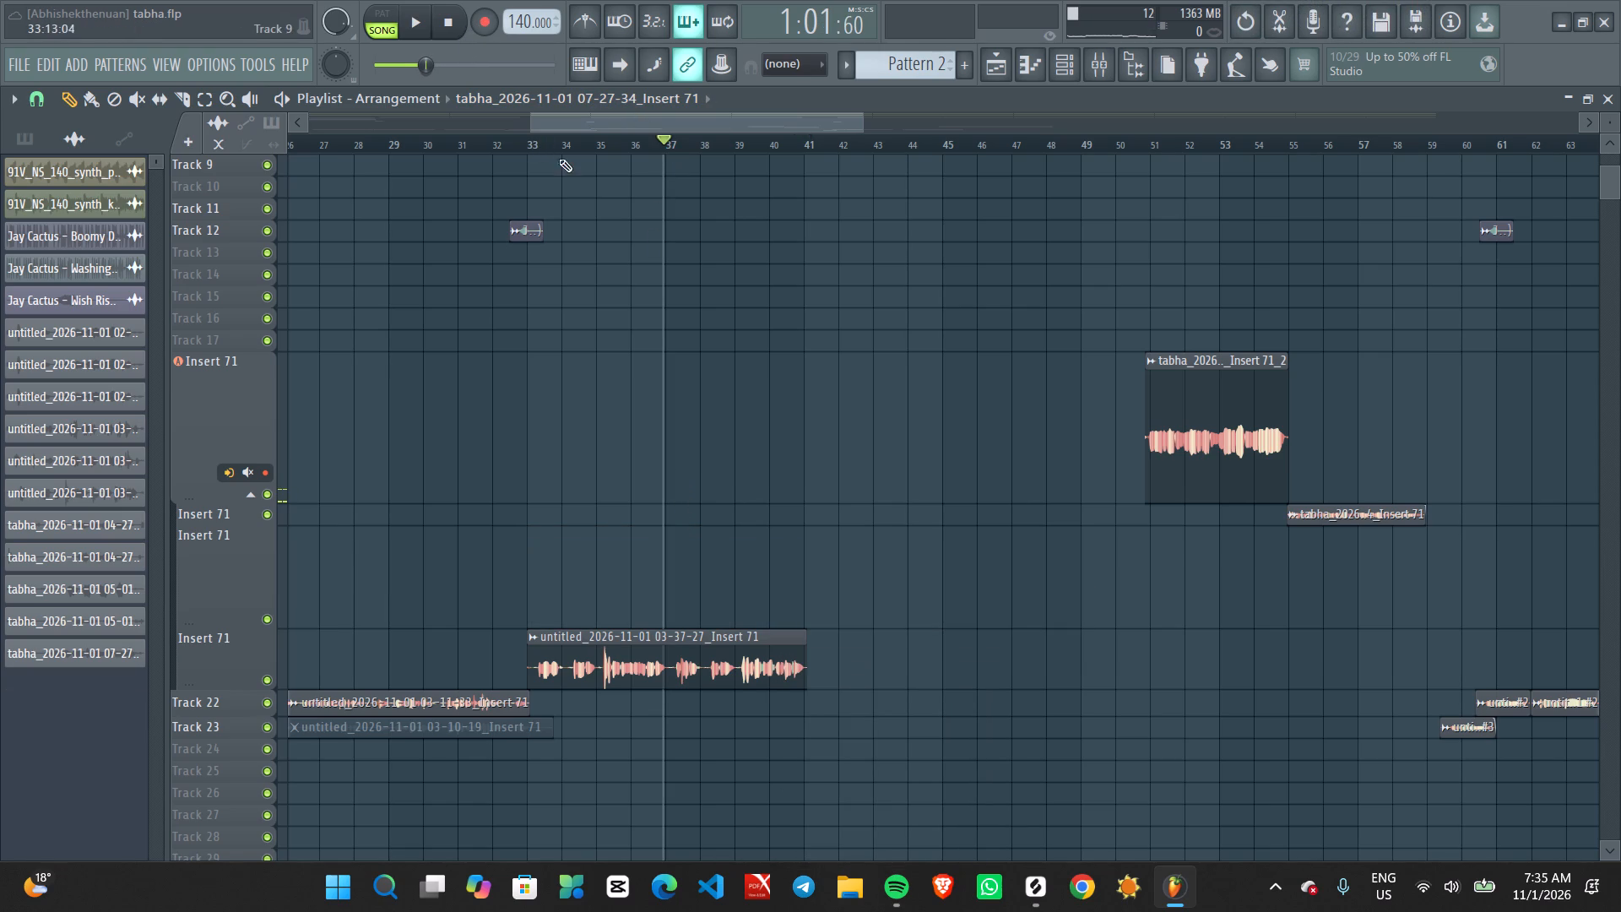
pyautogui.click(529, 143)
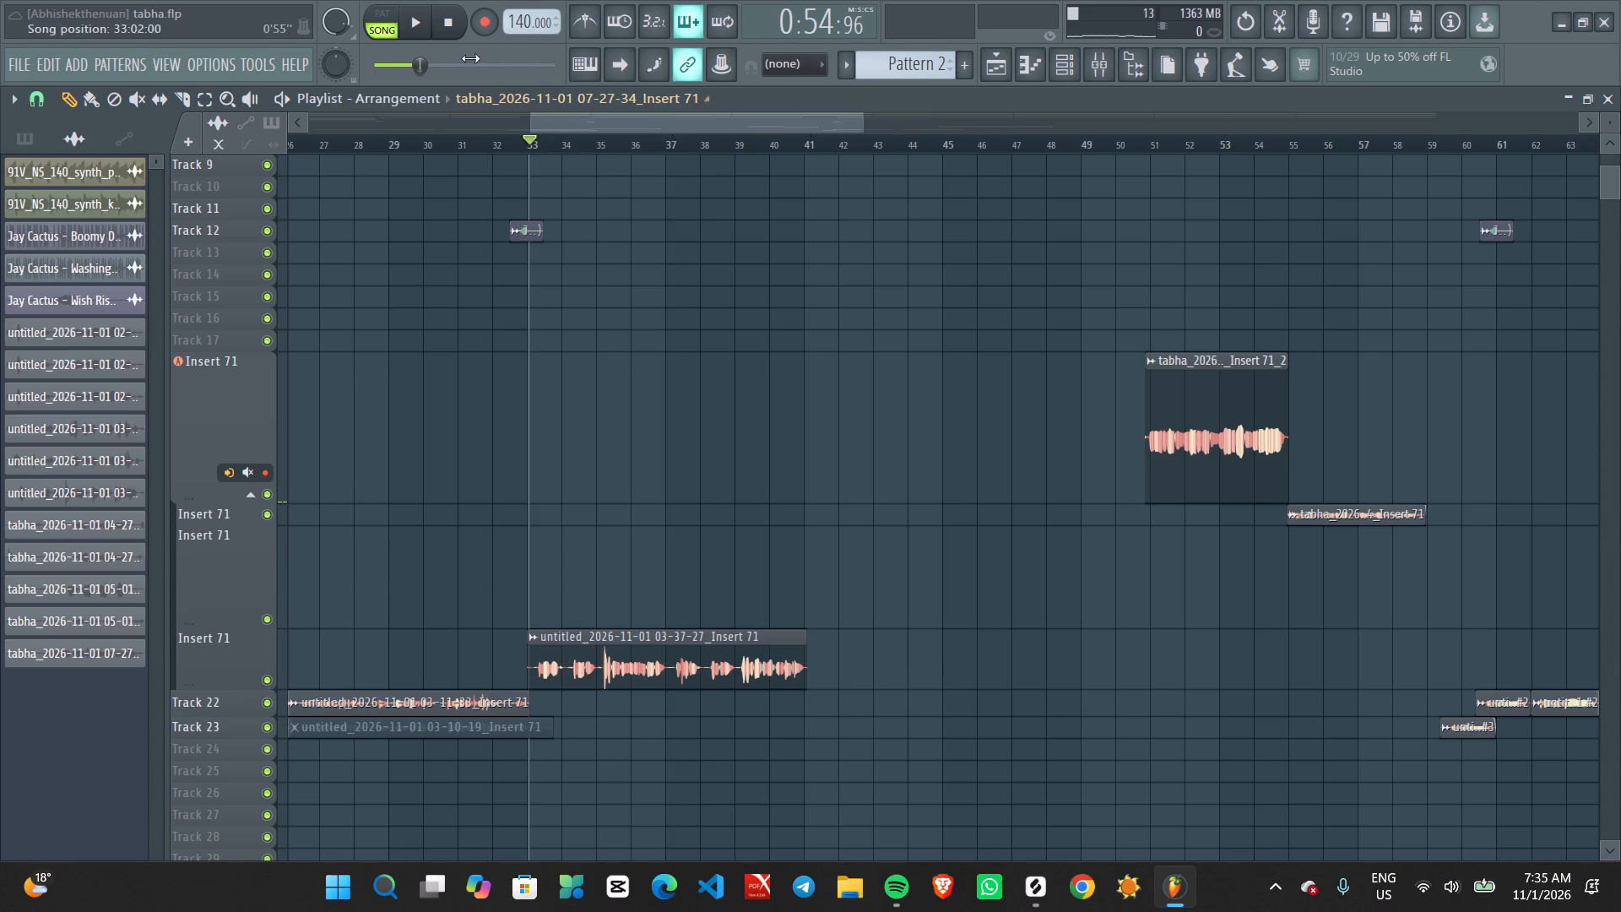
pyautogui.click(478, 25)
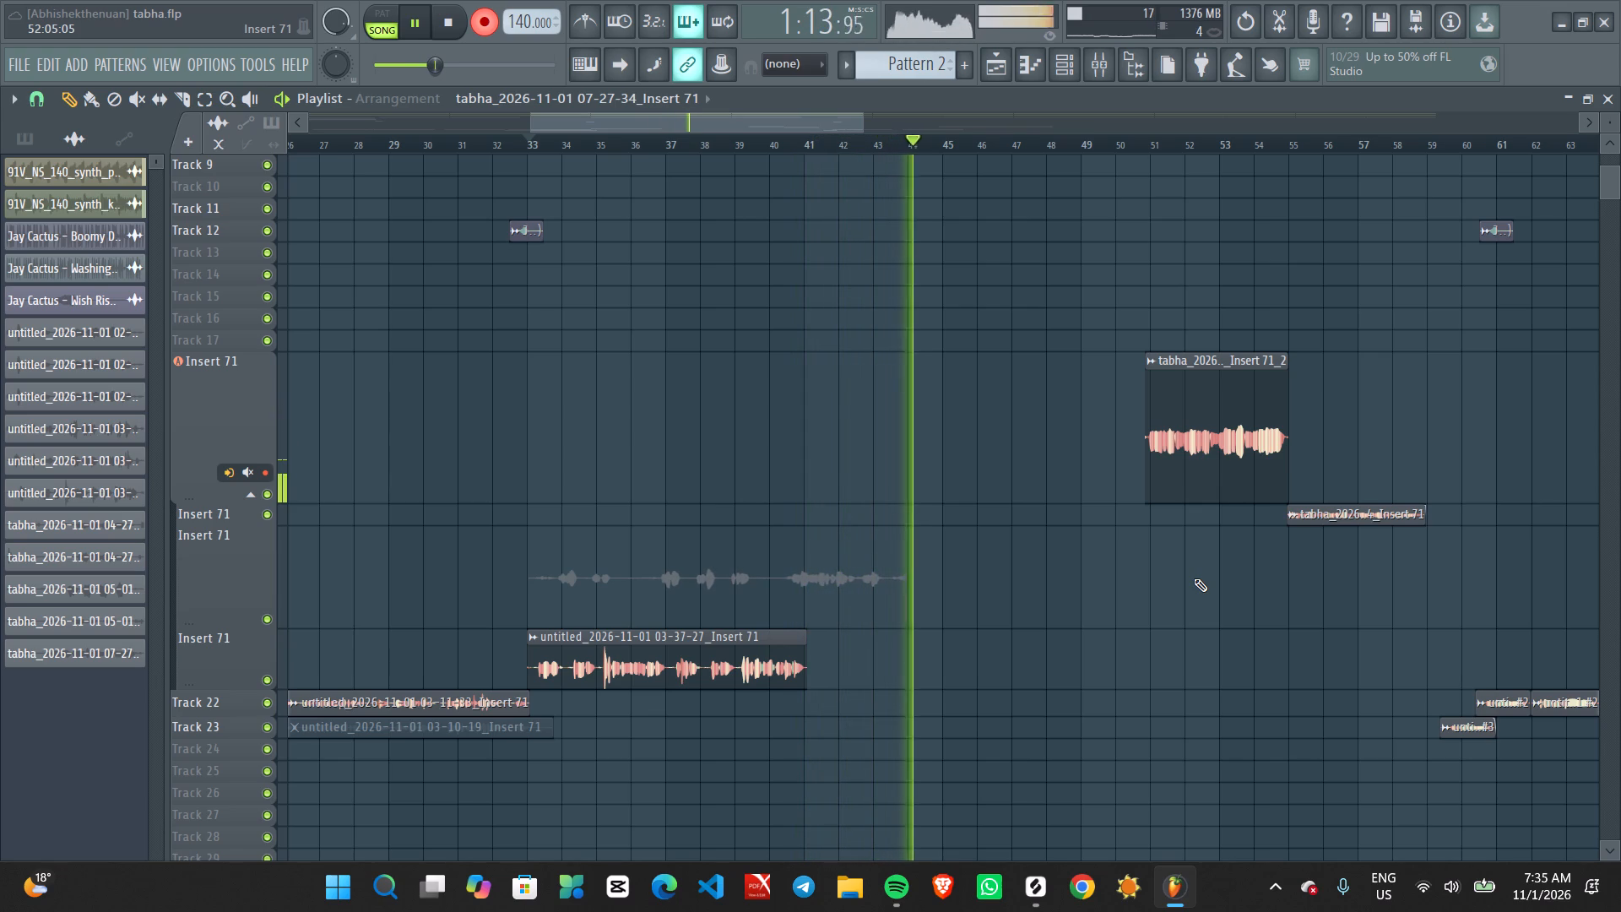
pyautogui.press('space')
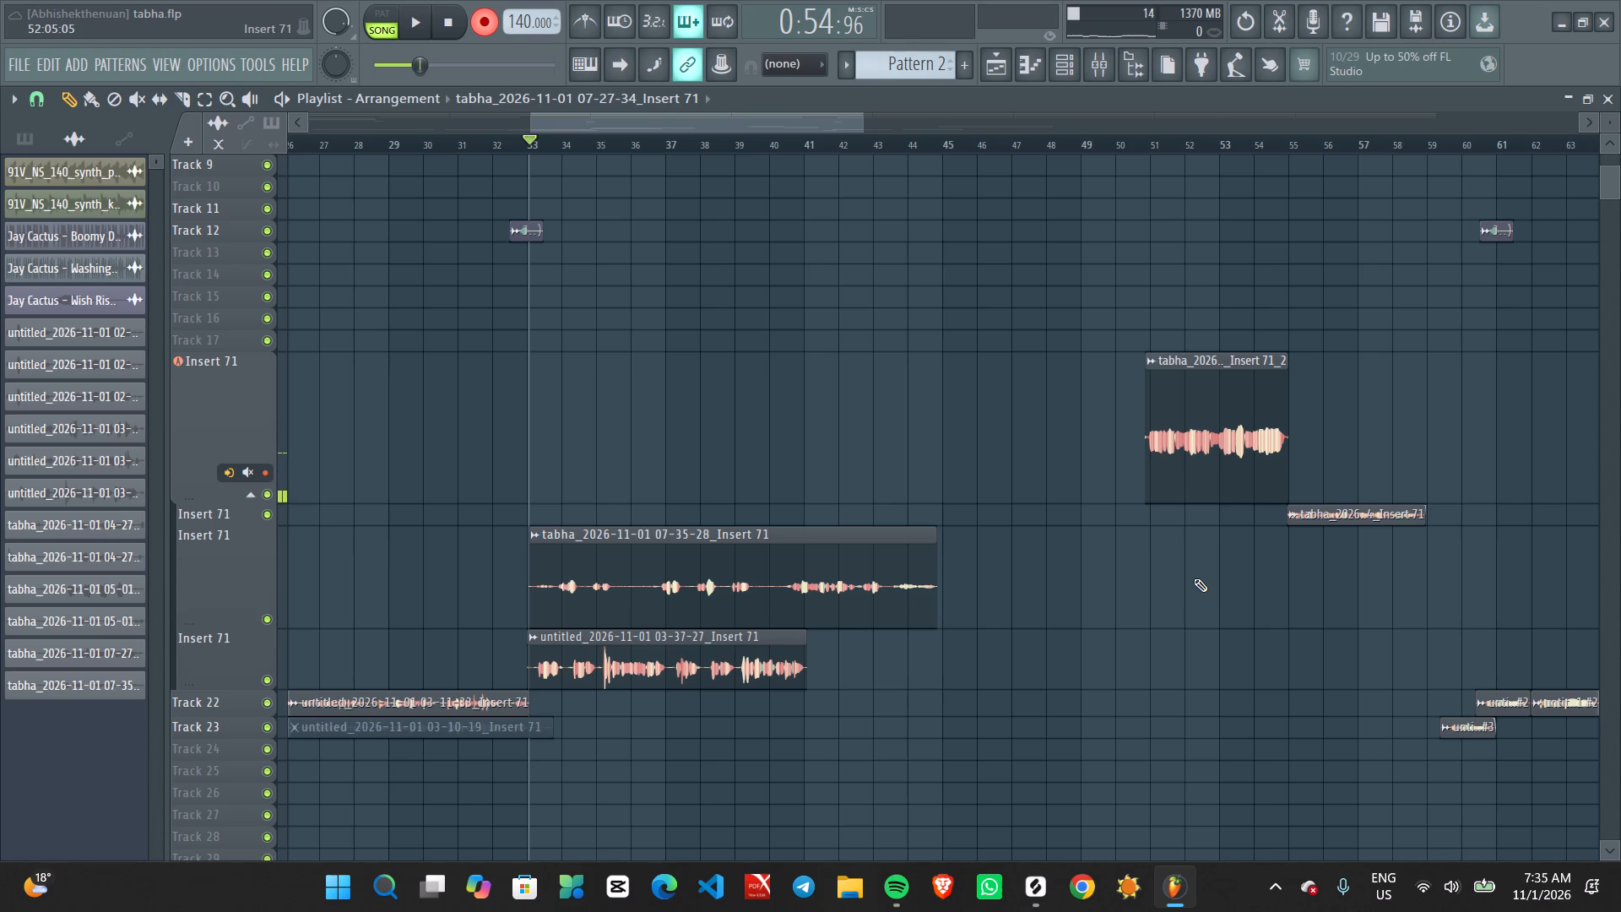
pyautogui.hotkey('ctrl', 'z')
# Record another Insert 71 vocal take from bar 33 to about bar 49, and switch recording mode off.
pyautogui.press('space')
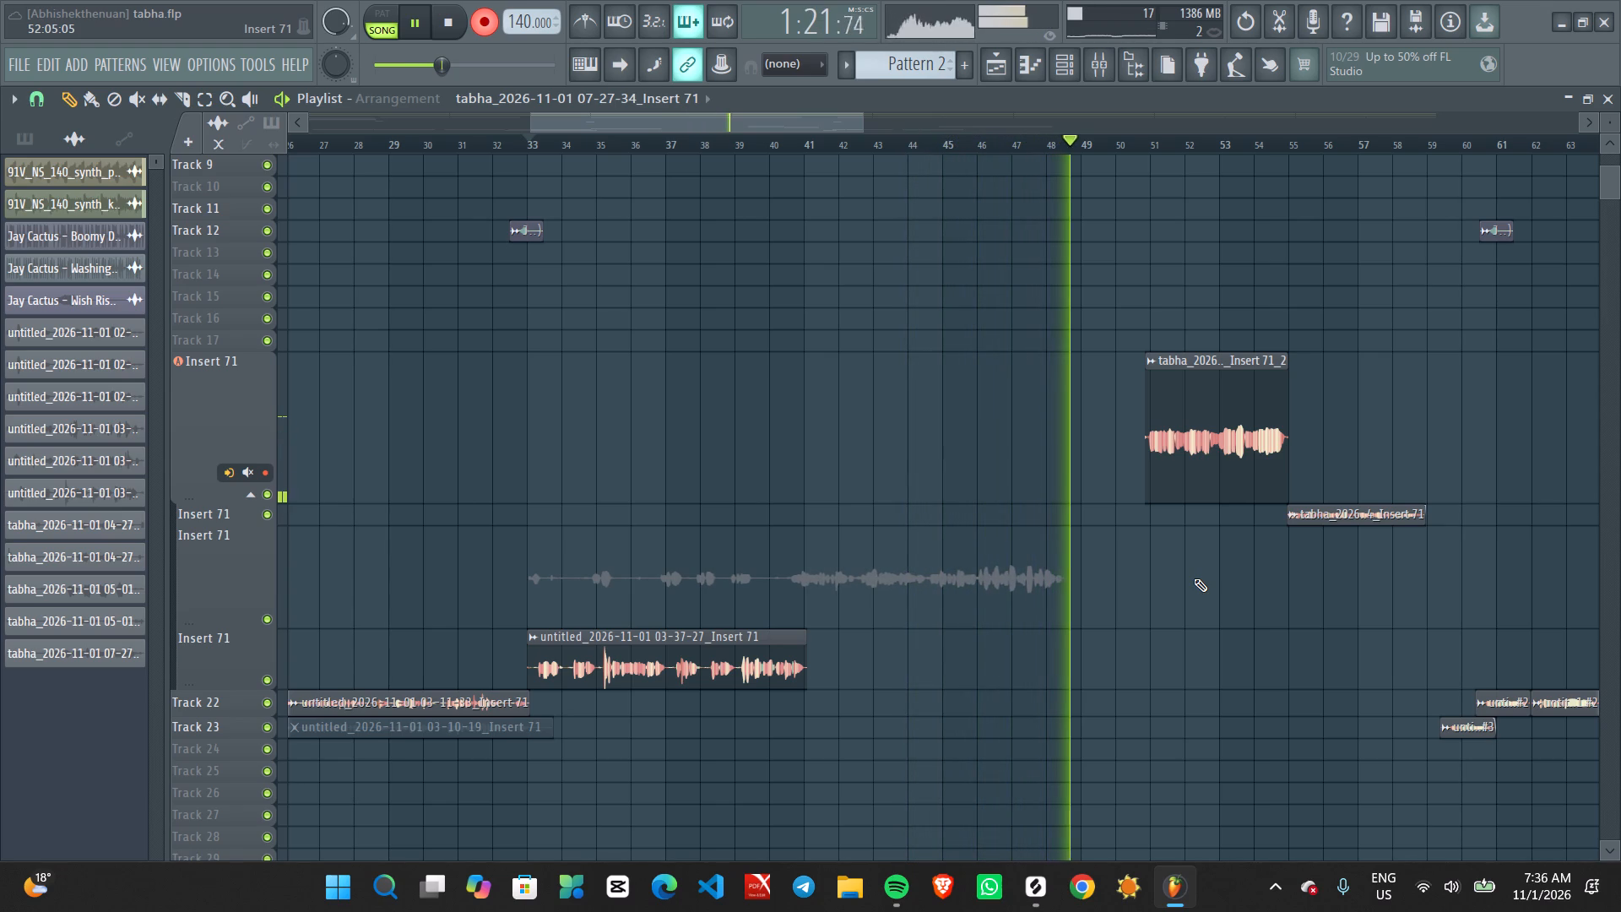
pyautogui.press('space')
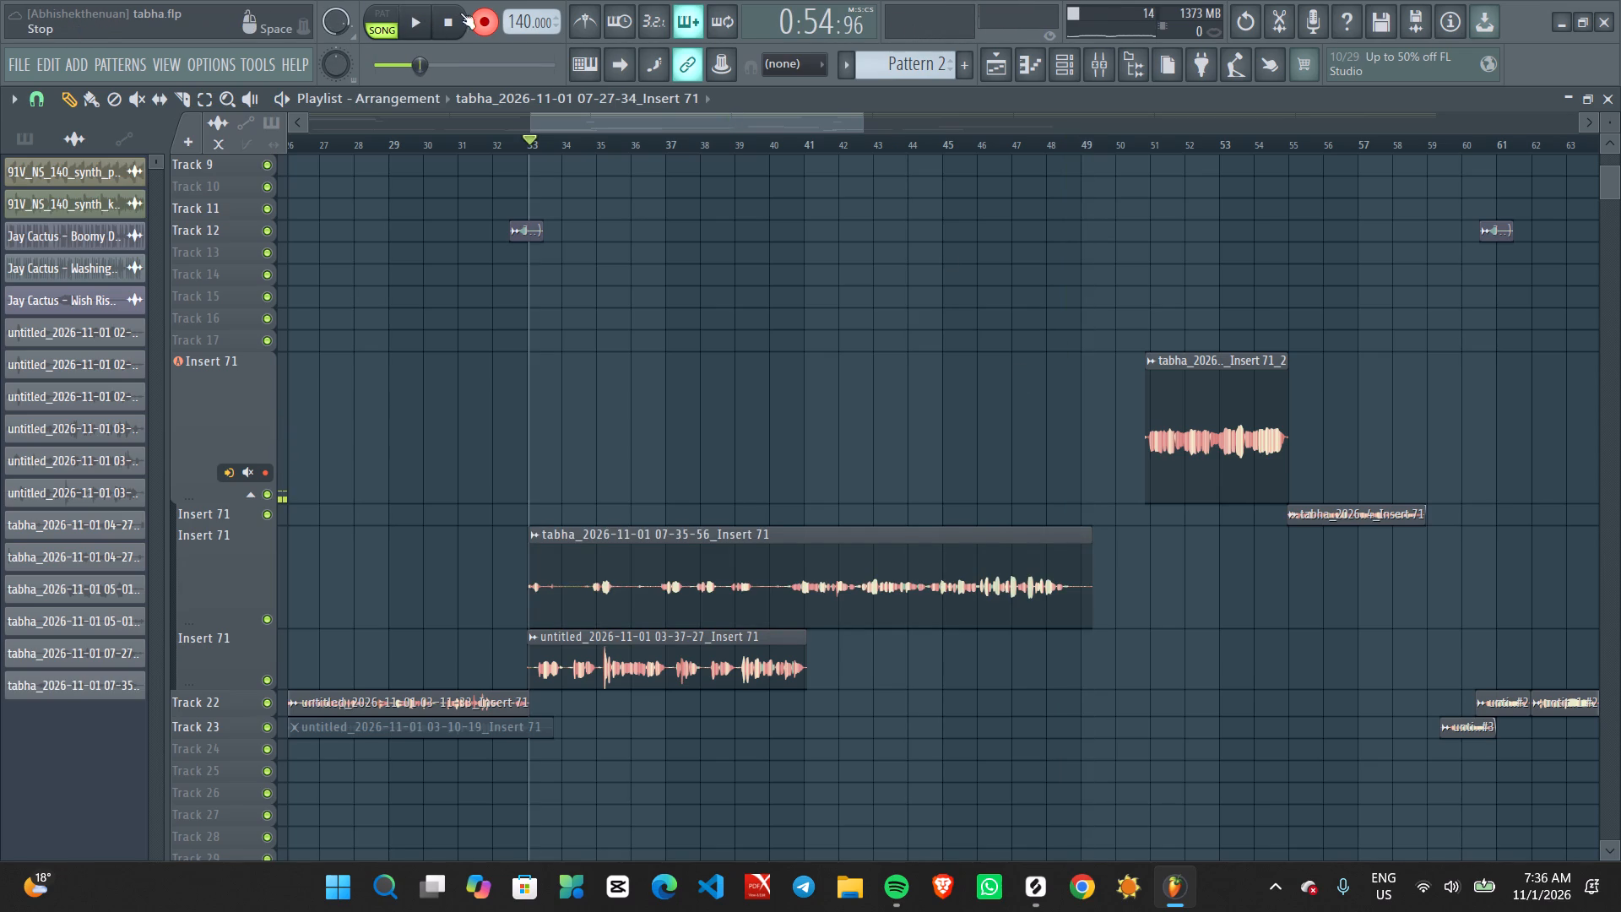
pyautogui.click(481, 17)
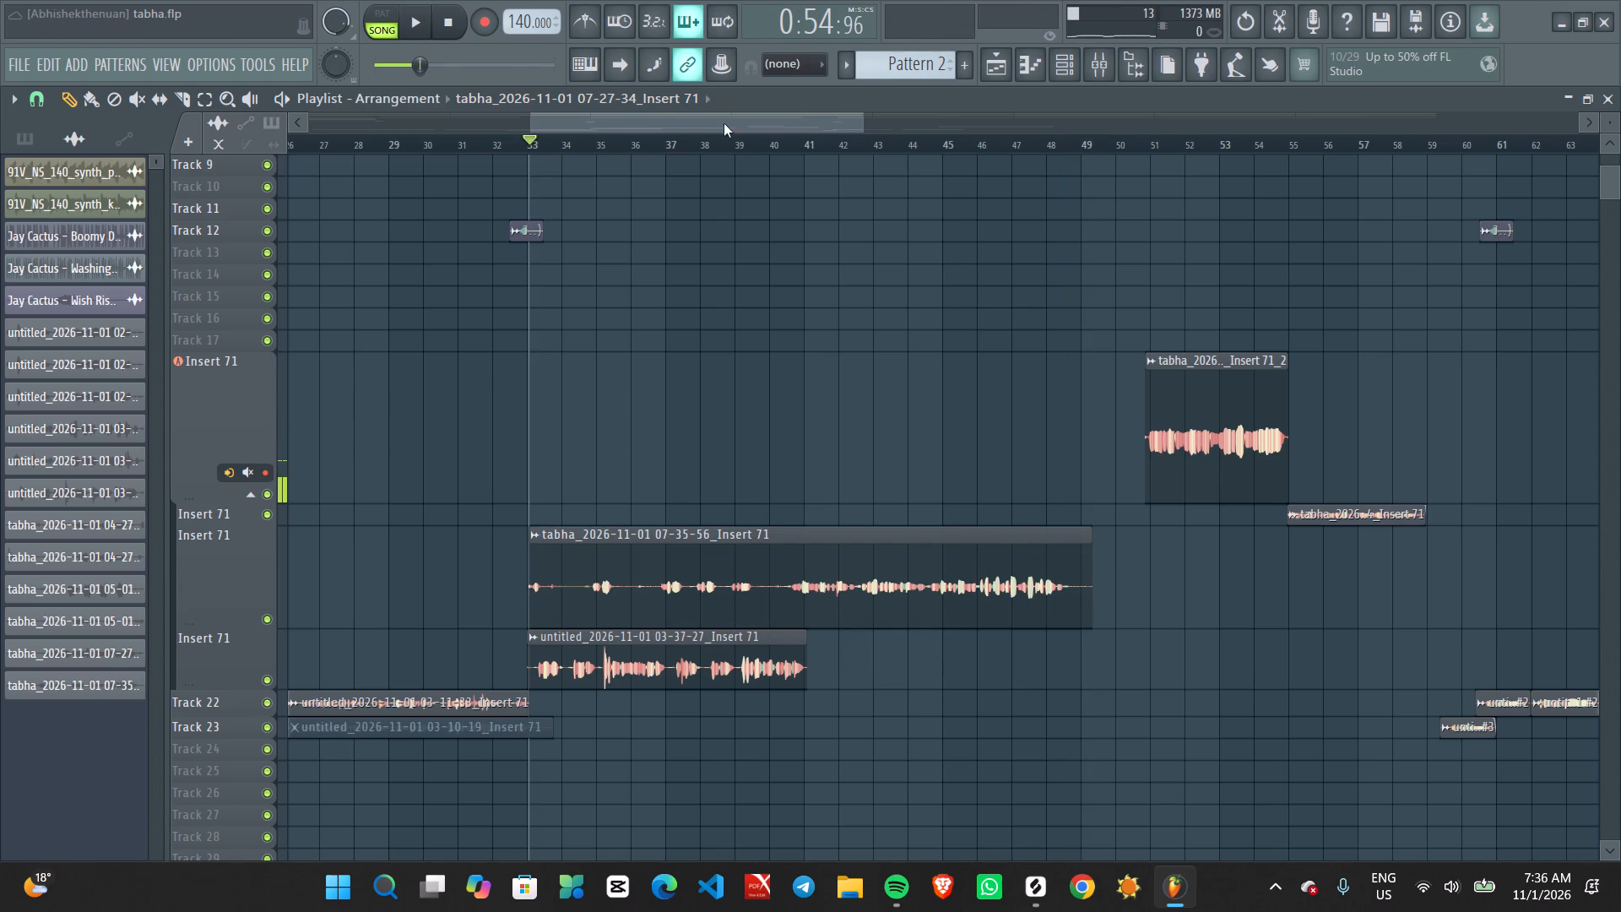
# Listen to the new Insert 71 take twice from about bar 33, and stop playback.
pyautogui.press('space')
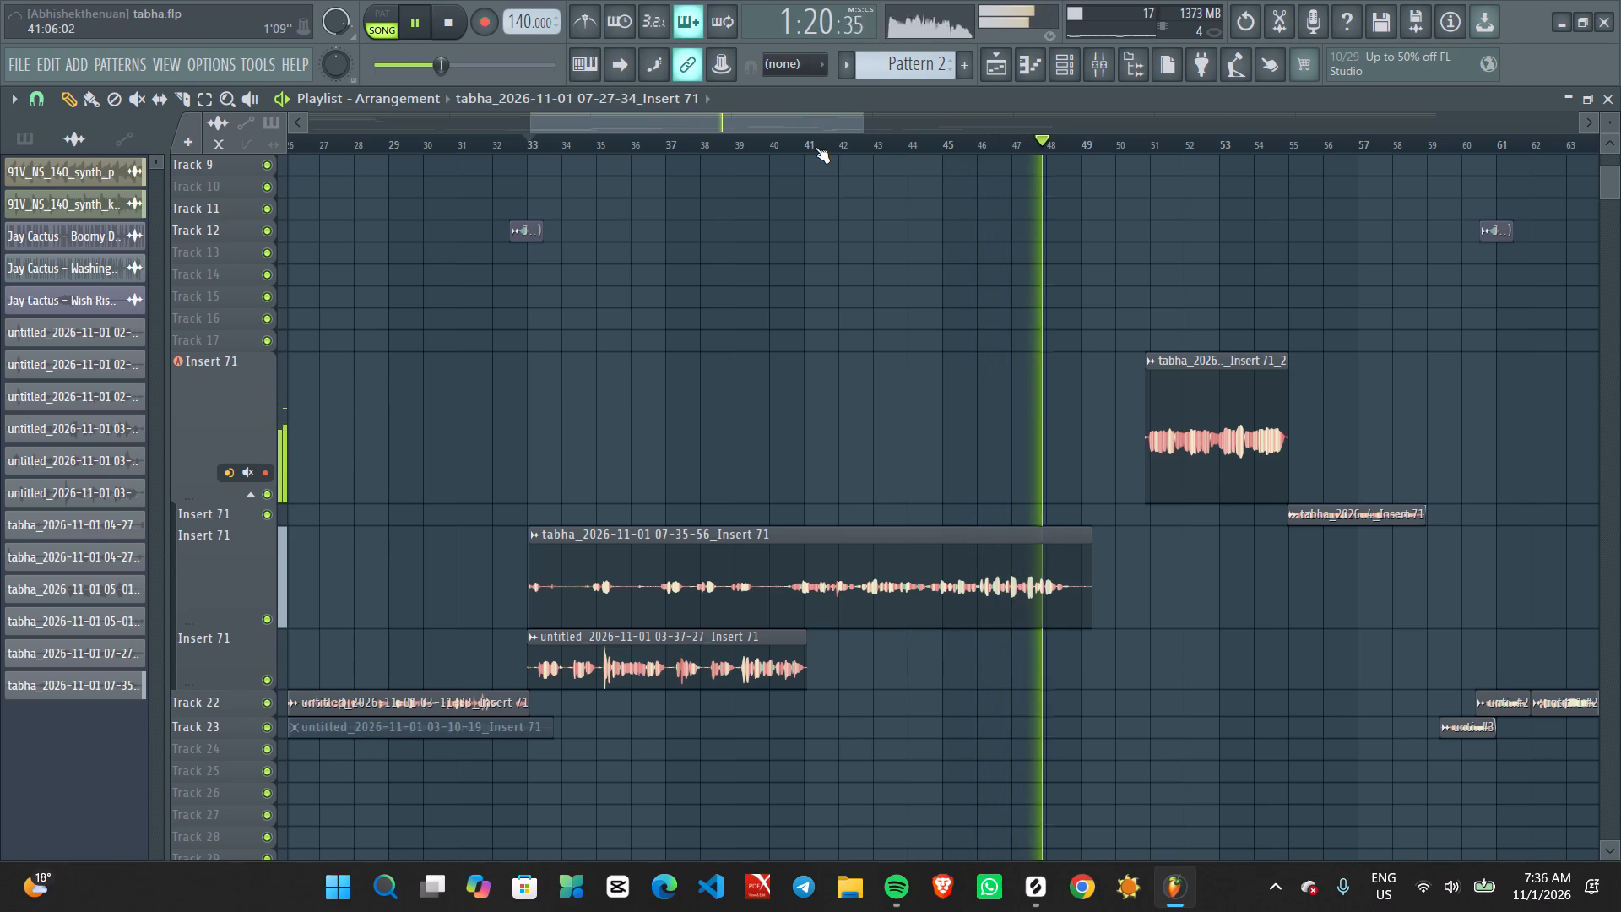
pyautogui.press('space')
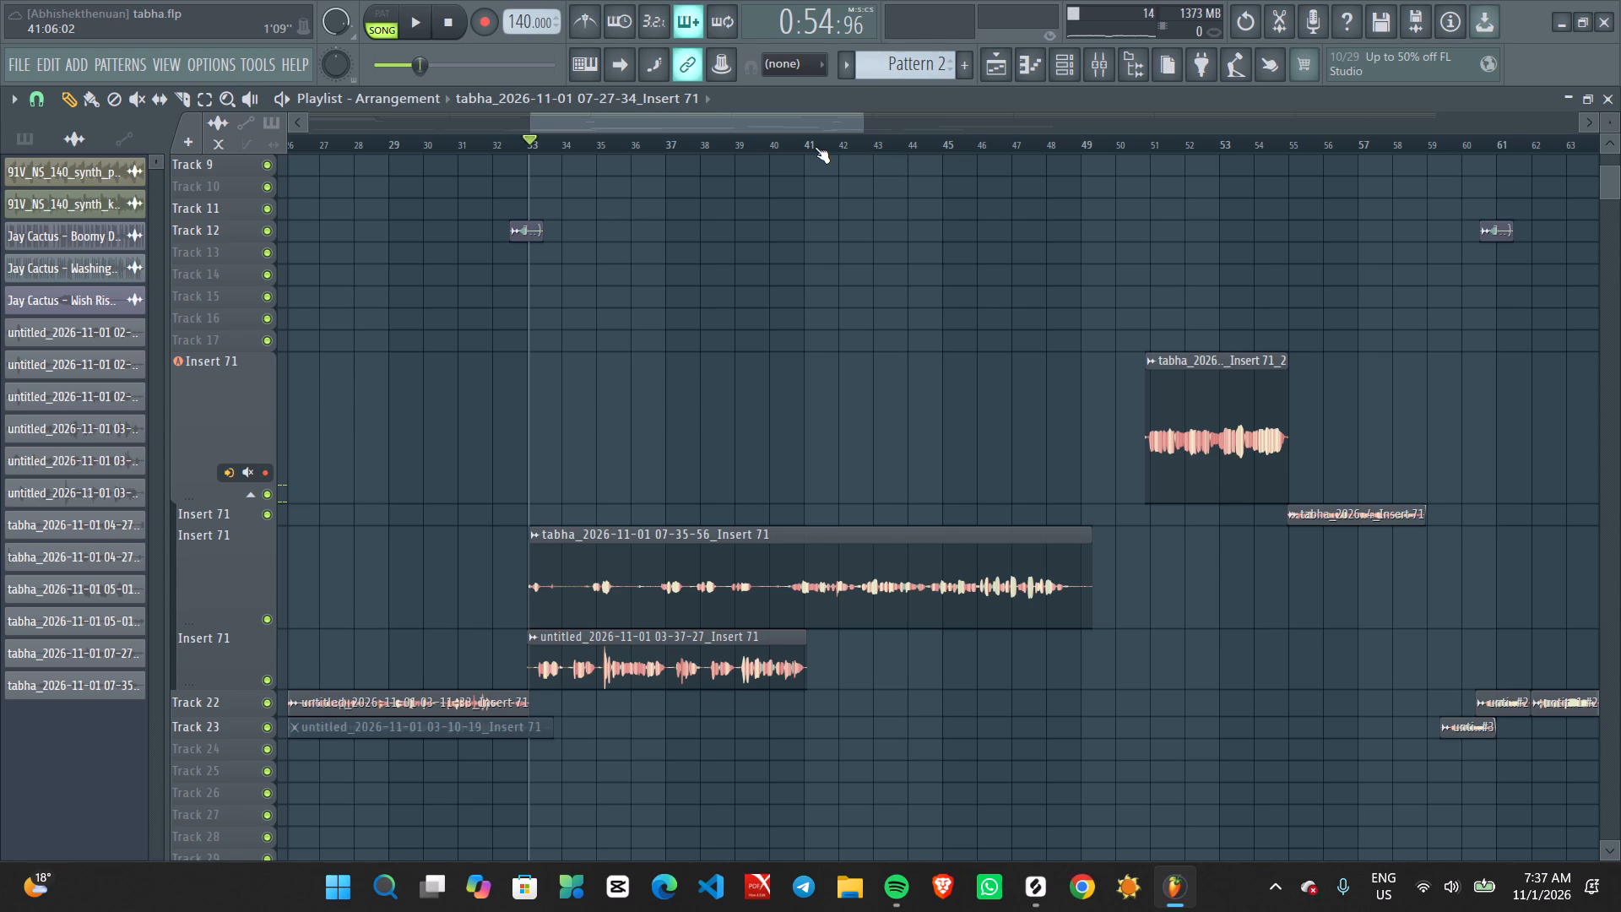
pyautogui.click(794, 149)
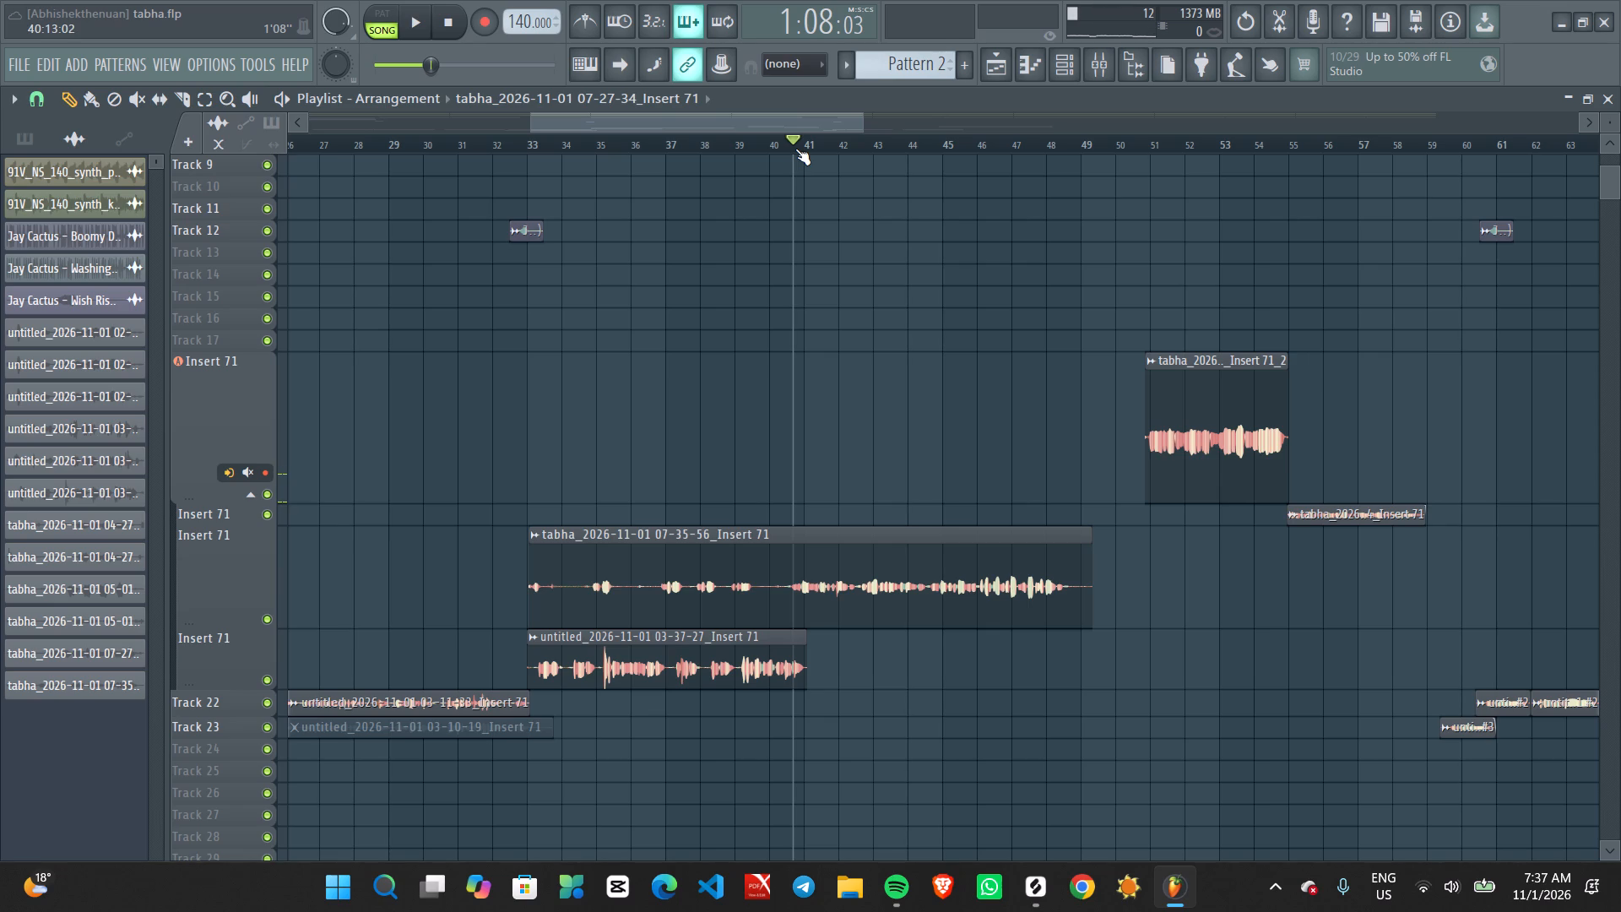
pyautogui.click(534, 141)
pyautogui.press('space')
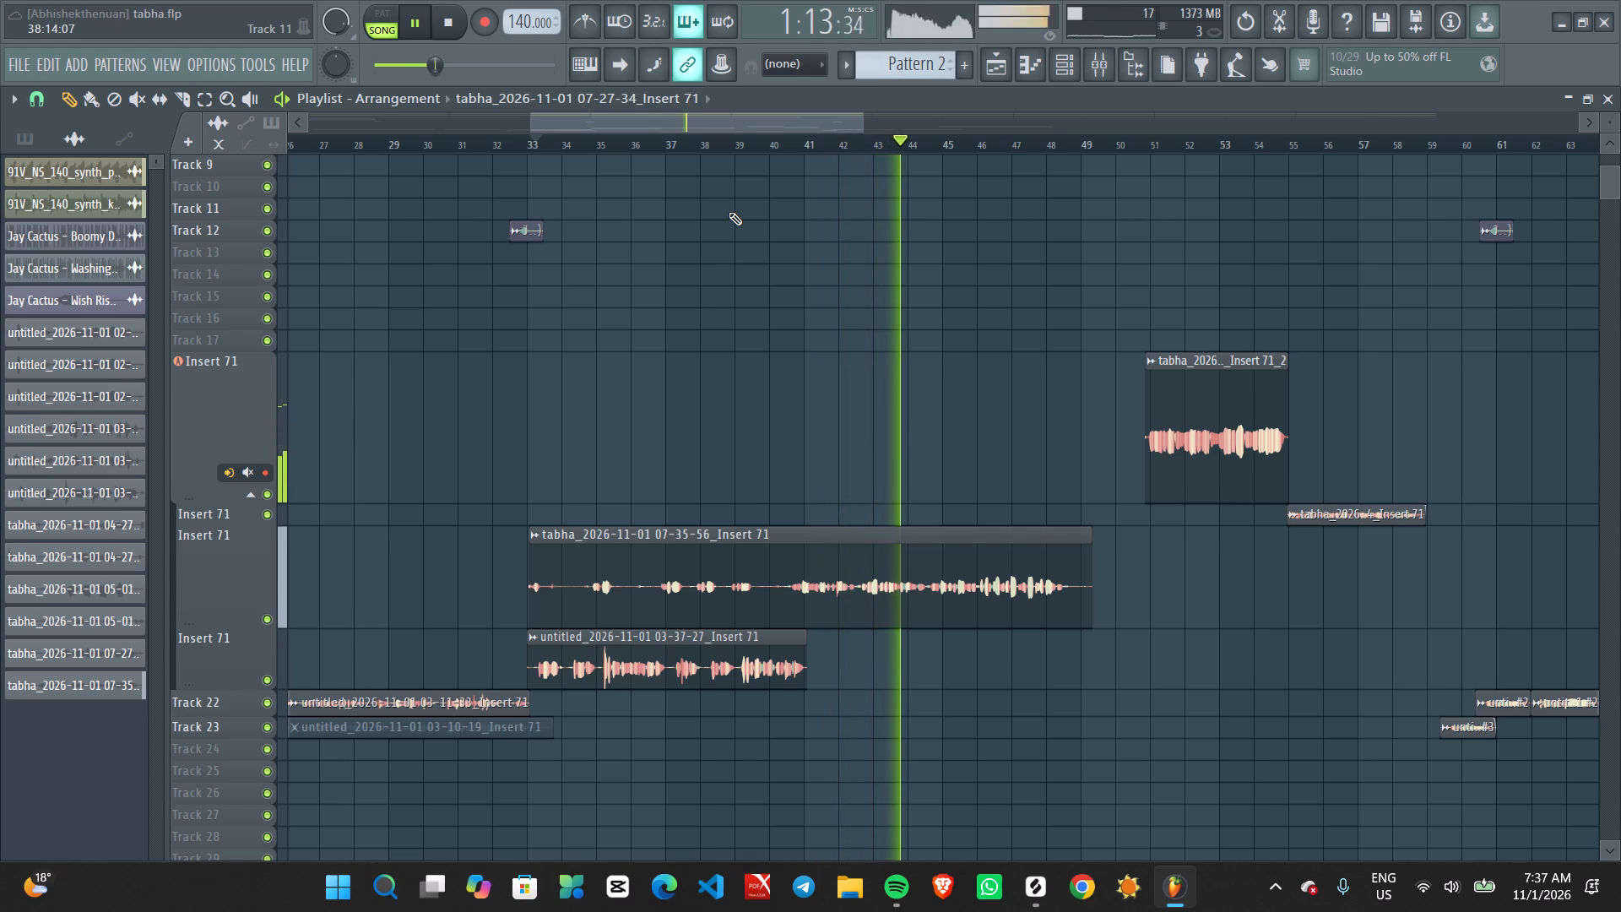
pyautogui.press('space')
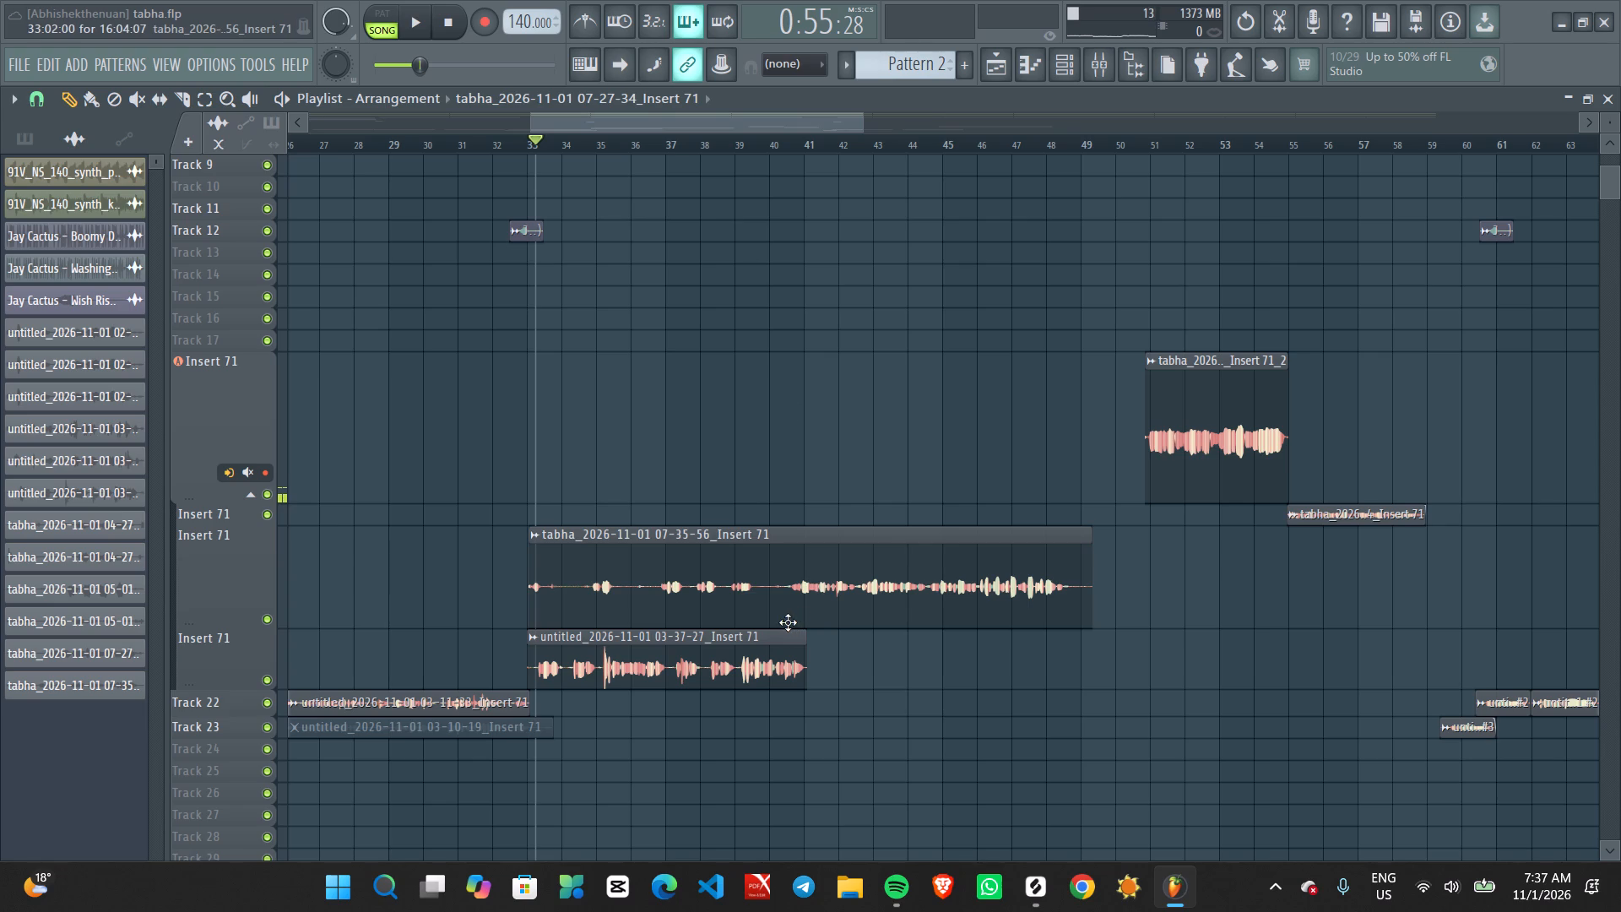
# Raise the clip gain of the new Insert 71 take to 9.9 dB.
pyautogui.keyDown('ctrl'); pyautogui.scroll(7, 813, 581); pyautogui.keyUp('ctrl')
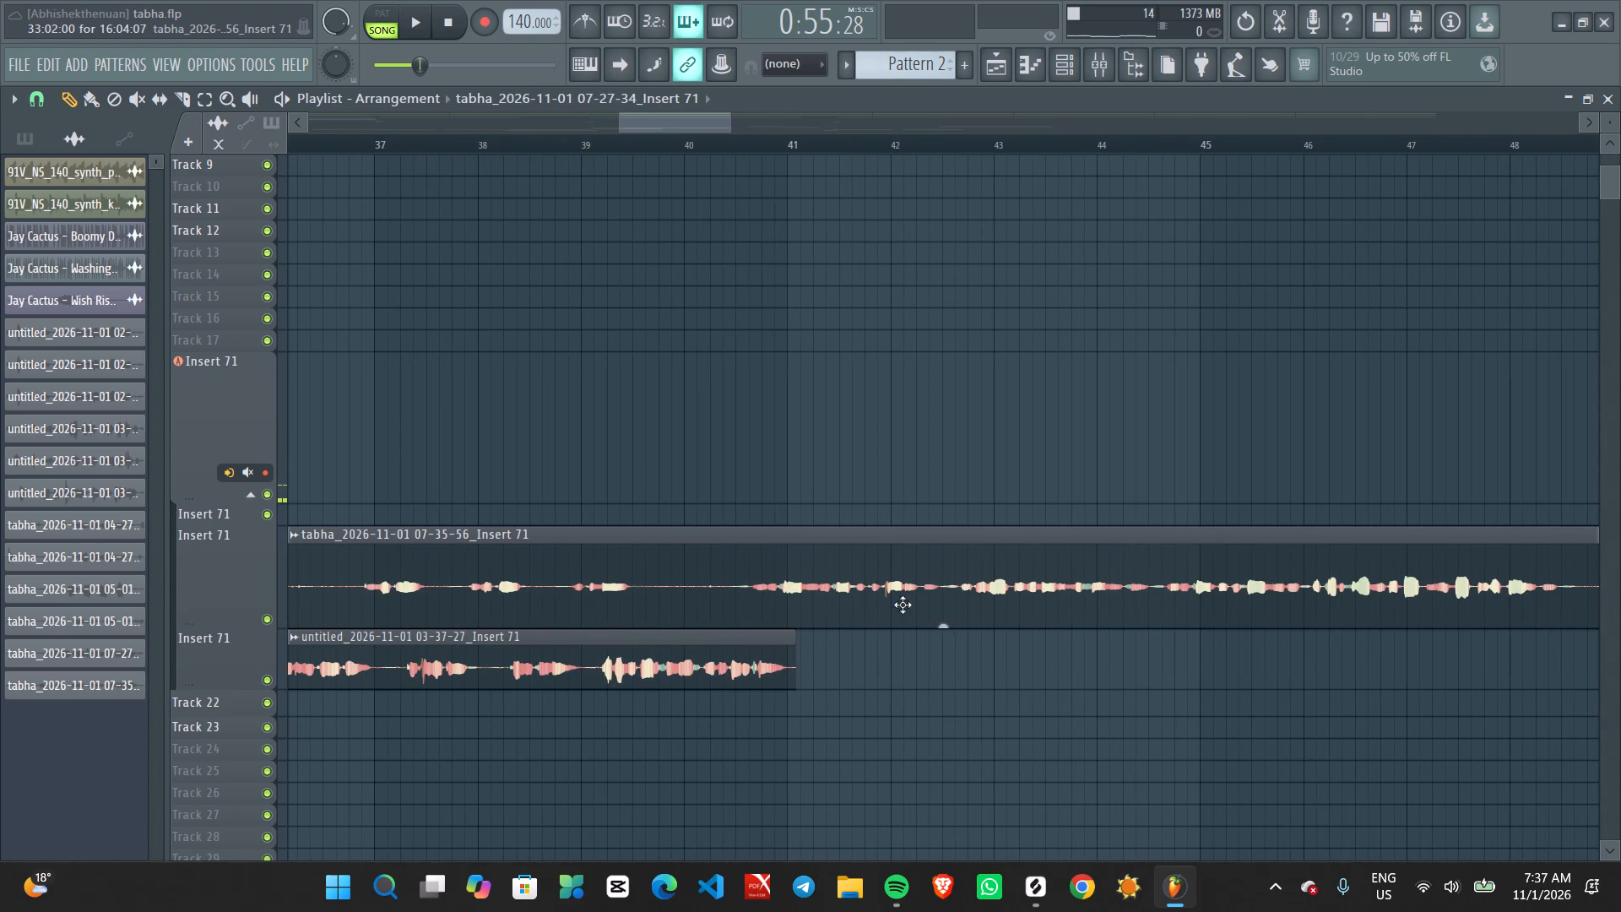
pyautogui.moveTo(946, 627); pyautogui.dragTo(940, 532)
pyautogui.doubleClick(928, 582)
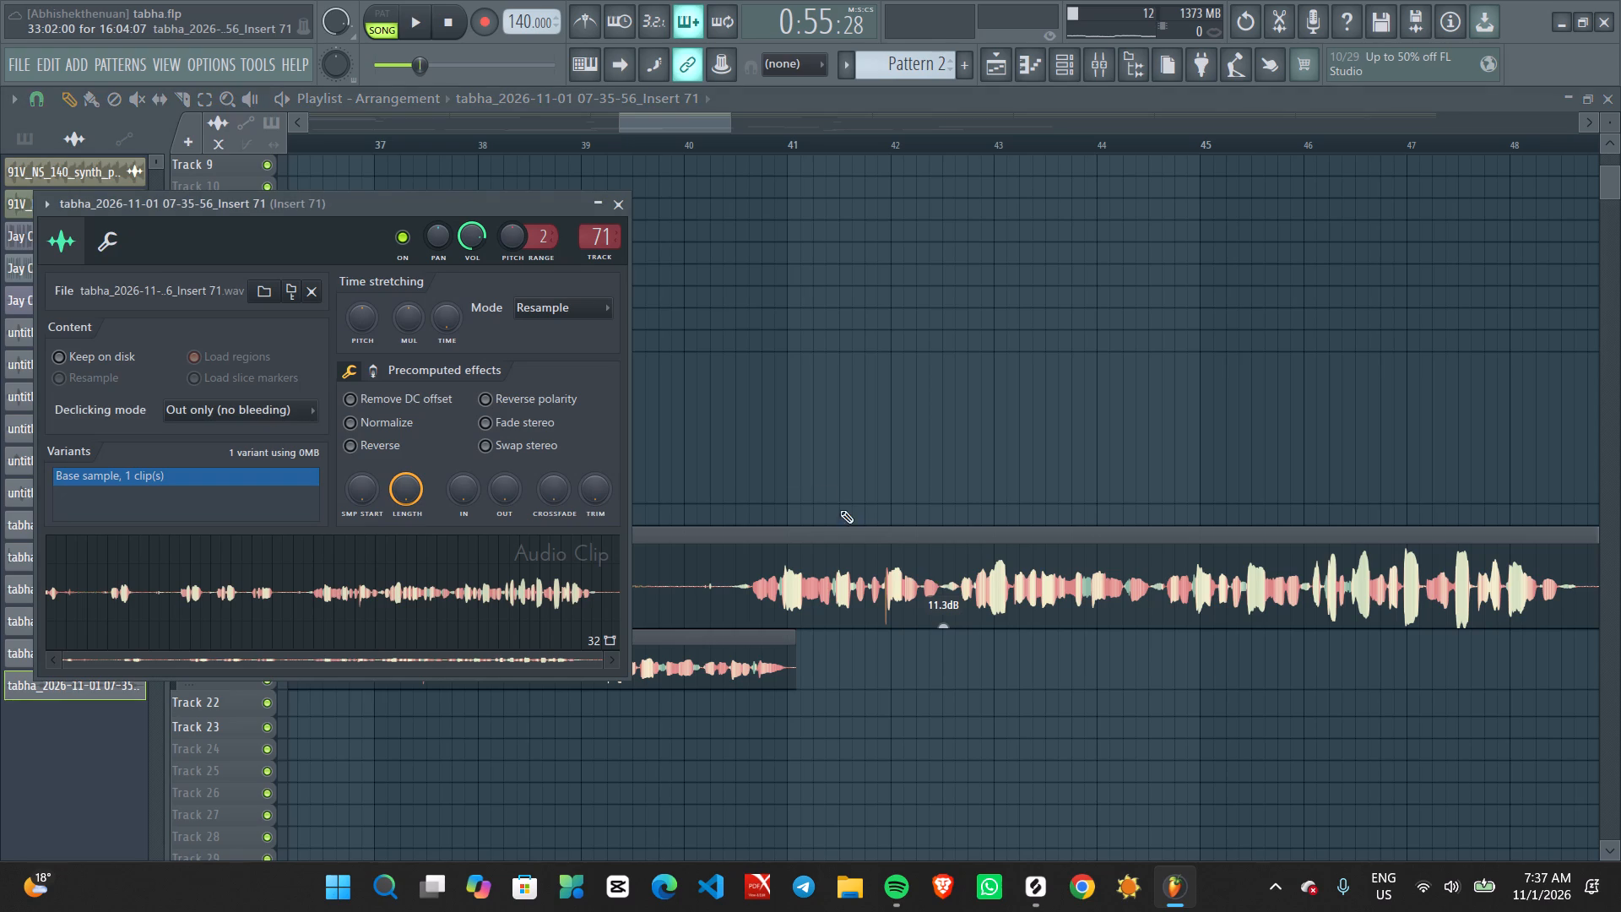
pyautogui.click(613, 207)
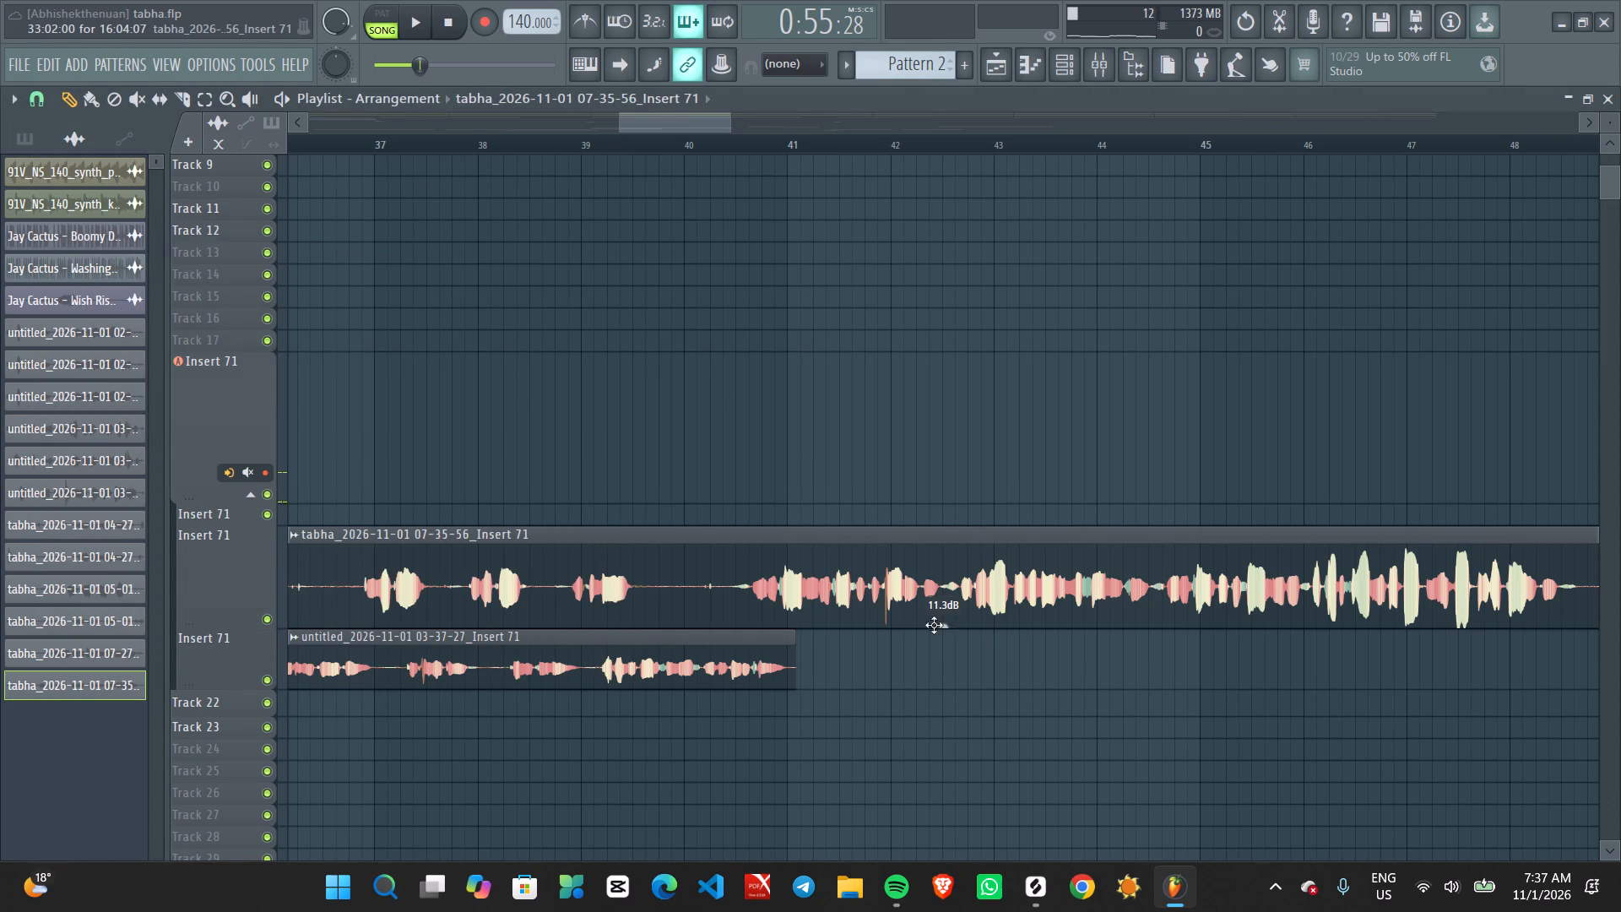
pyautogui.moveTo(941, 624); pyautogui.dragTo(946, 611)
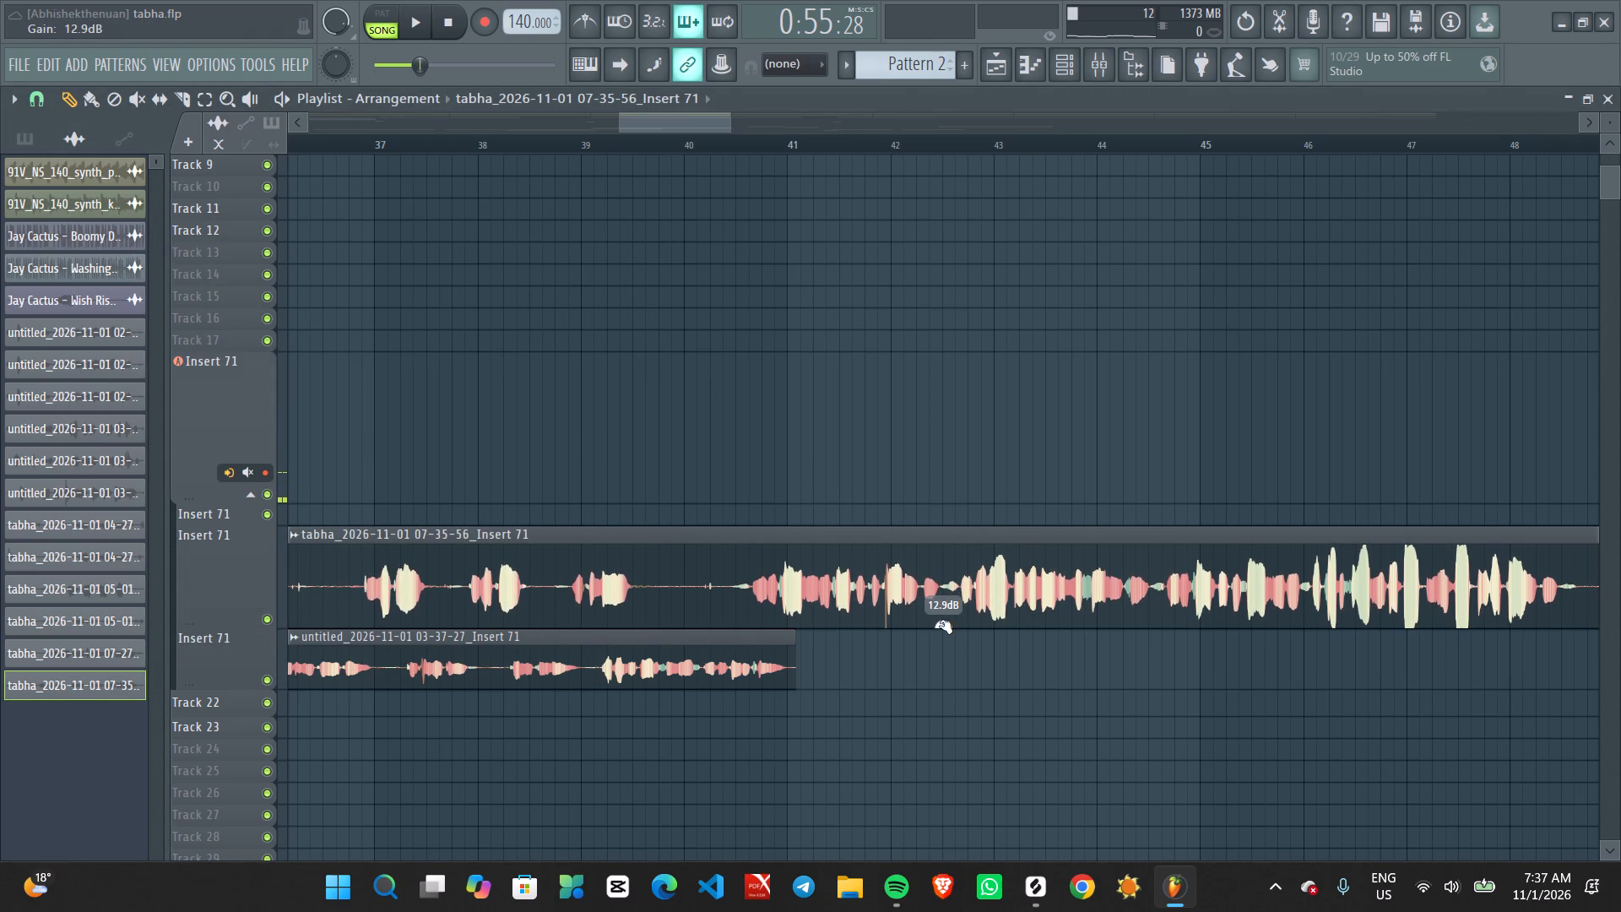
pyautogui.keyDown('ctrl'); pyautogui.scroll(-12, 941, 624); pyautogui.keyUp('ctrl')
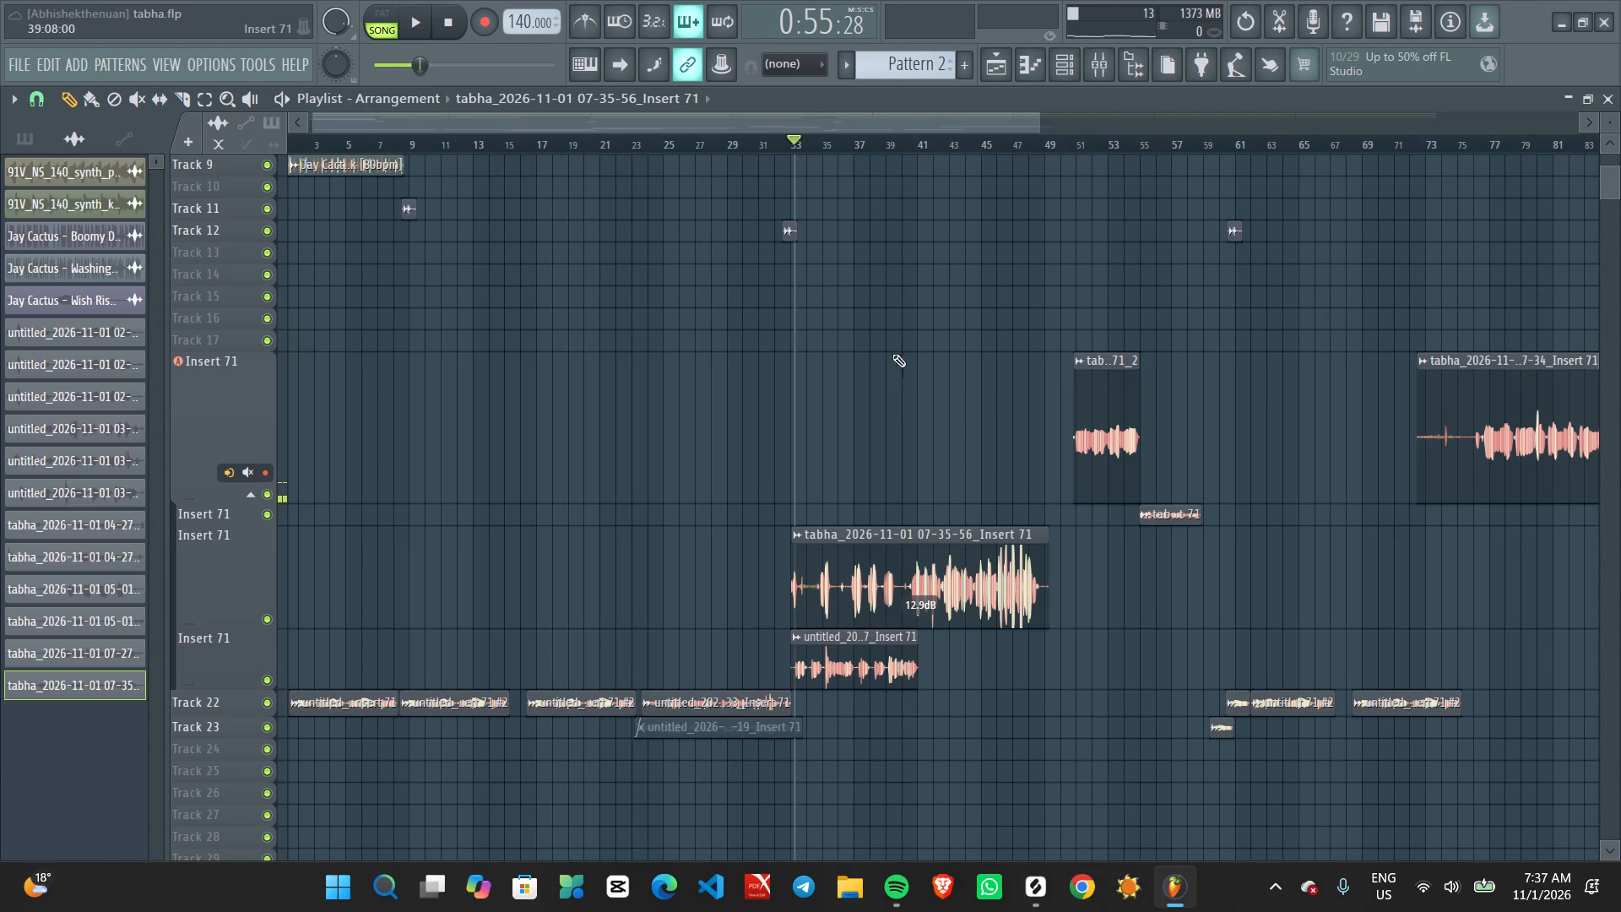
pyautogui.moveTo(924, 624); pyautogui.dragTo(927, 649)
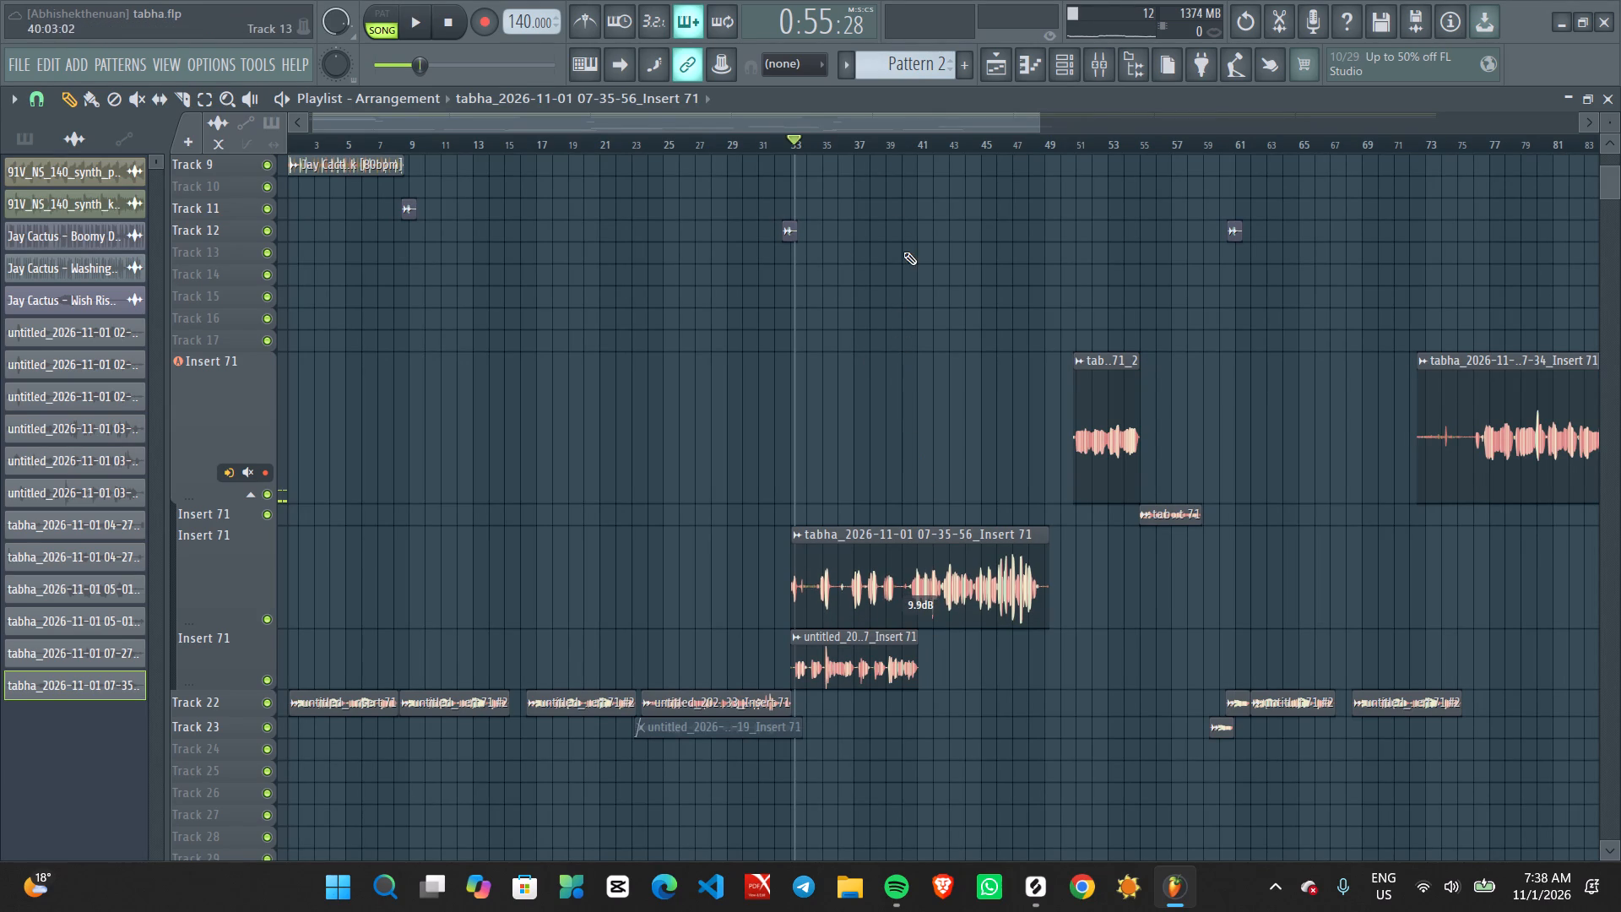
# Listen to the boosted Insert 71 take from about bar 37 to about bar 49.
pyautogui.click(852, 148)
pyautogui.press('space')
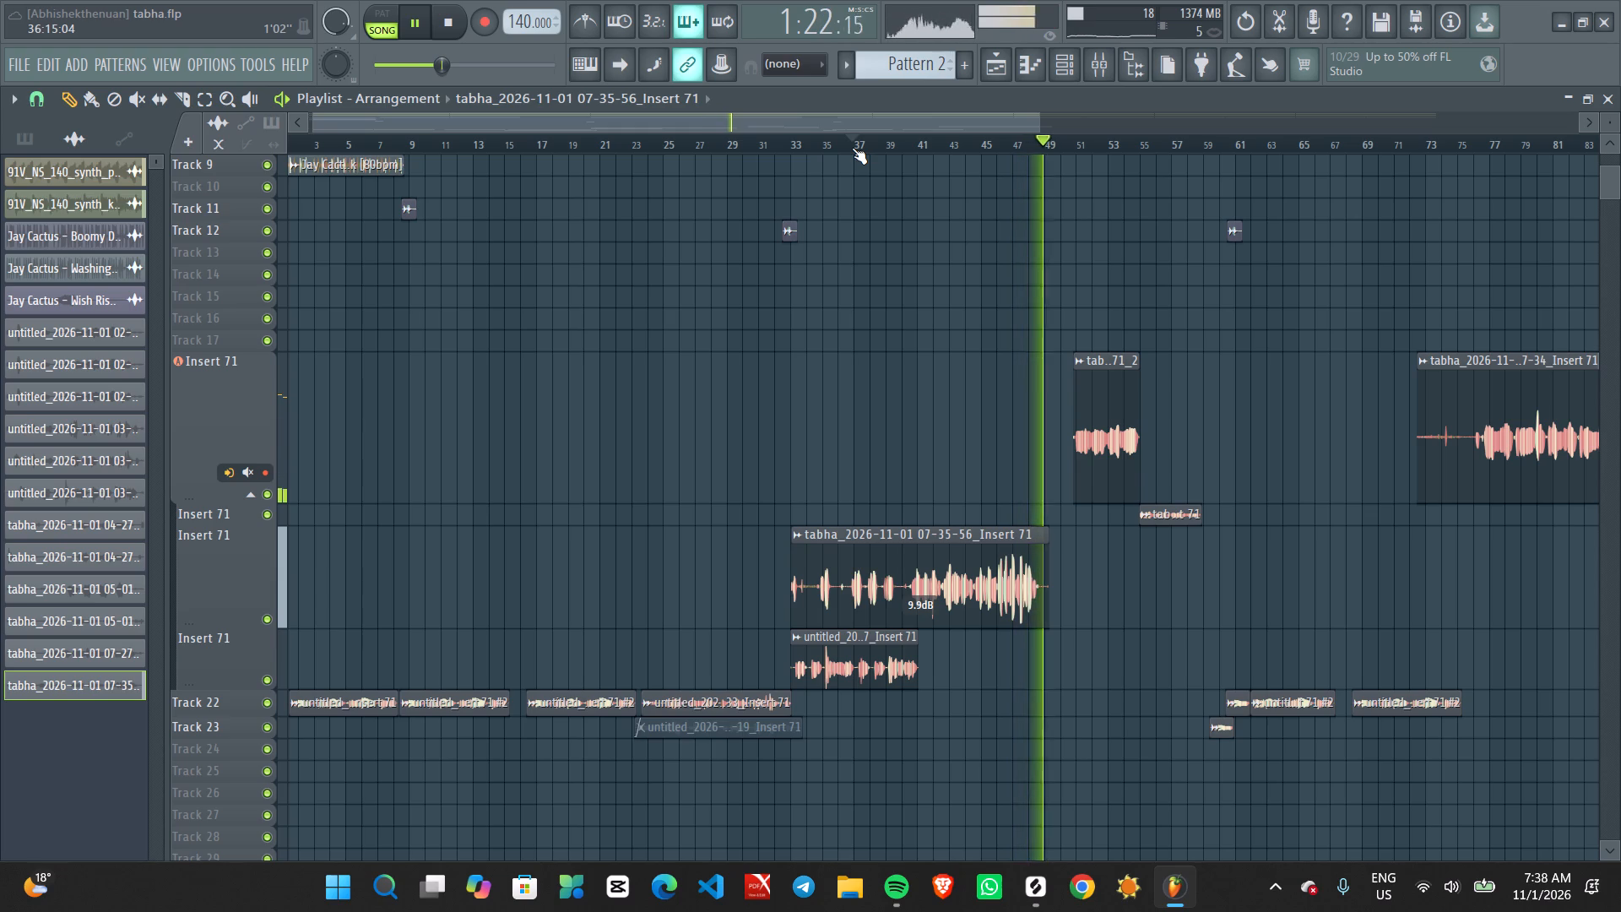
pyautogui.press('space')
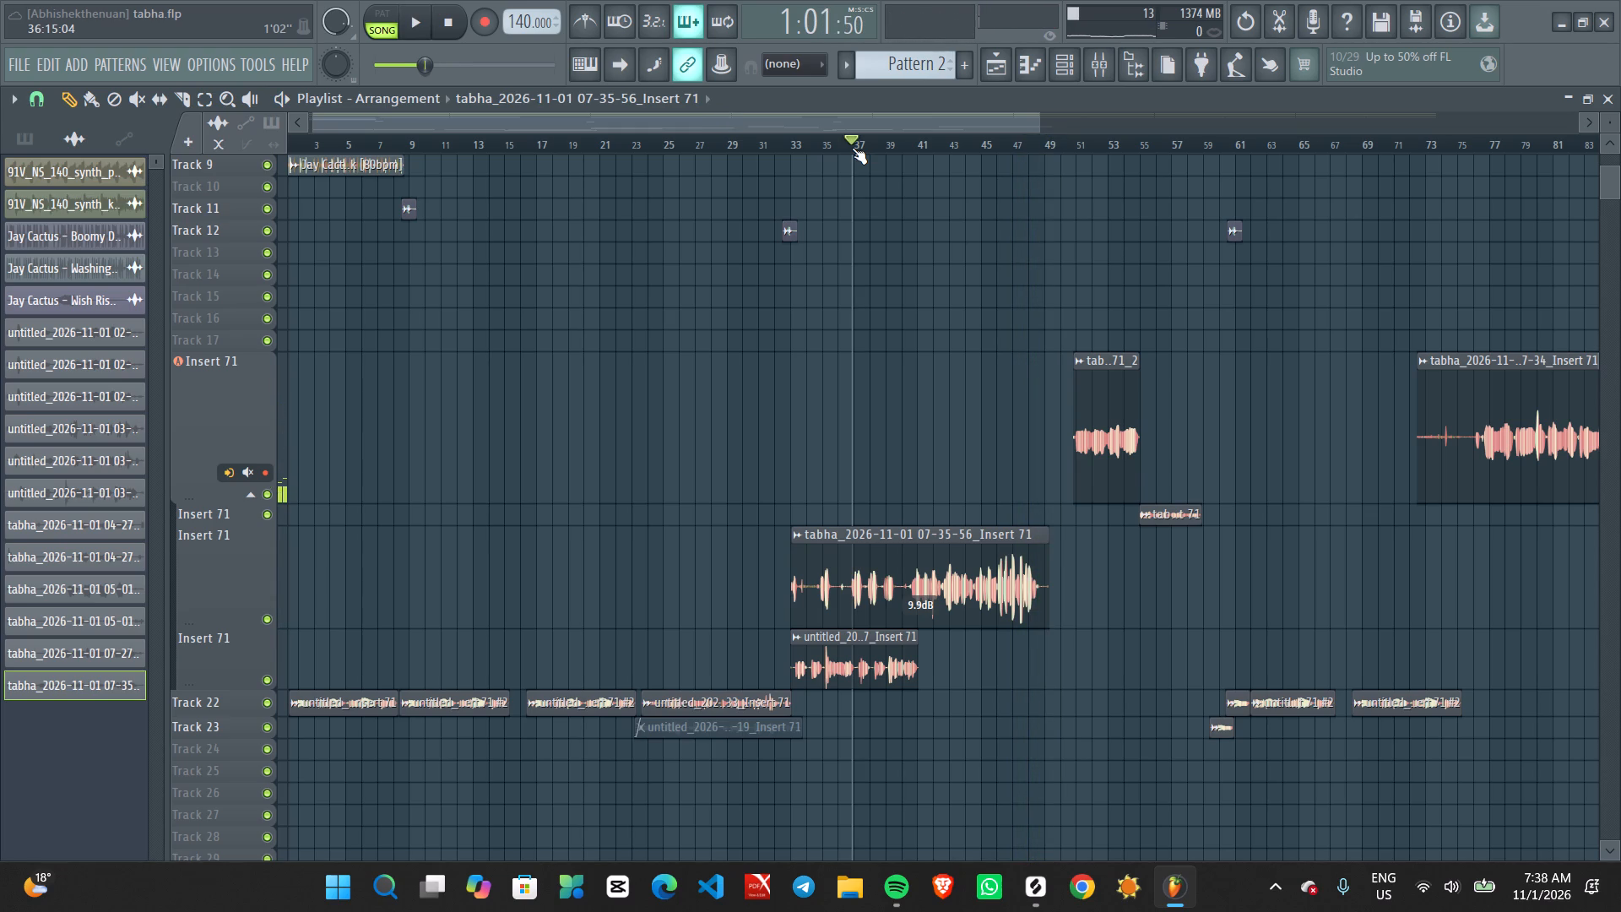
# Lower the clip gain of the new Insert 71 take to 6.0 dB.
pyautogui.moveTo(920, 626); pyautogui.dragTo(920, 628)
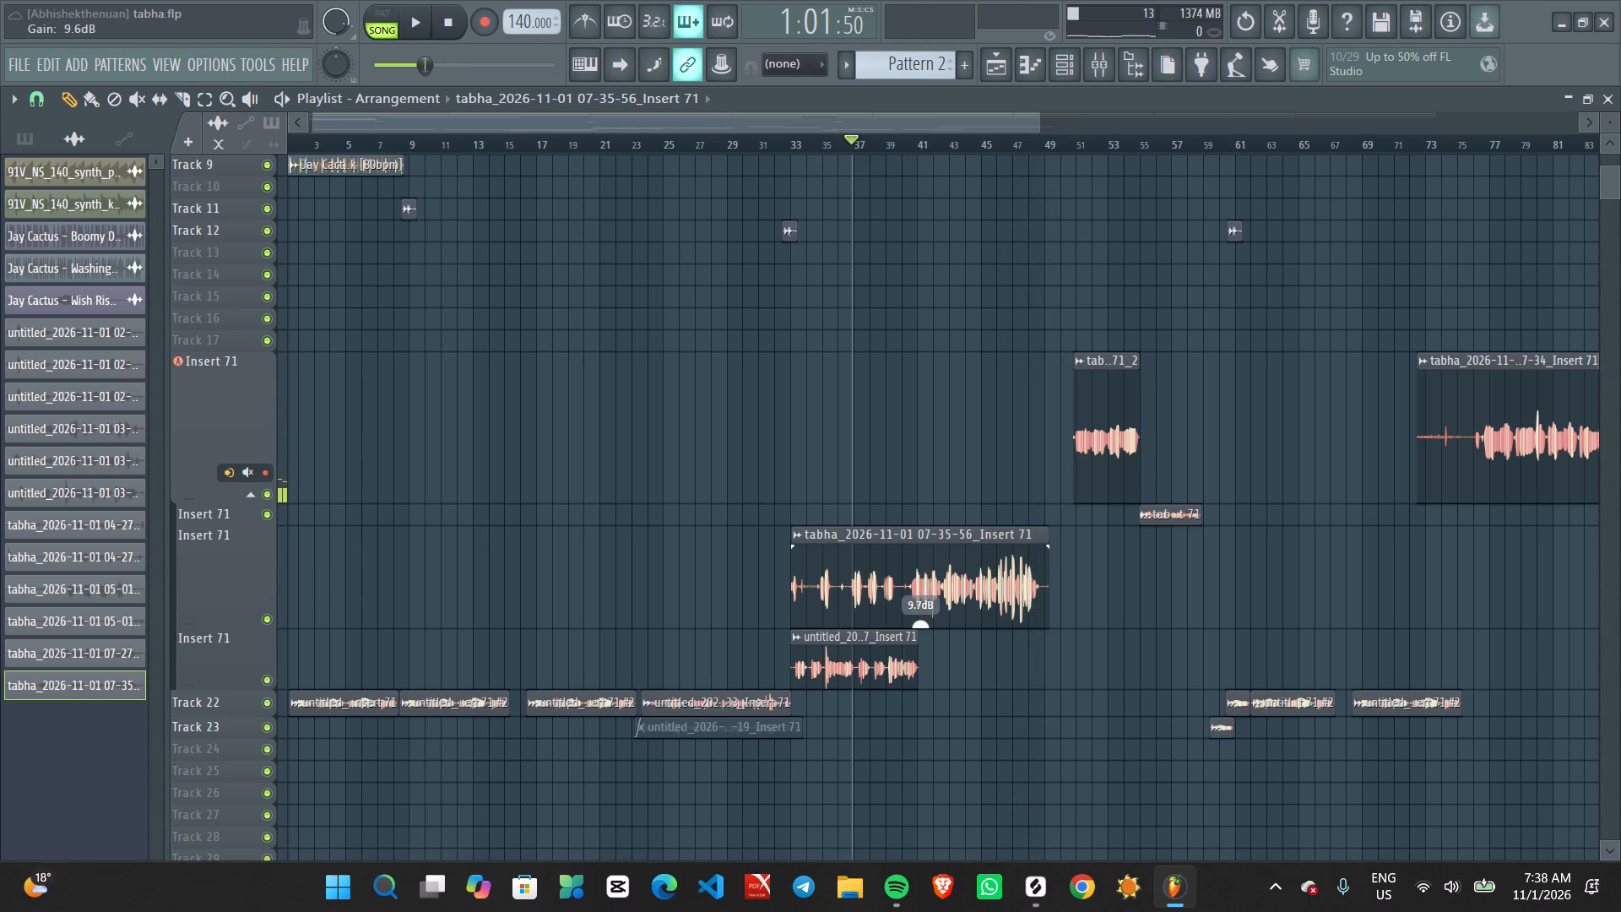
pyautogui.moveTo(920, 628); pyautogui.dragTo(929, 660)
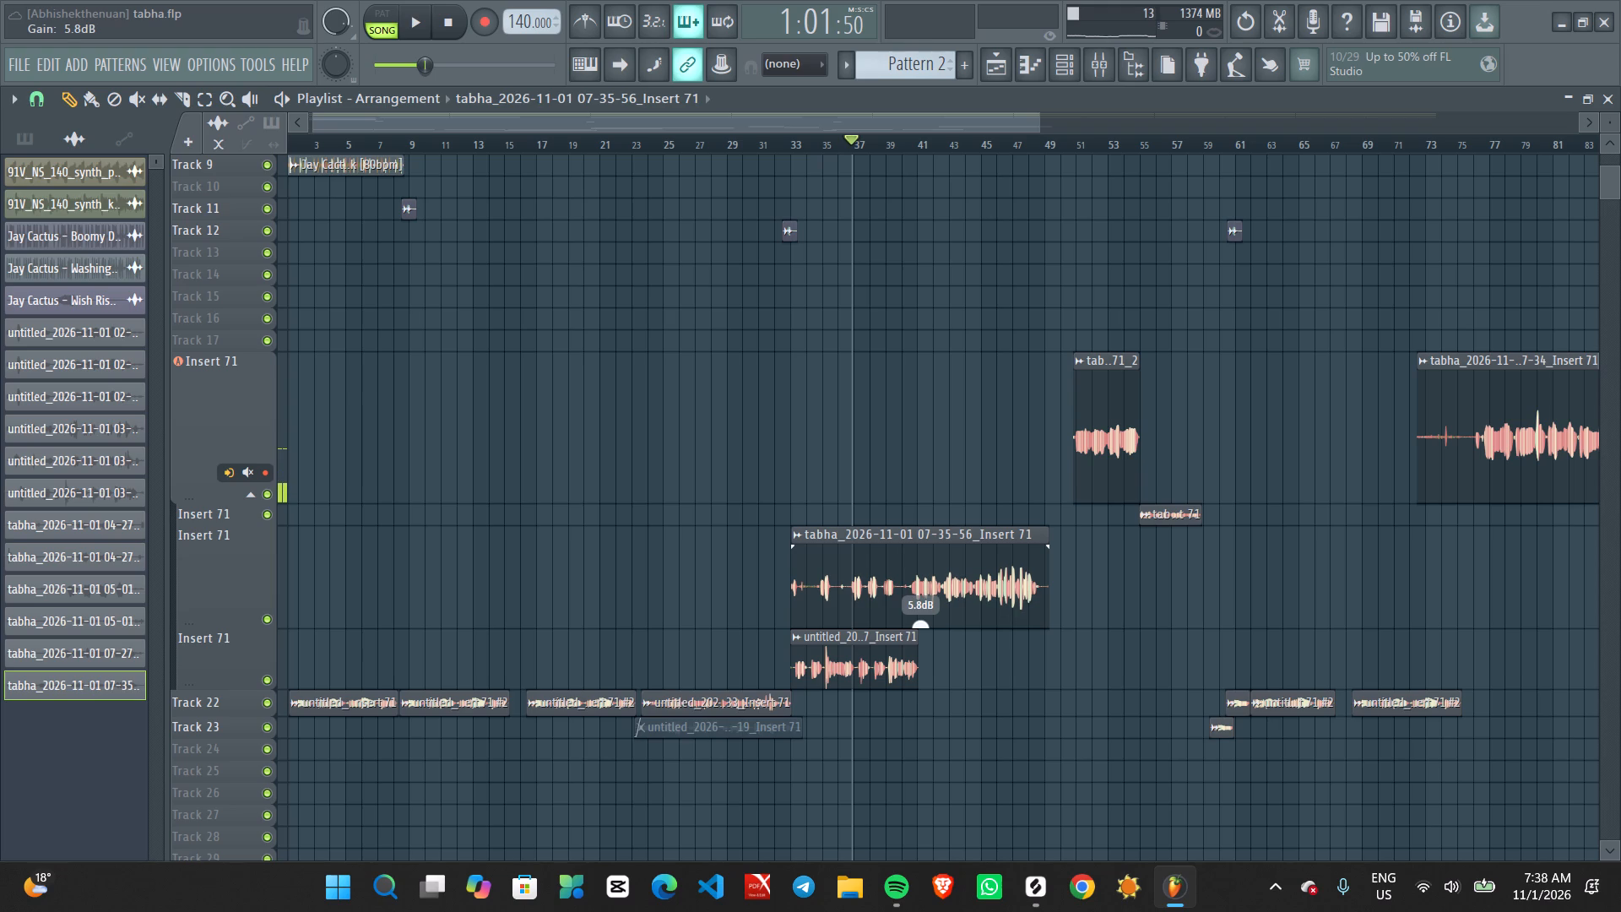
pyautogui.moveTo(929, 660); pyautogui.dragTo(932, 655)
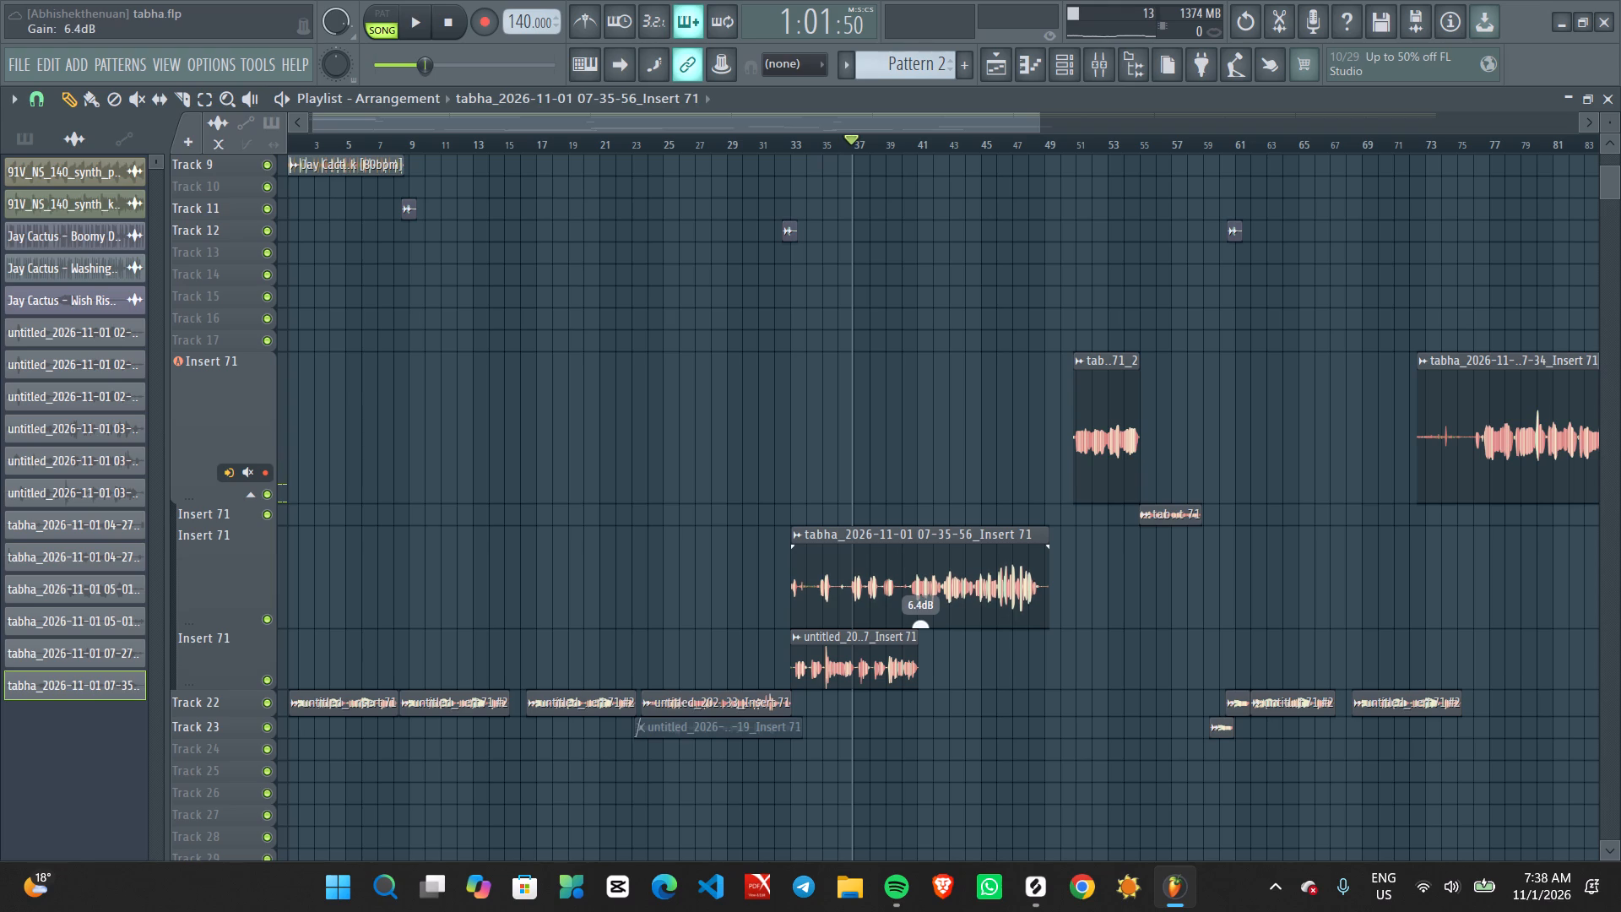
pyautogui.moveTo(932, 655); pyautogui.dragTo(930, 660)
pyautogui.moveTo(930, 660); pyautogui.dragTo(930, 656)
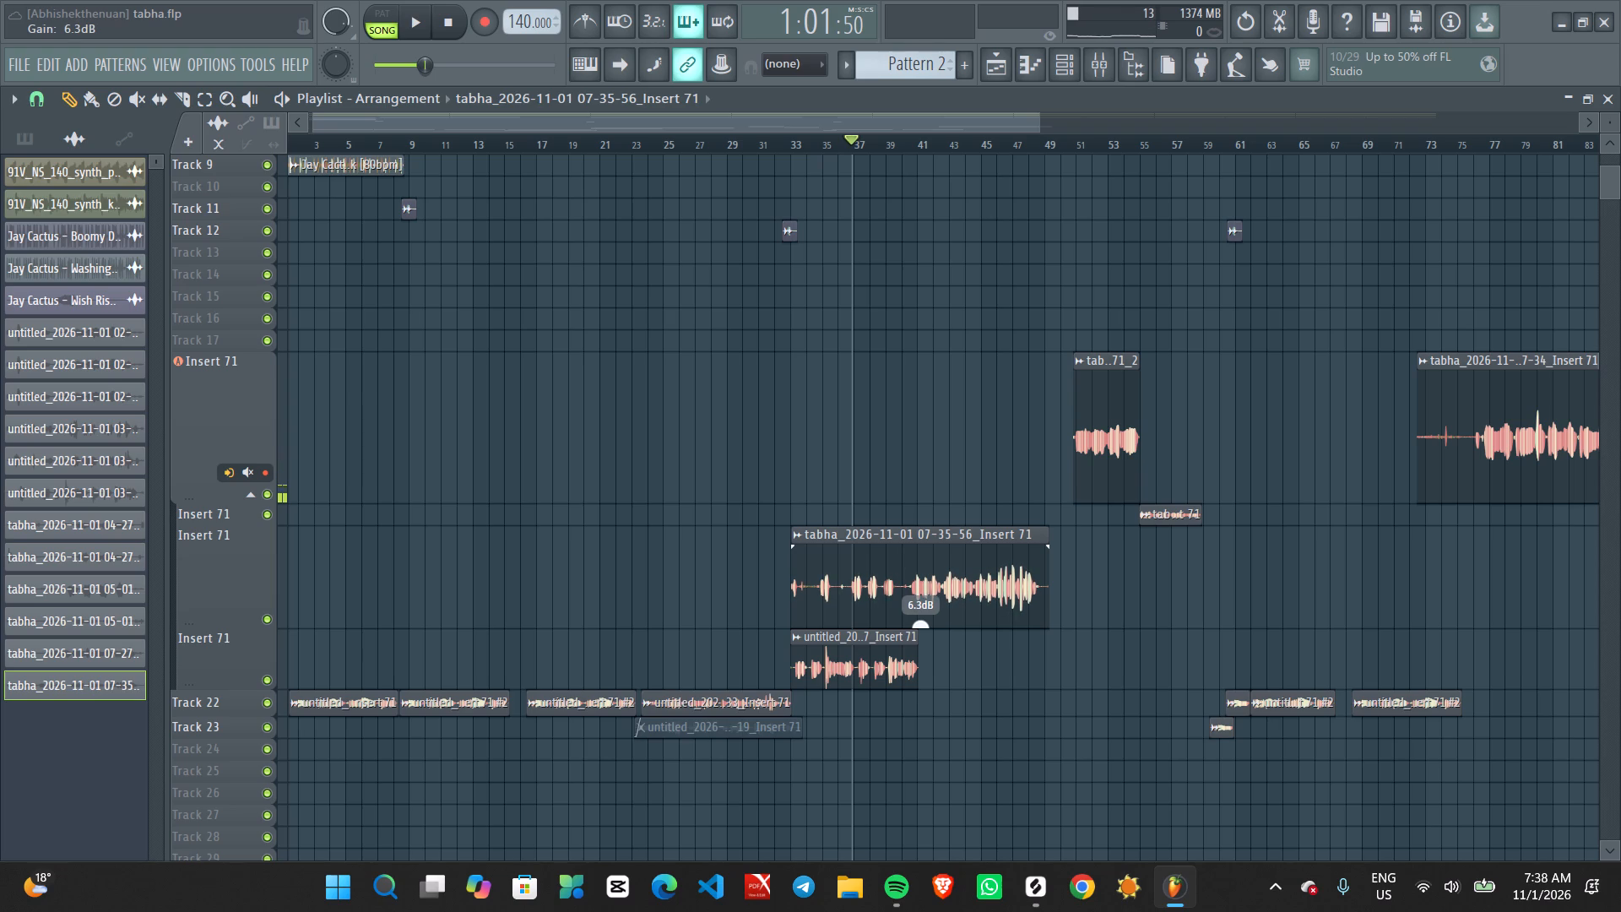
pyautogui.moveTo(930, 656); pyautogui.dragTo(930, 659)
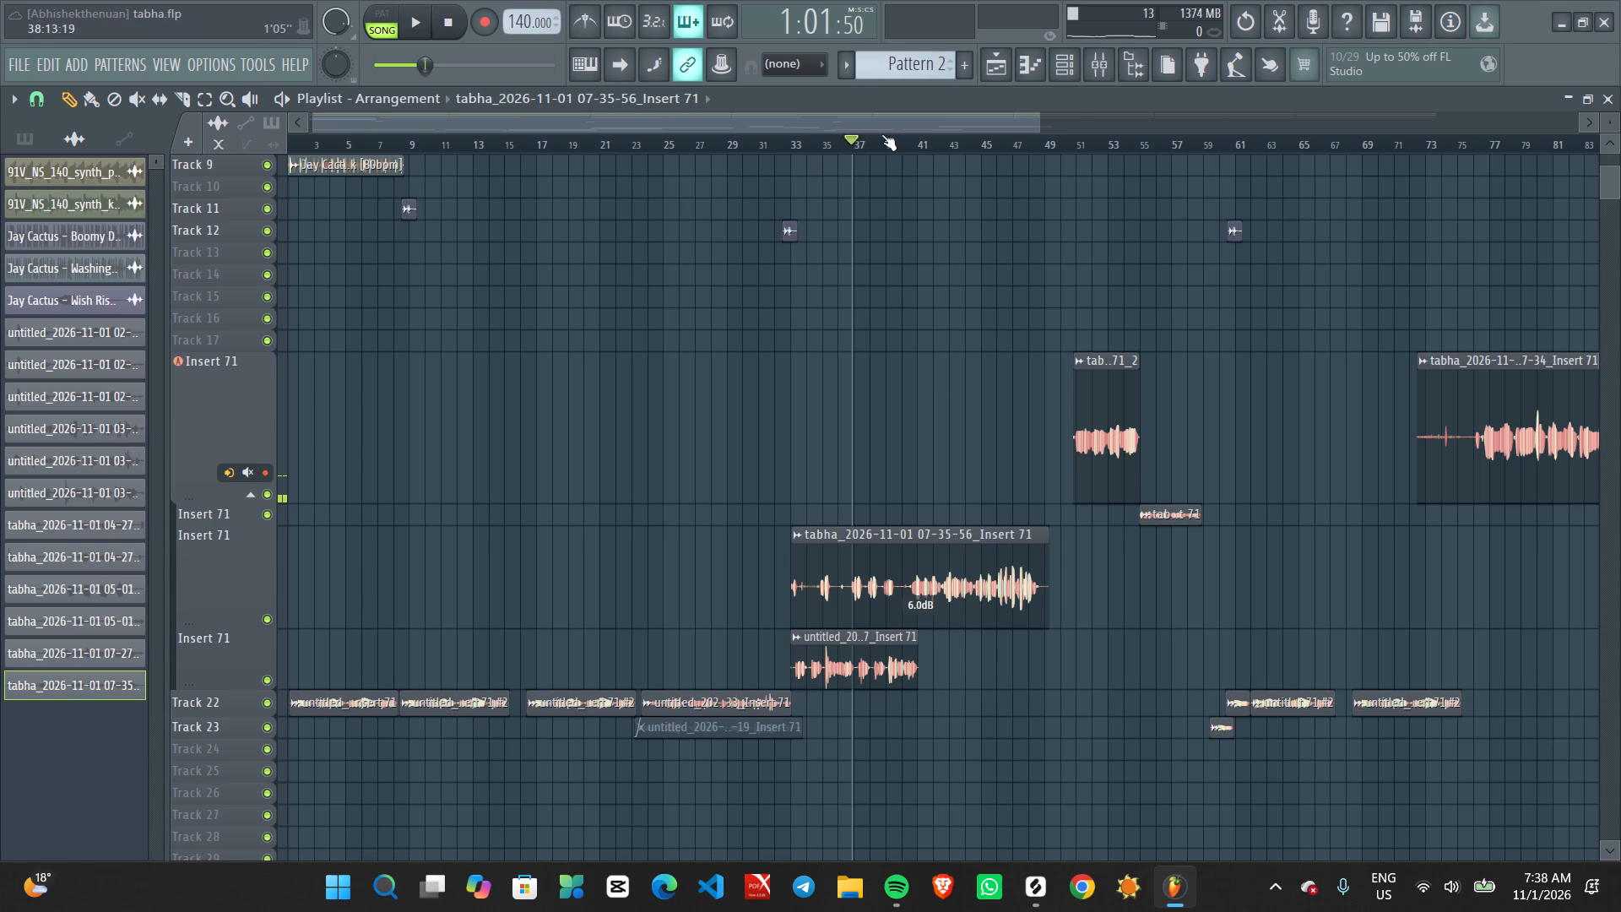
# Listen to the Insert 71 take again from about bar 37 to about bar 49.
pyautogui.press('space')
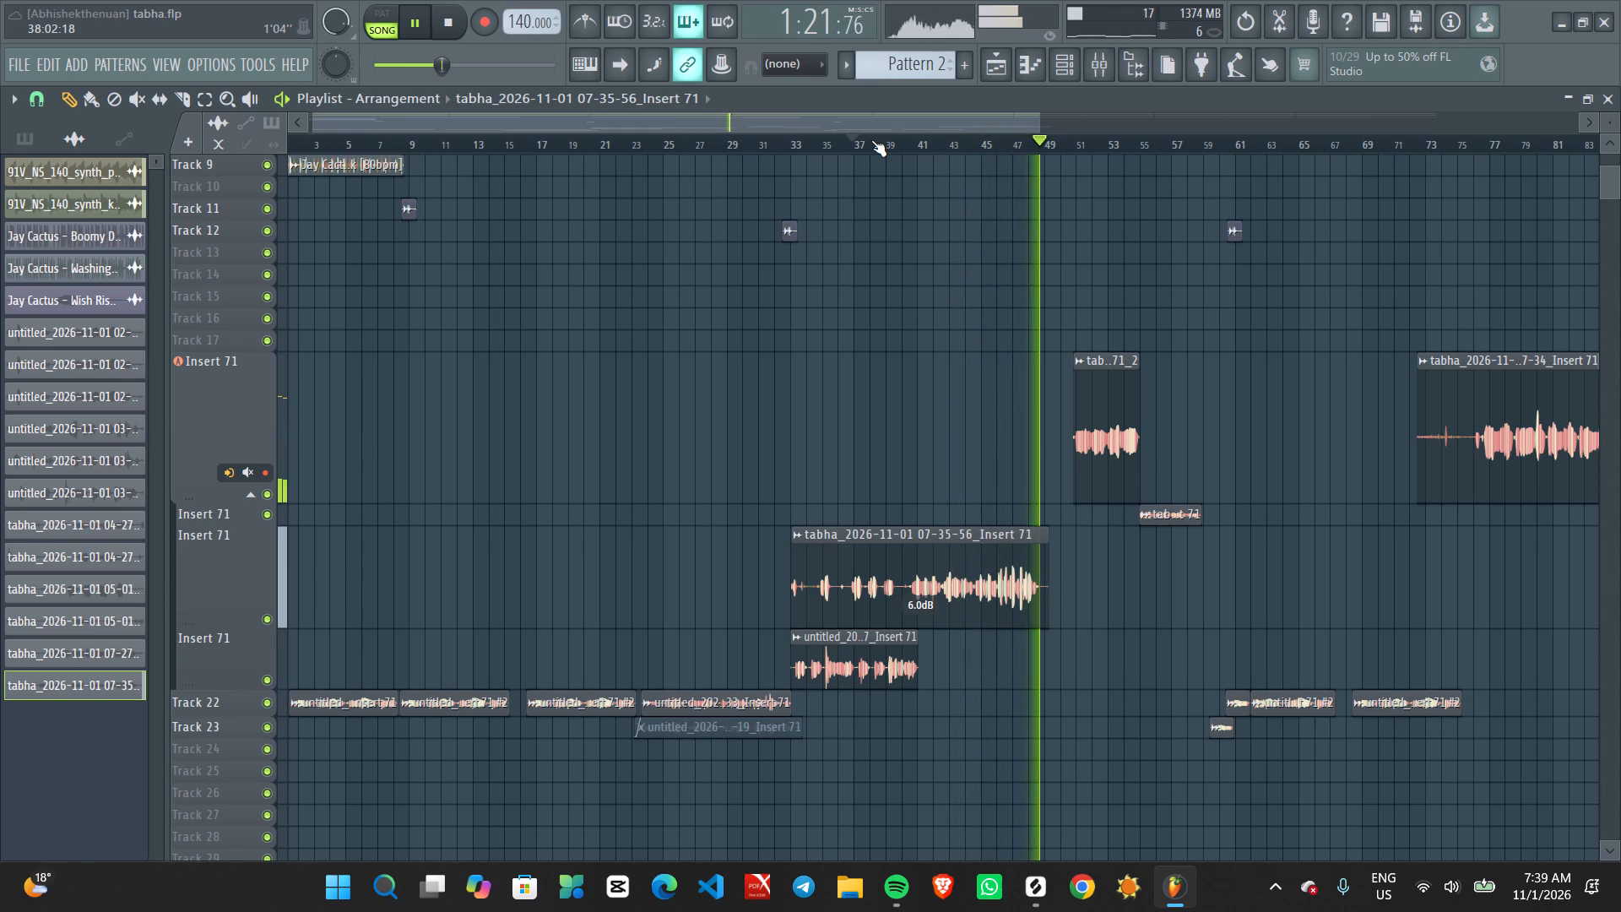
pyautogui.press('space')
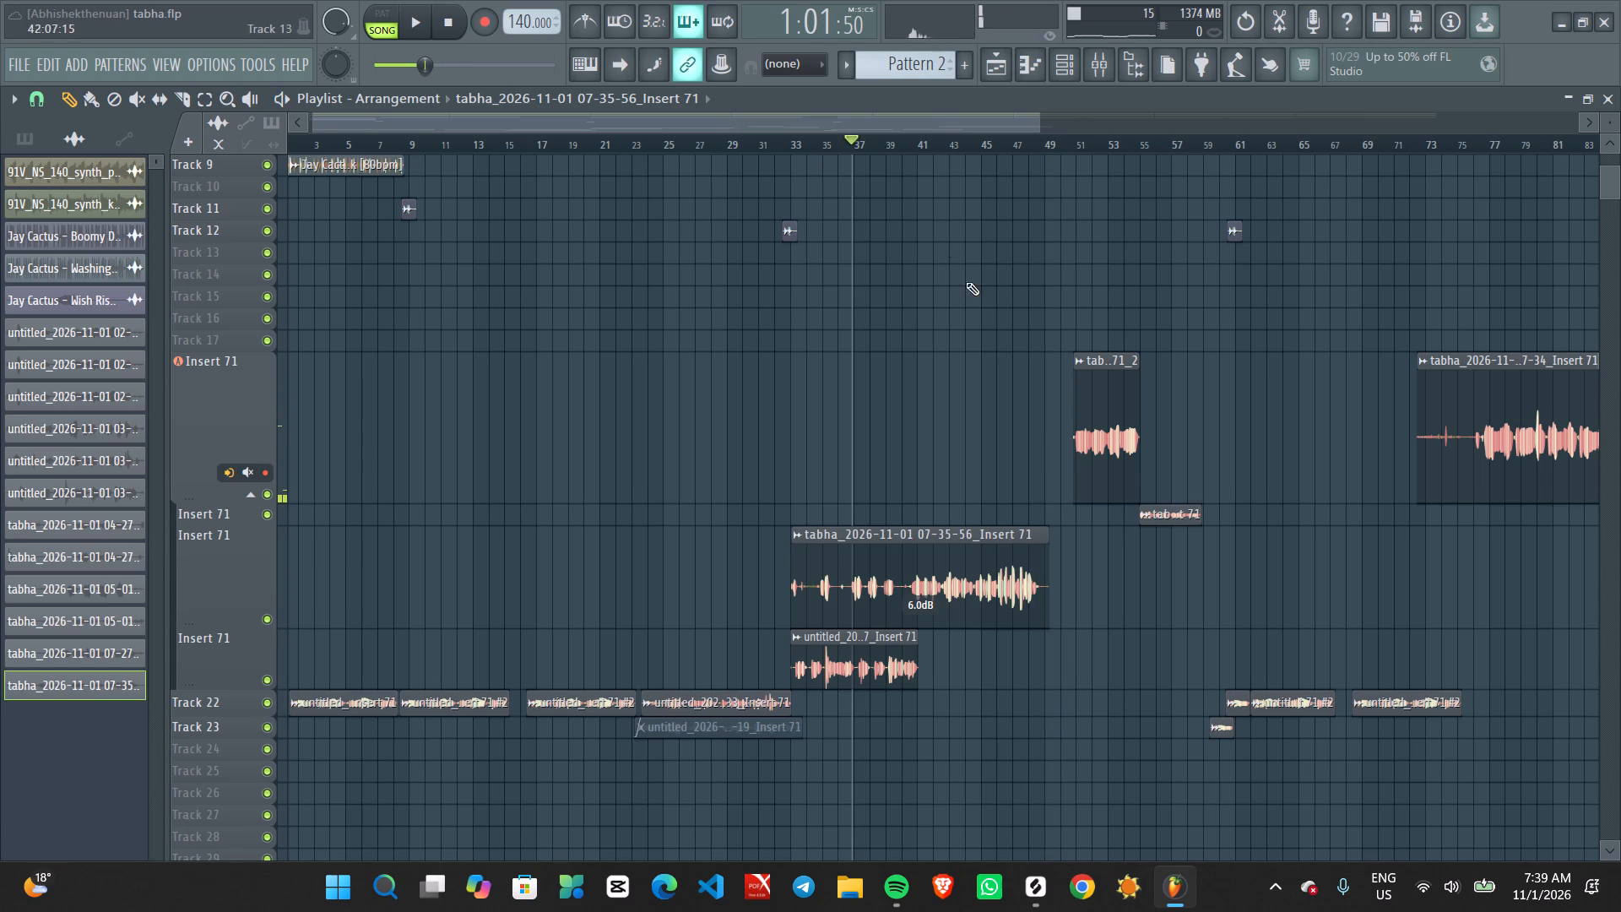
# Turn on the metronome.
pyautogui.keyDown('ctrl'); pyautogui.scroll(-2, 1022, 425); pyautogui.keyUp('ctrl')
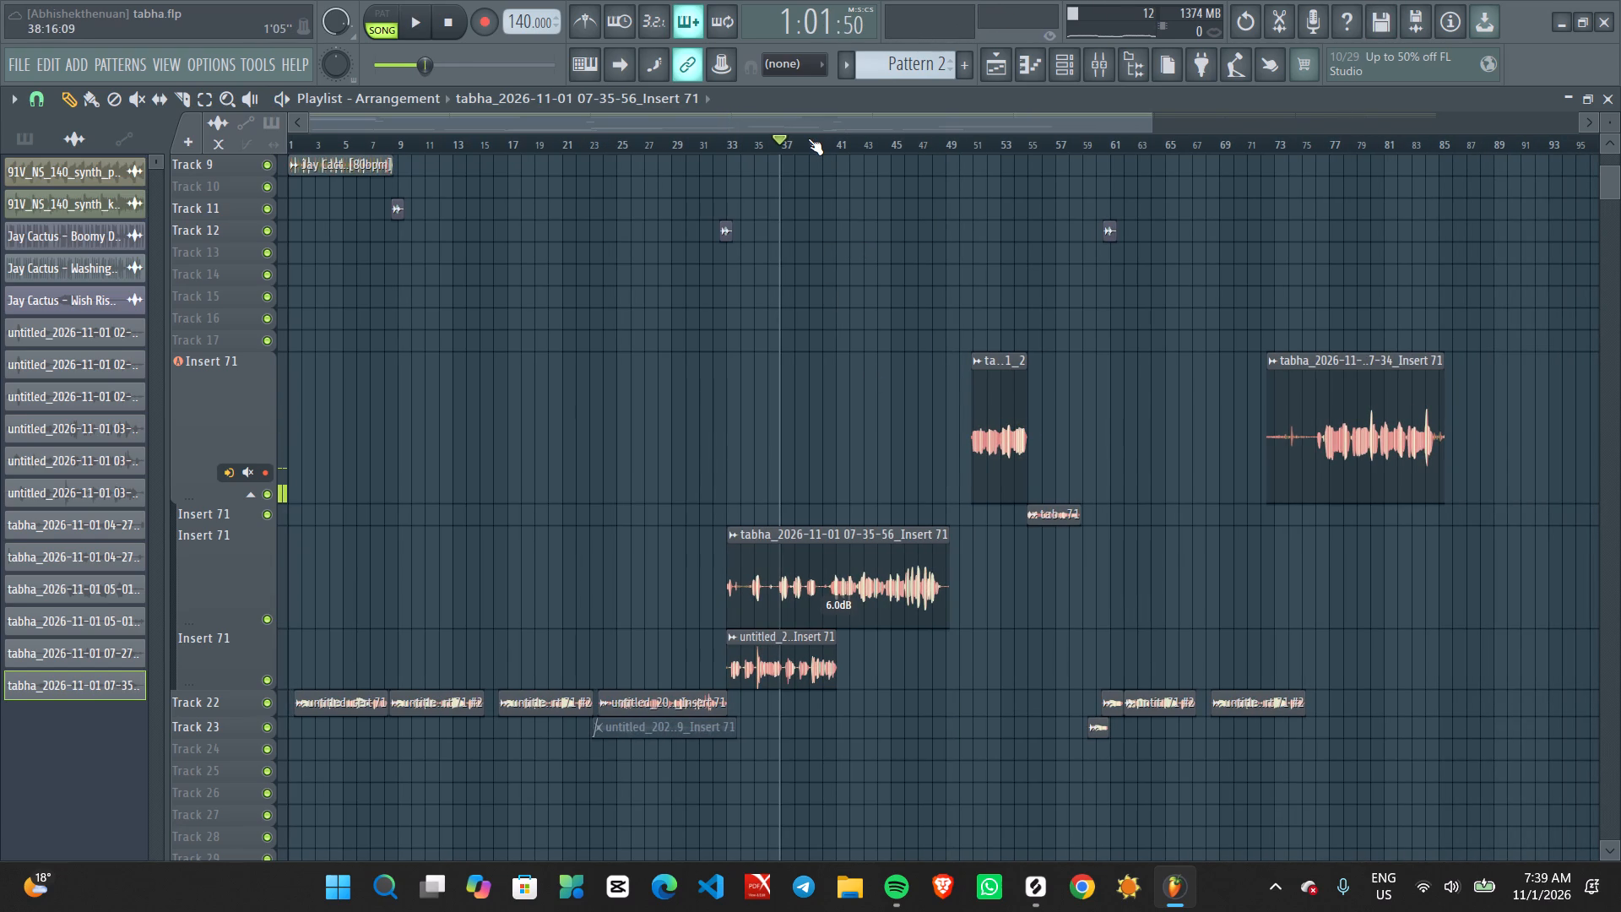
pyautogui.click(593, 25)
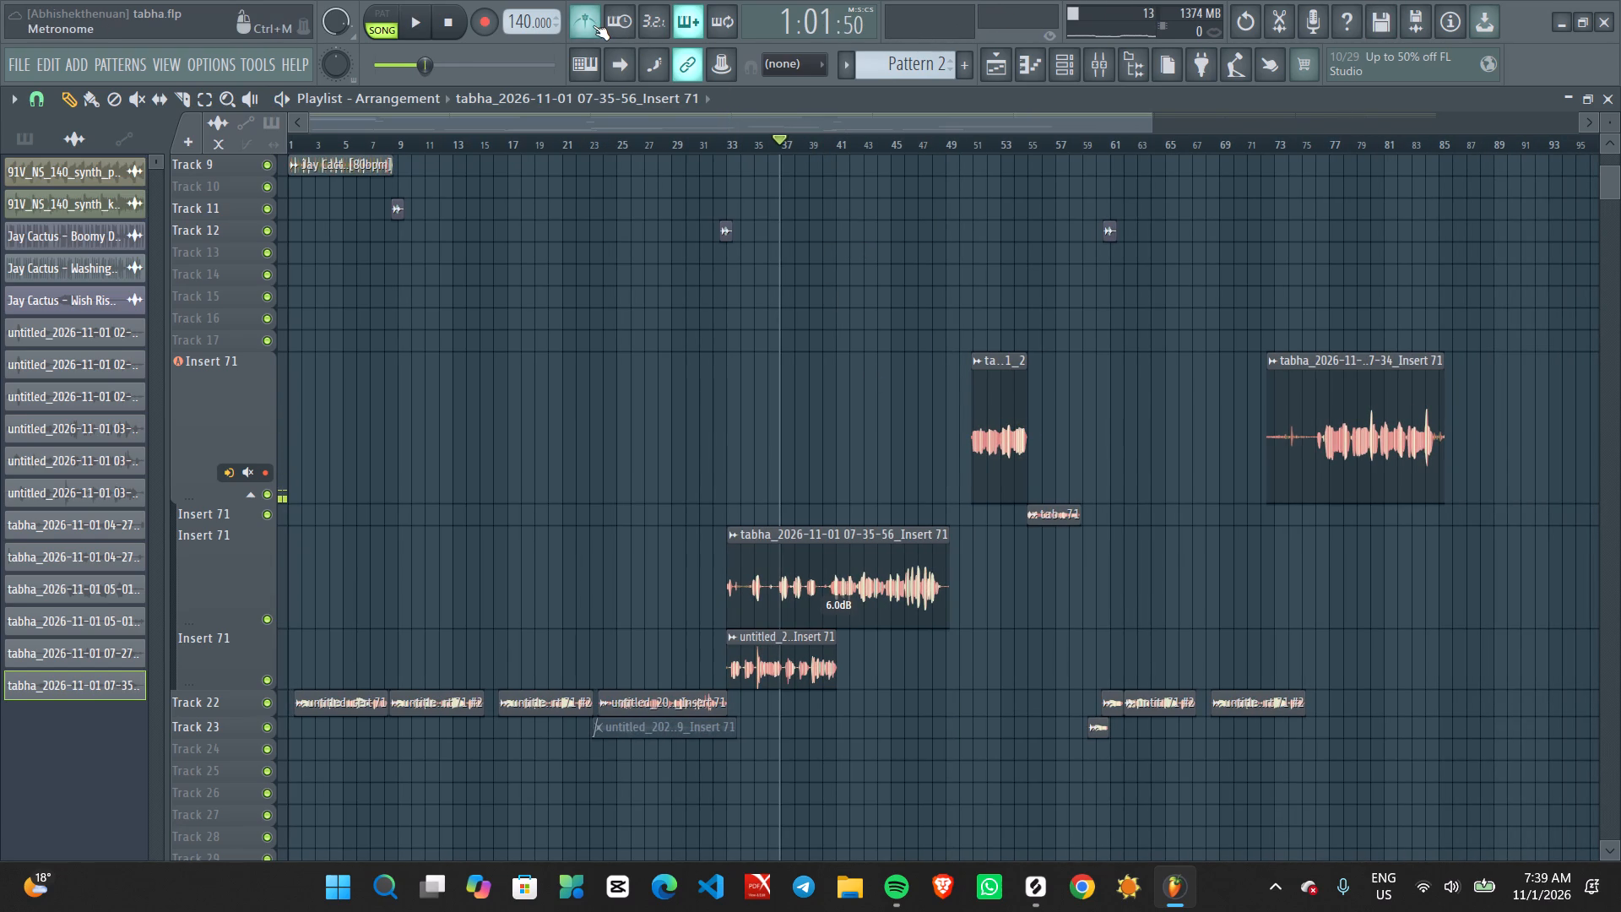
# Listen to the Insert 71 take with the metronome from about bar 39, and stop playback.
pyautogui.click(811, 149)
pyautogui.press('space')
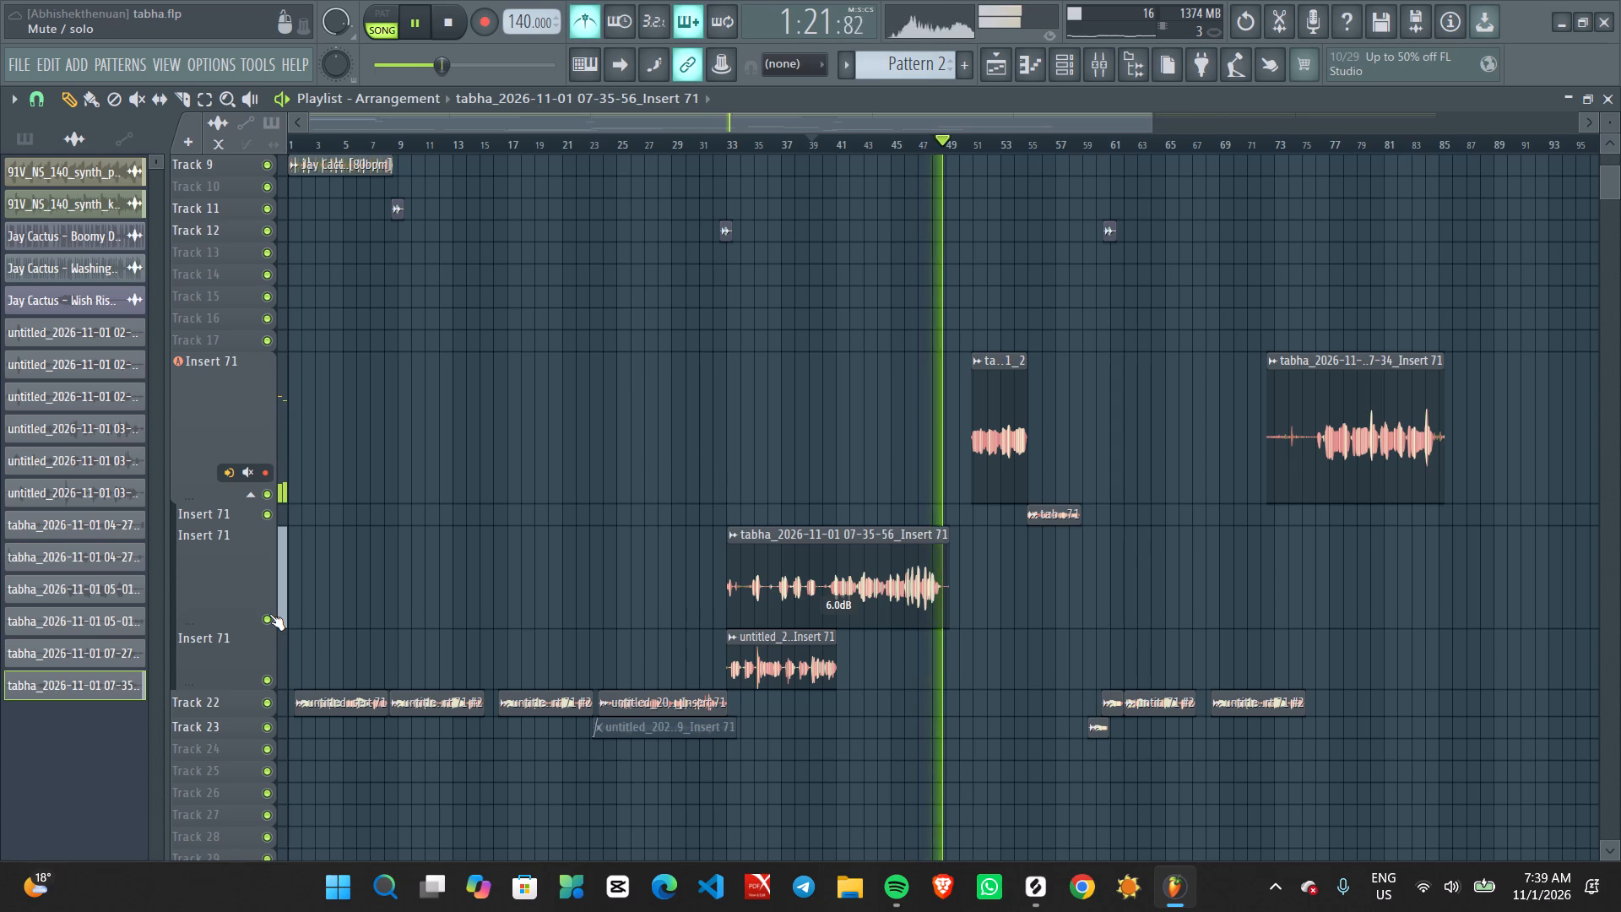
pyautogui.press('space')
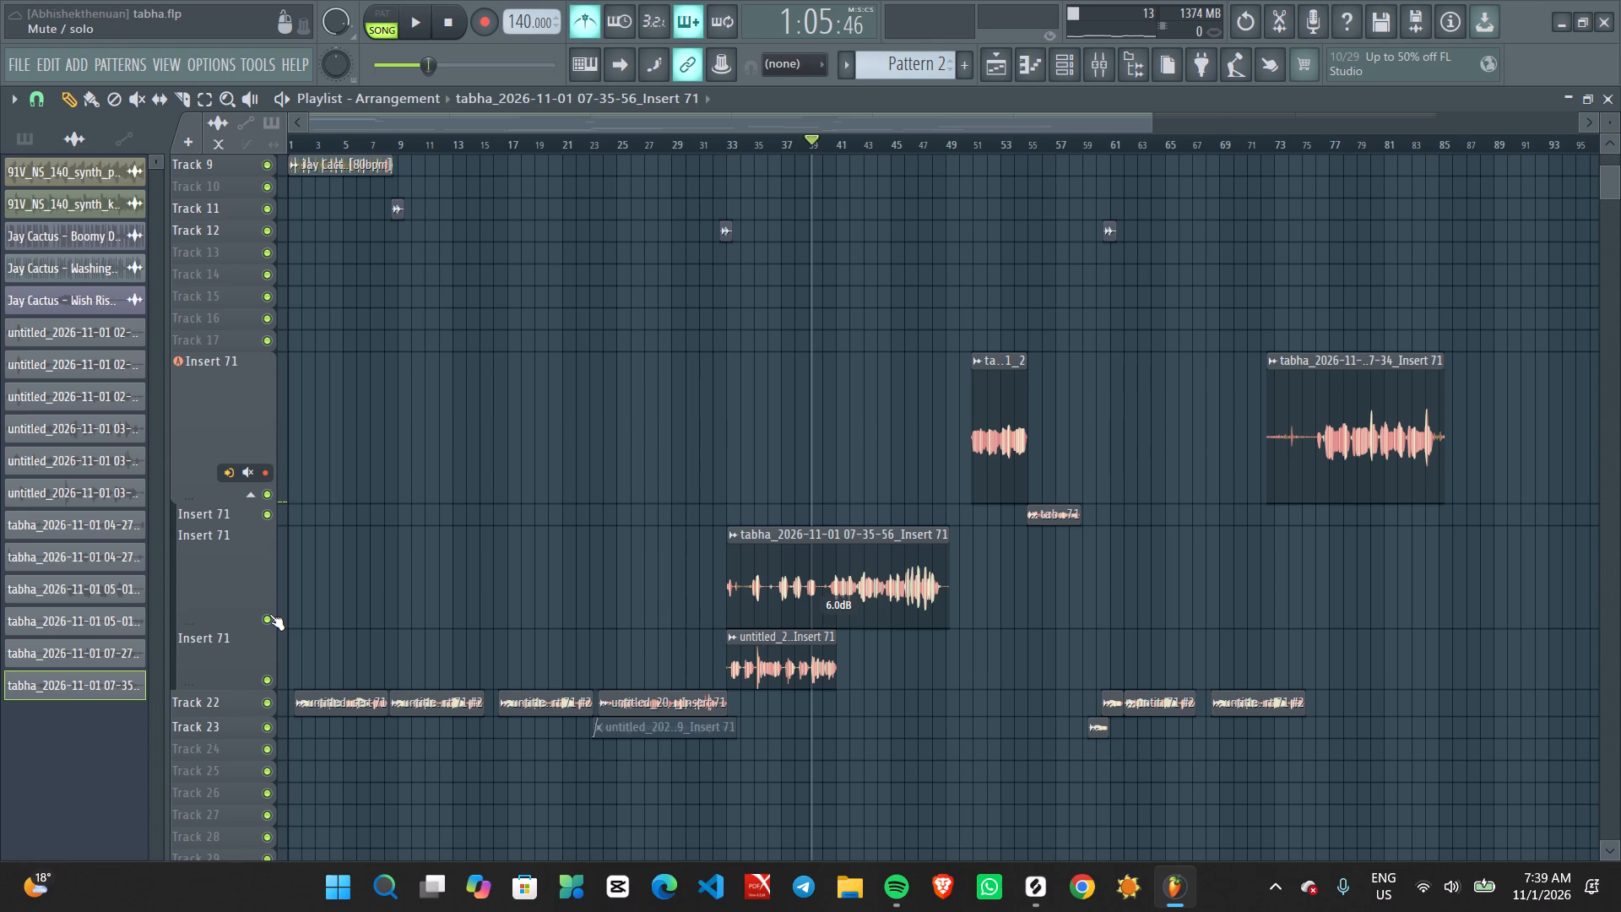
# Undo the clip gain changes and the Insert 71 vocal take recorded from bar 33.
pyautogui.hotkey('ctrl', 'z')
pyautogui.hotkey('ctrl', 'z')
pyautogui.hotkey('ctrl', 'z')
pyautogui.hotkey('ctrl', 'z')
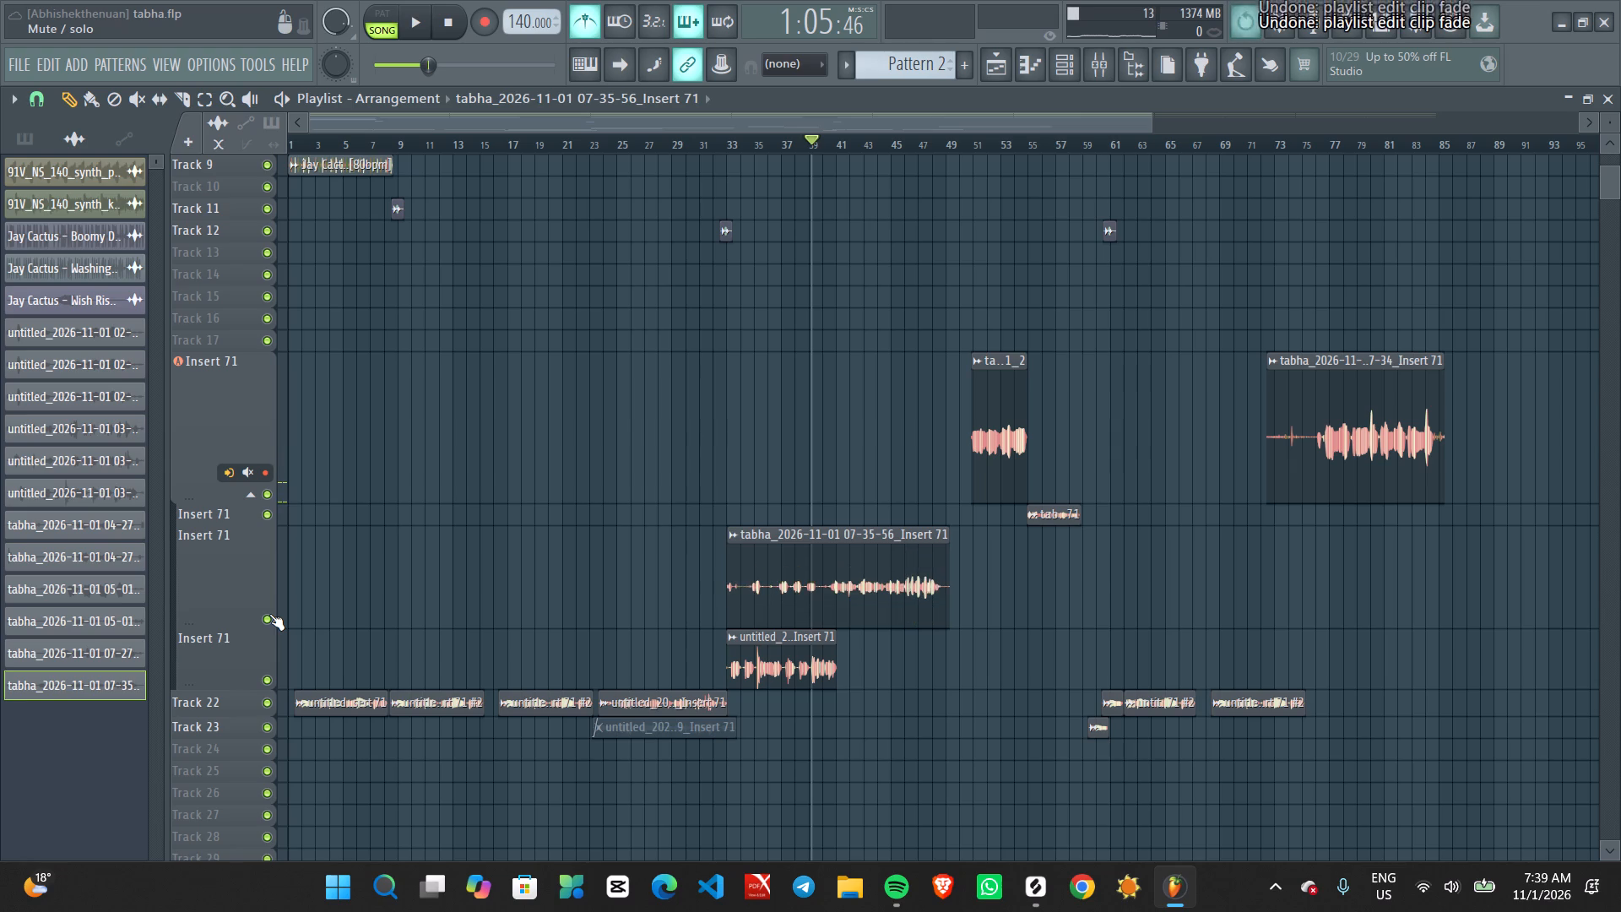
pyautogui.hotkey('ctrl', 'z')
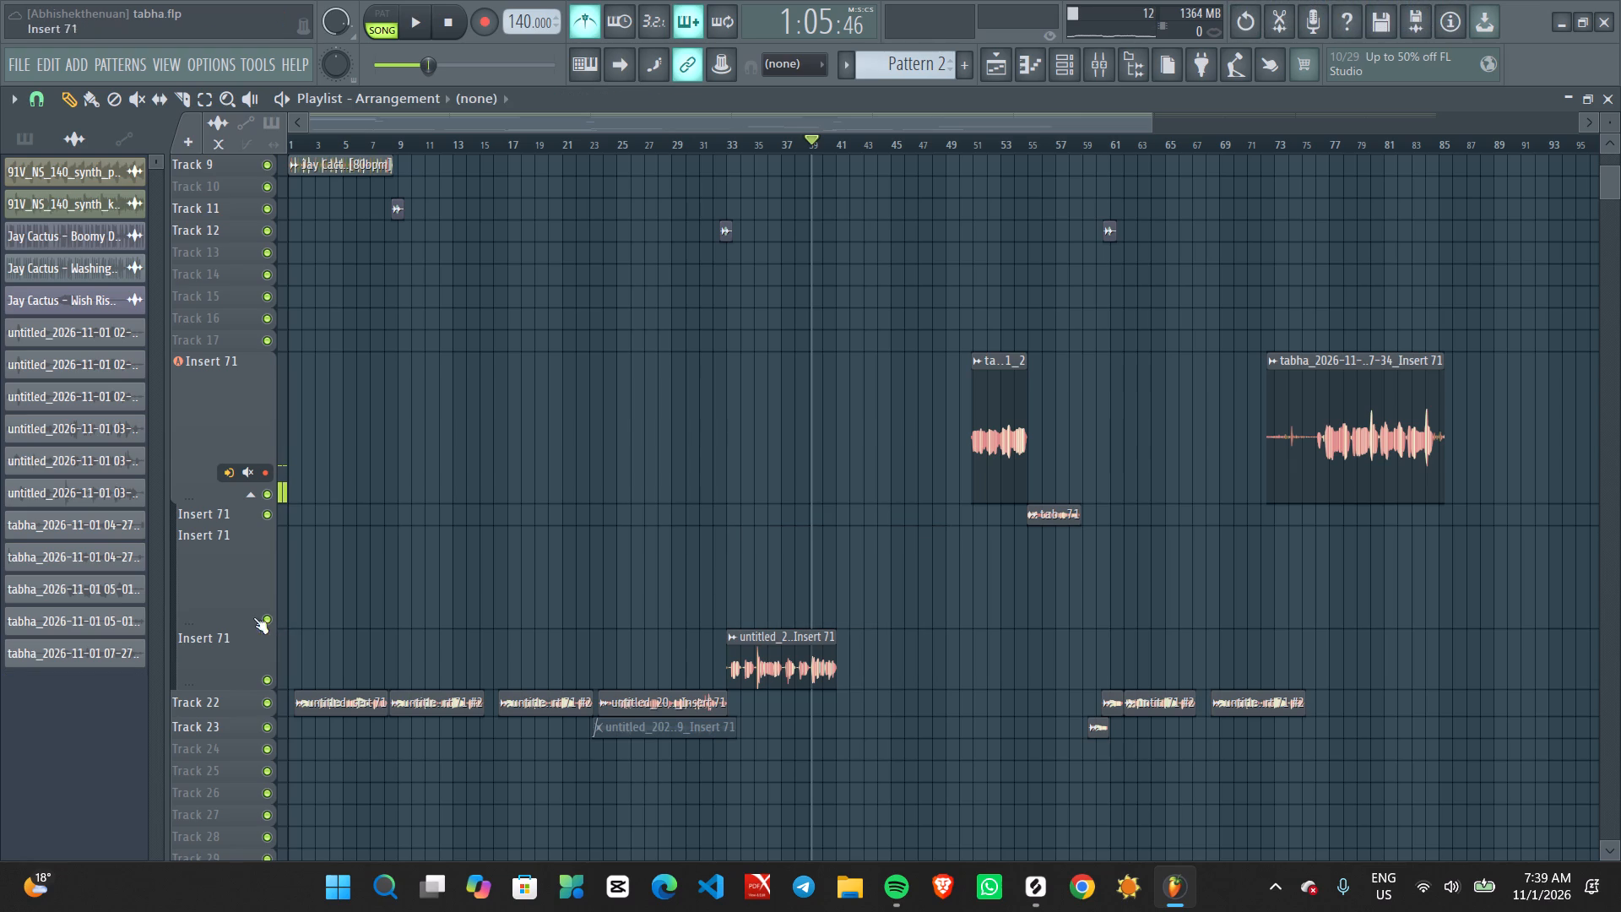
# Cue the song at bar 33 and play it briefly from there.
pyautogui.click(763, 145)
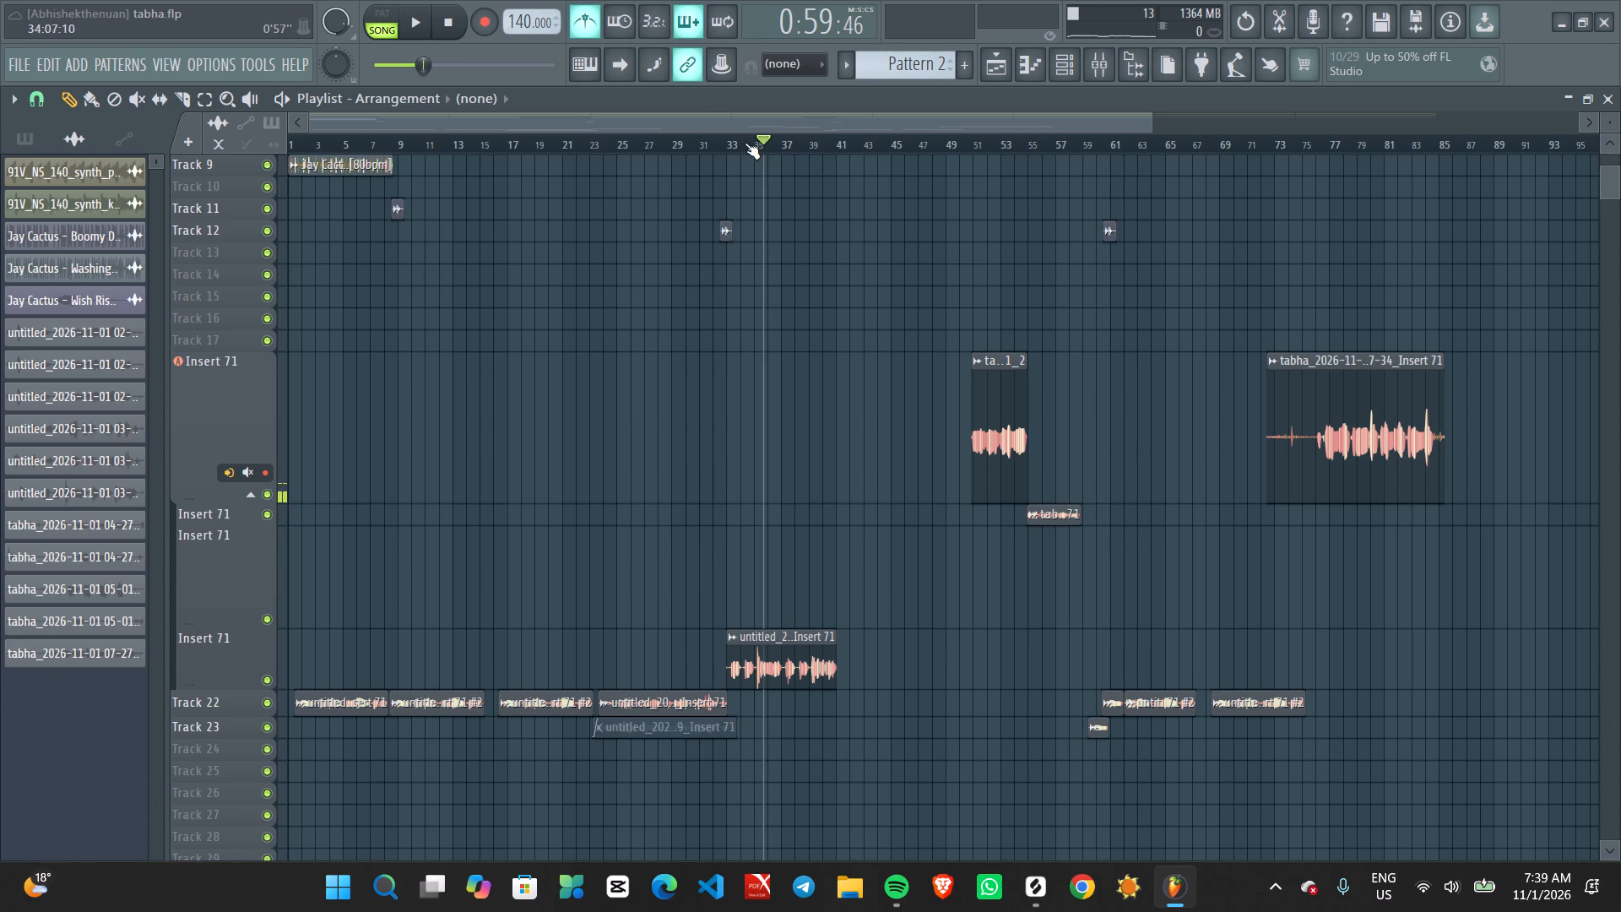
pyautogui.click(735, 143)
pyautogui.click(727, 143)
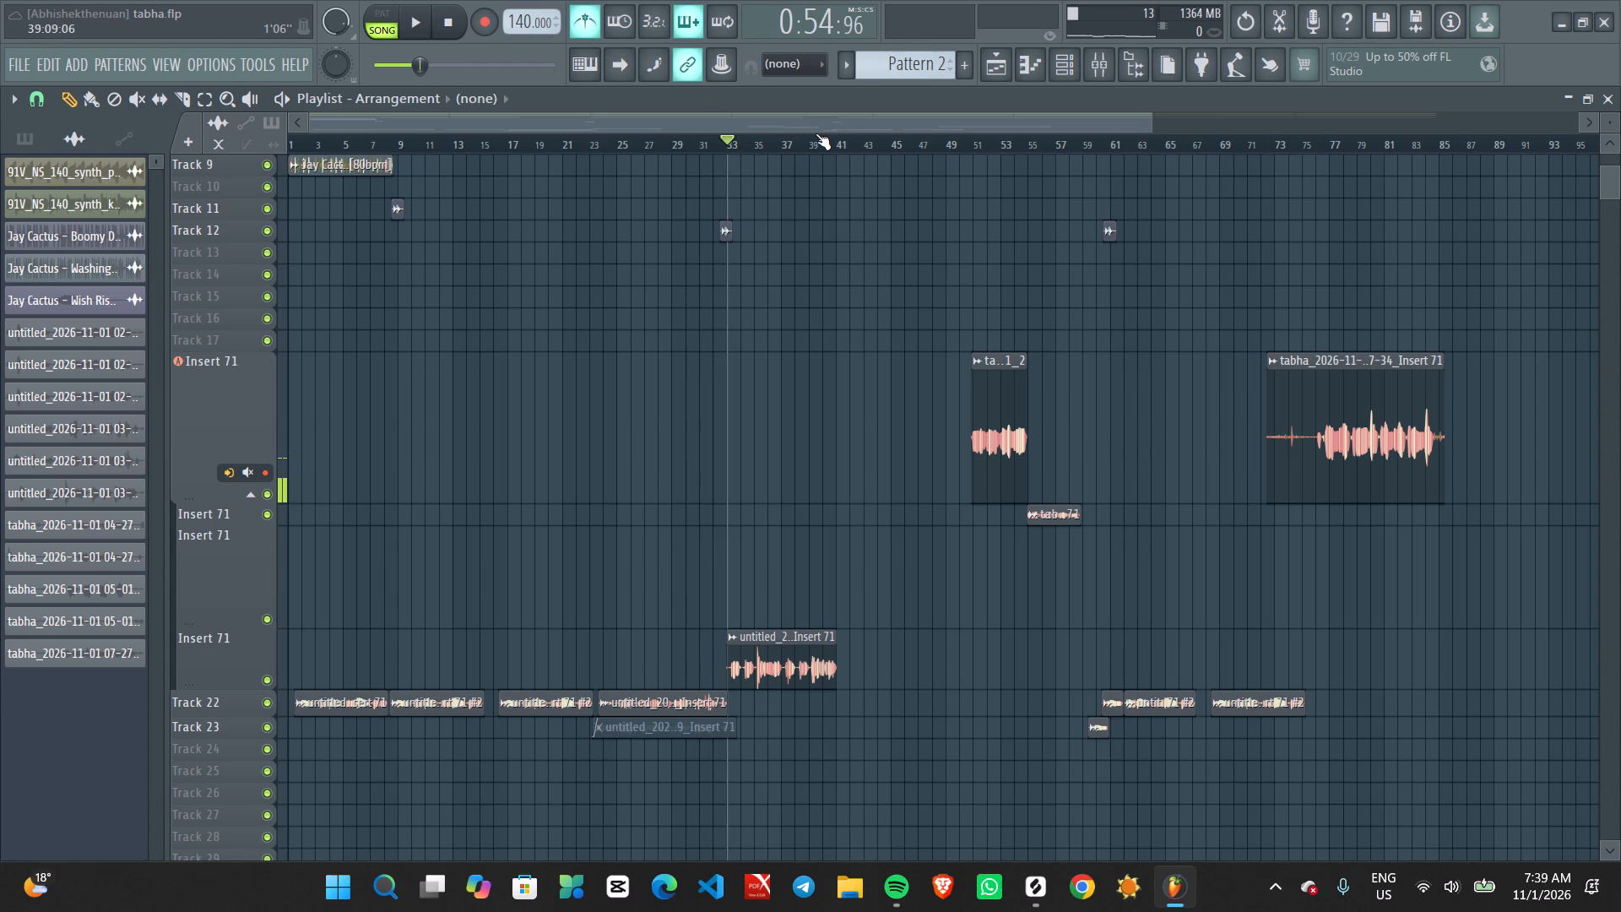
pyautogui.press('space')
pyautogui.press('space')
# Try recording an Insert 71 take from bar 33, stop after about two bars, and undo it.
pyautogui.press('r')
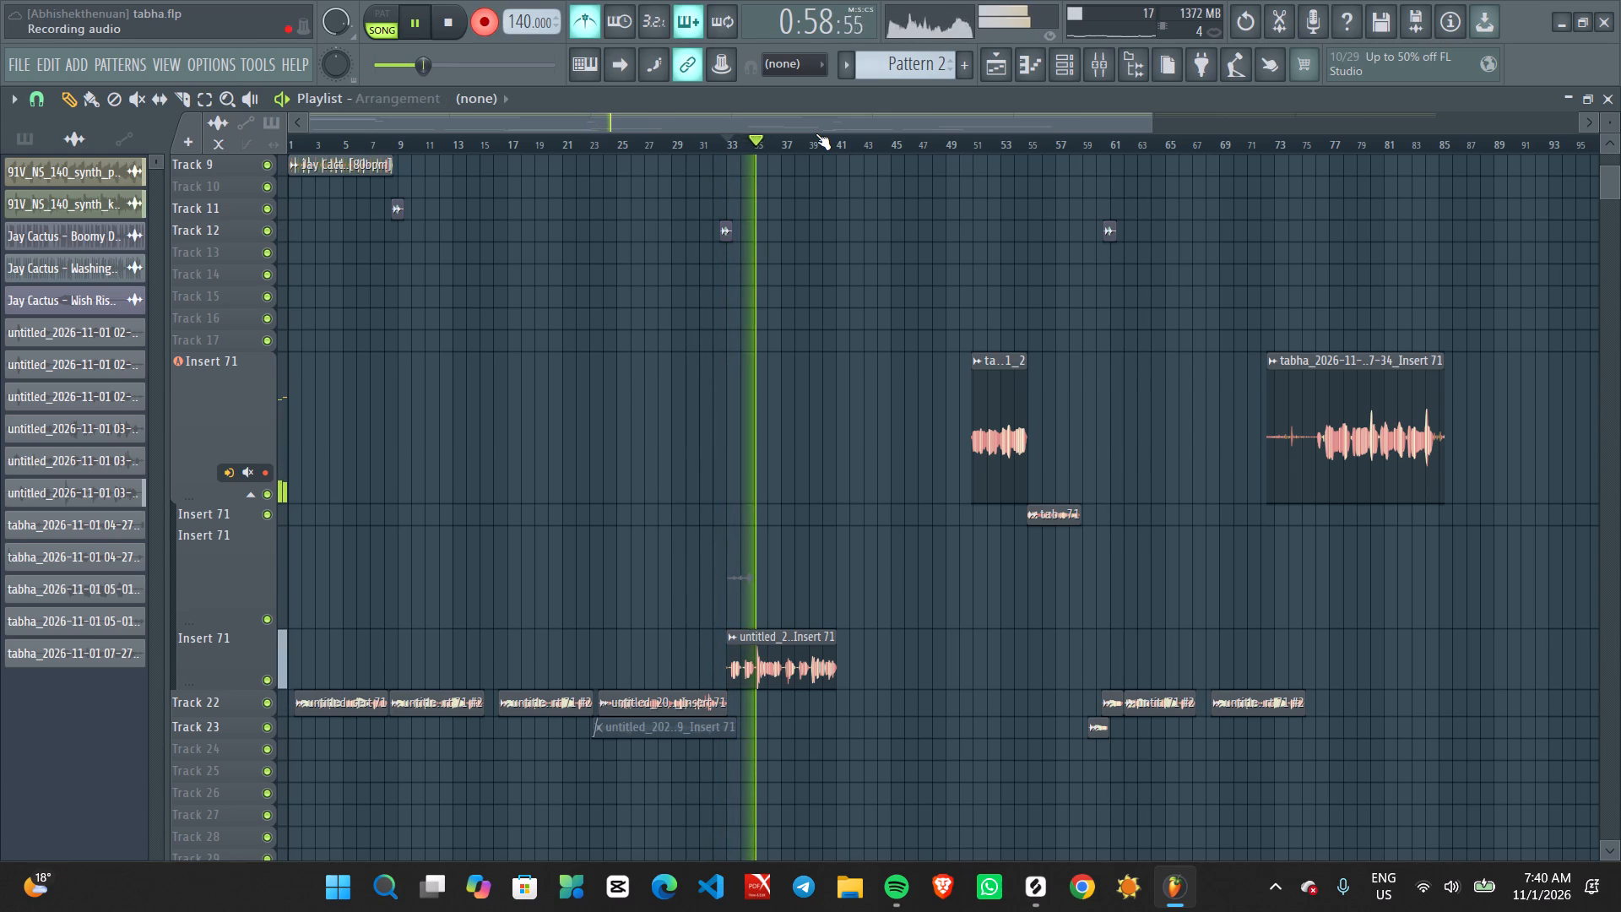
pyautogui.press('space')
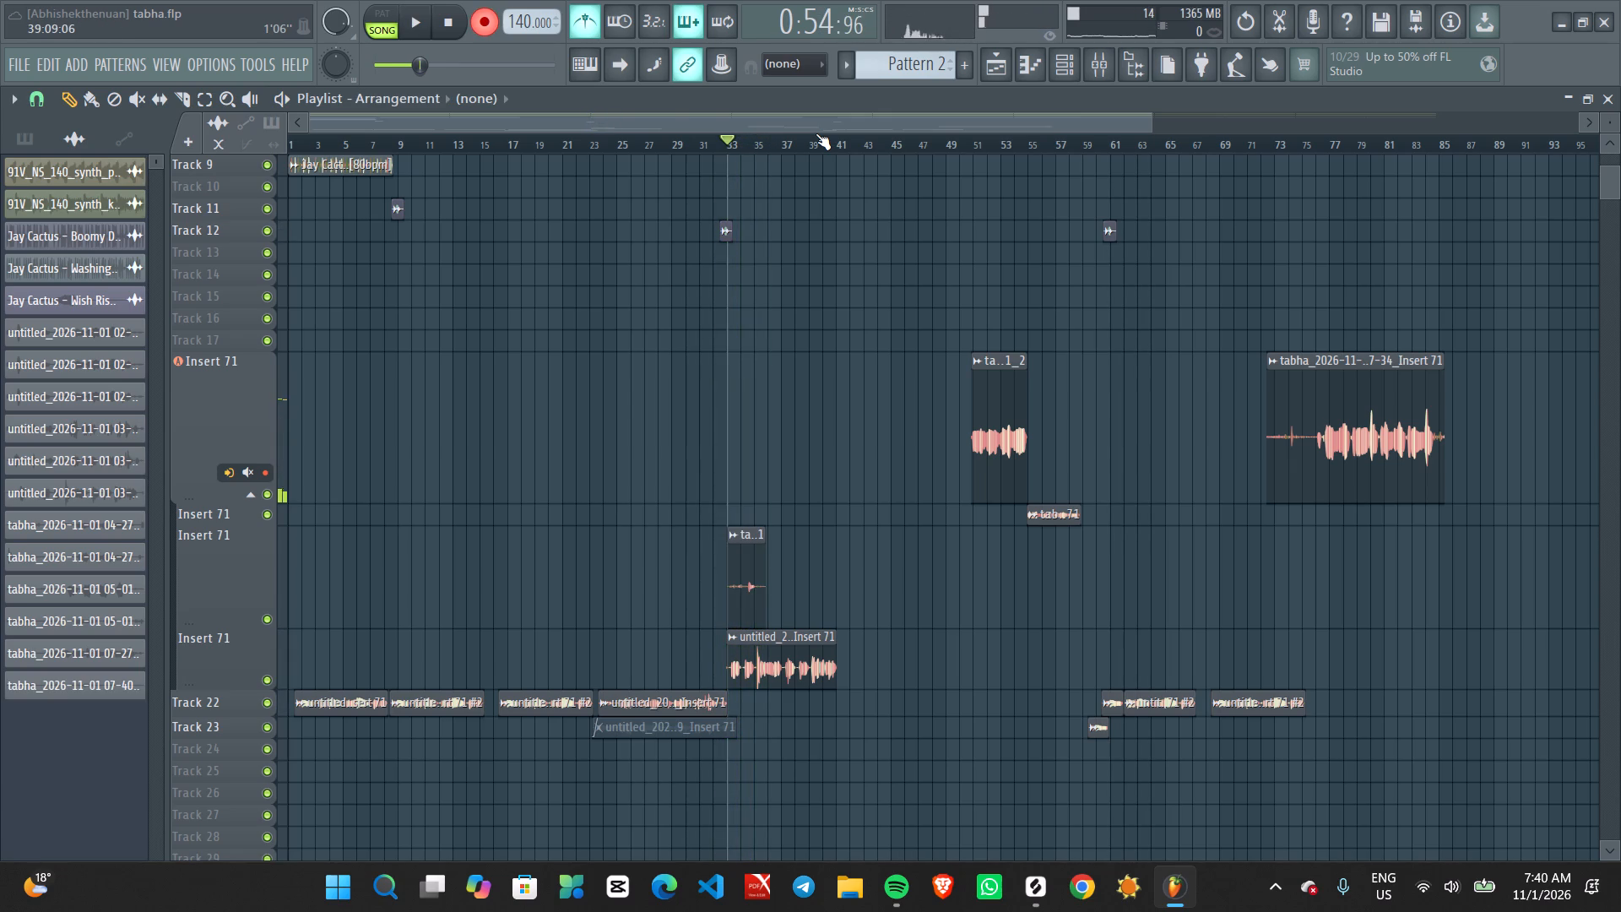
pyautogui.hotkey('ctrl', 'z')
# Record an Insert 71 vocal take from bar 33 to about bar 49.
pyautogui.press('space')
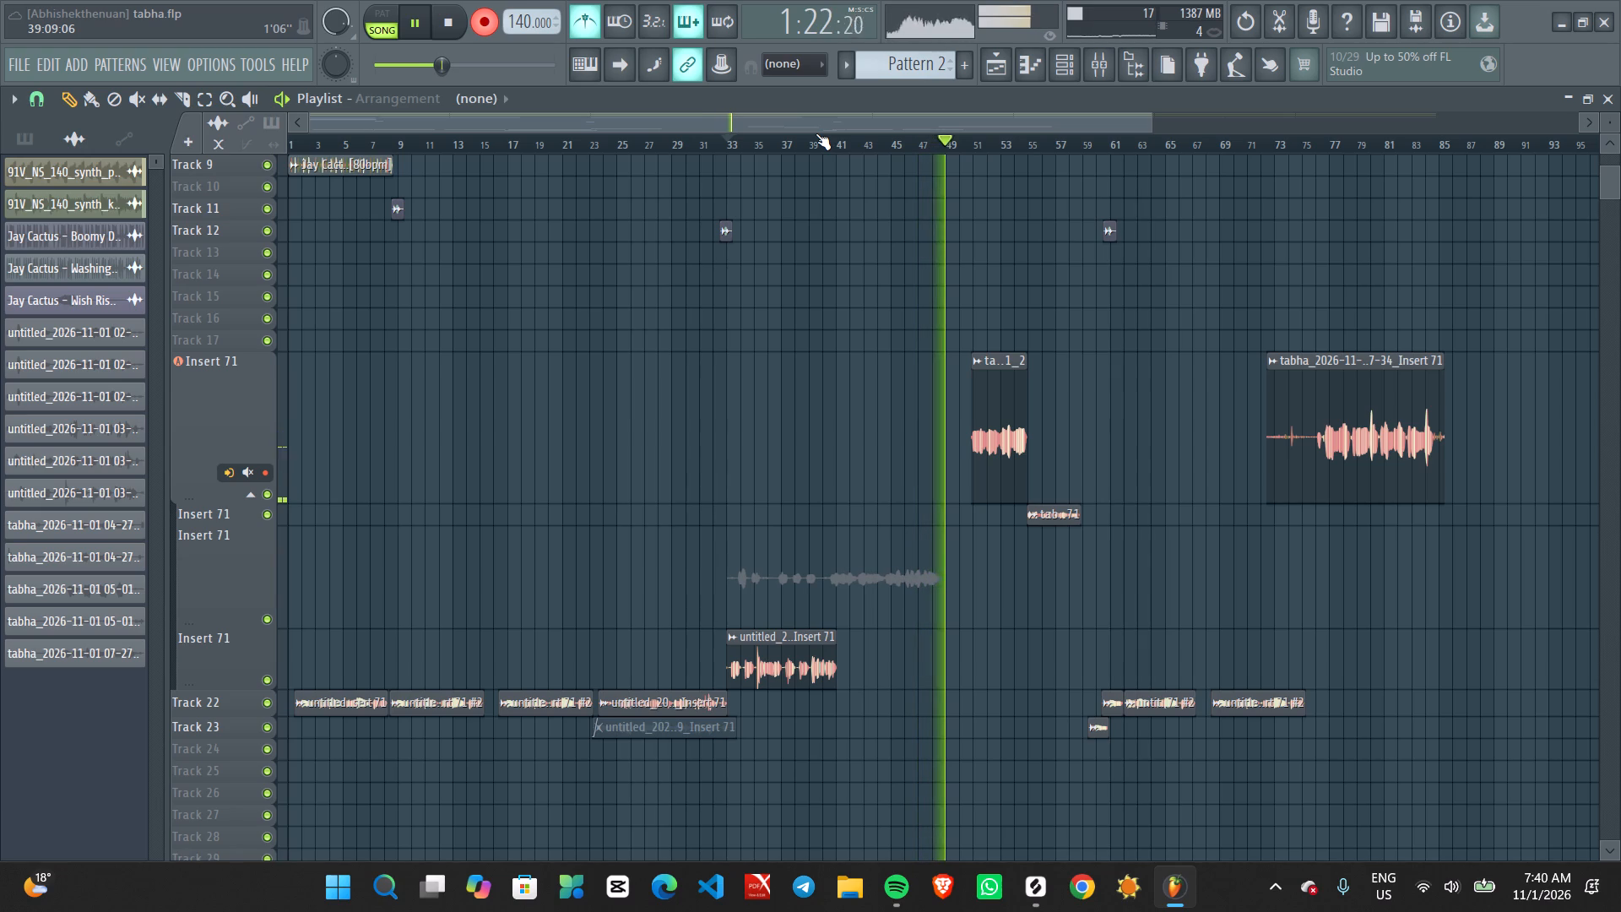
pyautogui.press('space')
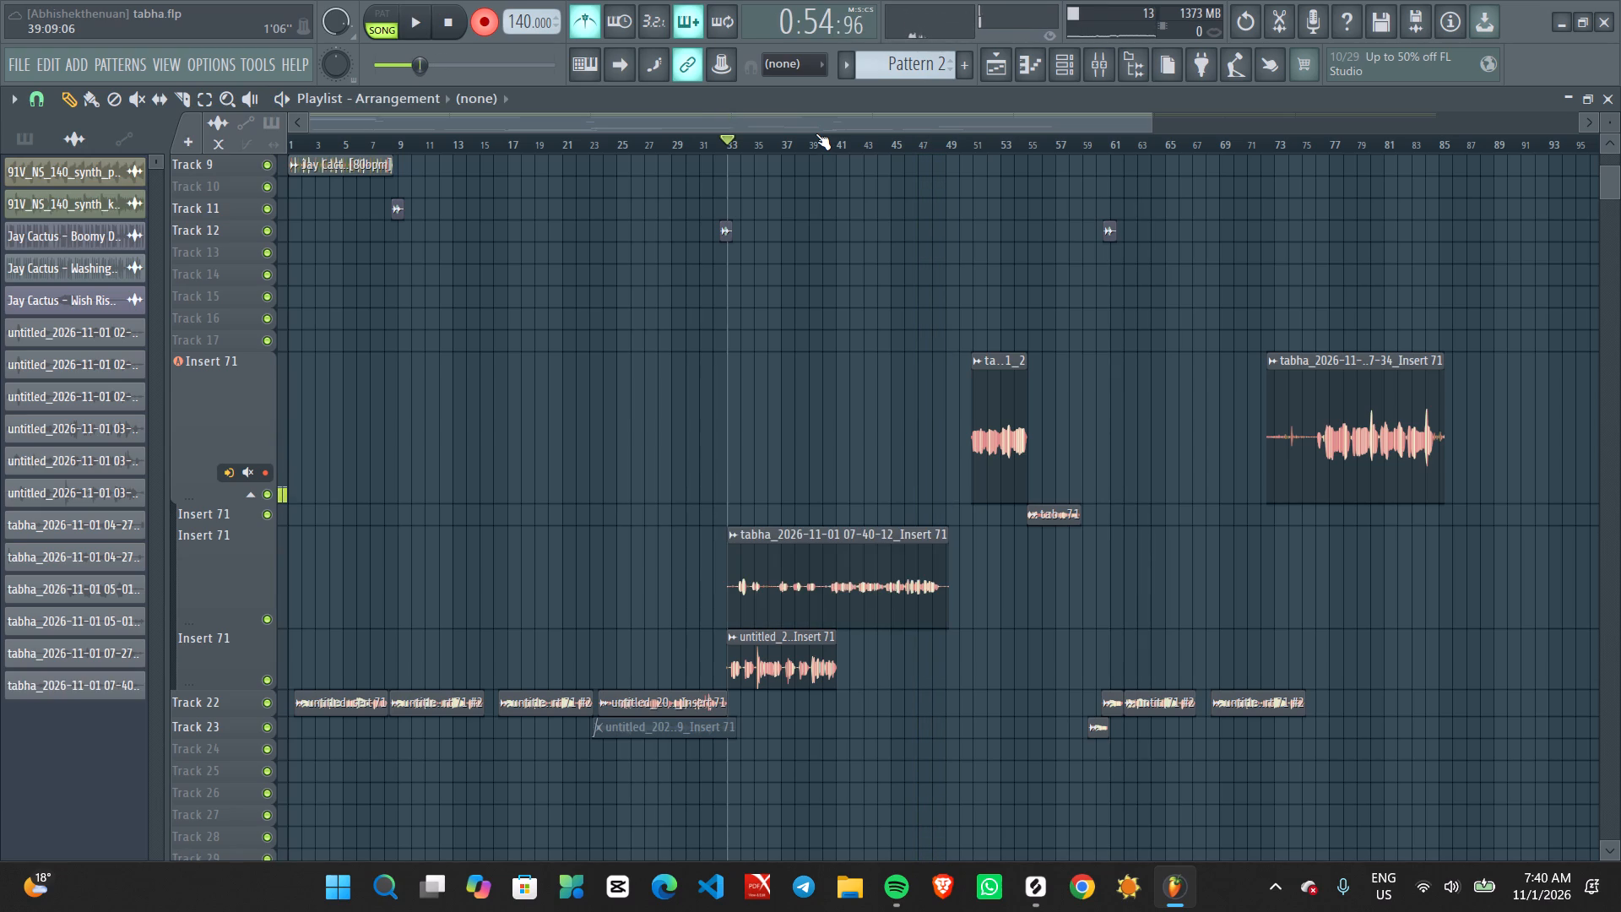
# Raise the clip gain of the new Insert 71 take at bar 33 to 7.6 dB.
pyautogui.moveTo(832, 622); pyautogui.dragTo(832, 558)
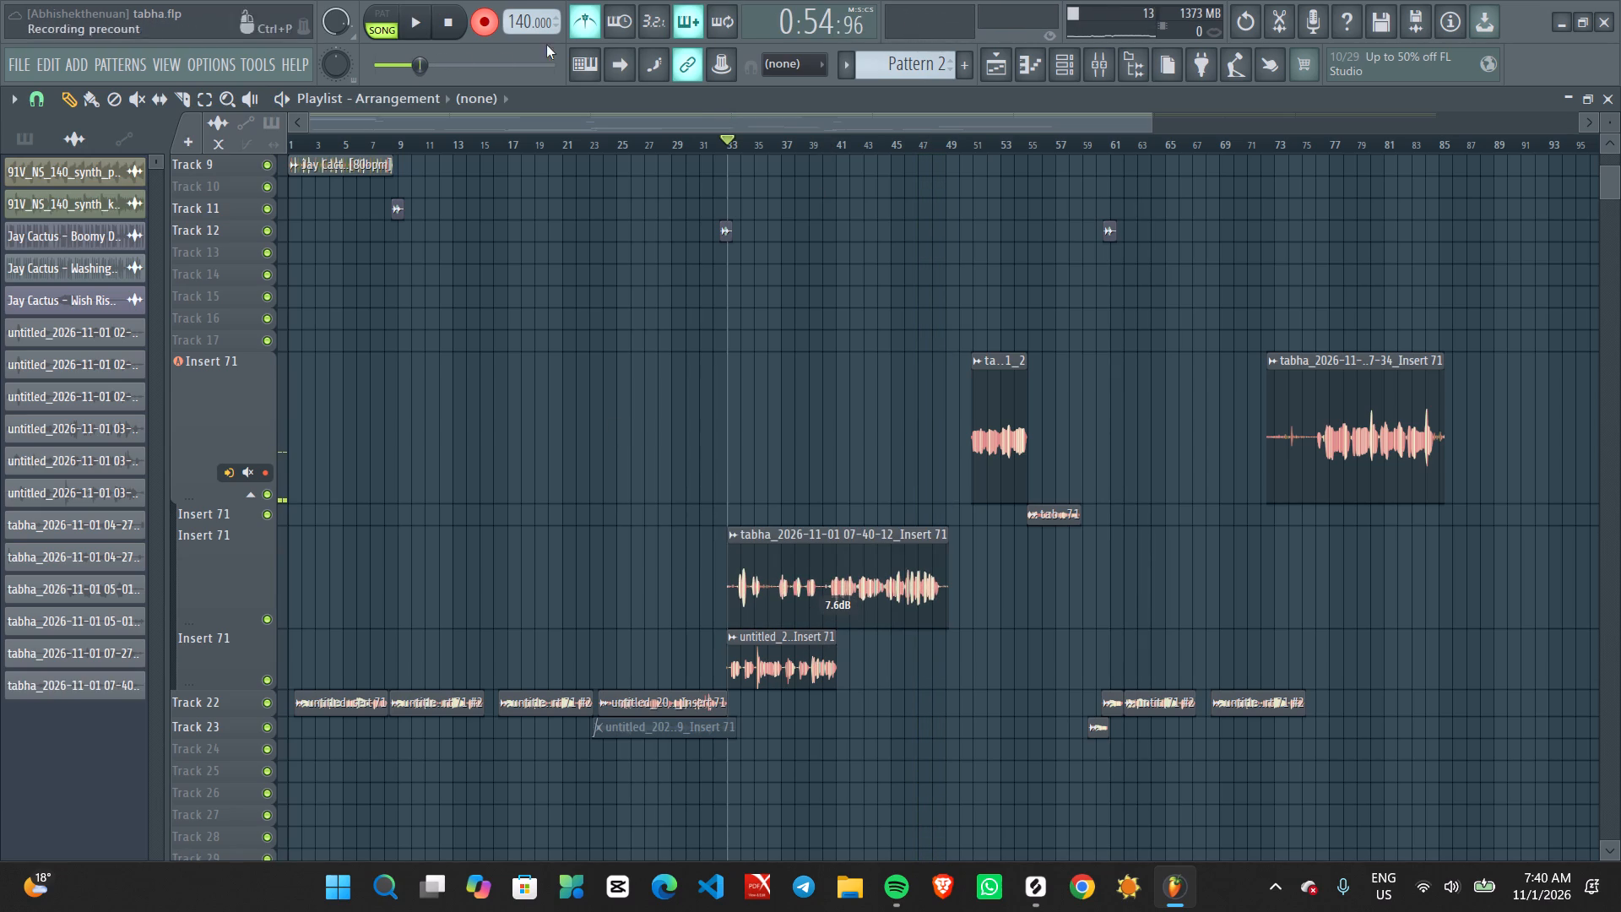
# Disarm song recording.
pyautogui.click(489, 17)
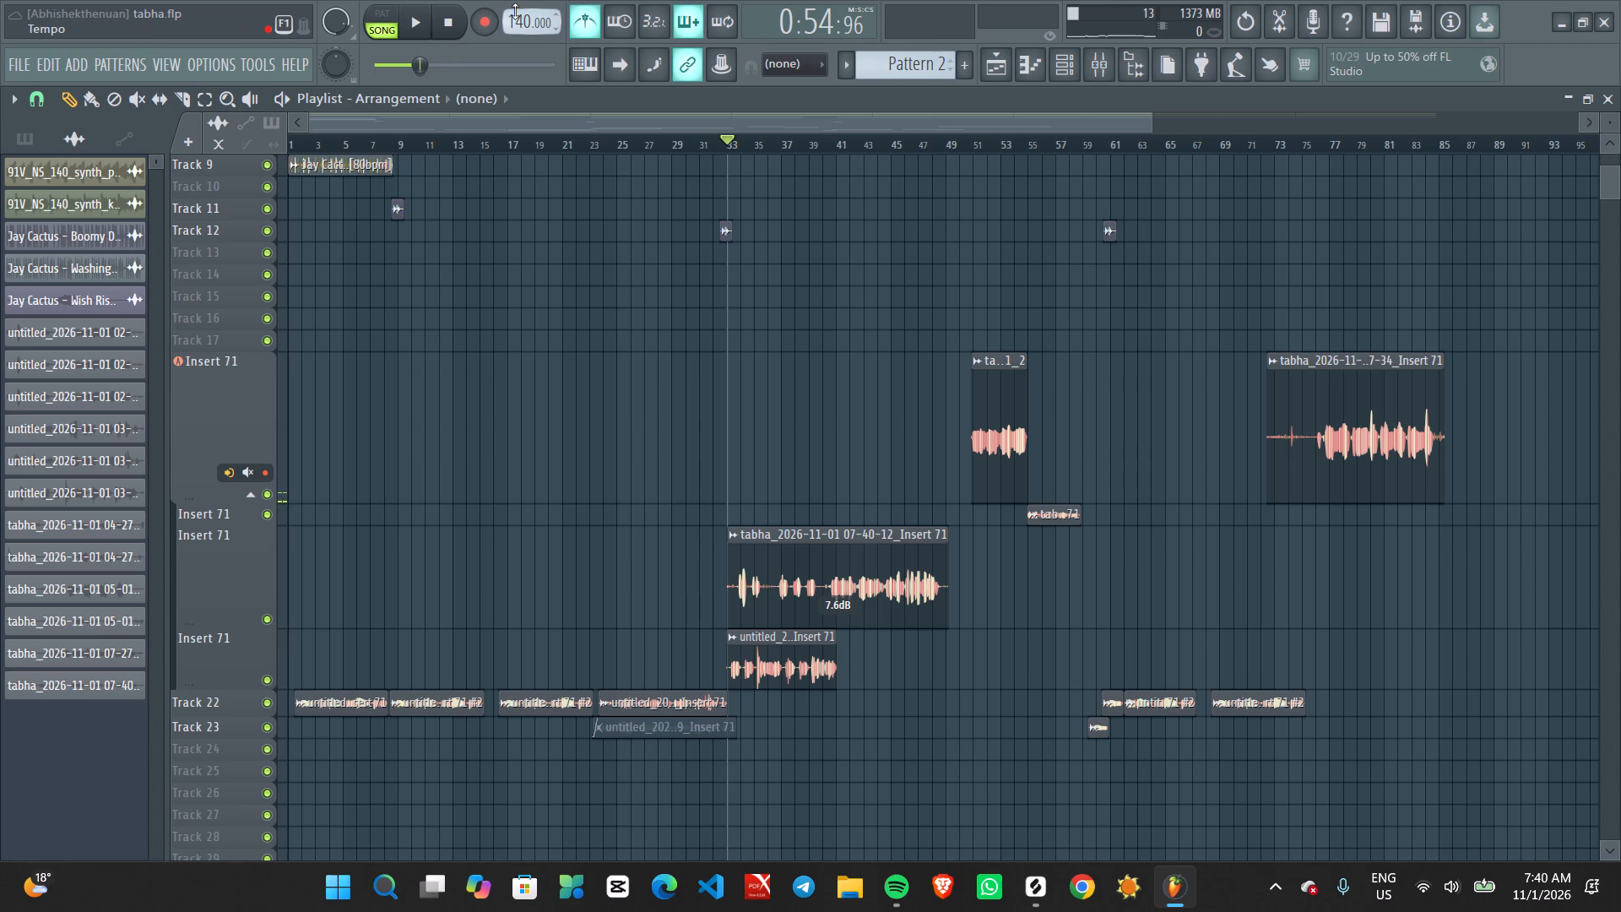
# Listen to the new Insert 71 take from bar 33 and turn off the metronome during playback.
pyautogui.press('space')
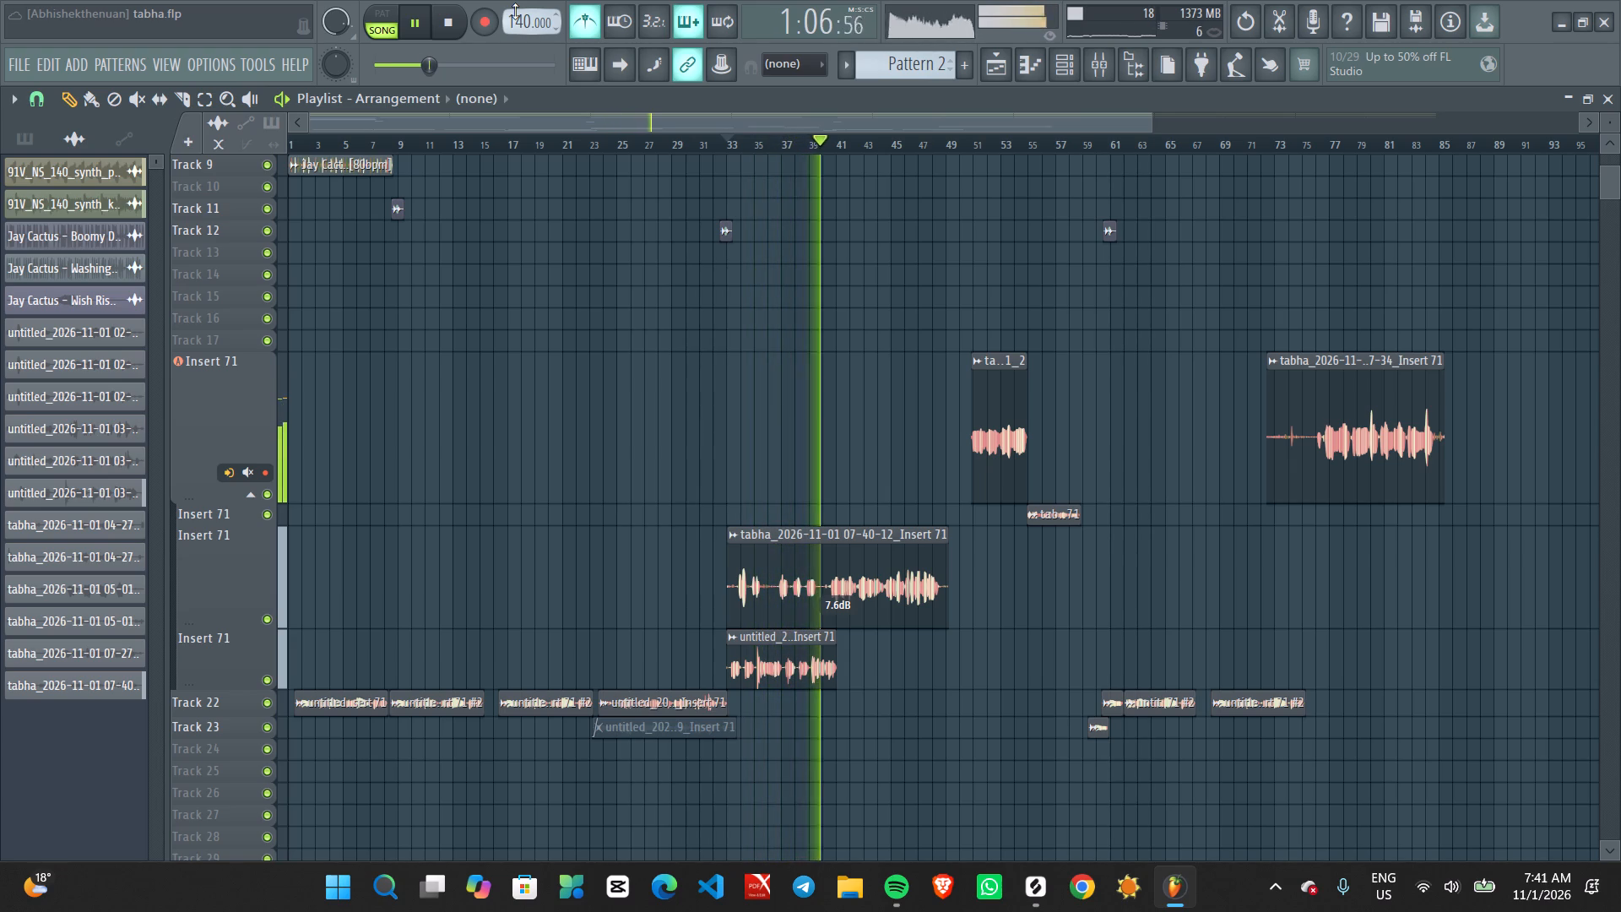
pyautogui.click(574, 11)
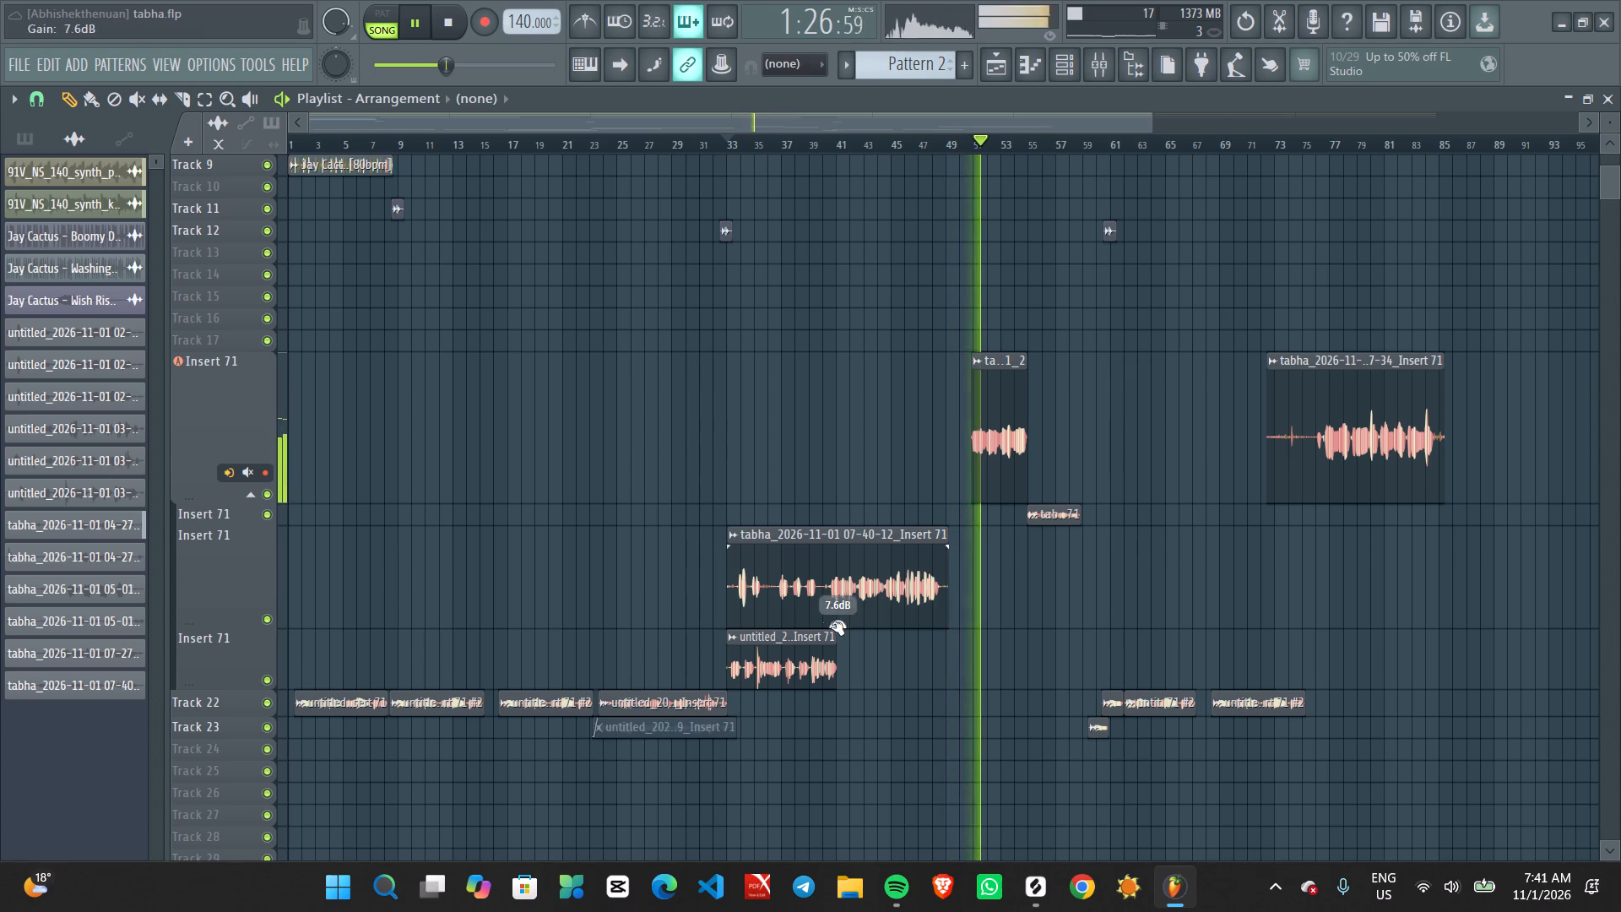
# Lower the clip gain of the new Insert 71 take at bar 33 to 4.6 dB.
pyautogui.moveTo(838, 625); pyautogui.dragTo(841, 651)
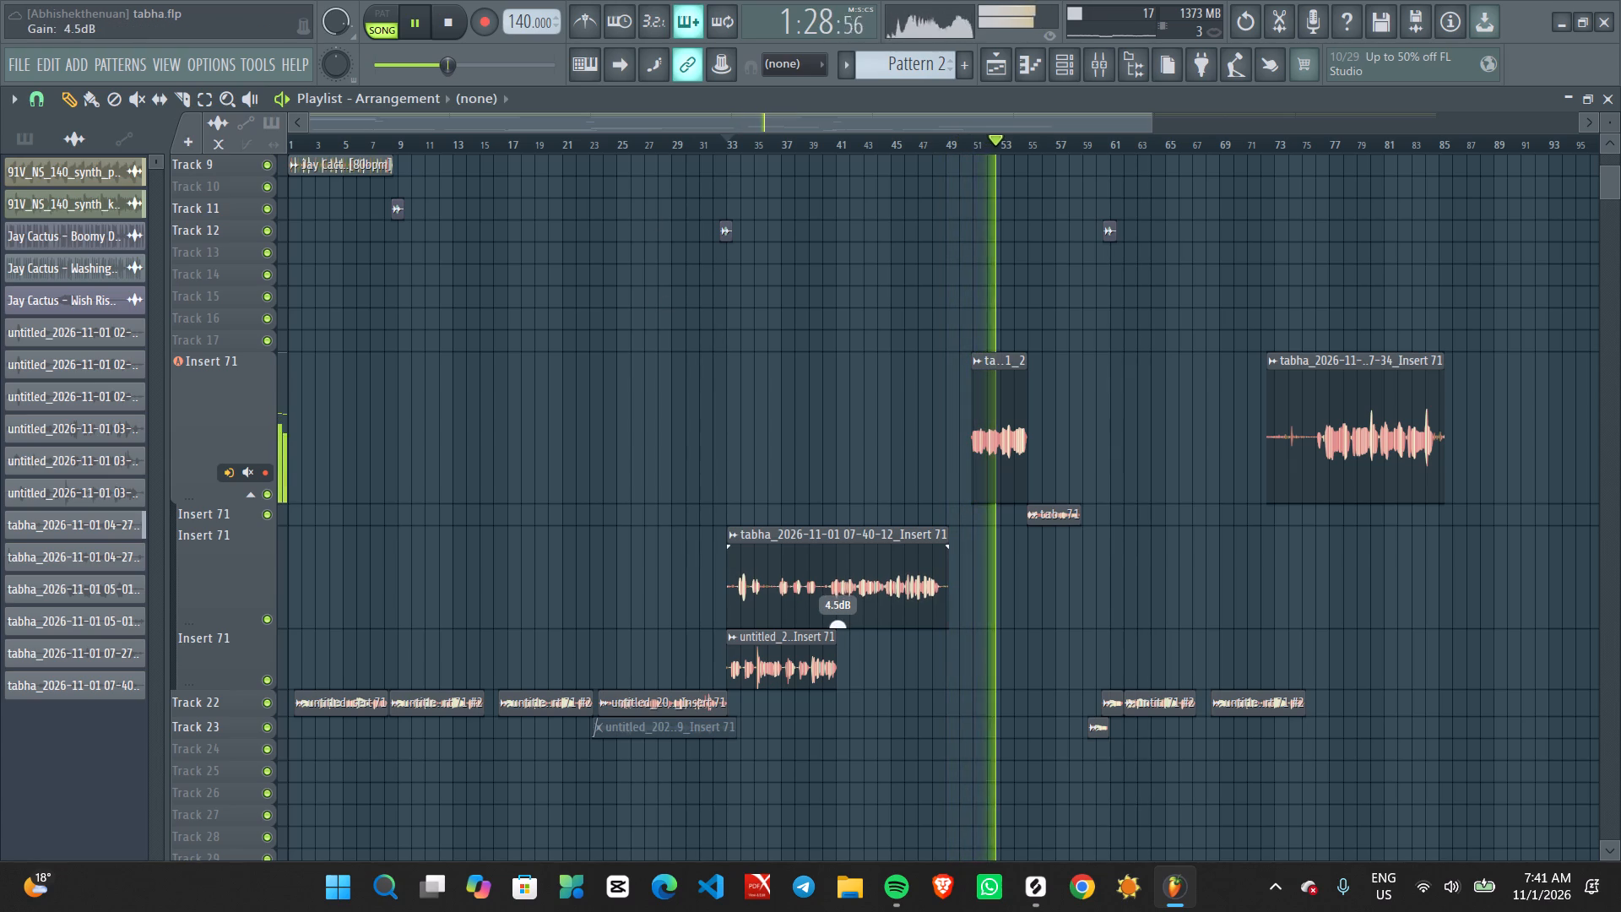
pyautogui.moveTo(841, 651); pyautogui.dragTo(841, 650)
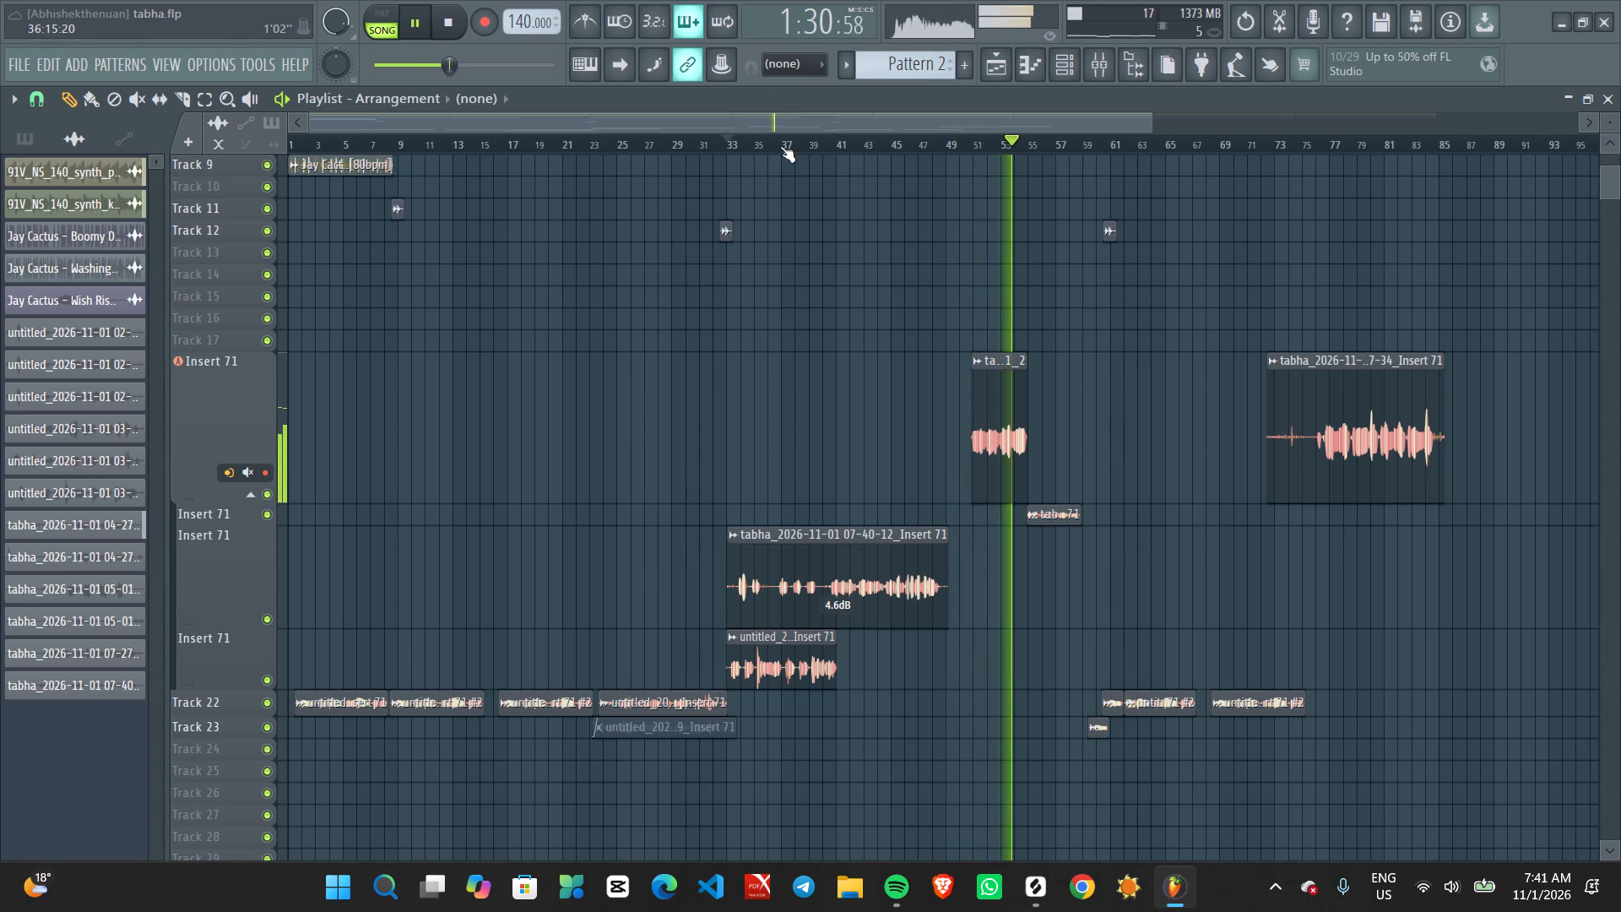
# Listen to the adjusted take from about bar 37, restart from just before bar 33, and stop playback.
pyautogui.click(782, 148)
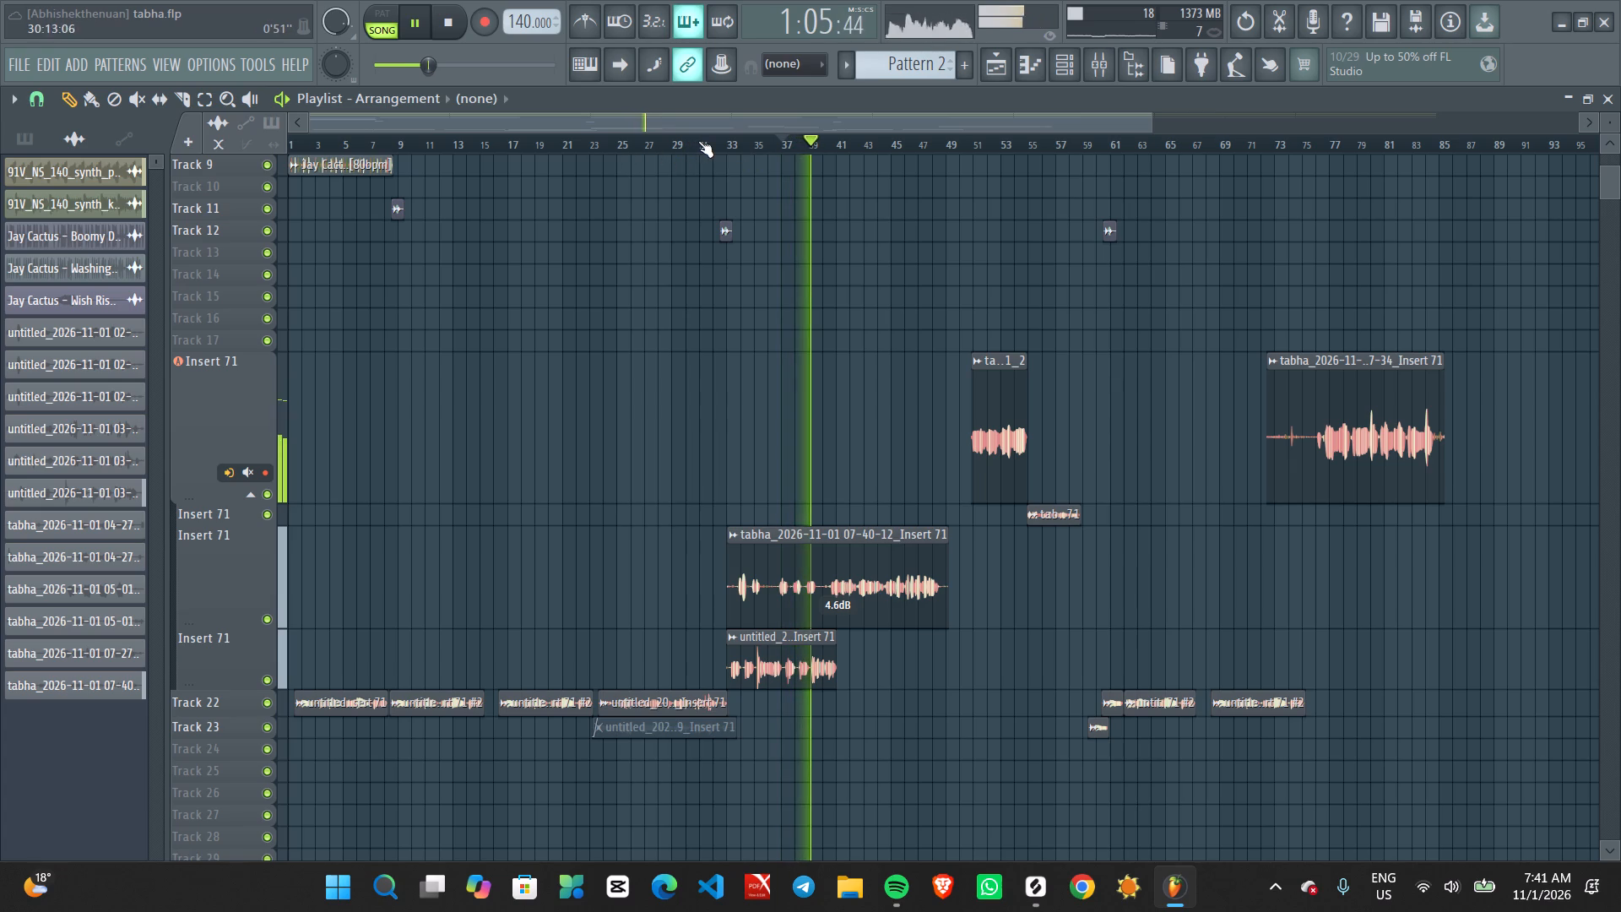
pyautogui.click(720, 138)
pyautogui.press('space')
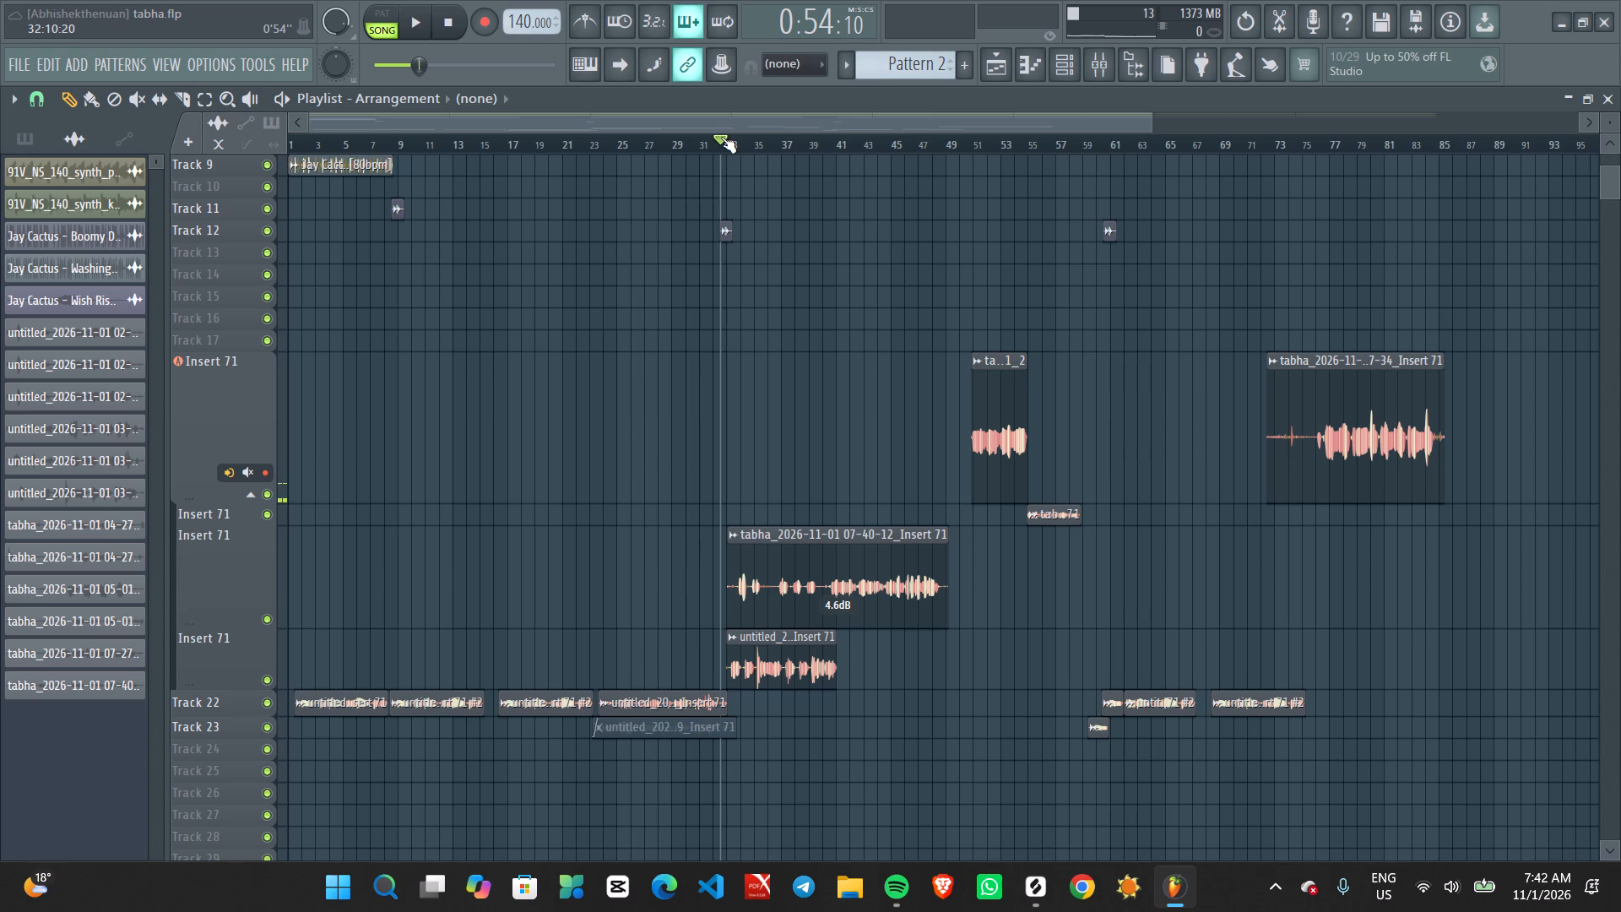
# Listen to the song from about bar 23, leading into the new Insert 71 take.
pyautogui.click(598, 145)
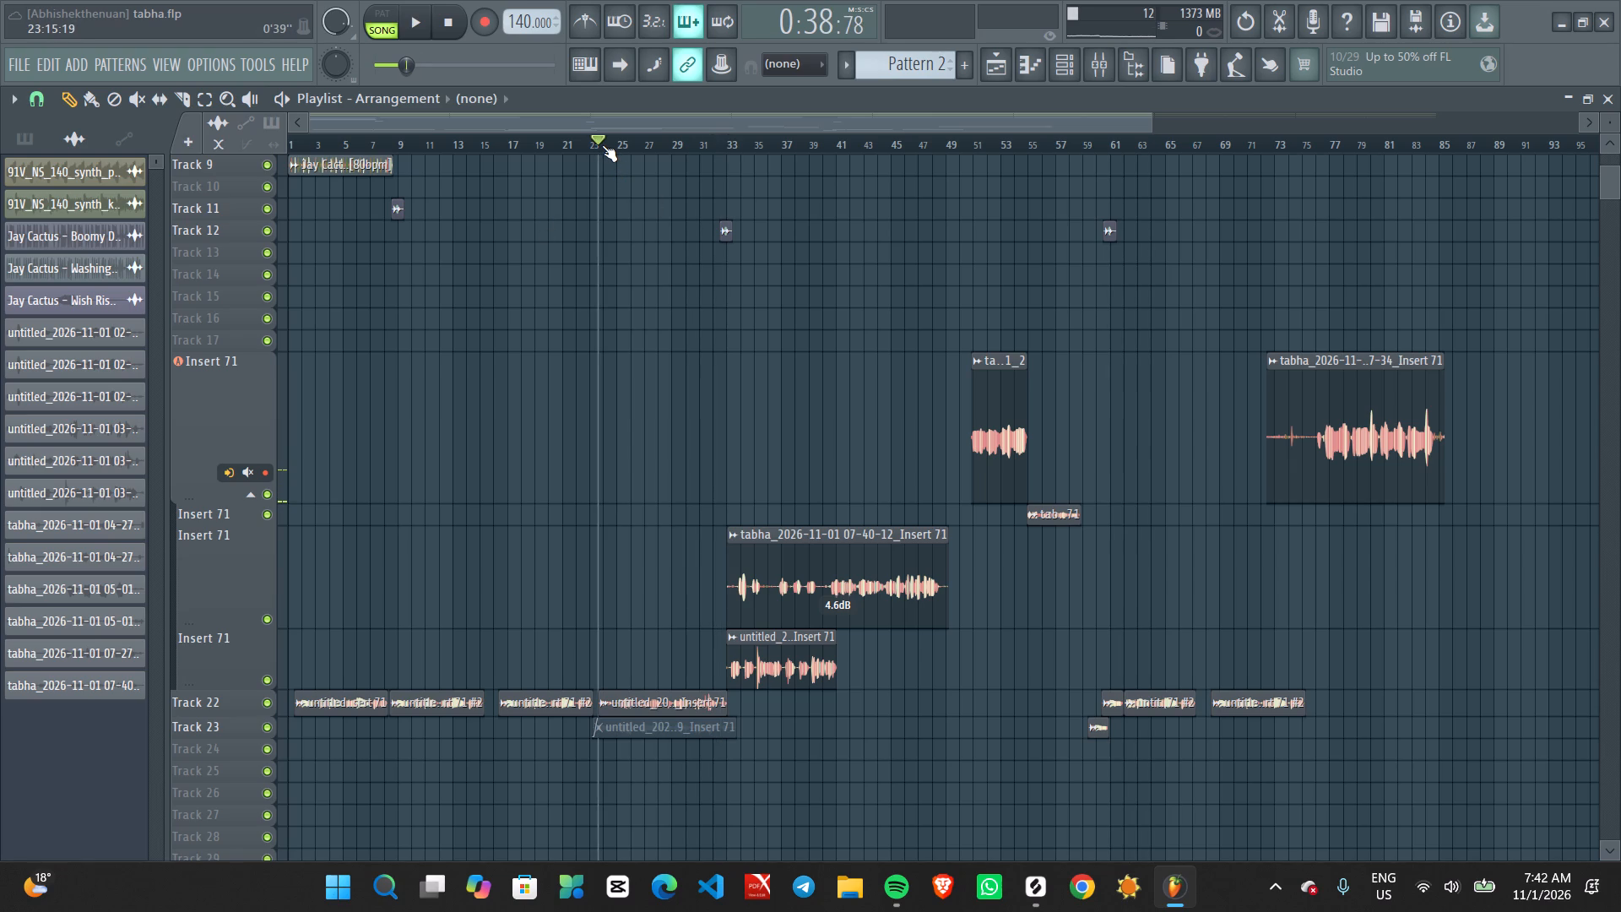
pyautogui.press('space')
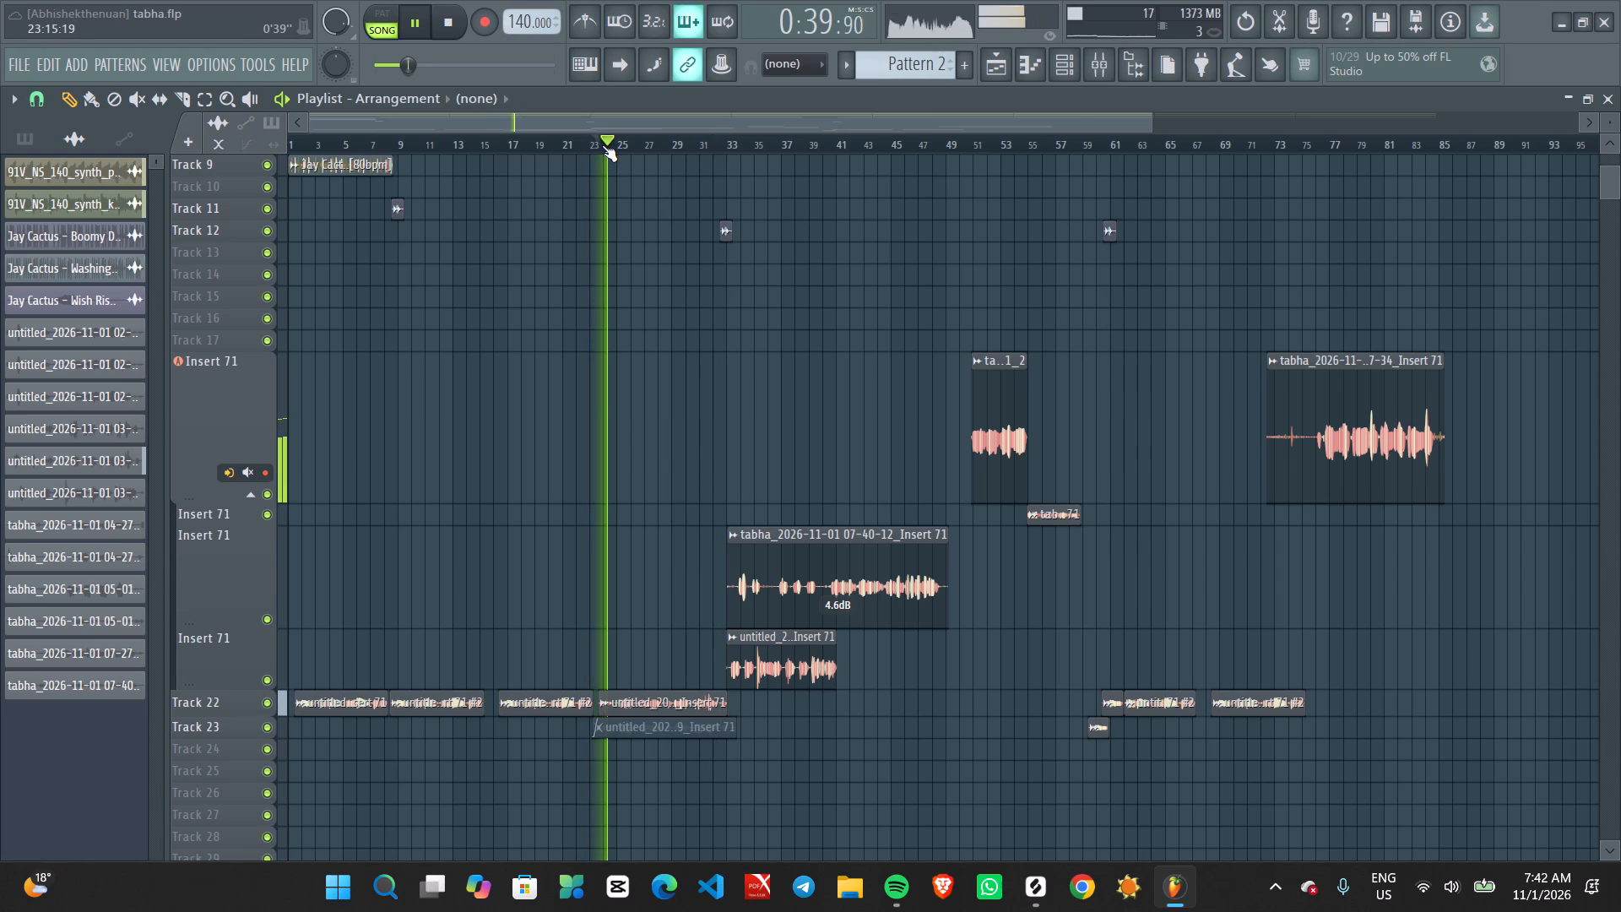
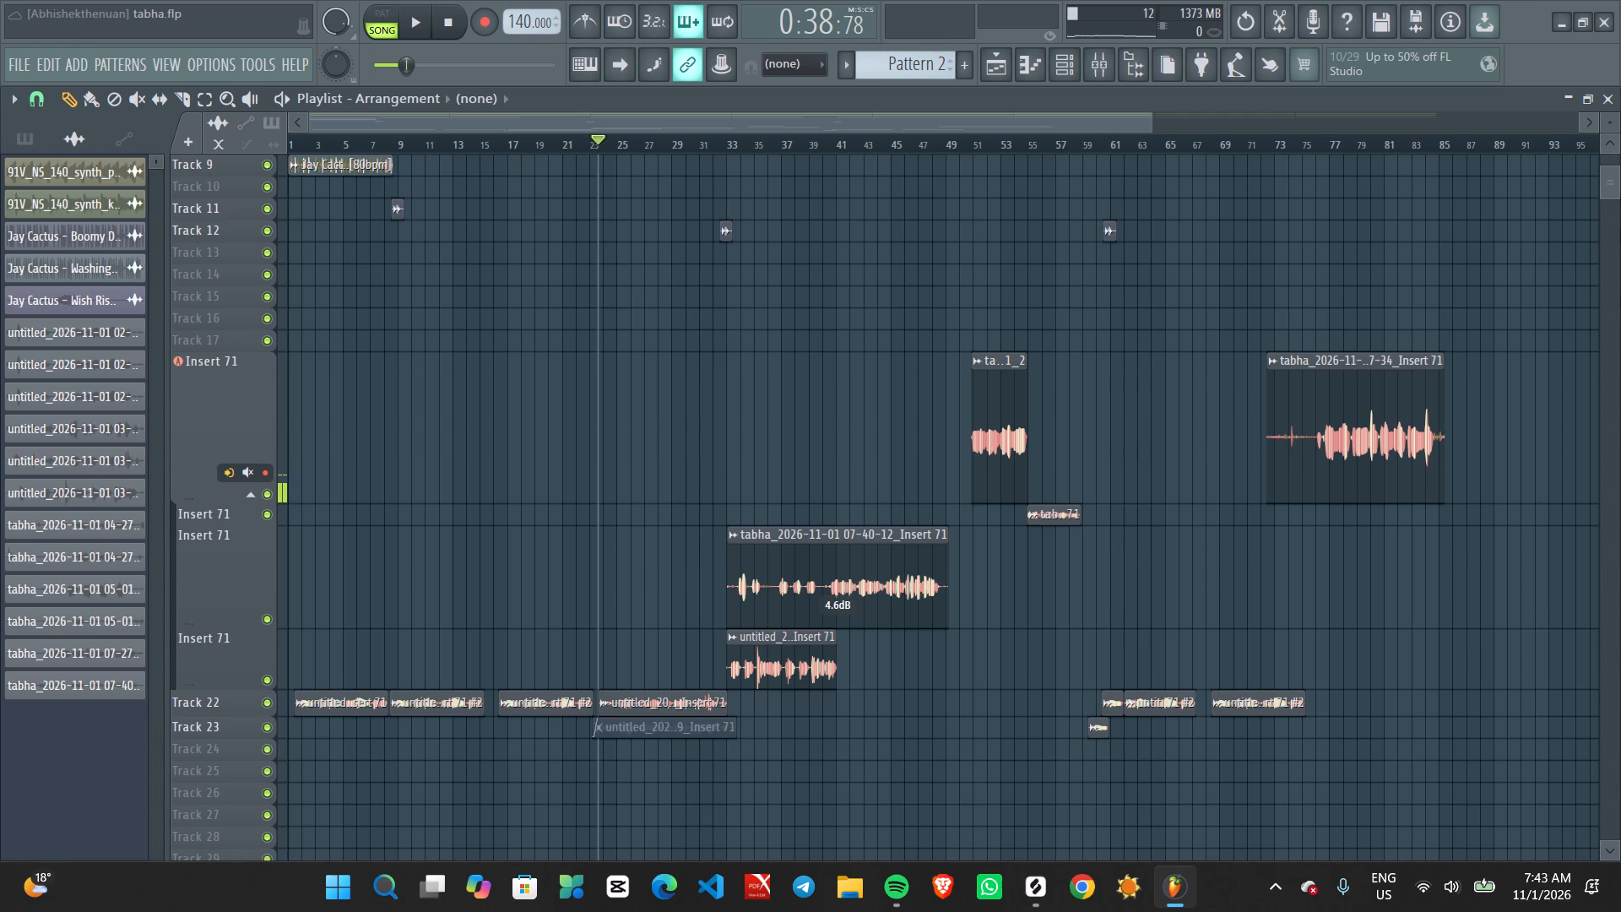
# Listen to the last Insert 71 vocal clip briefly from about bar 75, and again from about bar 69 through its ending.
pyautogui.click(1298, 145)
pyautogui.press('space')
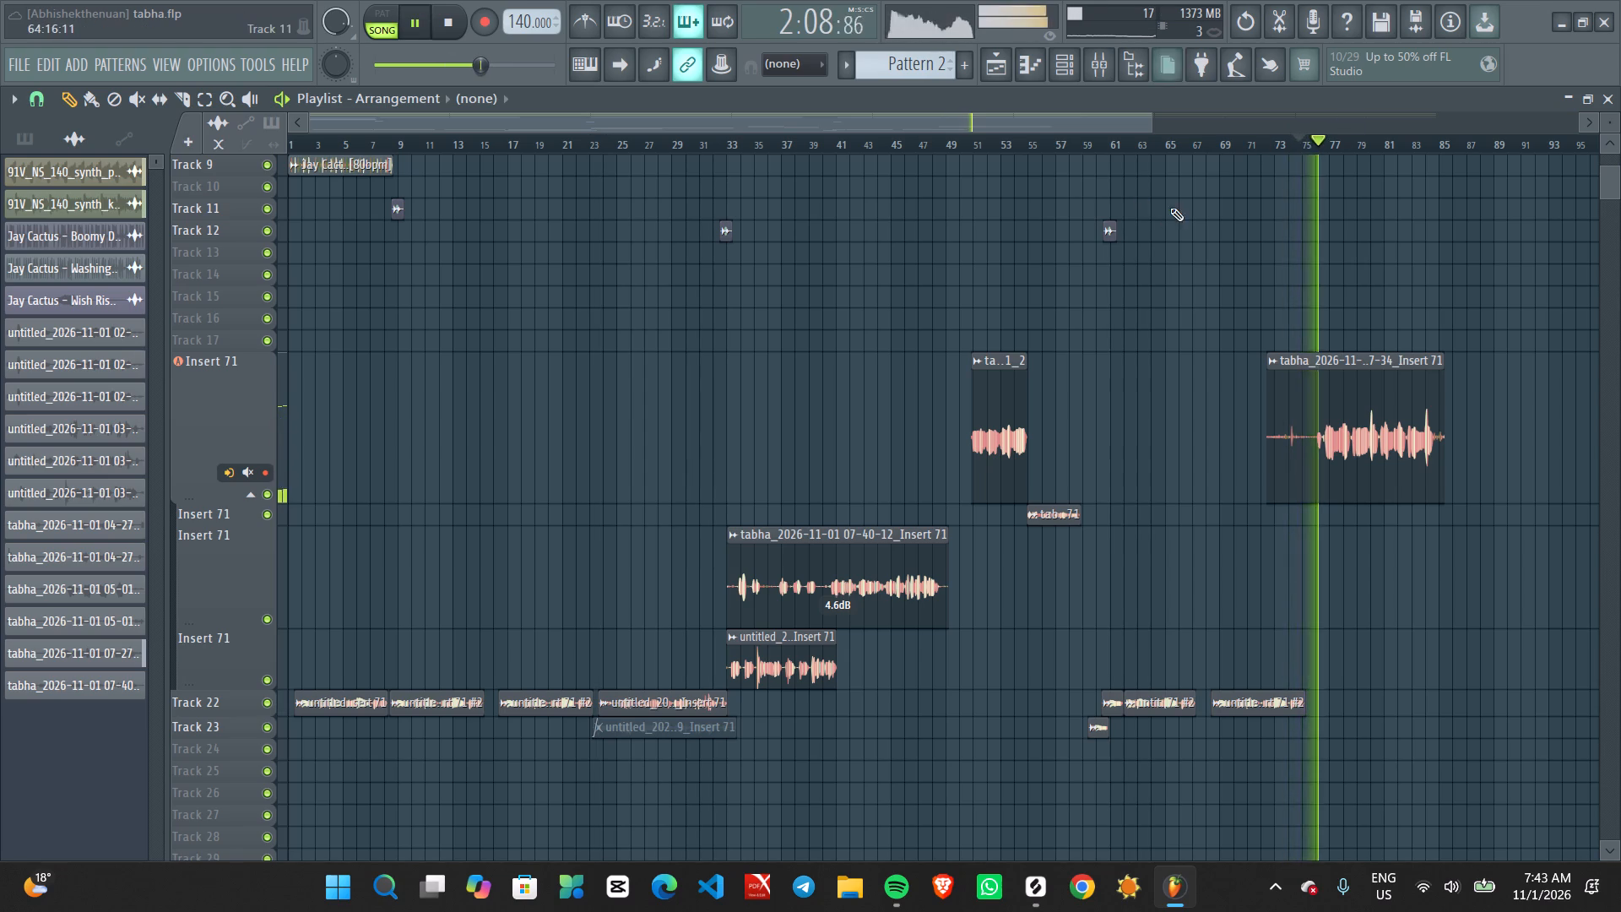
pyautogui.press('space')
pyautogui.click(1180, 142)
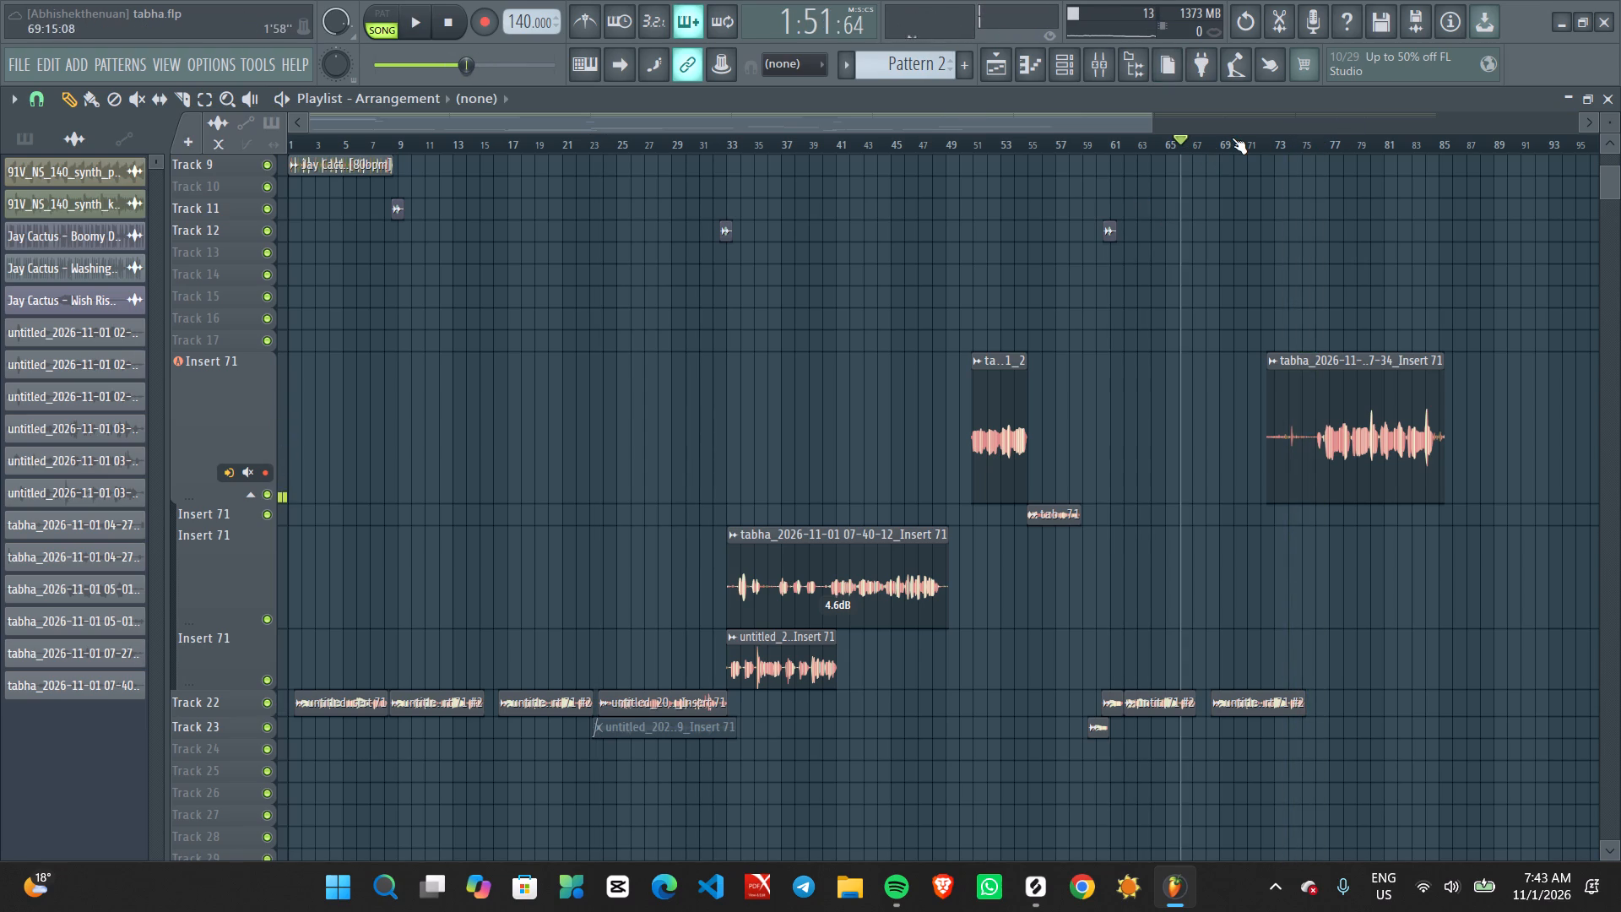
pyautogui.click(1222, 141)
pyautogui.press('space')
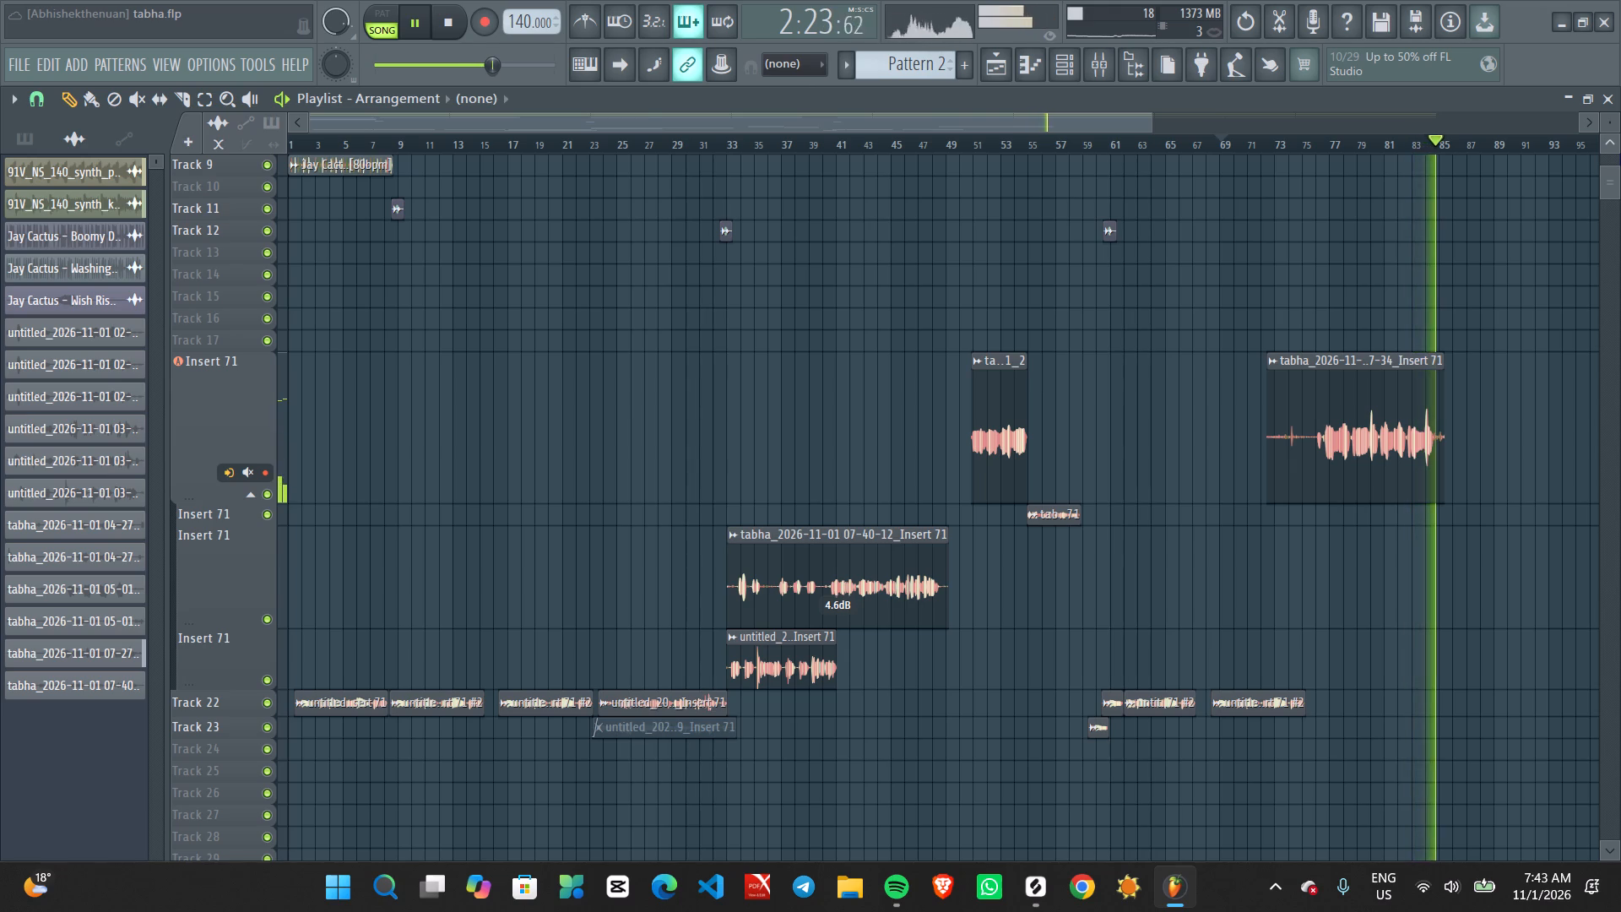
pyautogui.press('space')
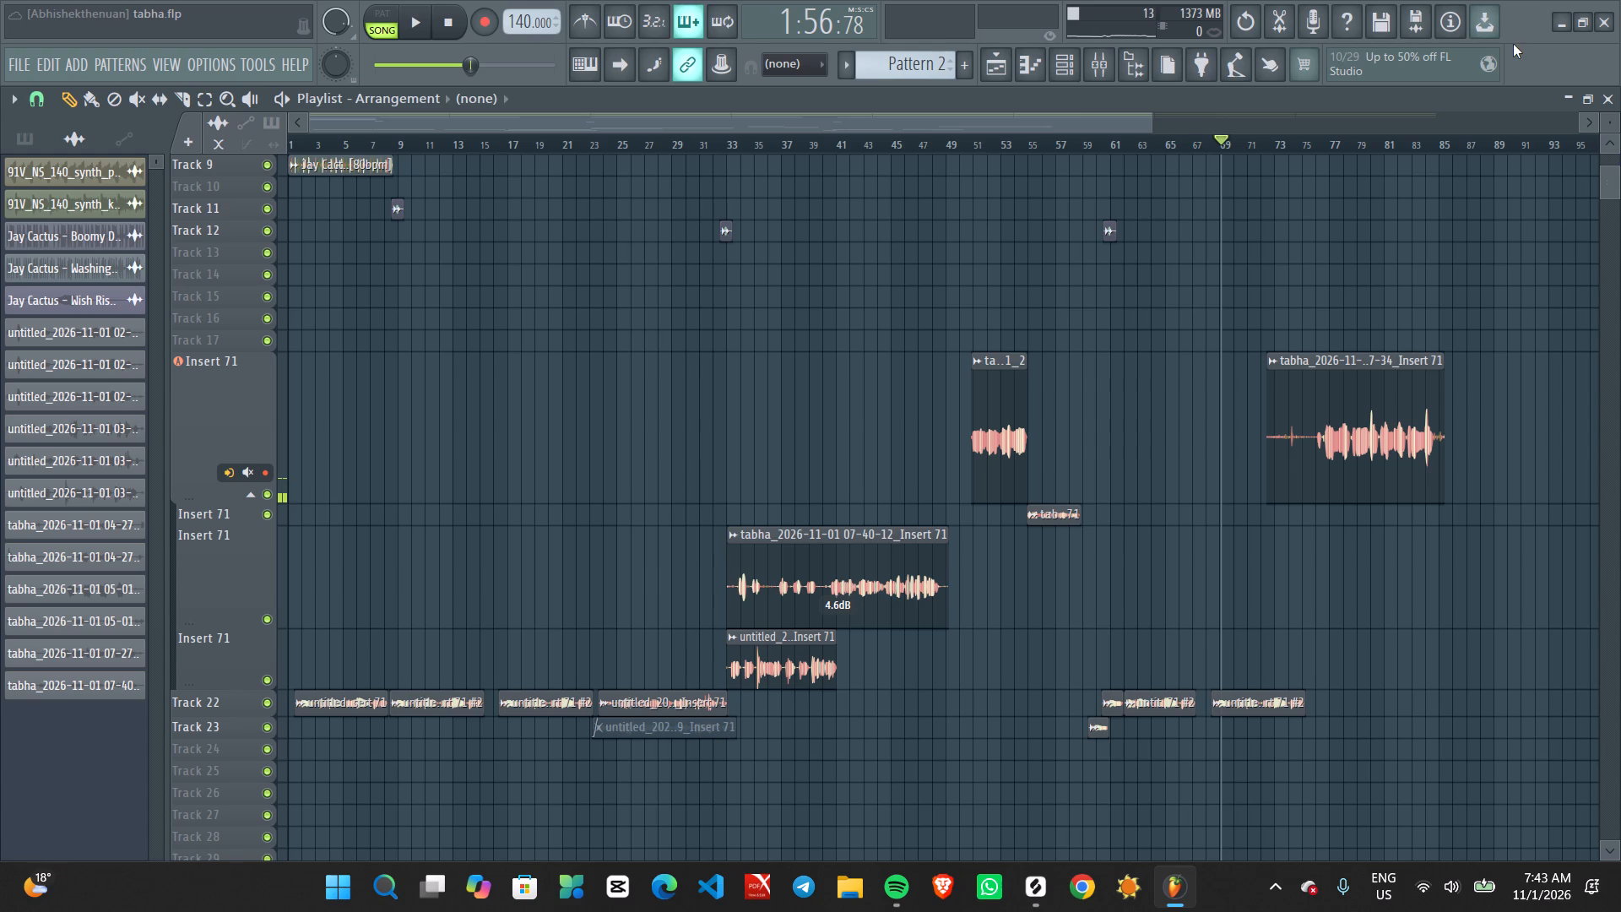
# Replay the second half of the last Insert 71 vocal clip from about bar 79 and stop playback.
pyautogui.click(1357, 138)
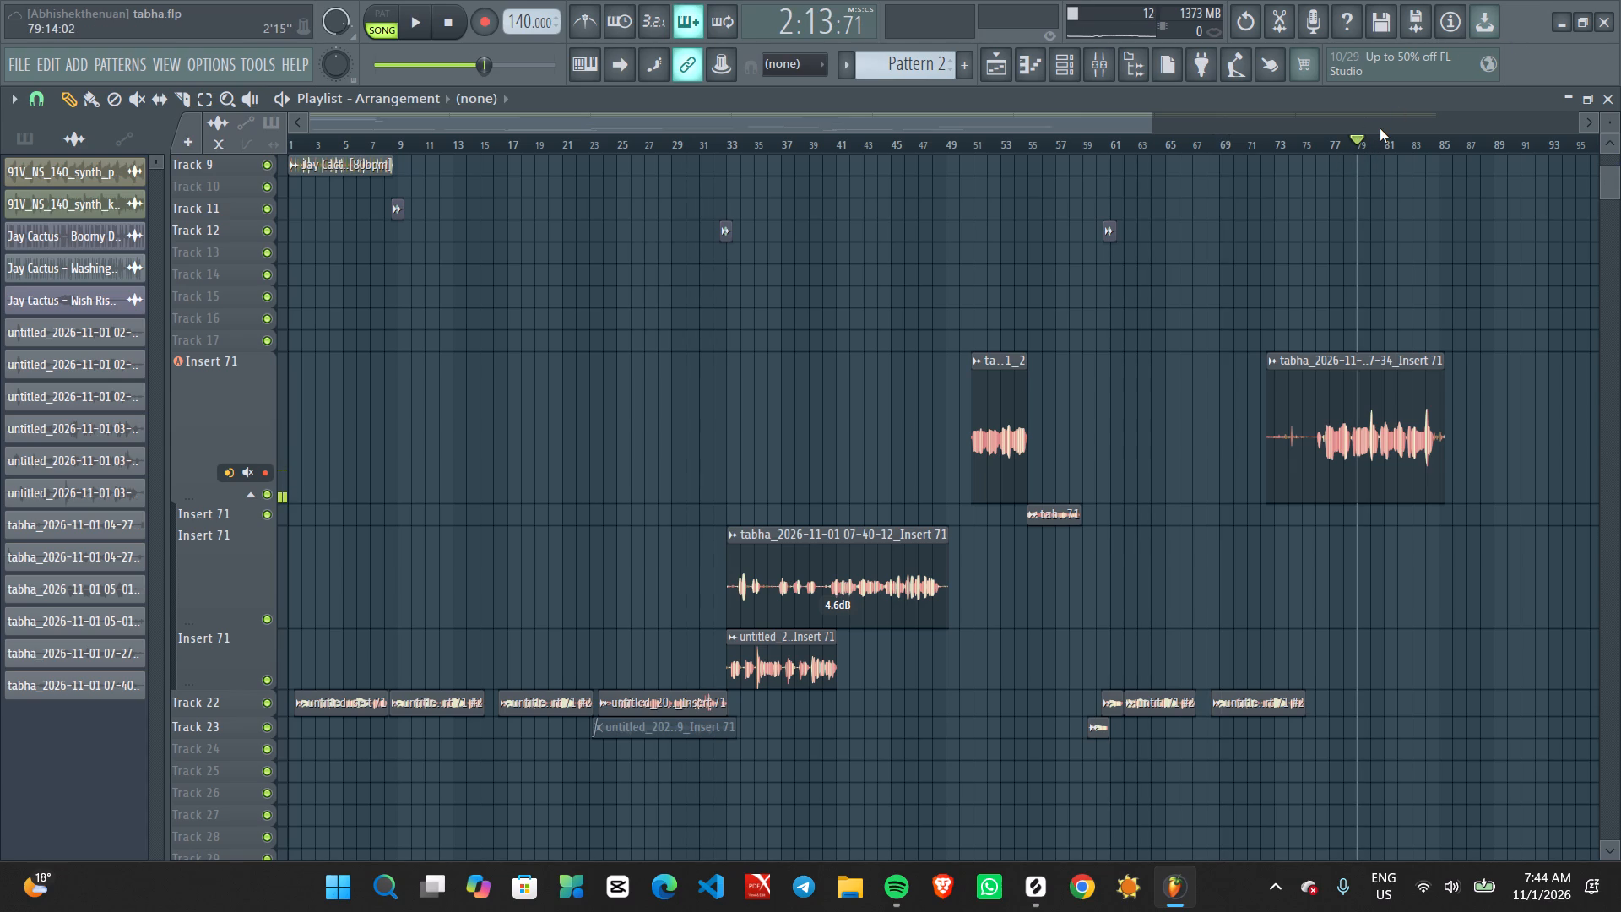
pyautogui.press('space')
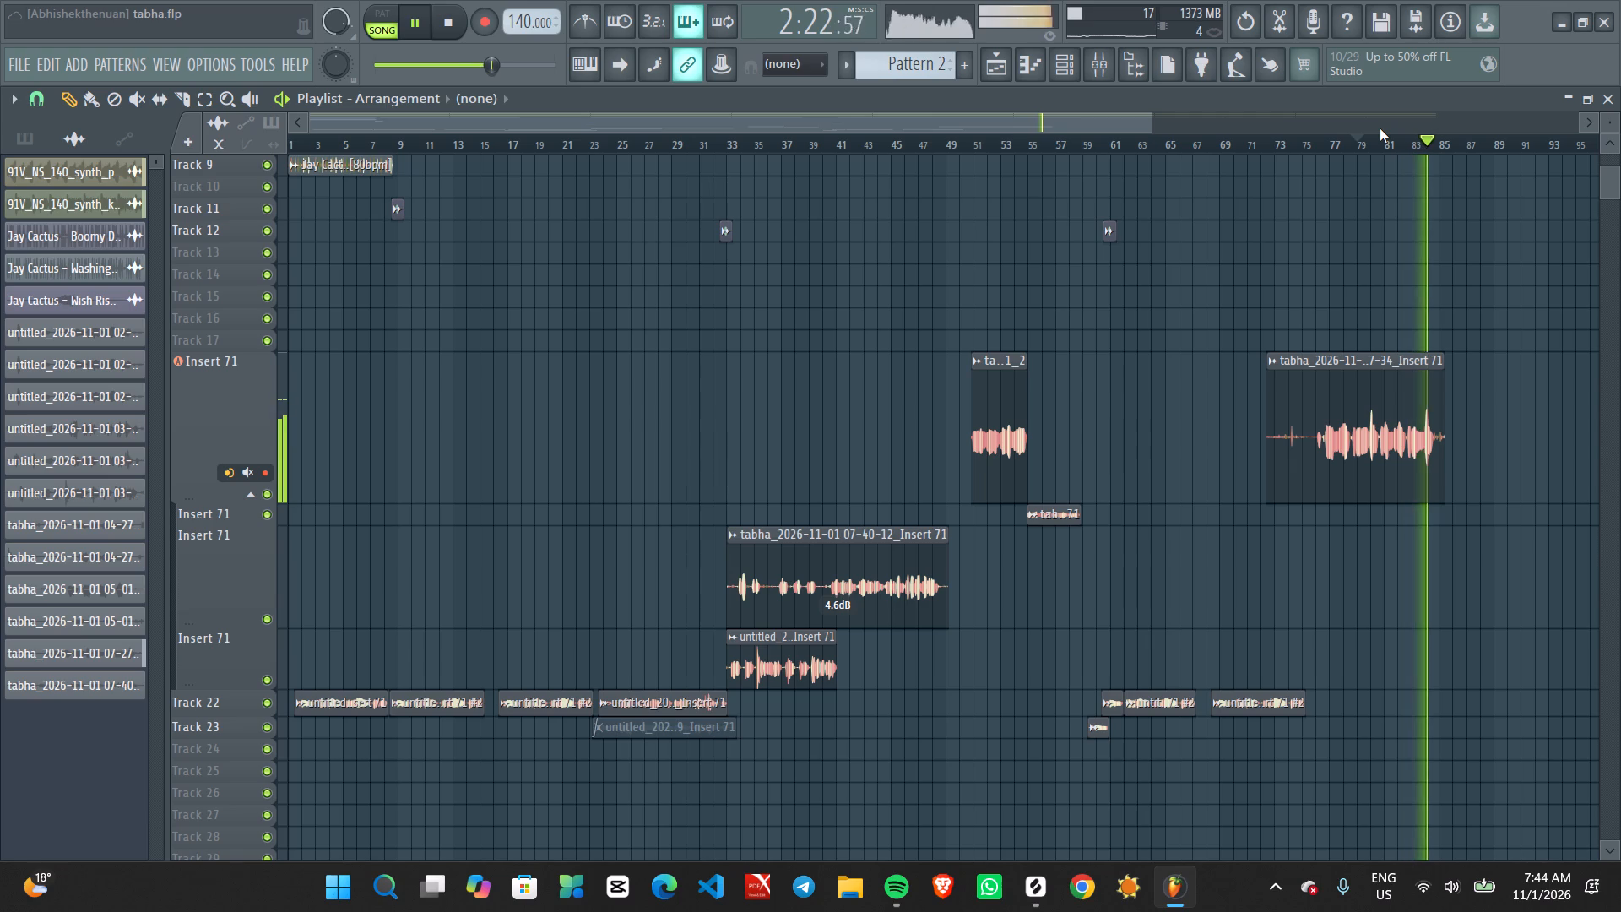
pyautogui.write('b')
pyautogui.press('space')
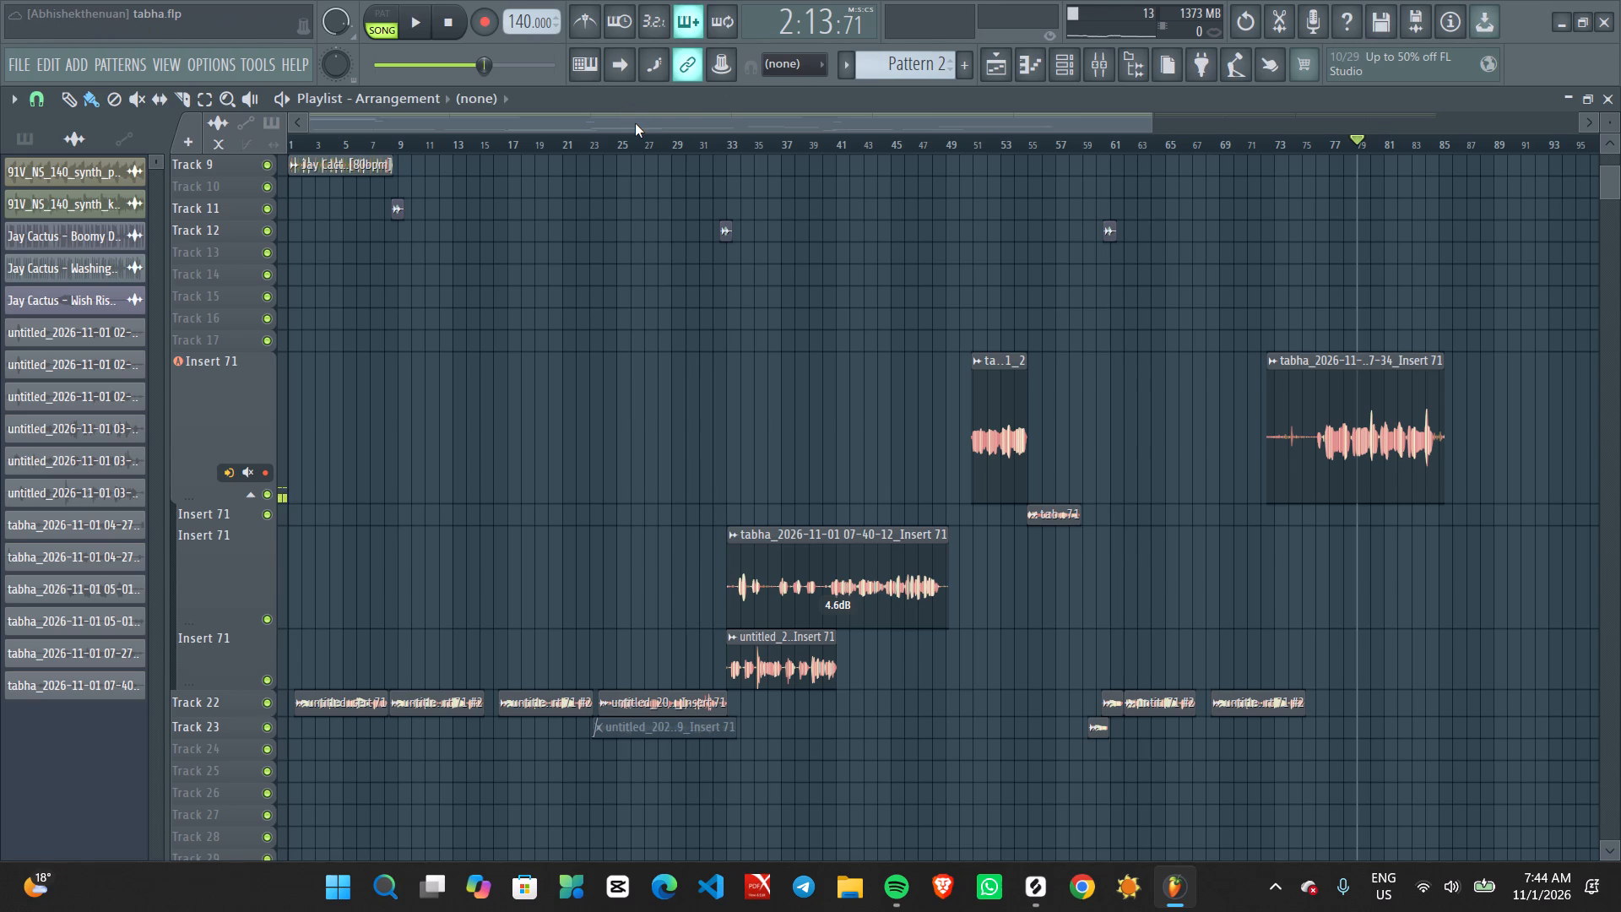
# Set a loop range from about bar 87 to bar 97, past the last Insert 71 clip, and start playing it.
pyautogui.moveTo(635, 123); pyautogui.dragTo(1196, 121)
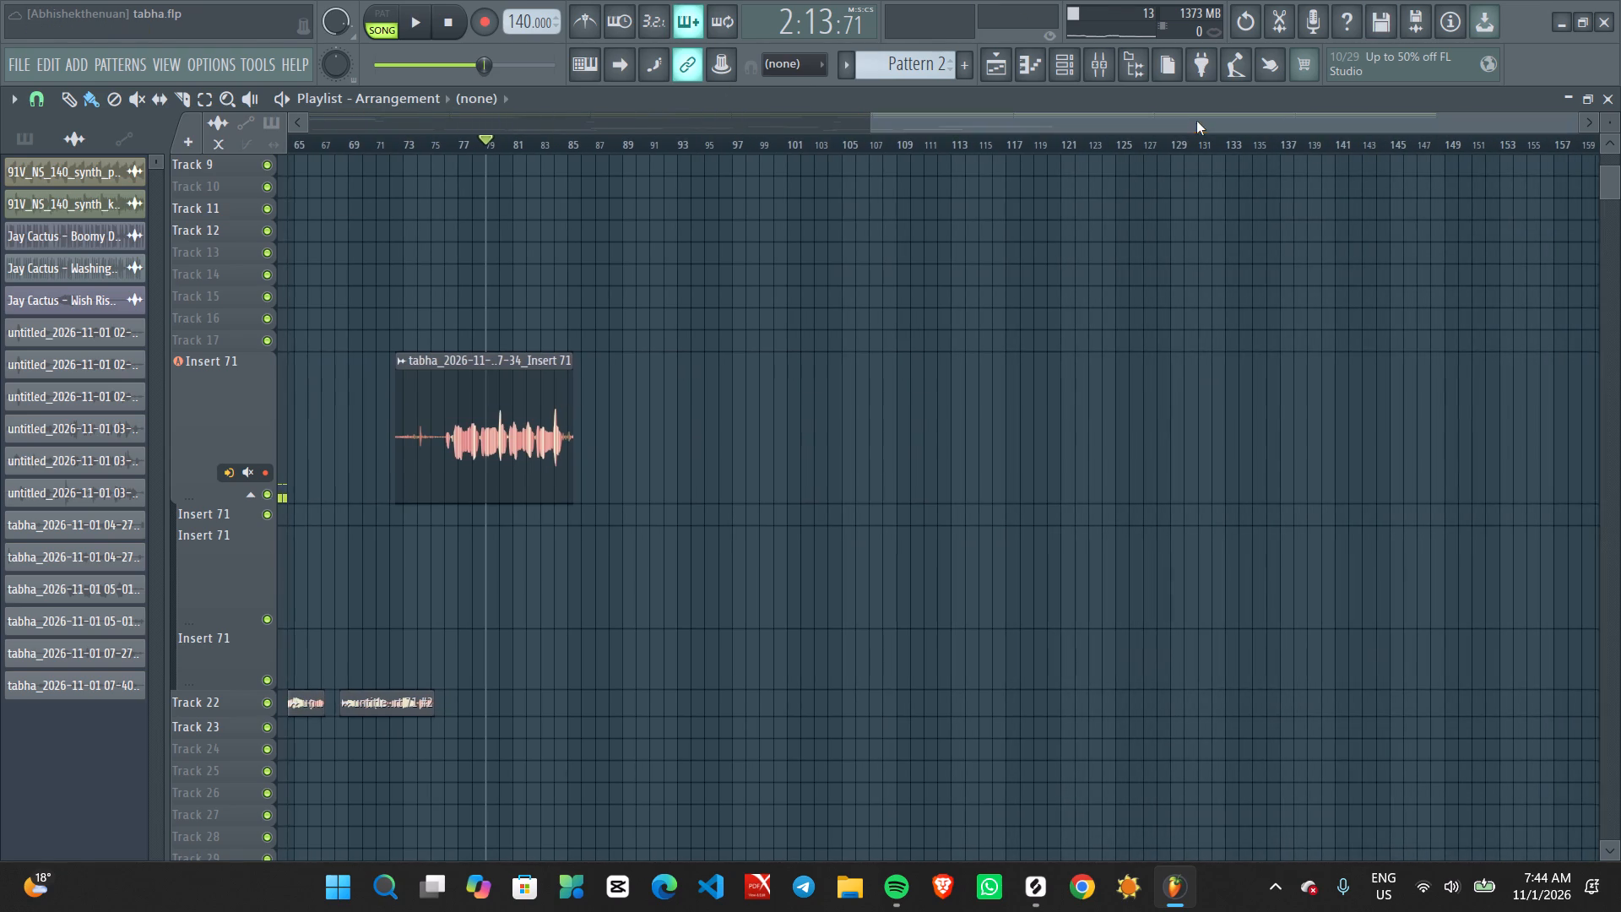
pyautogui.click(593, 140)
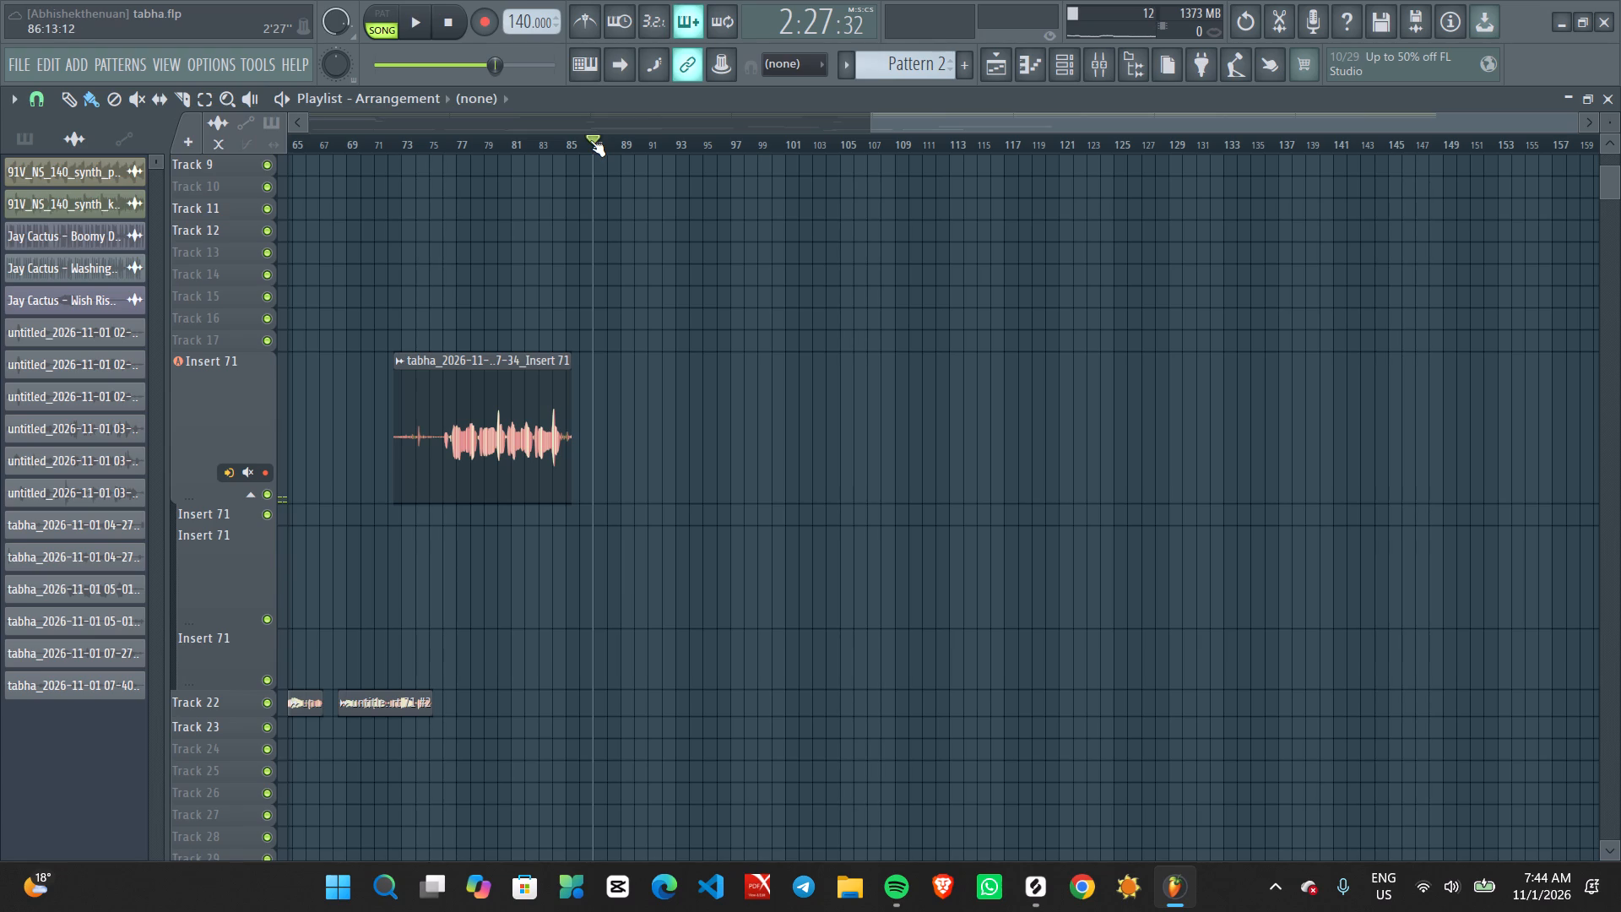
pyautogui.keyDown('alt'); pyautogui.click(590, 140); pyautogui.keyUp('alt')
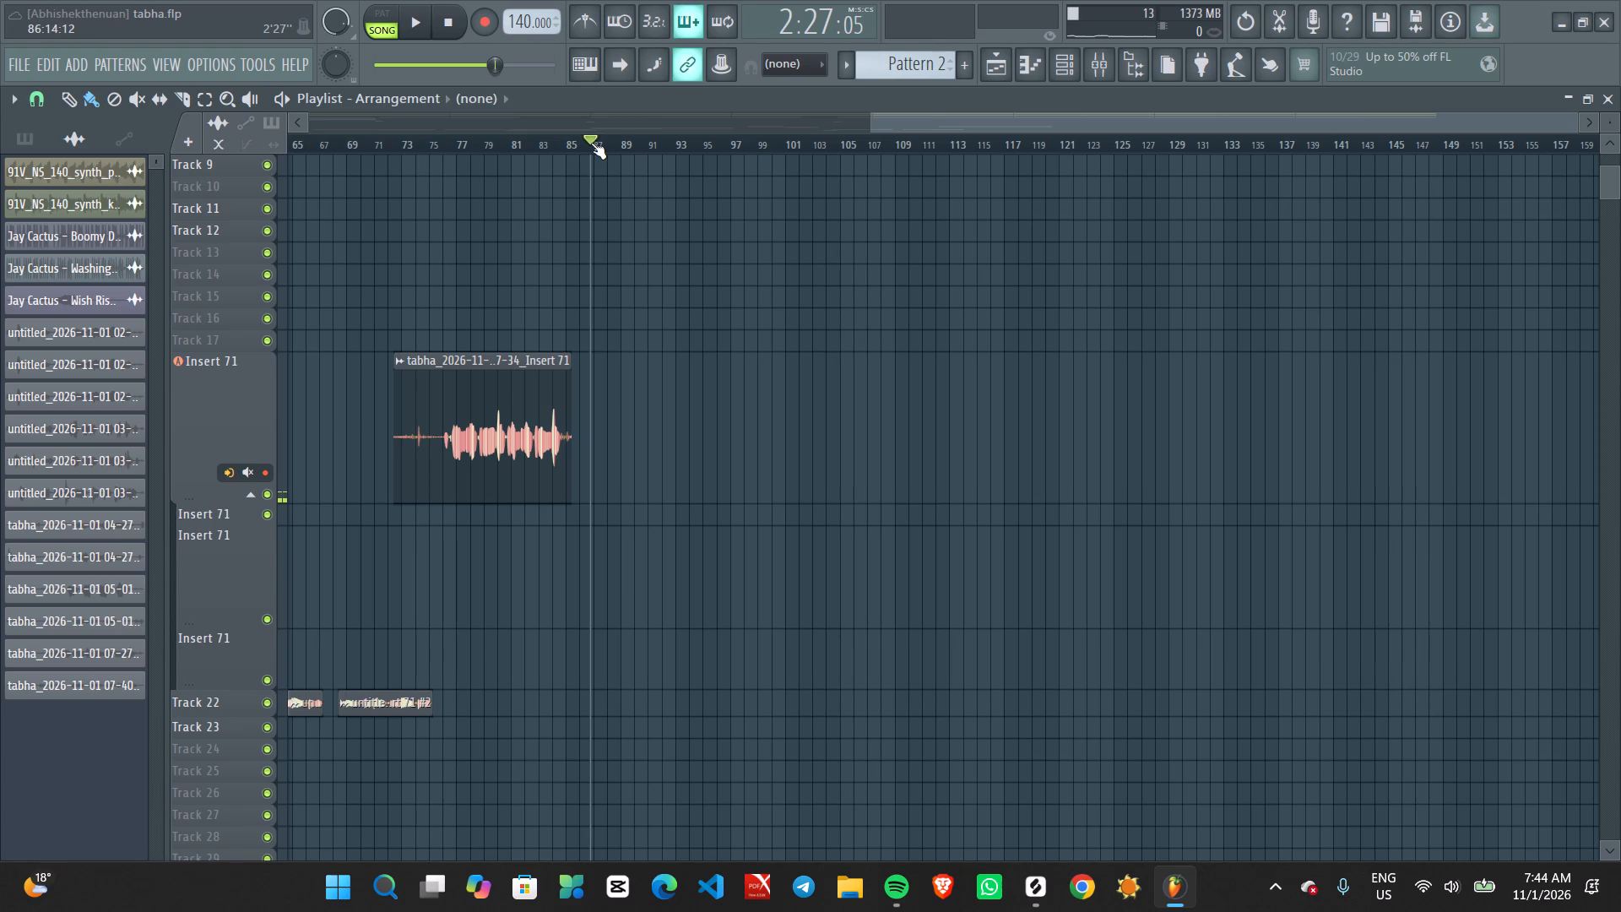
pyautogui.click(591, 143)
pyautogui.click(593, 143)
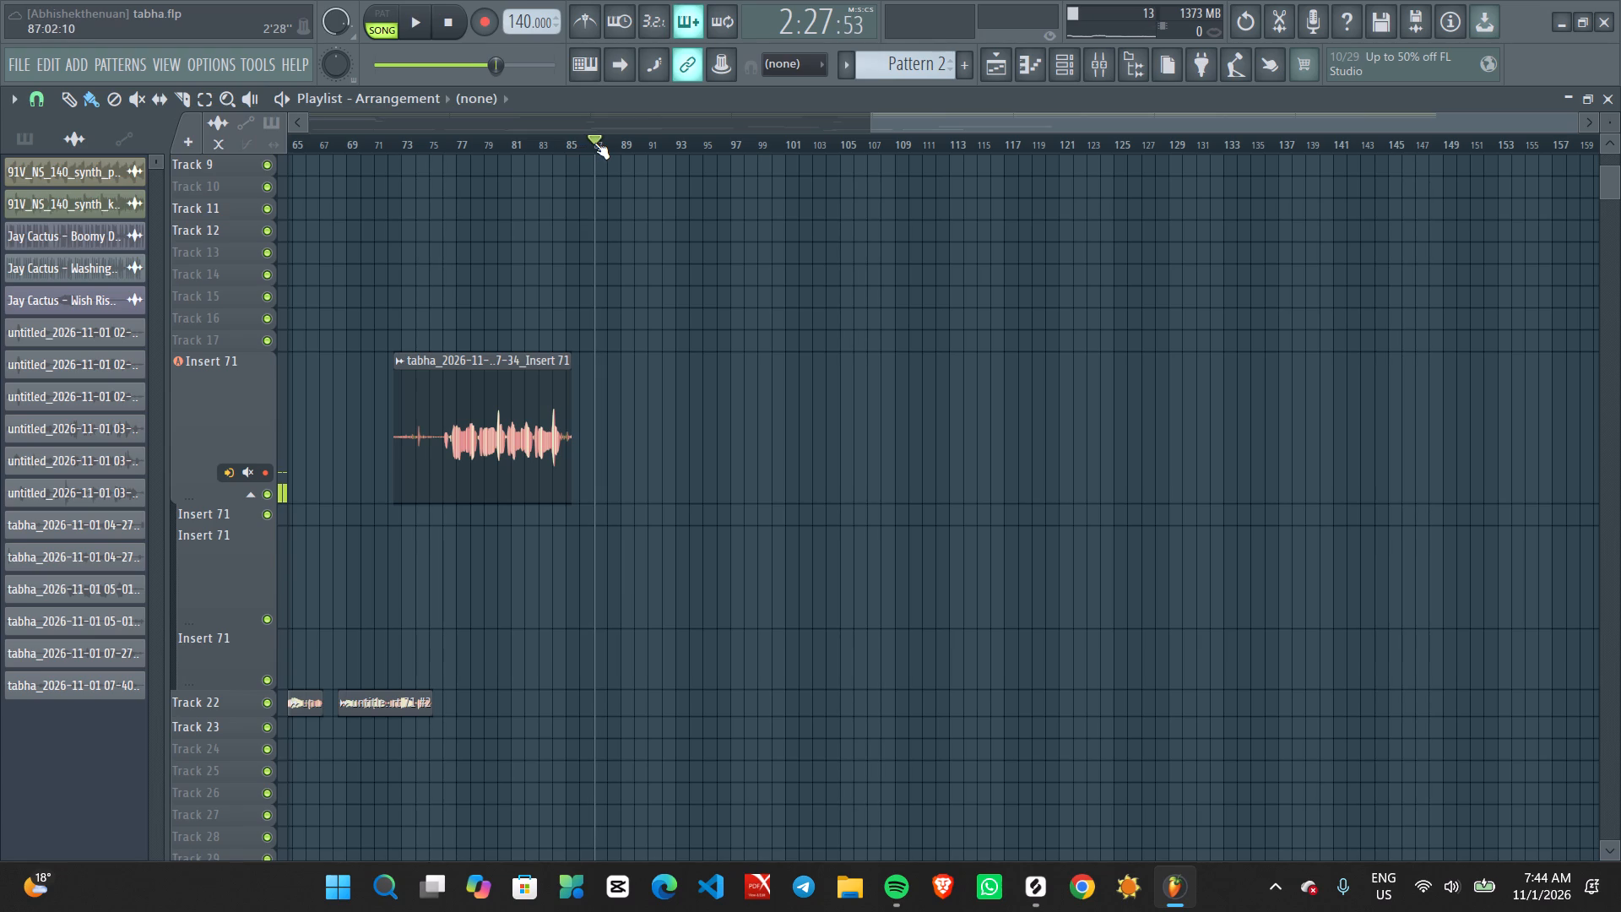
pyautogui.keyDown('ctrl'); pyautogui.moveTo(594, 143); pyautogui.dragTo(825, 143); pyautogui.keyUp('ctrl')
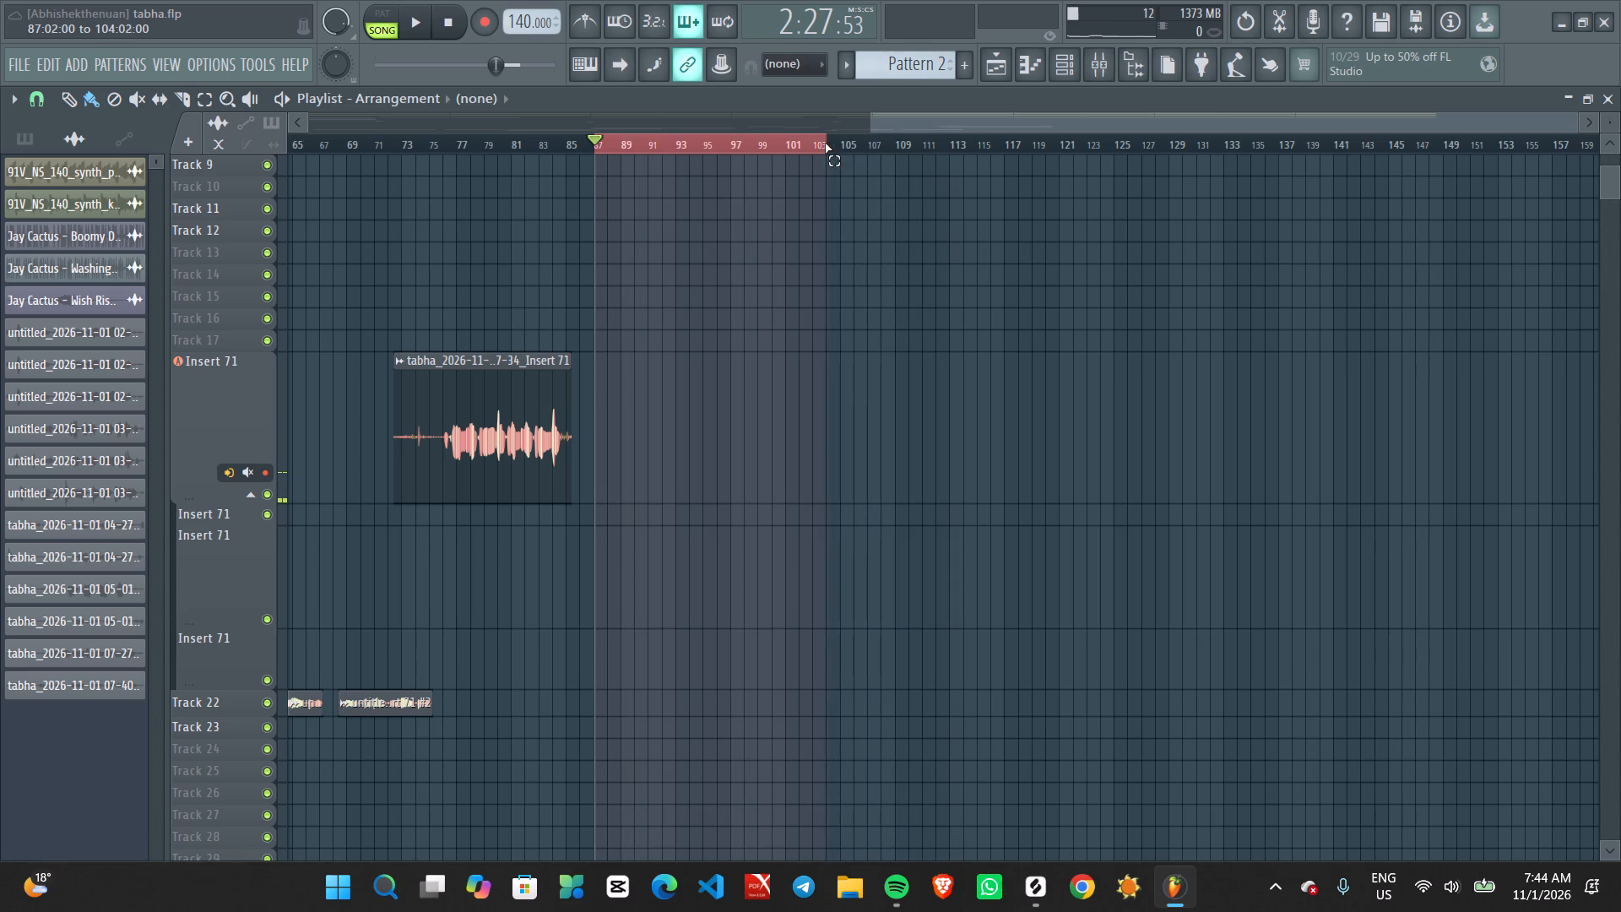
pyautogui.keyDown('ctrl'); pyautogui.moveTo(825, 143); pyautogui.dragTo(715, 160); pyautogui.keyUp('ctrl')
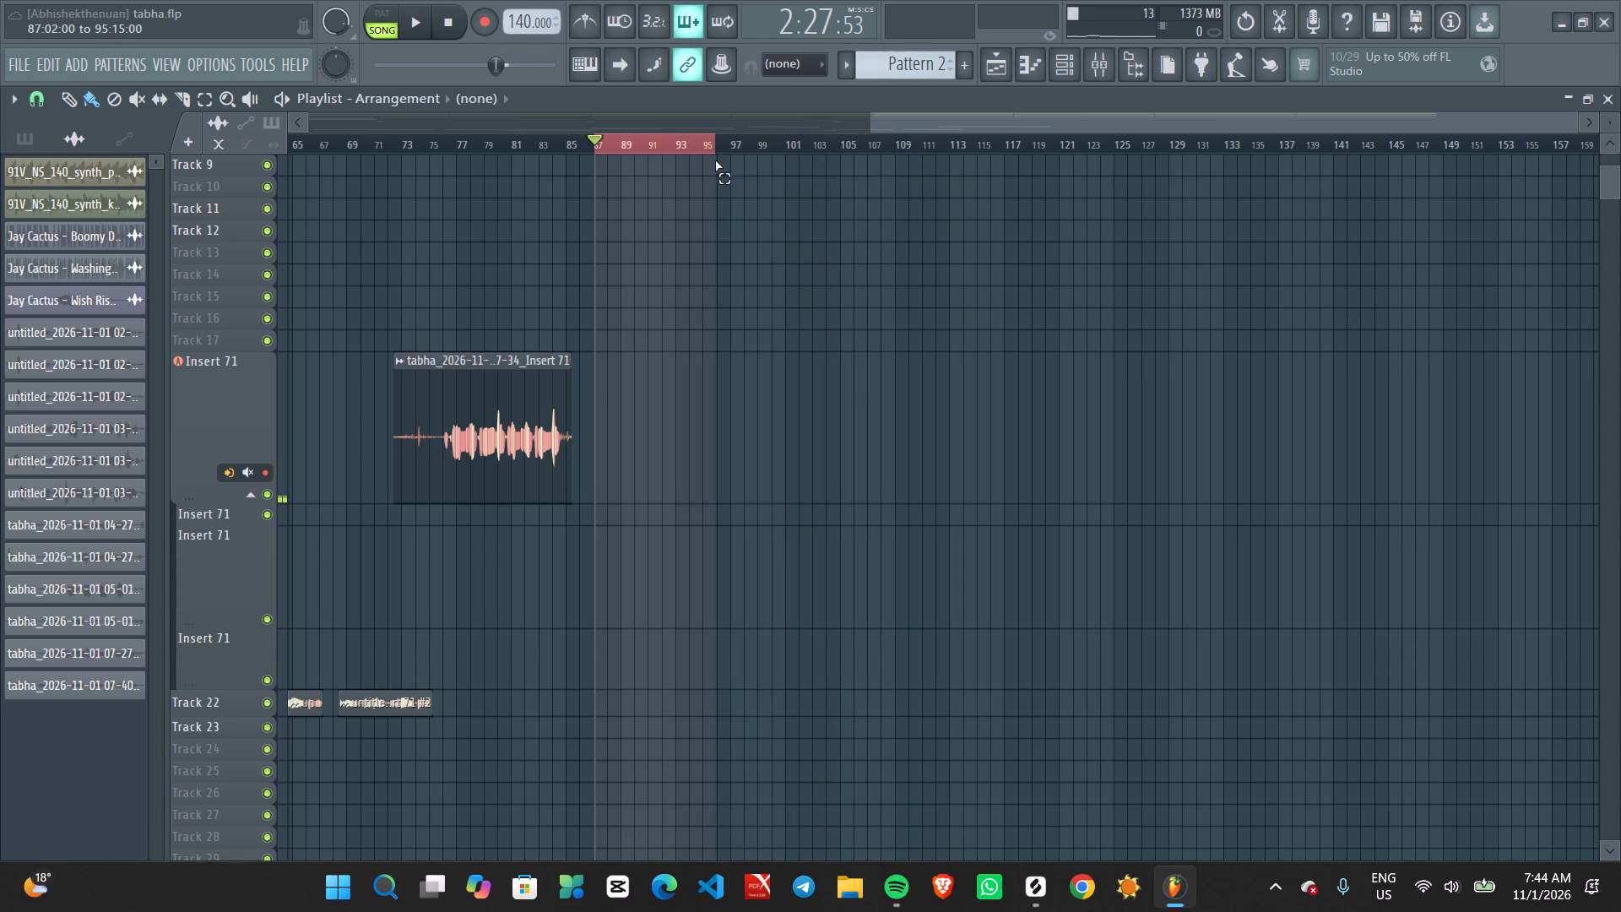
pyautogui.keyDown('ctrl'); pyautogui.moveTo(715, 160); pyautogui.dragTo(730, 158); pyautogui.keyUp('ctrl')
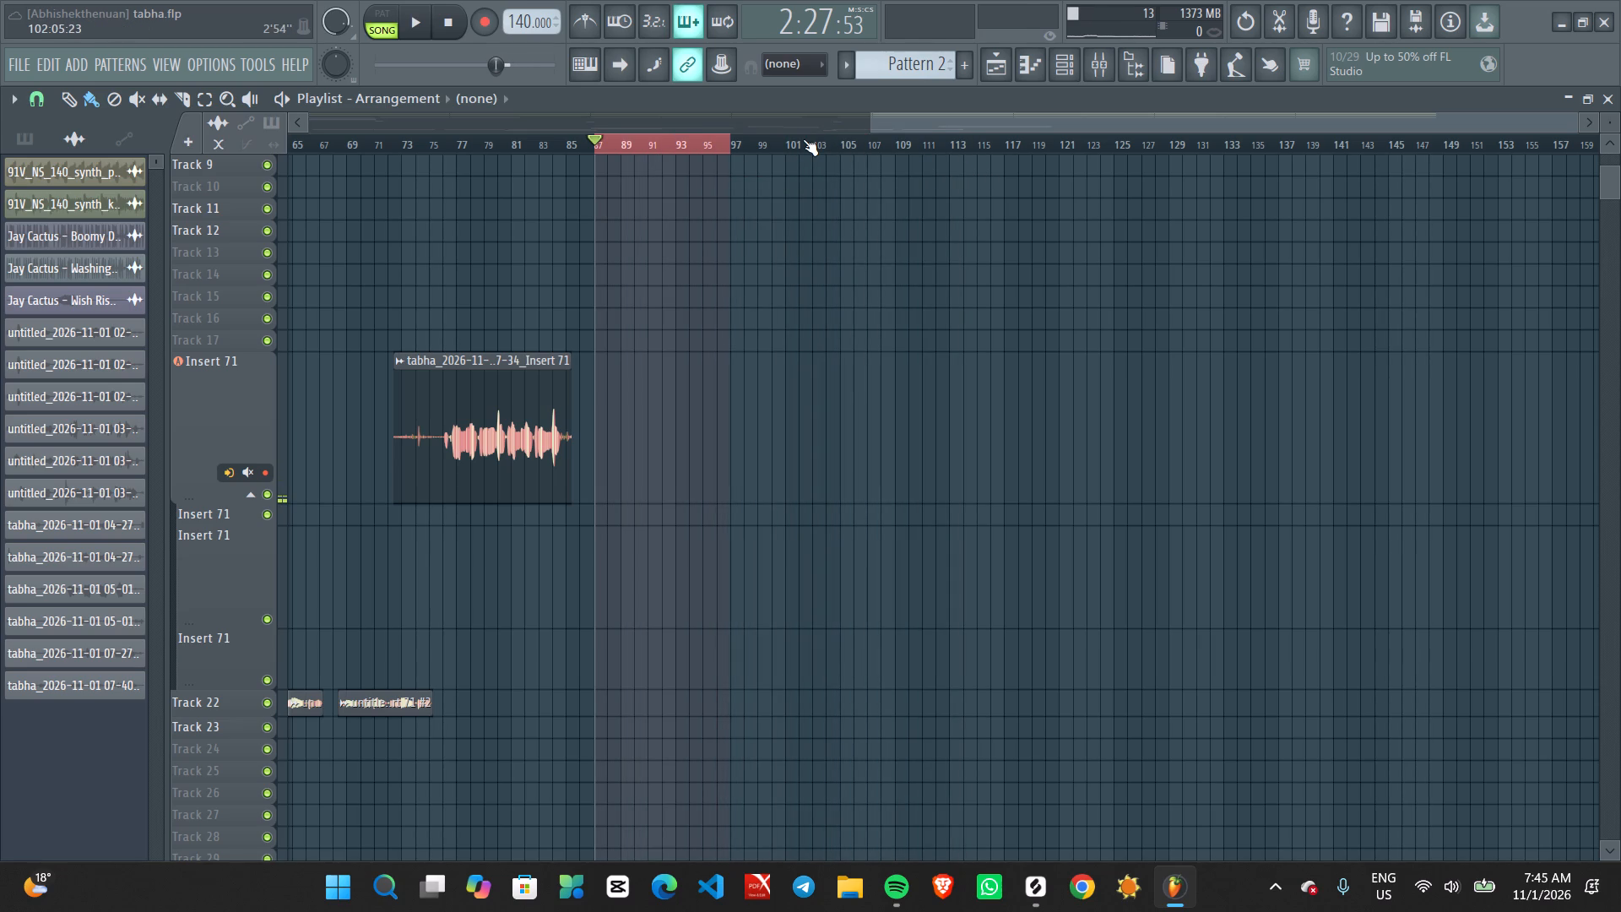
pyautogui.press('space')
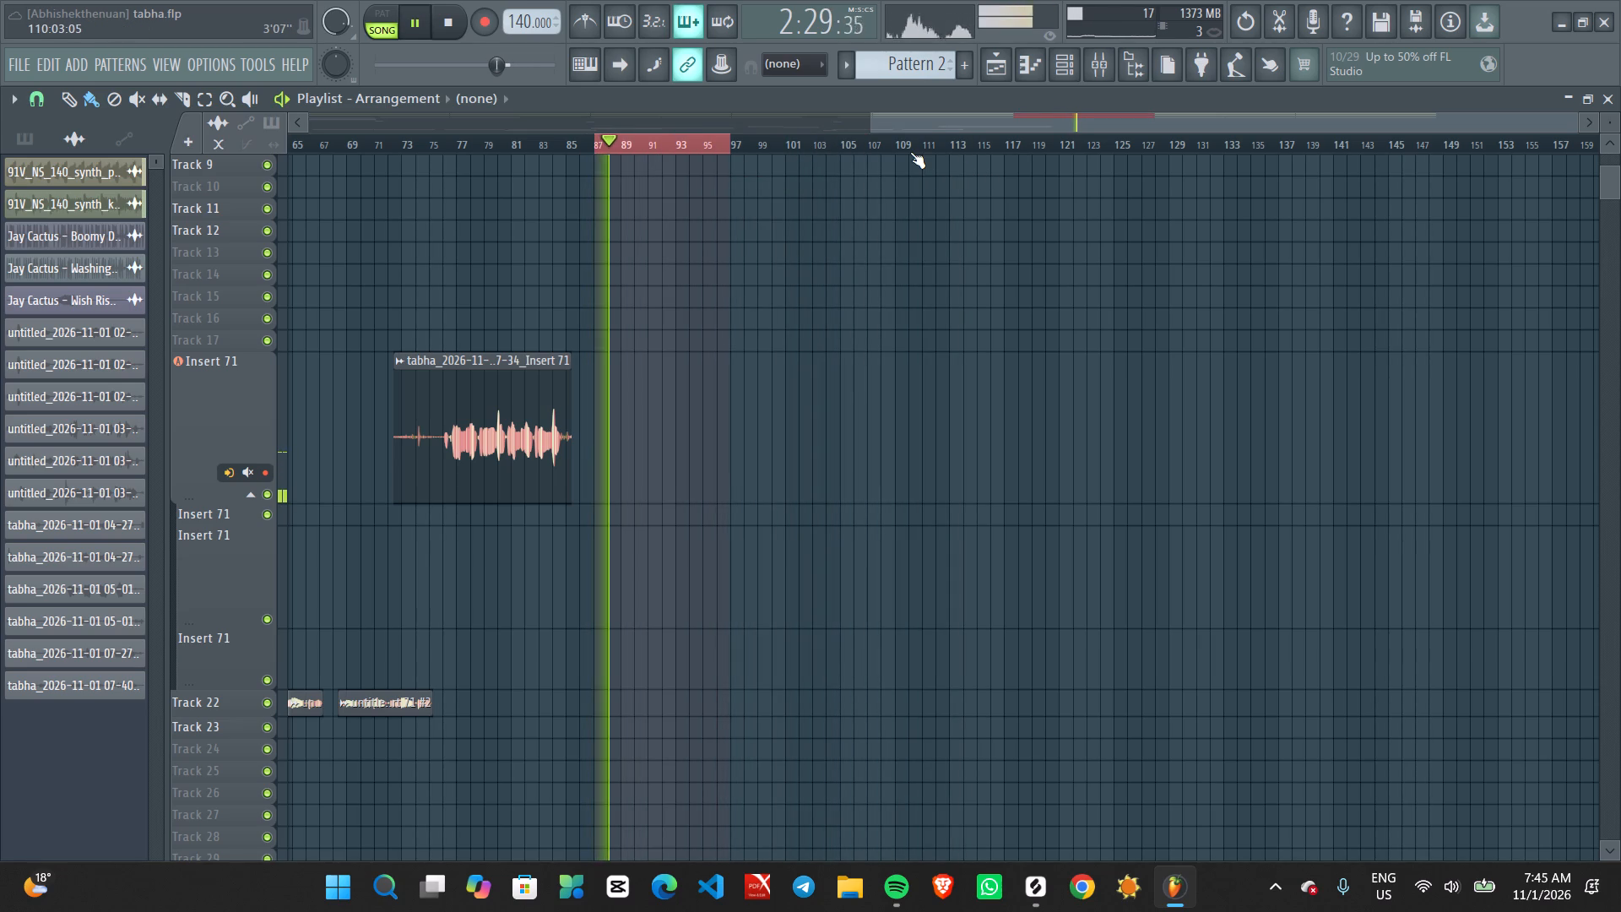
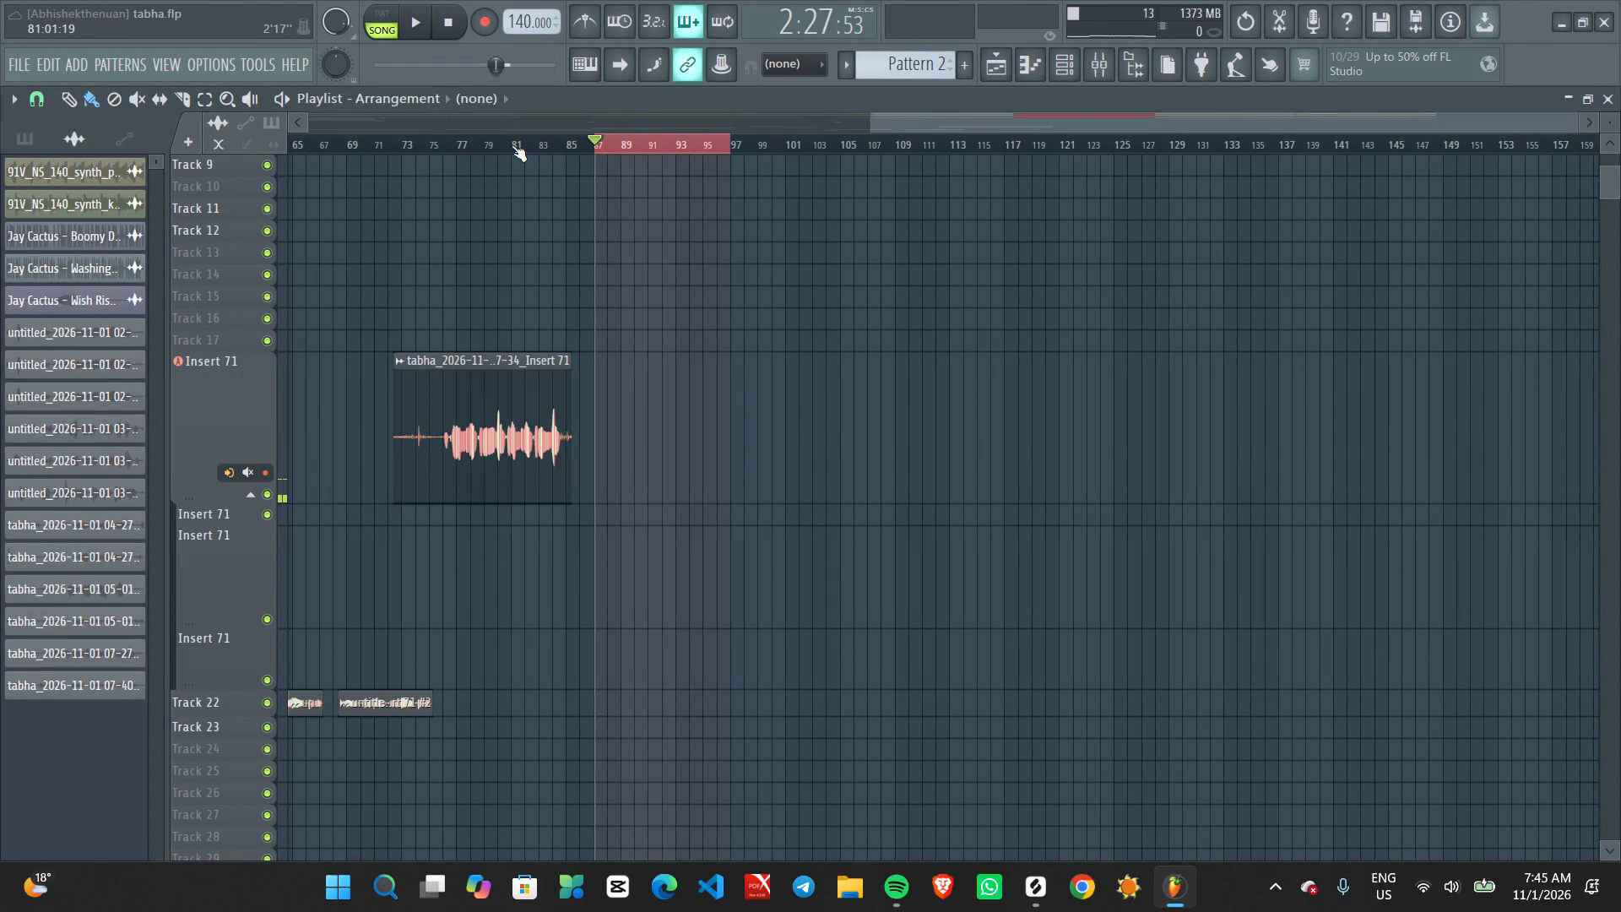
# Set the loop range from about bar 81 to bar 97, covering the end of the last Insert 71 clip.
pyautogui.keyDown('ctrl'); pyautogui.moveTo(512, 145); pyautogui.dragTo(634, 138); pyautogui.keyUp('ctrl')
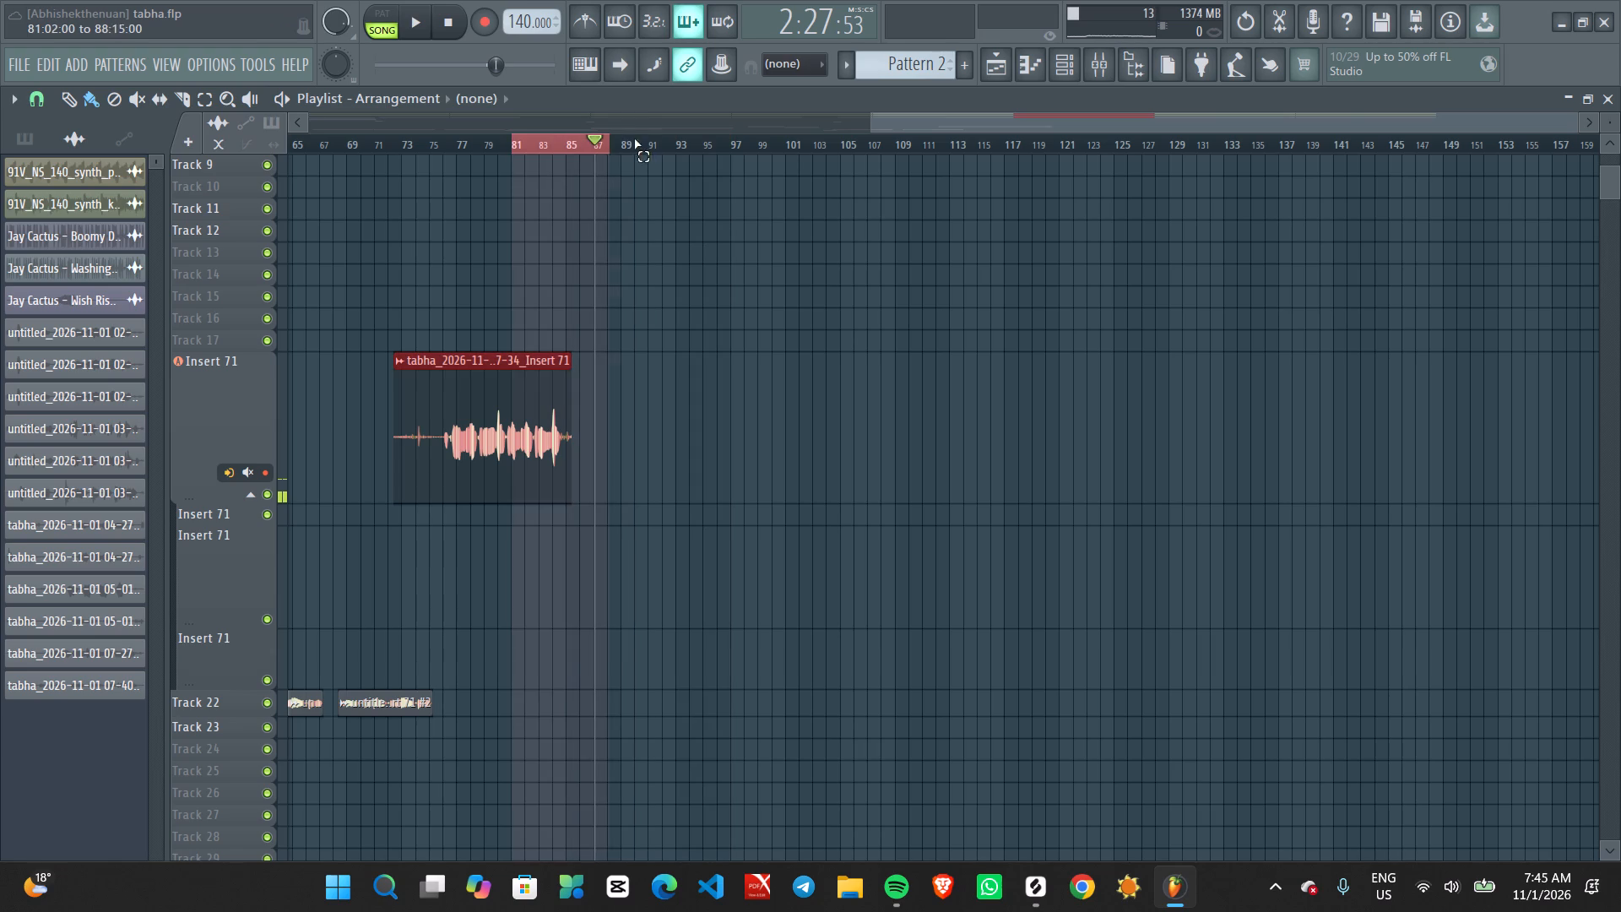
pyautogui.keyDown('ctrl'); pyautogui.moveTo(634, 138); pyautogui.dragTo(729, 142); pyautogui.keyUp('ctrl')
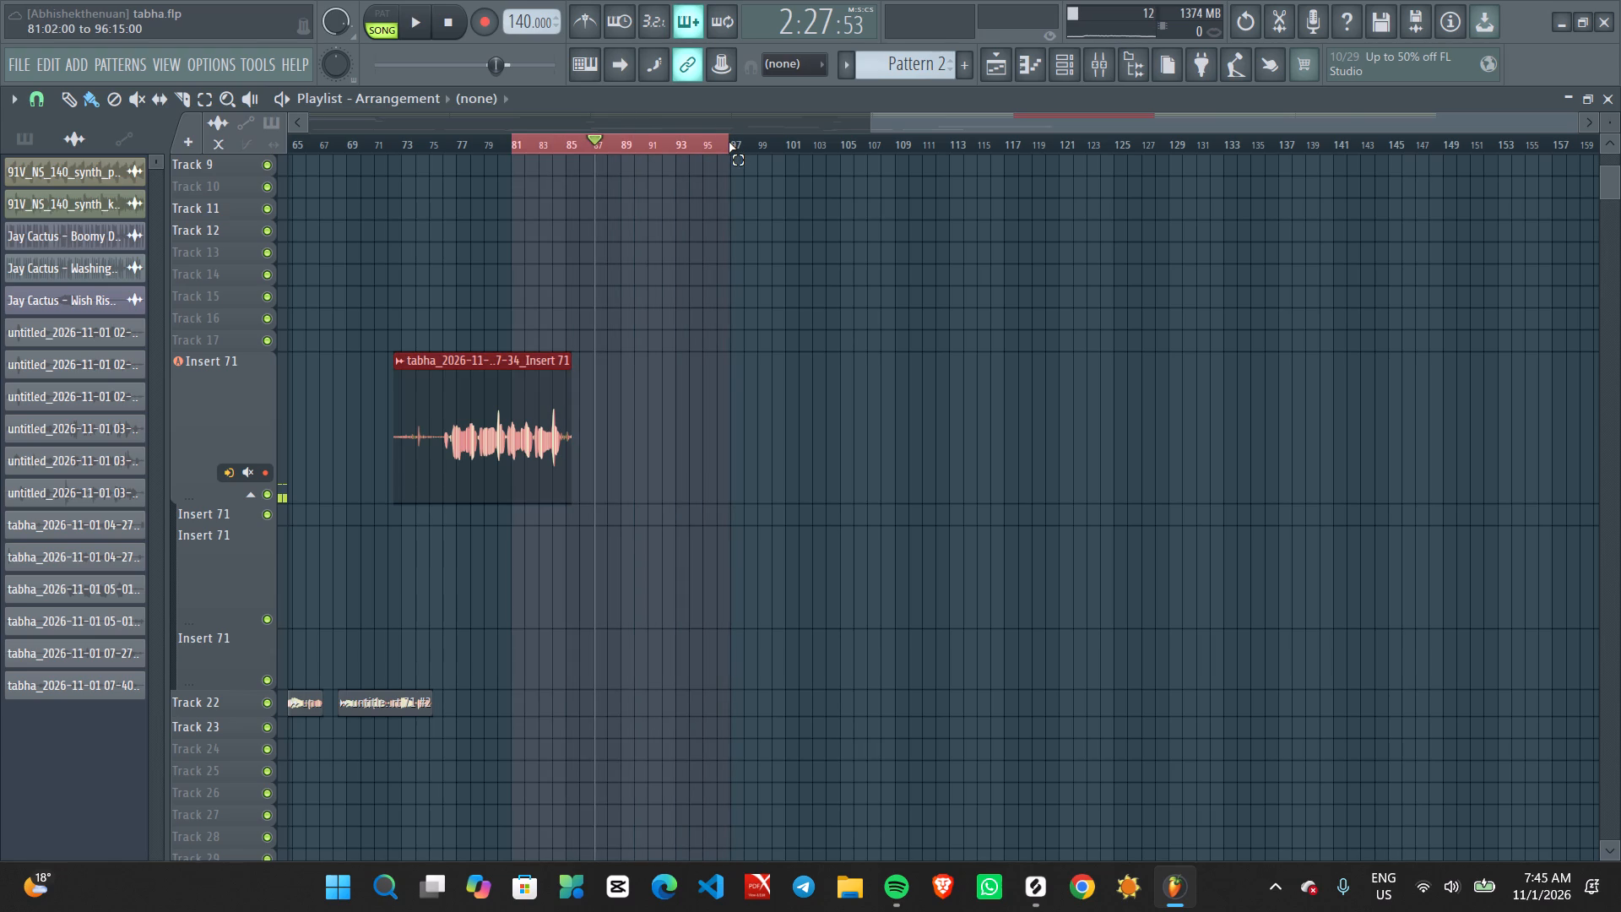
pyautogui.keyDown('ctrl'); pyautogui.moveTo(729, 142); pyautogui.dragTo(731, 142); pyautogui.keyUp('ctrl')
pyautogui.keyDown('ctrl'); pyautogui.moveTo(731, 142); pyautogui.dragTo(732, 142); pyautogui.keyUp('ctrl')
pyautogui.keyDown('ctrl'); pyautogui.moveTo(732, 142); pyautogui.dragTo(729, 142); pyautogui.keyUp('ctrl')
pyautogui.keyDown('ctrl'); pyautogui.moveTo(729, 142); pyautogui.dragTo(731, 142); pyautogui.keyUp('ctrl')
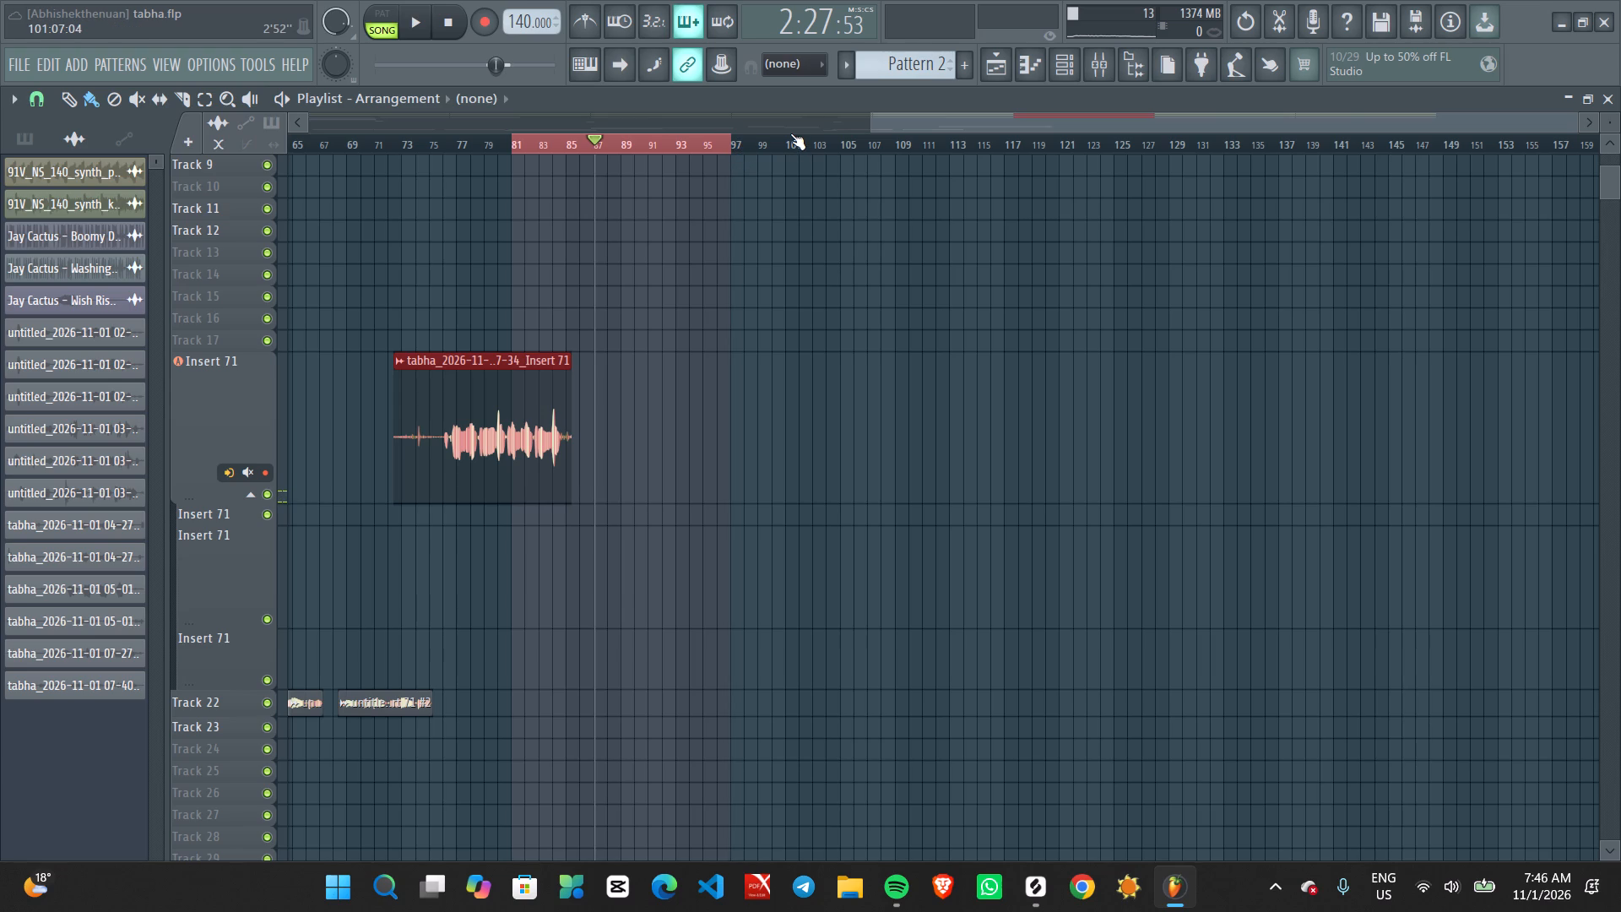
# Move the playback position to the loop's beginning at about bar 81 and play through the end of the Insert 71 clip.
pyautogui.press('space')
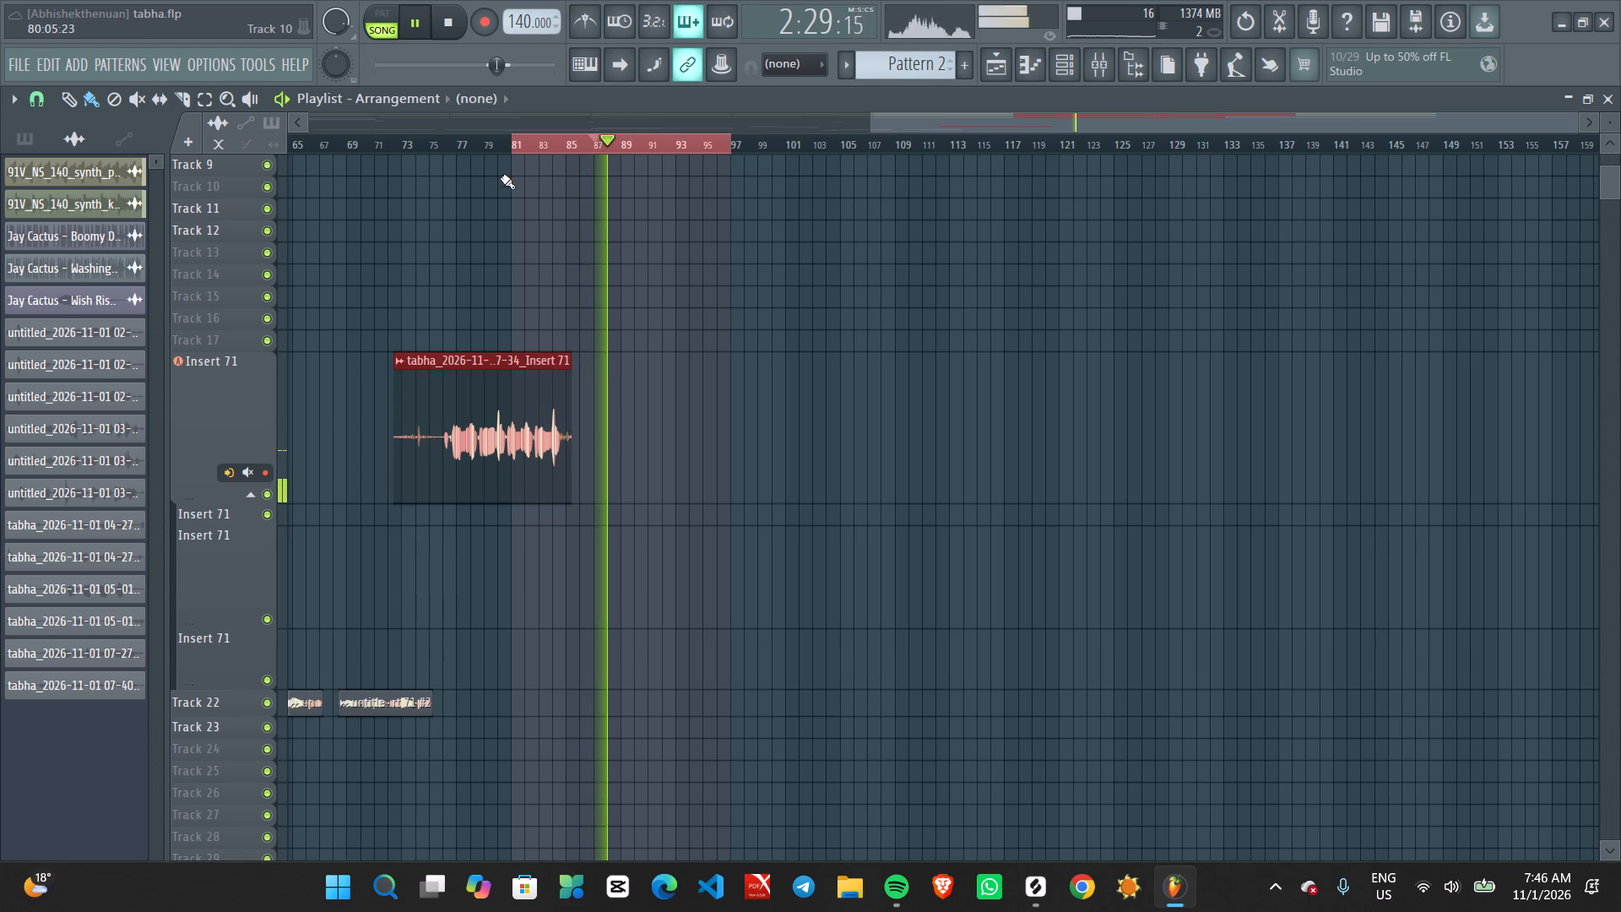
pyautogui.click(507, 141)
pyautogui.press('space')
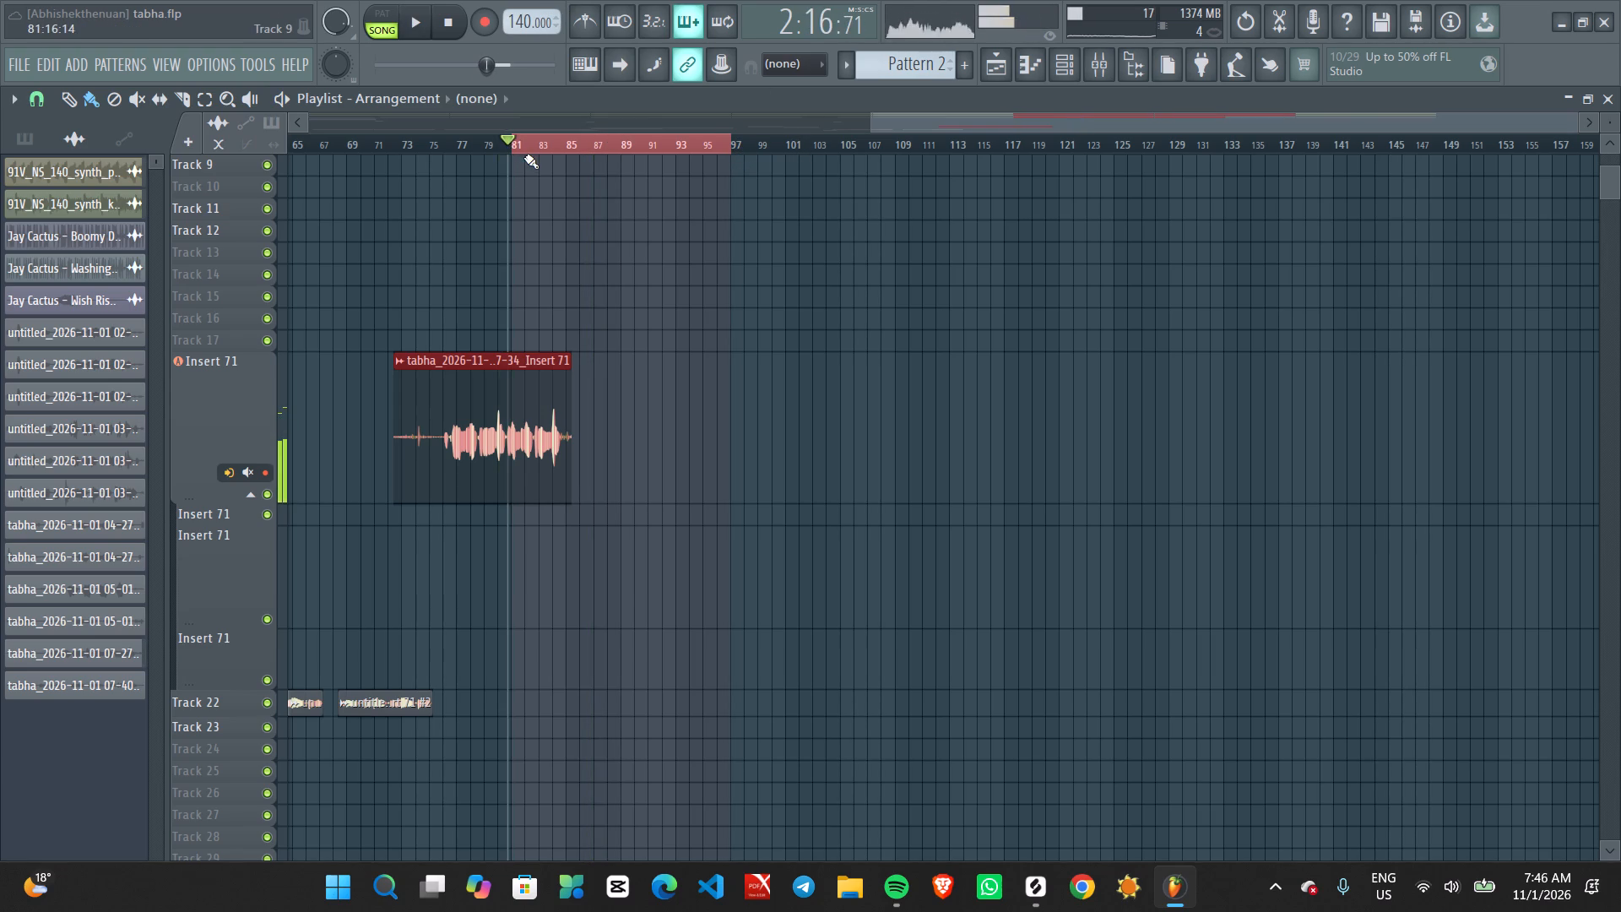
pyautogui.click(509, 139)
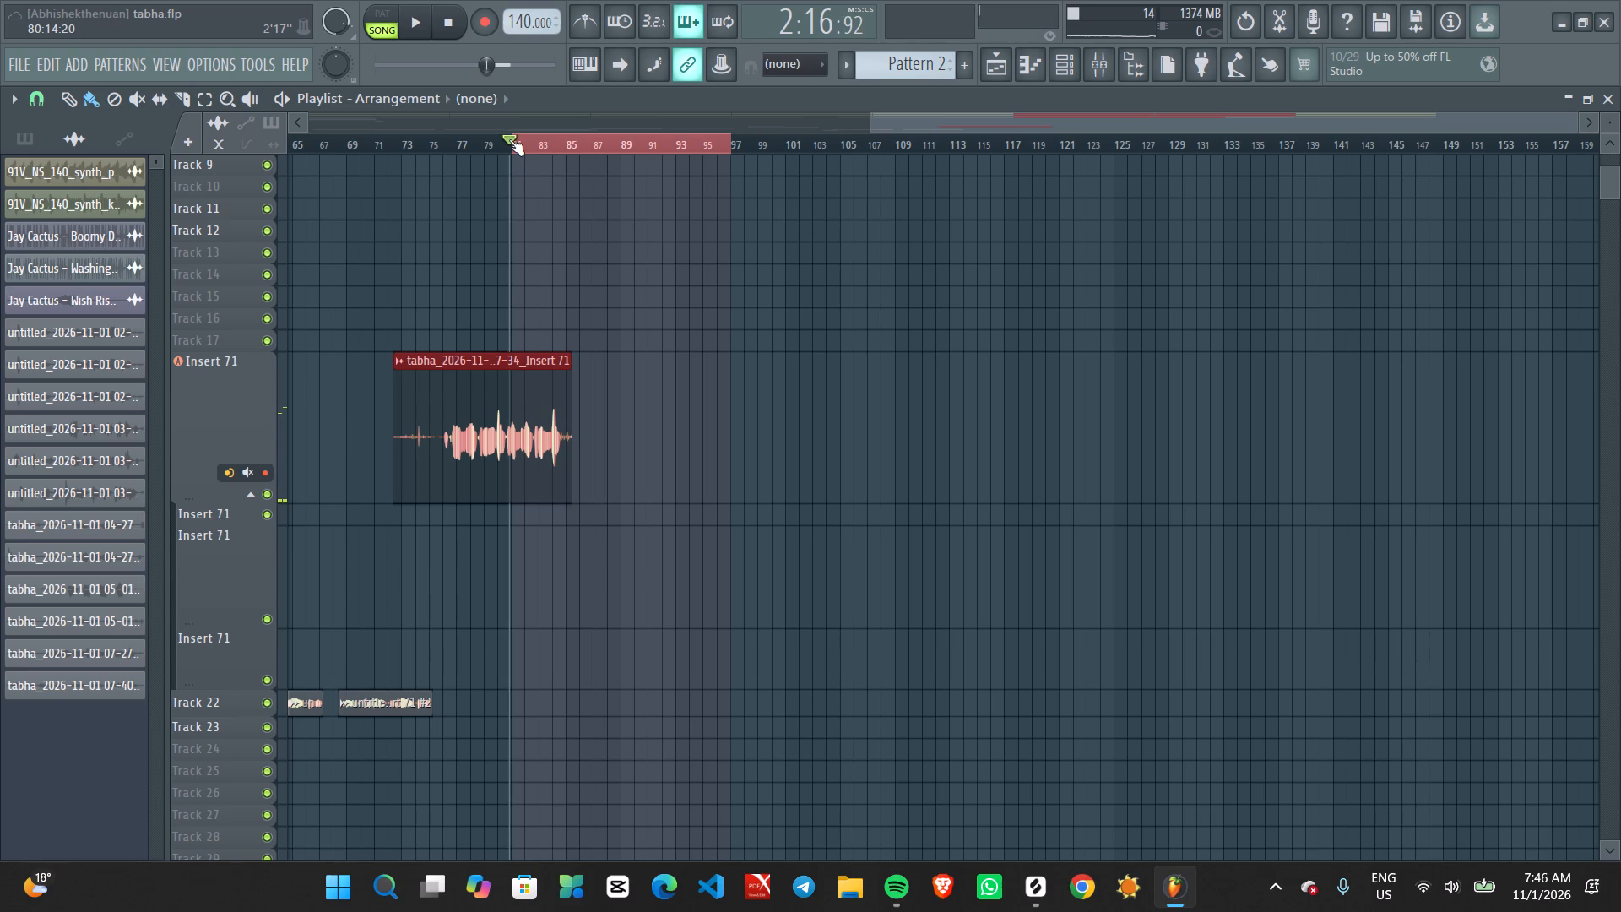
pyautogui.press('space')
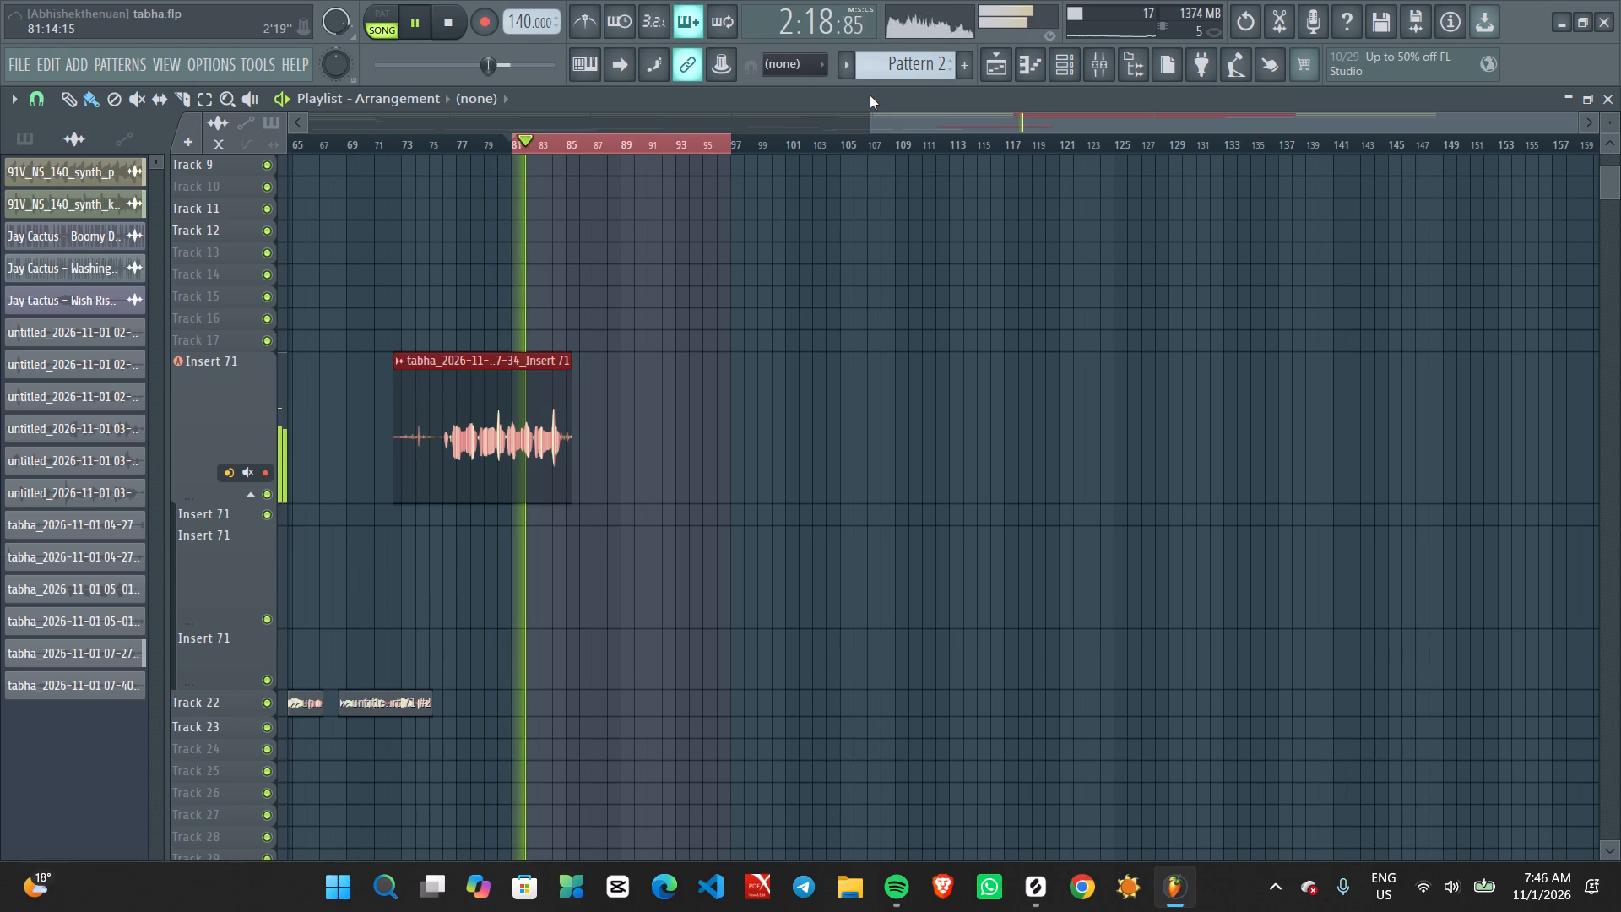
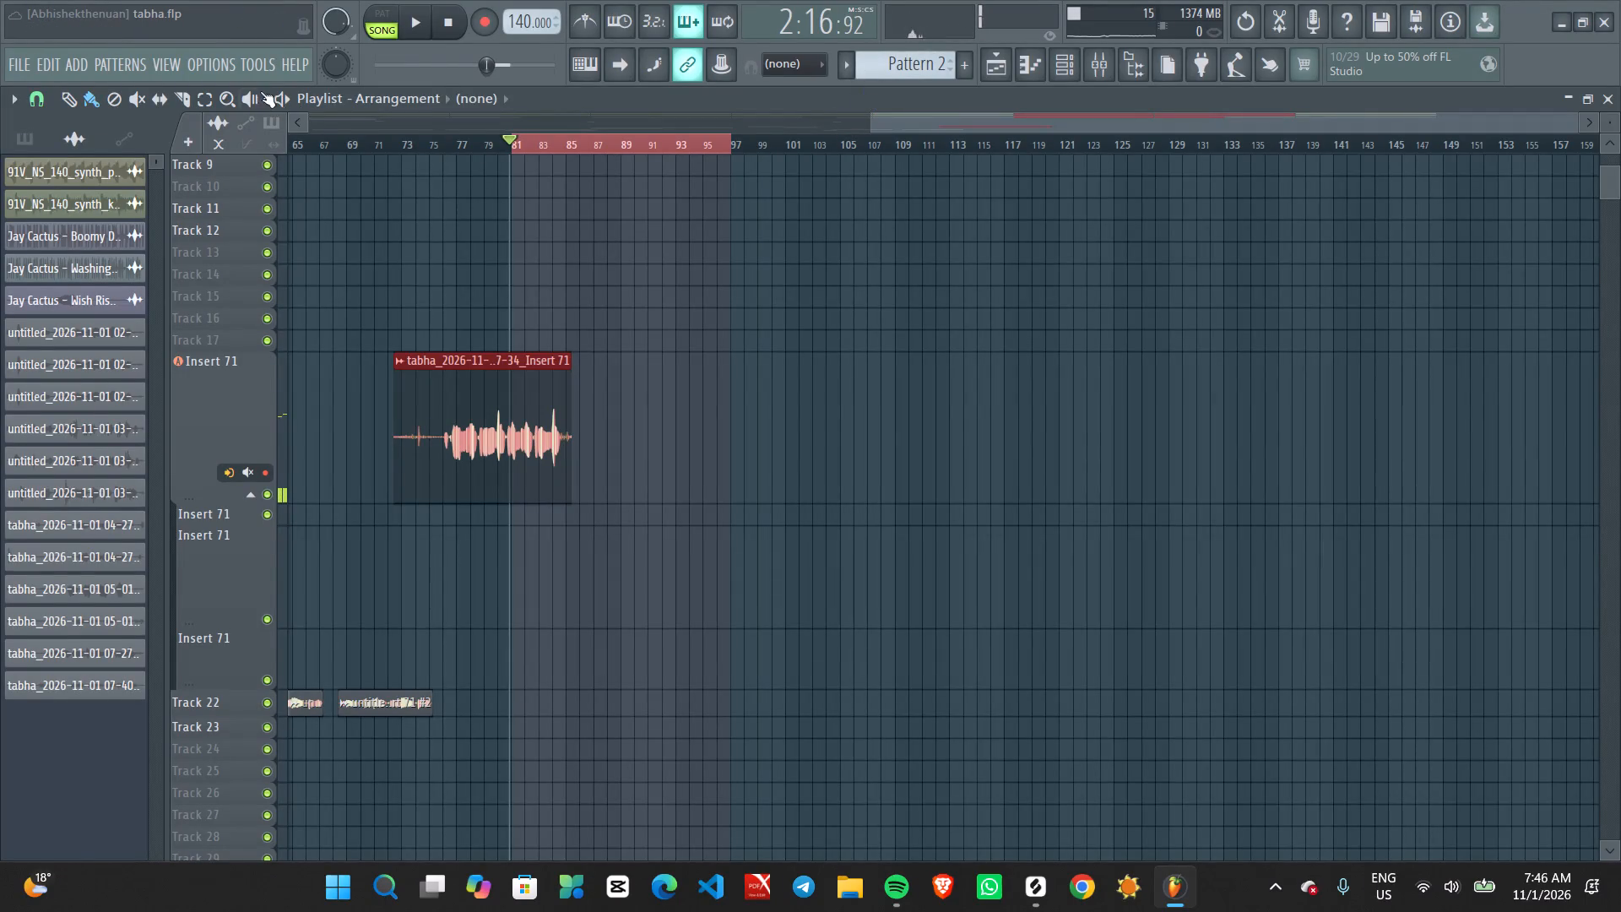
# Set the playback position at about bar 76 and set the loop range from 75:16:00 to 101:15:00.
pyautogui.click(439, 147)
pyautogui.keyDown('ctrl'); pyautogui.moveTo(442, 142); pyautogui.dragTo(447, 138); pyautogui.keyUp('ctrl')
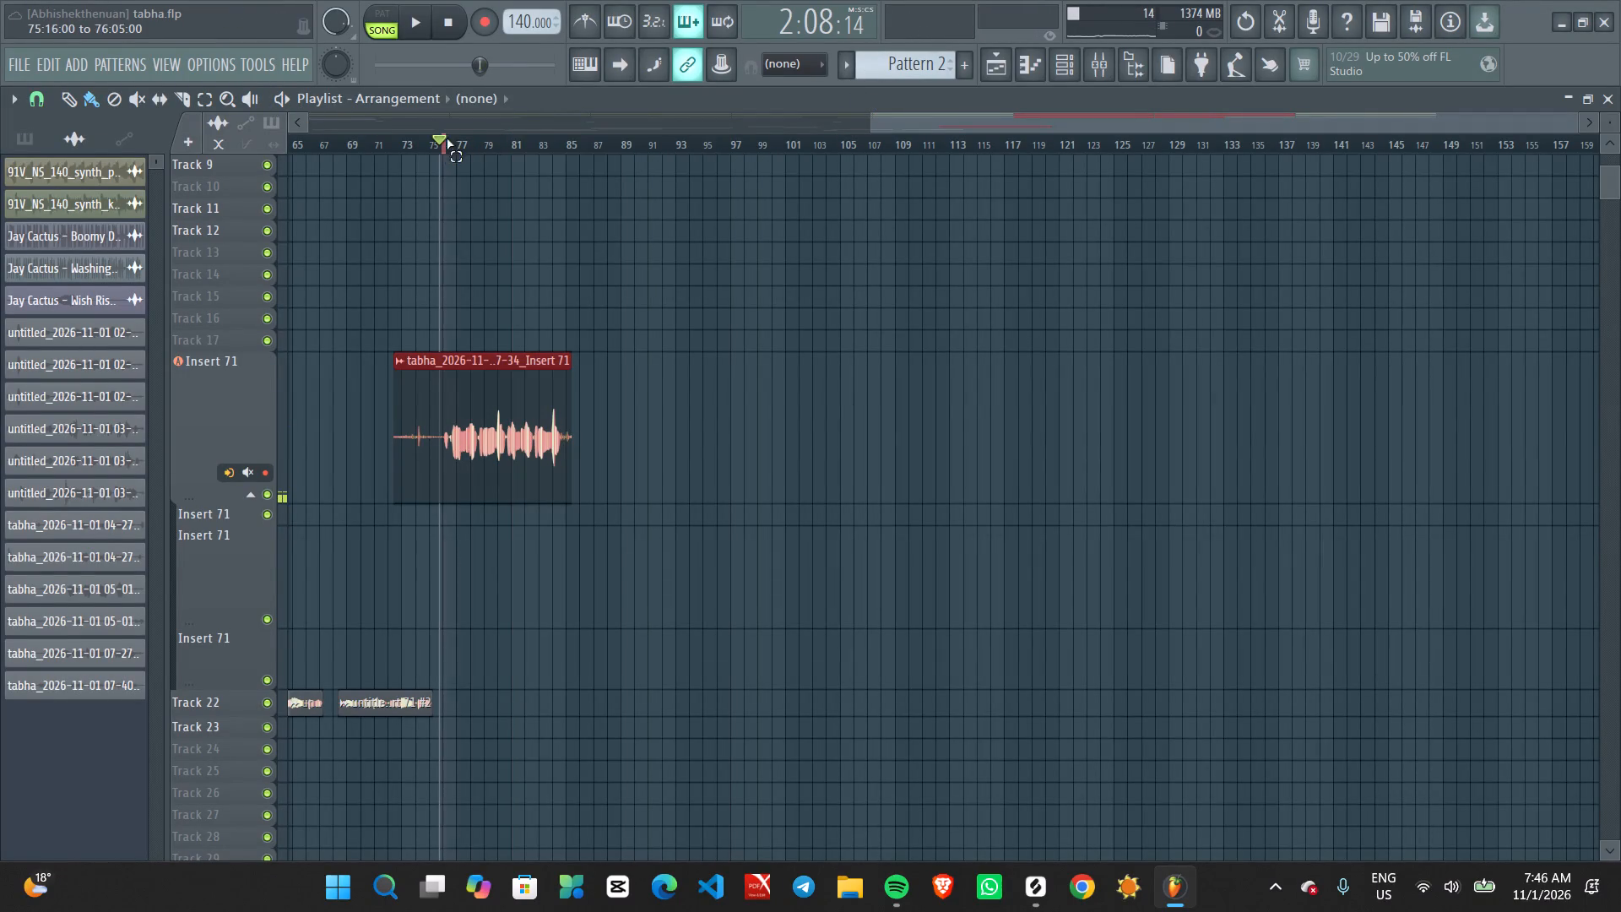
pyautogui.keyDown('ctrl'); pyautogui.moveTo(447, 138); pyautogui.dragTo(797, 146); pyautogui.keyUp('ctrl')
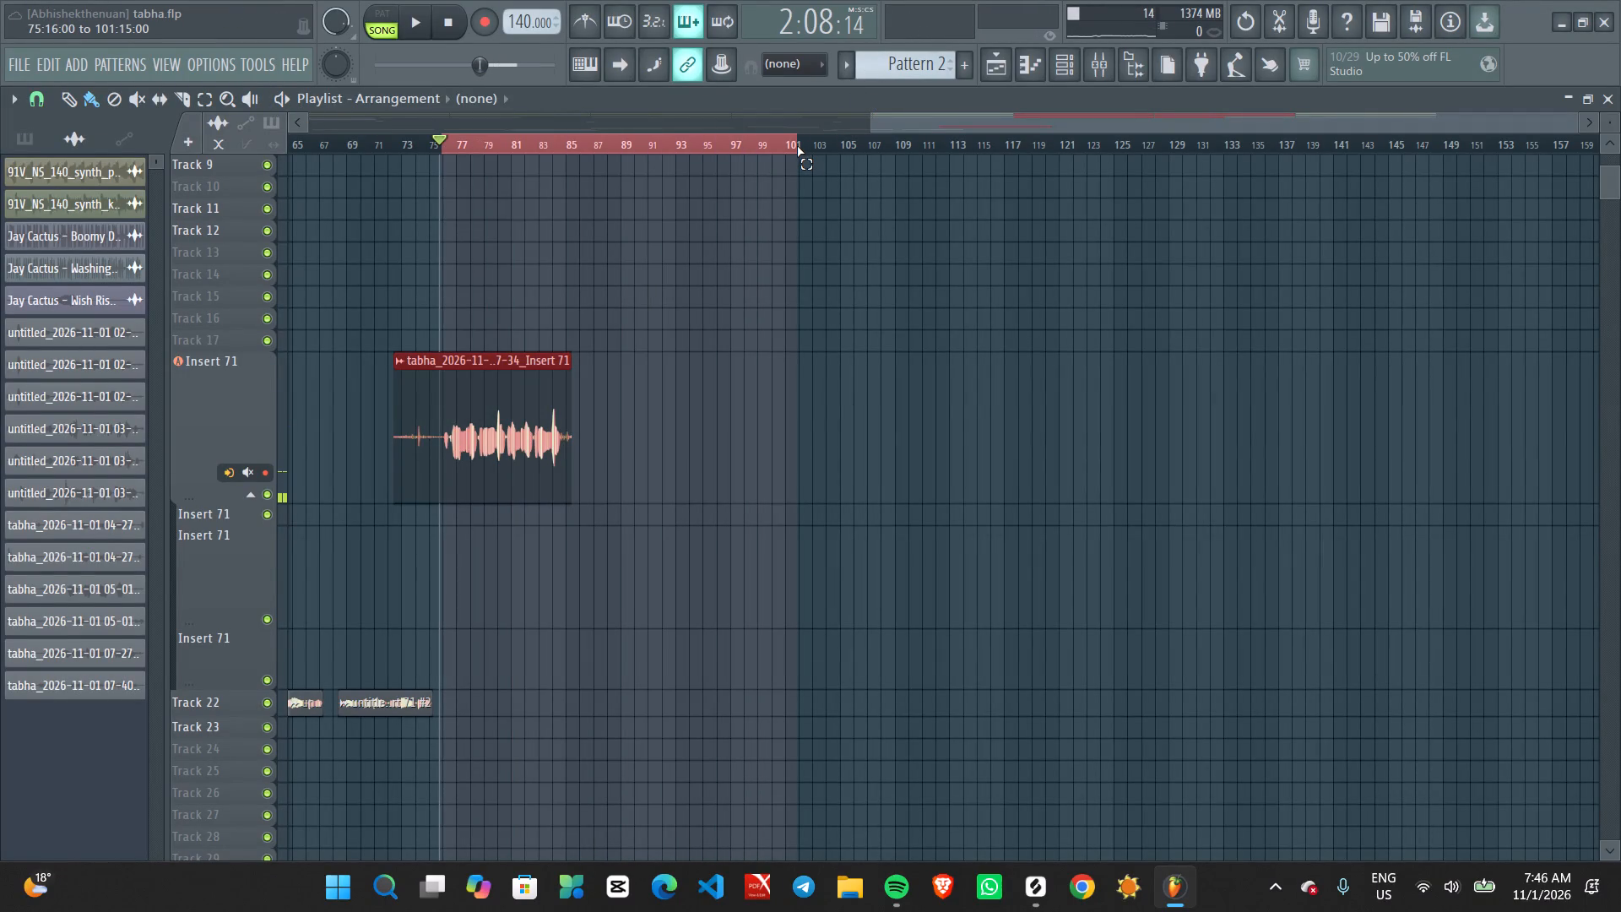
pyautogui.keyDown('ctrl'); pyautogui.moveTo(797, 146); pyautogui.dragTo(798, 148); pyautogui.keyUp('ctrl')
# Play the Insert 71 take from the loop's beginning at about bar 76.
pyautogui.press('space')
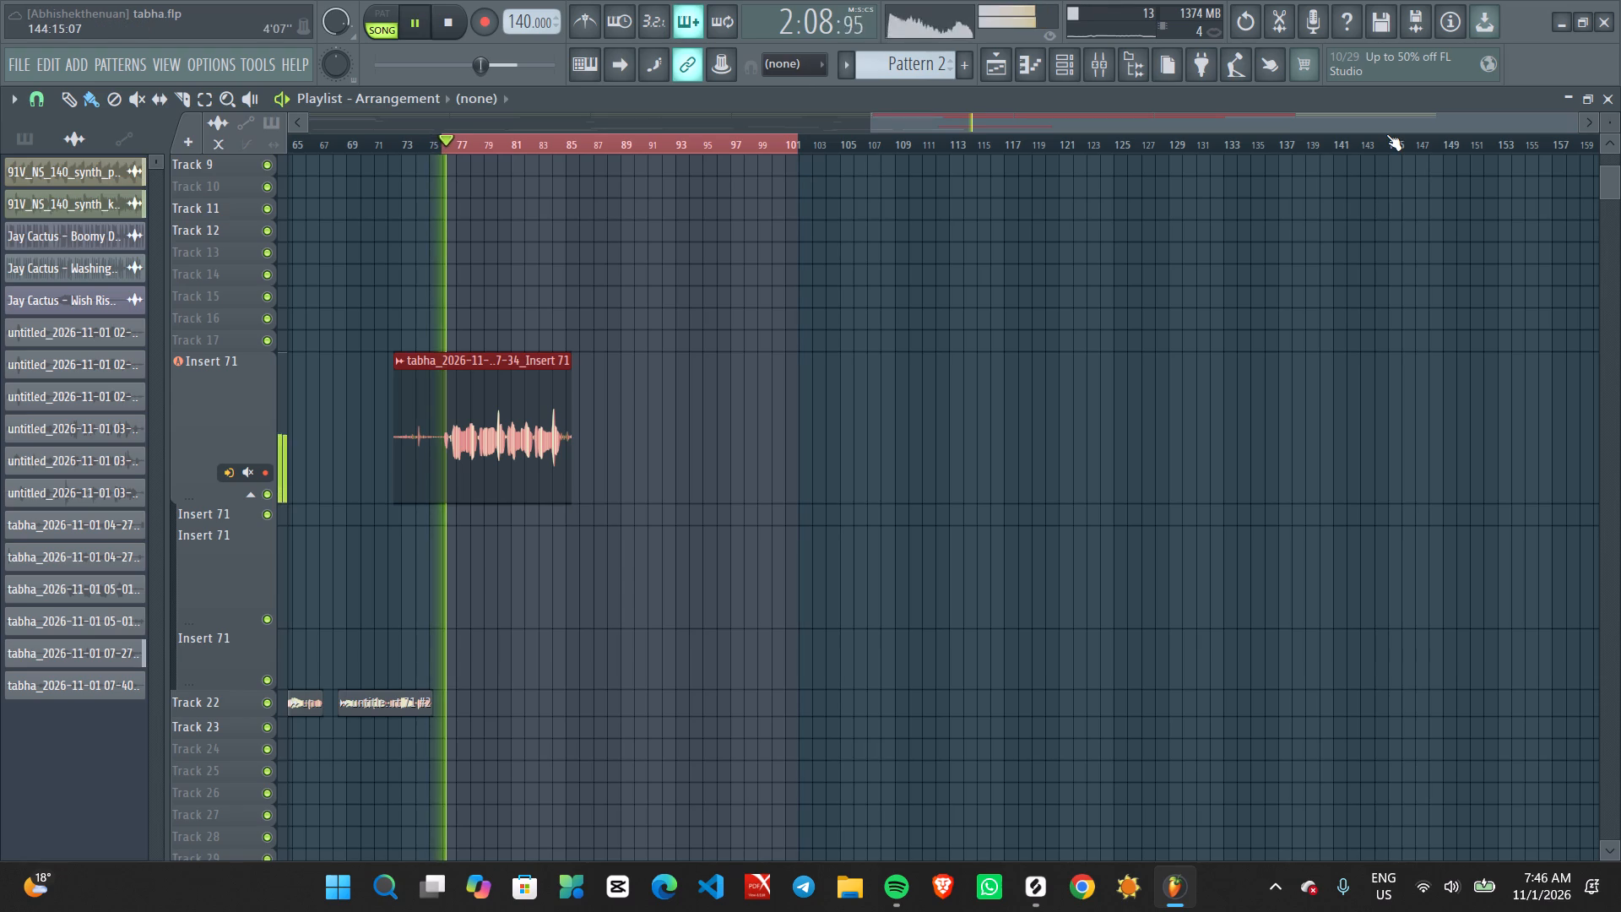
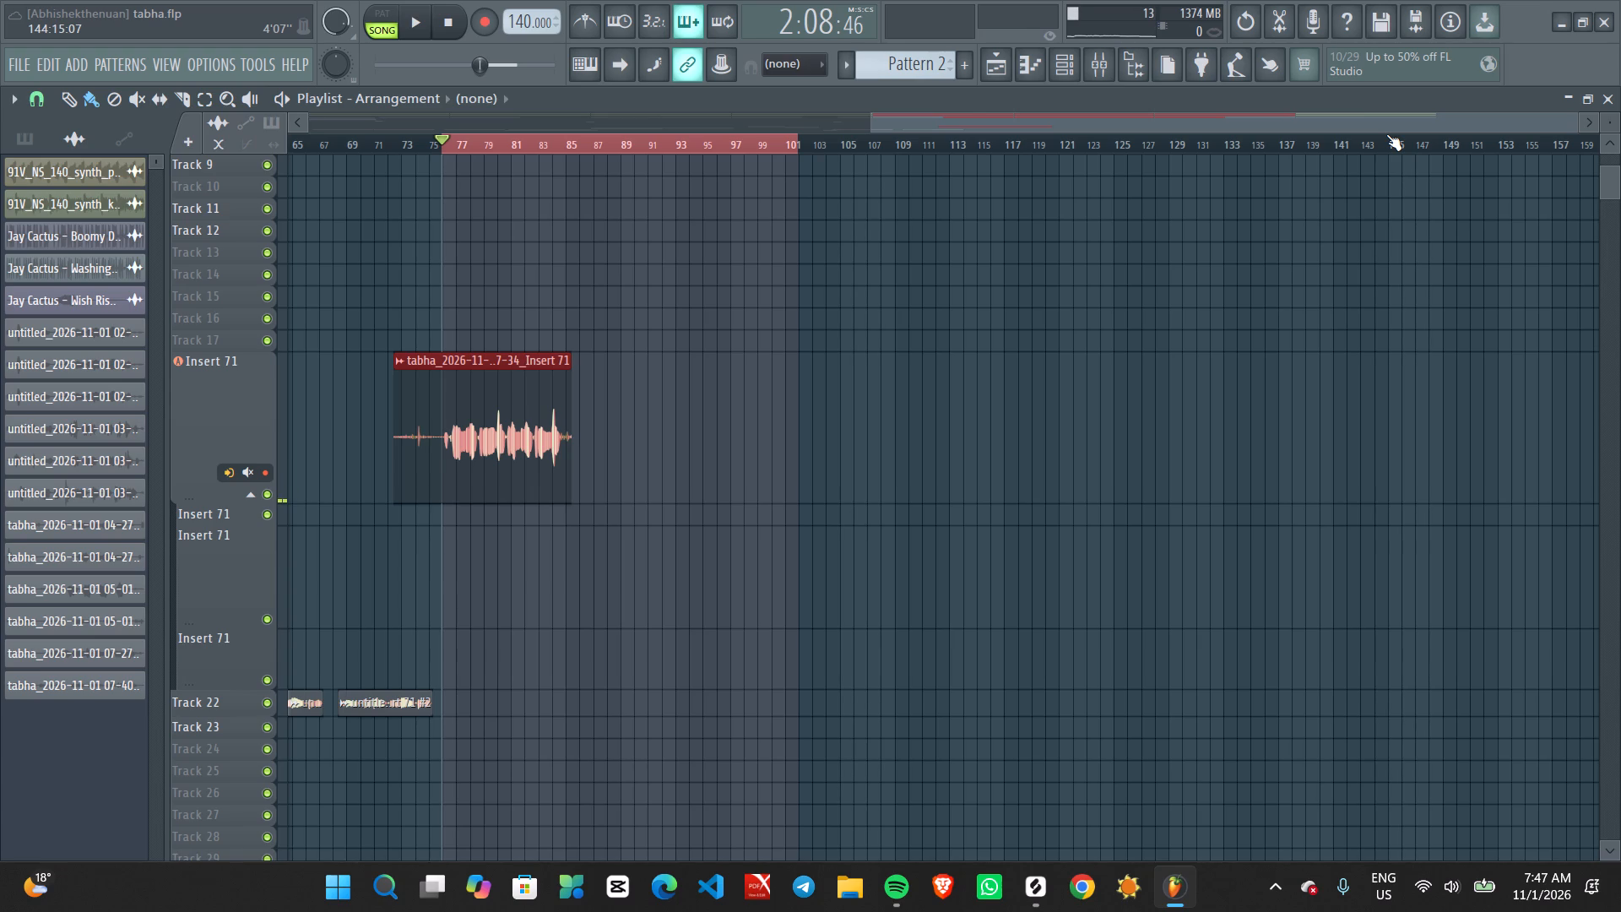
# Play the Insert 71 take from the start of the loop range at about bar 76.
pyautogui.press('space')
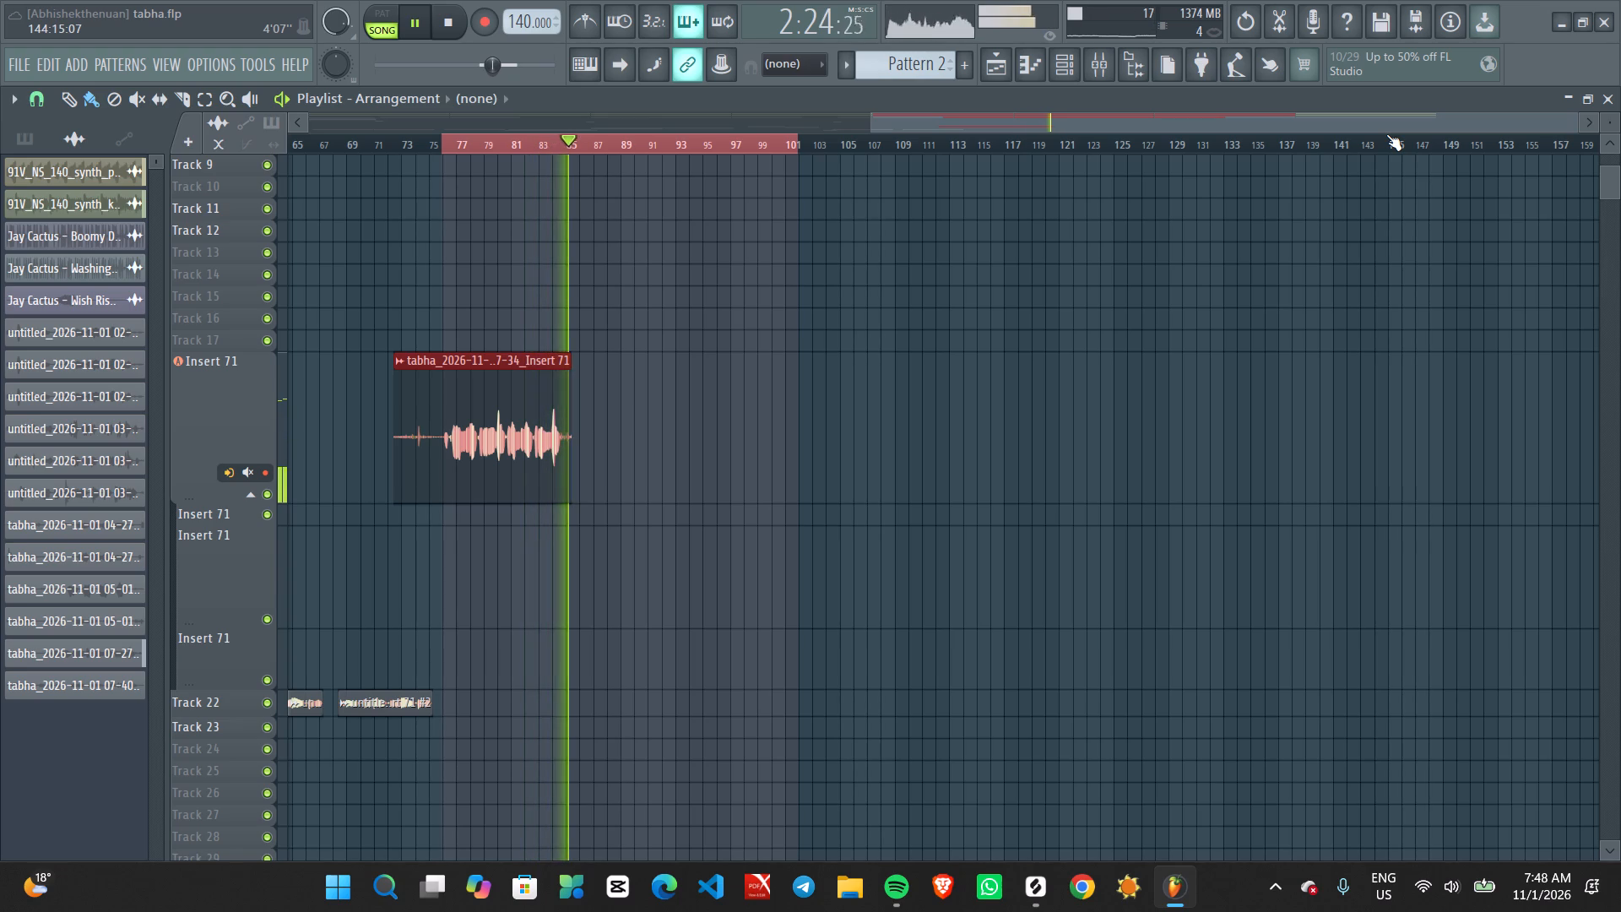
# Play the arrangement from about bar 41 to hear the earlier Insert 71 vocal clip.
pyautogui.keyDown('ctrl'); pyautogui.scroll(-6, 1386, 134); pyautogui.keyUp('ctrl')
pyautogui.hscroll(1, 1386, 134)
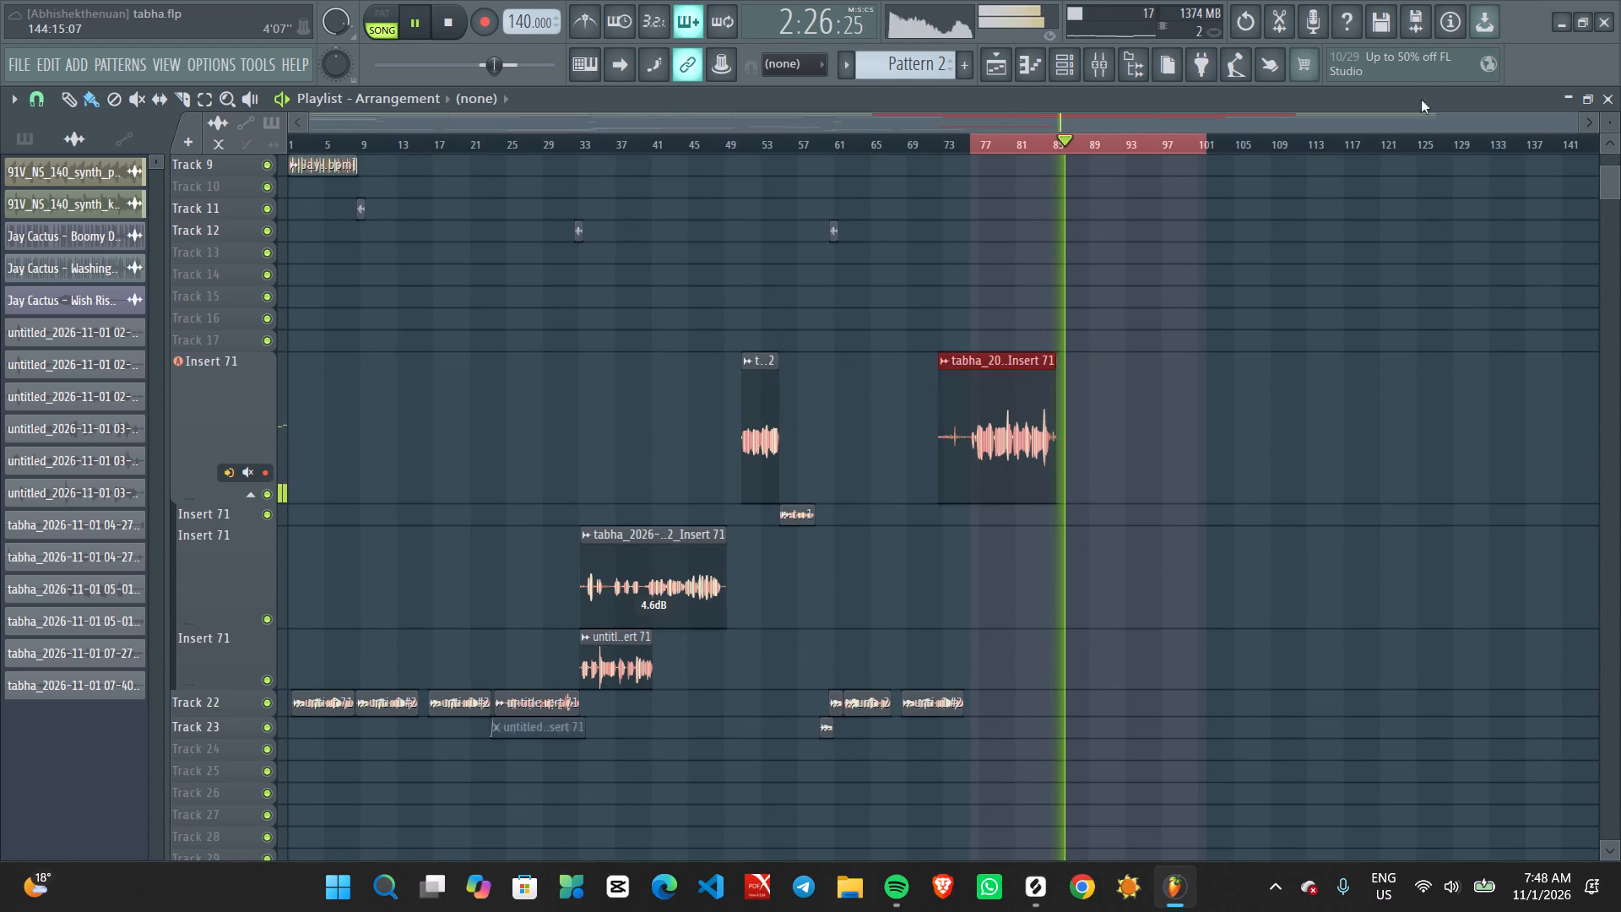
pyautogui.click(650, 141)
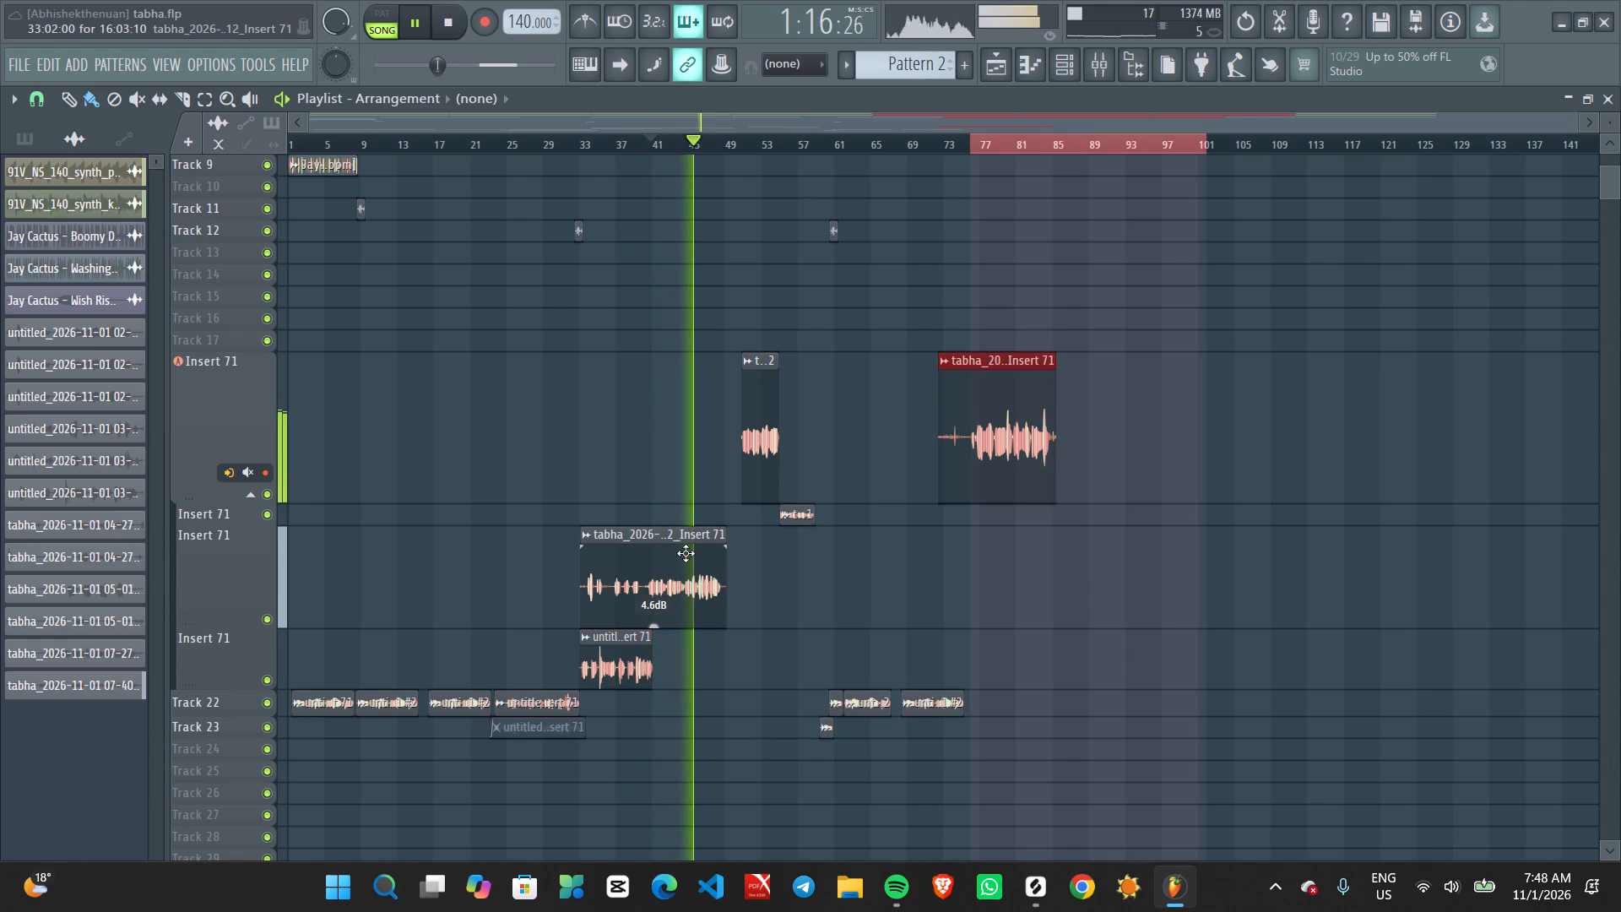
pyautogui.press('space')
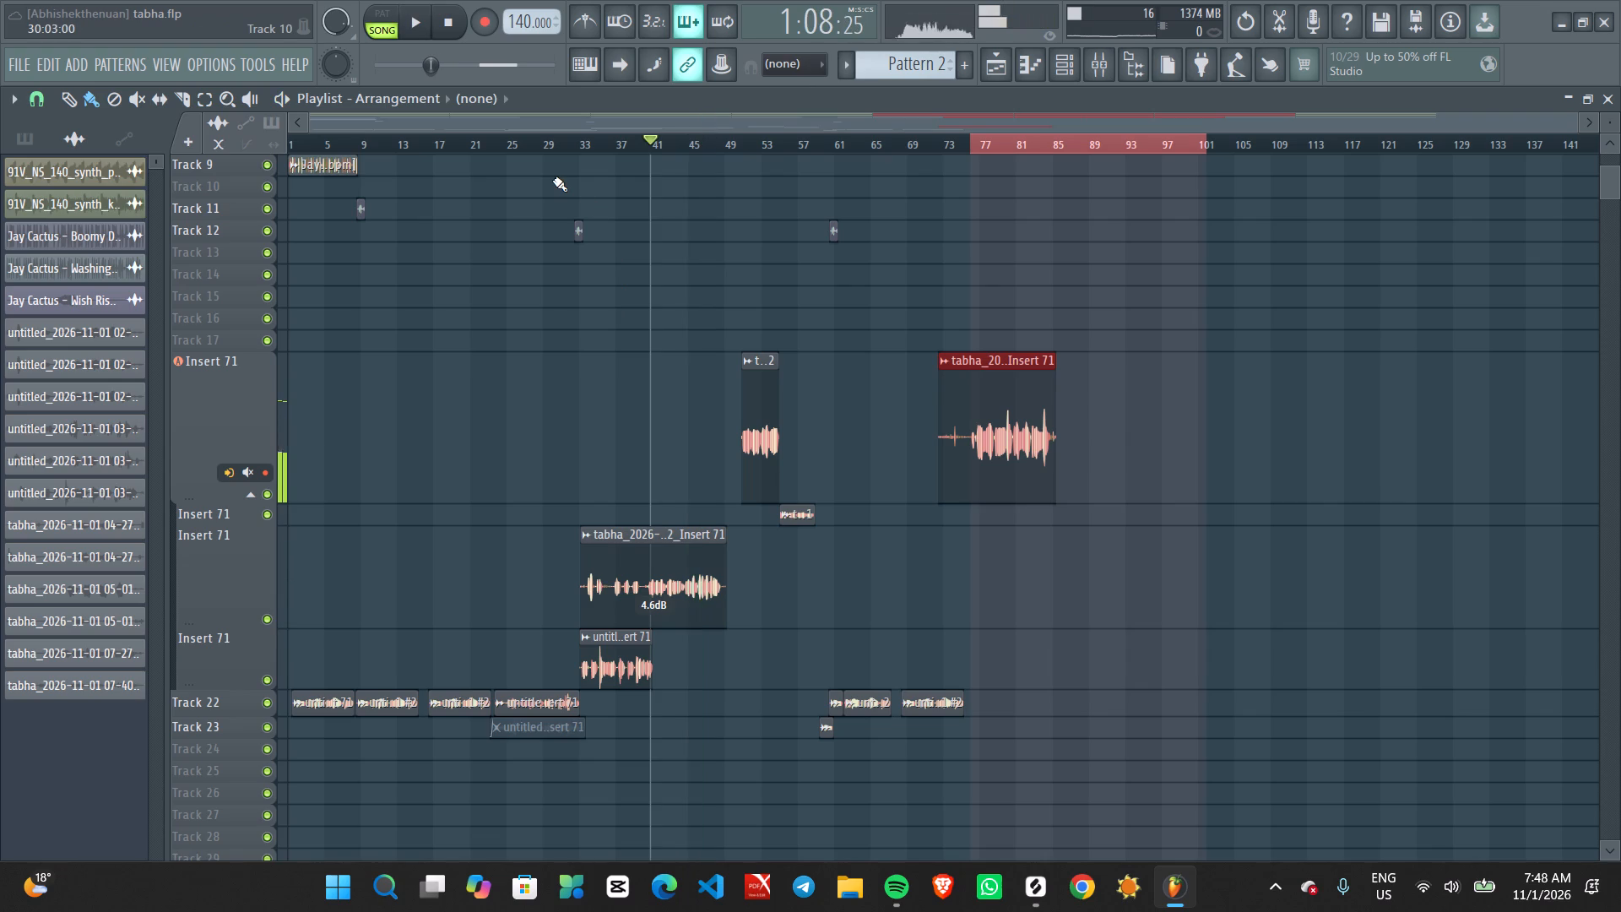
# Enable the metronome and solo the Insert 71 track holding the 4.6 dB clip that starts at bar 33.
pyautogui.click(577, 14)
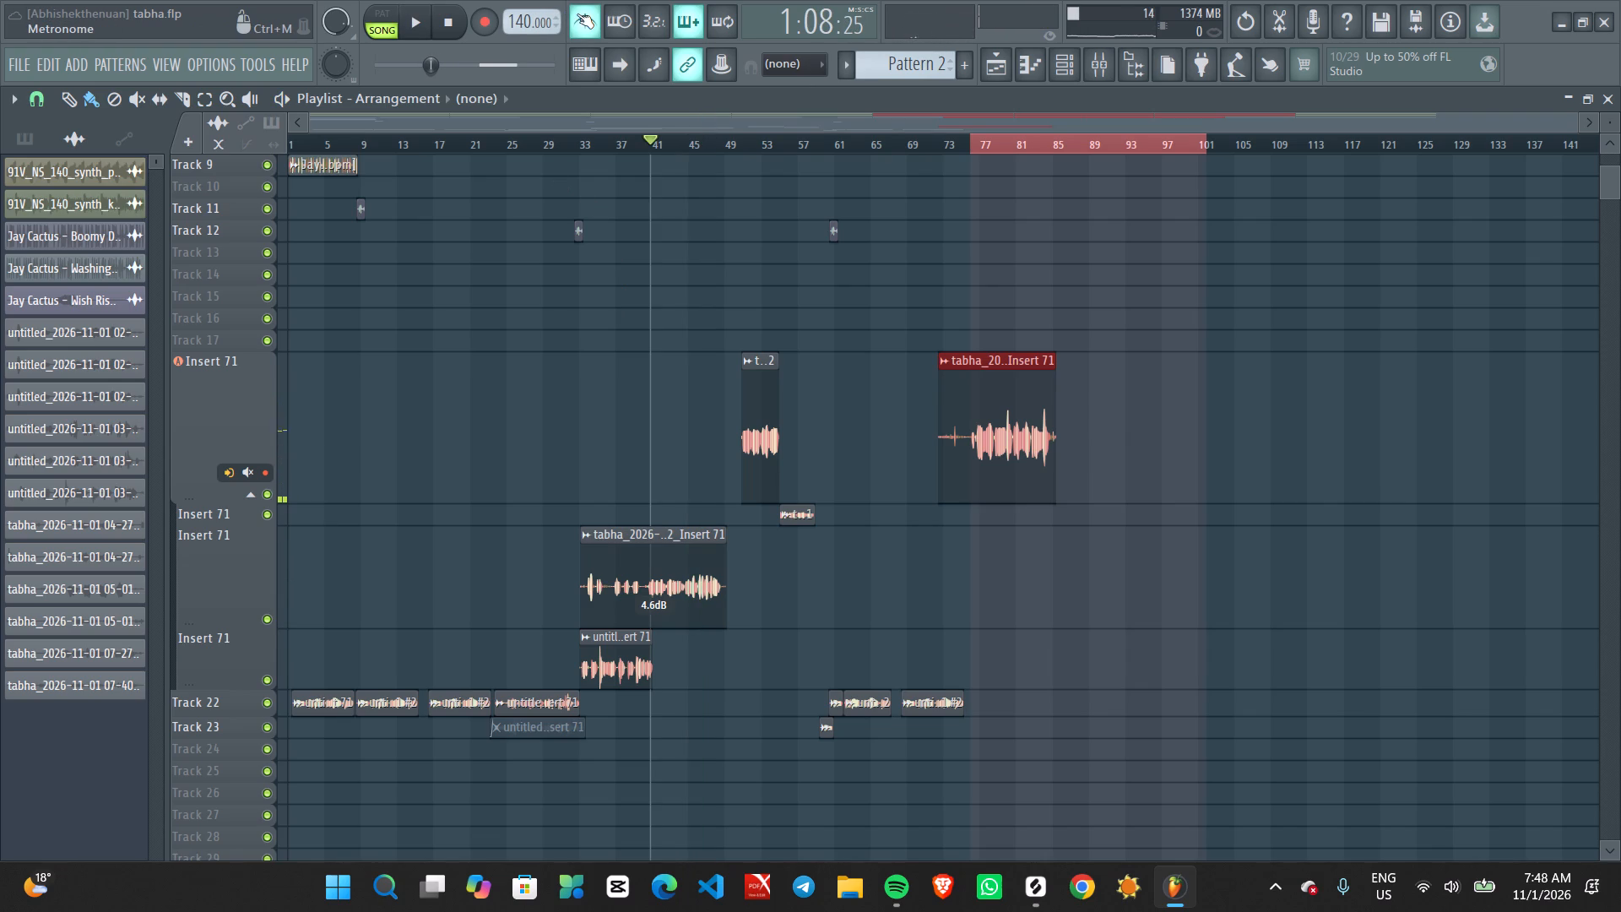
pyautogui.rightClick(268, 623)
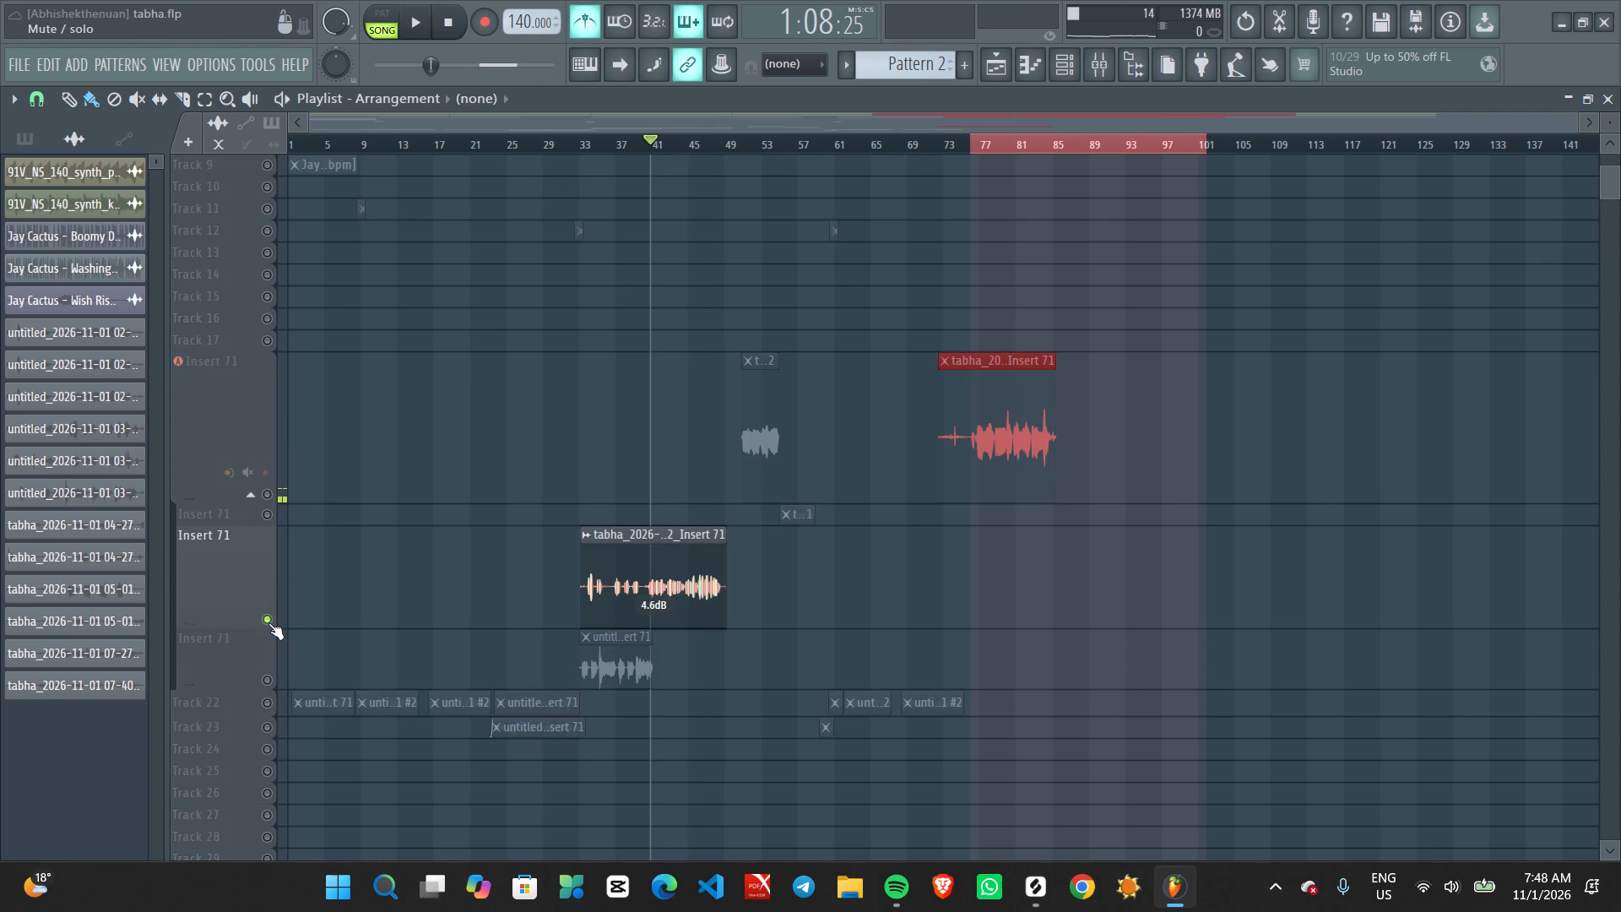
# Play the soloed Insert 71 vocal against the metronome from about bar 41.
pyautogui.press('space')
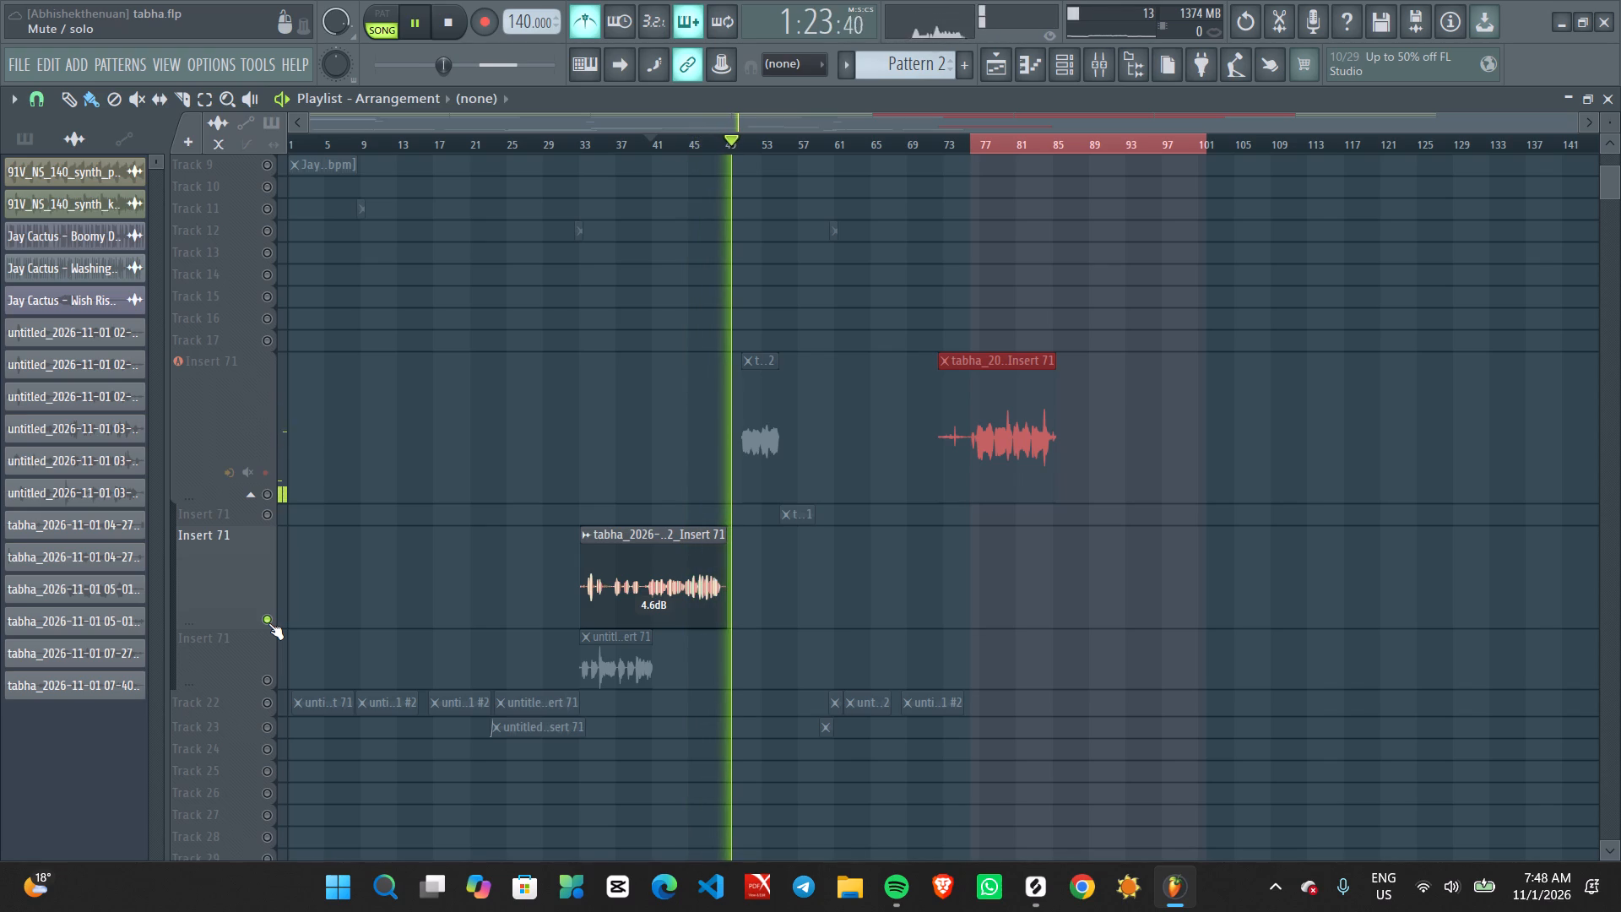
pyautogui.press('space')
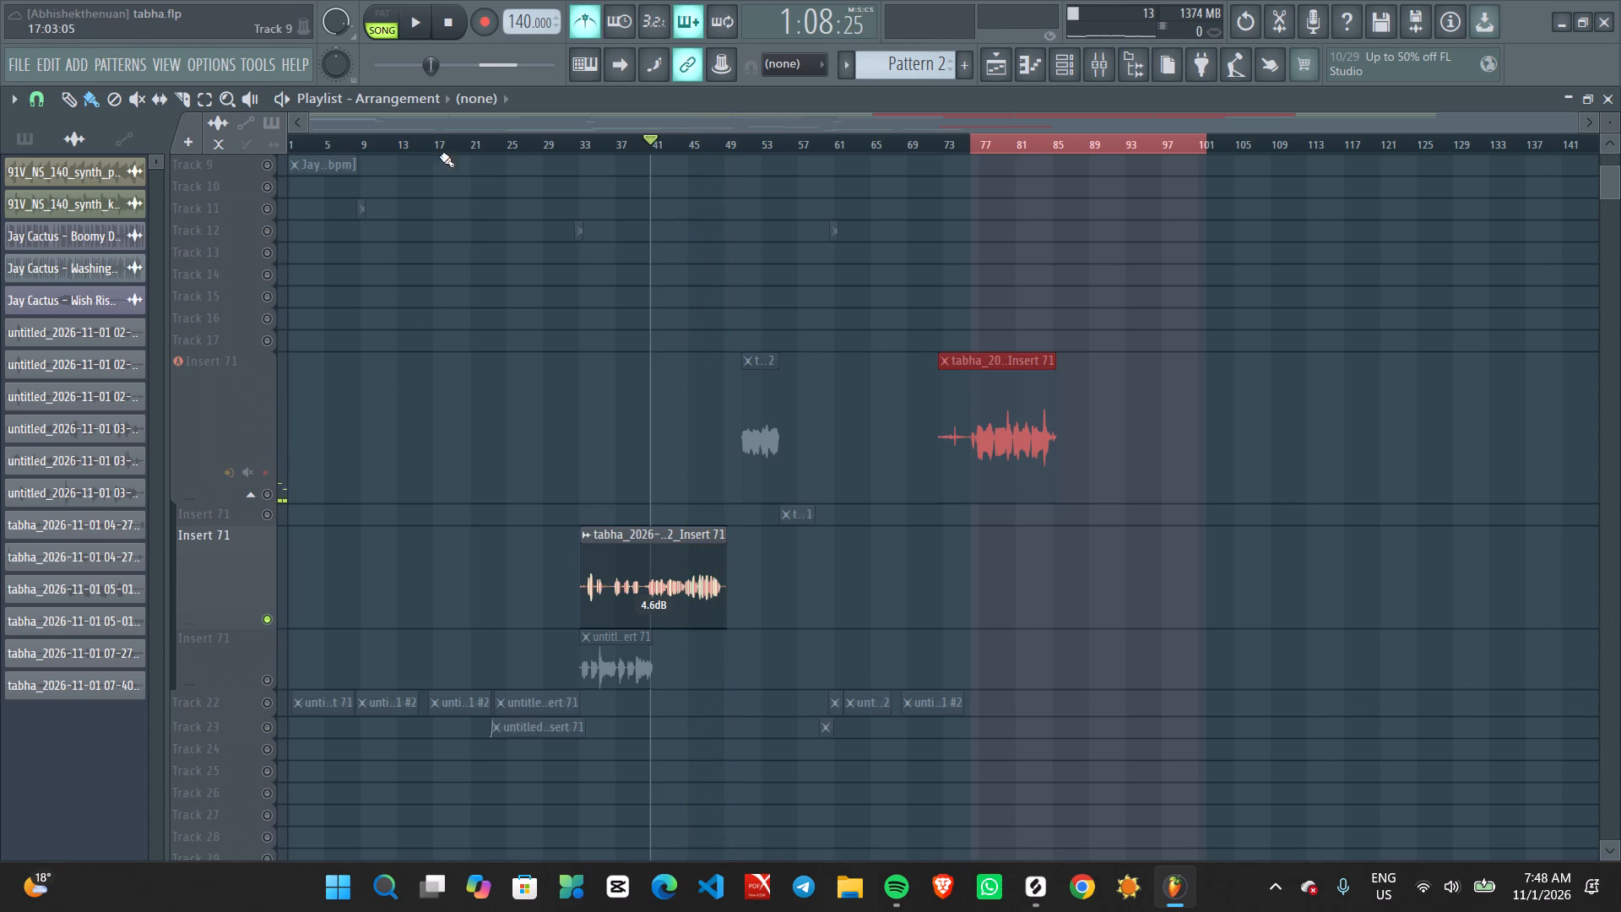
# Set the project tempo to 70 BPM, starting from the 80 BPM preset.
pyautogui.rightClick(518, 18)
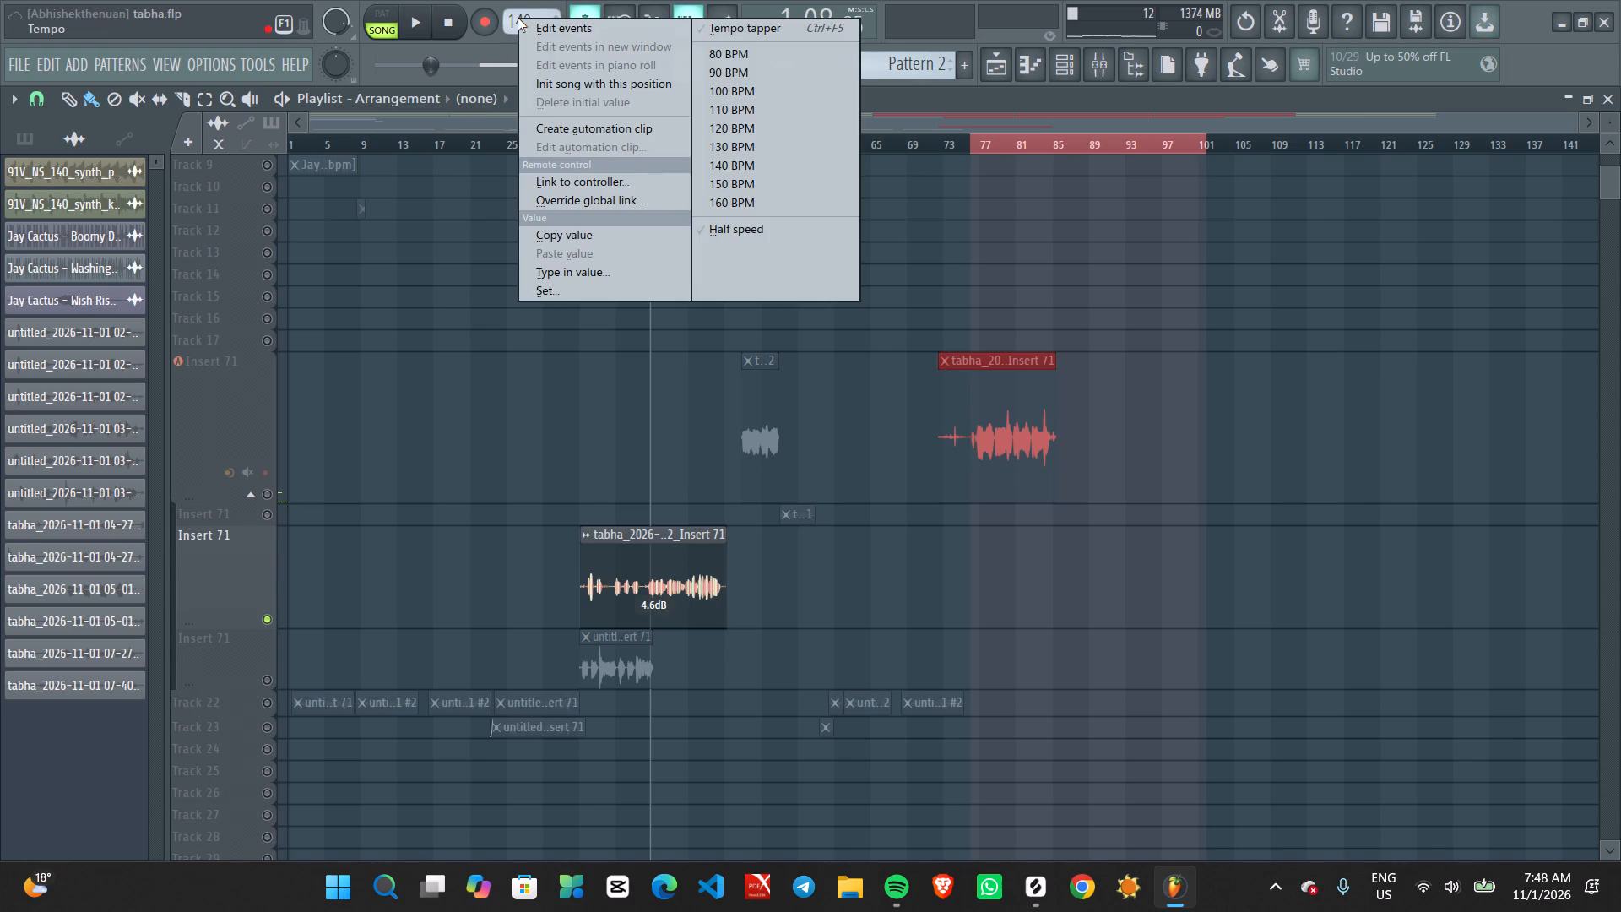
pyautogui.click(730, 57)
pyautogui.moveTo(518, 22); pyautogui.dragTo(527, 41)
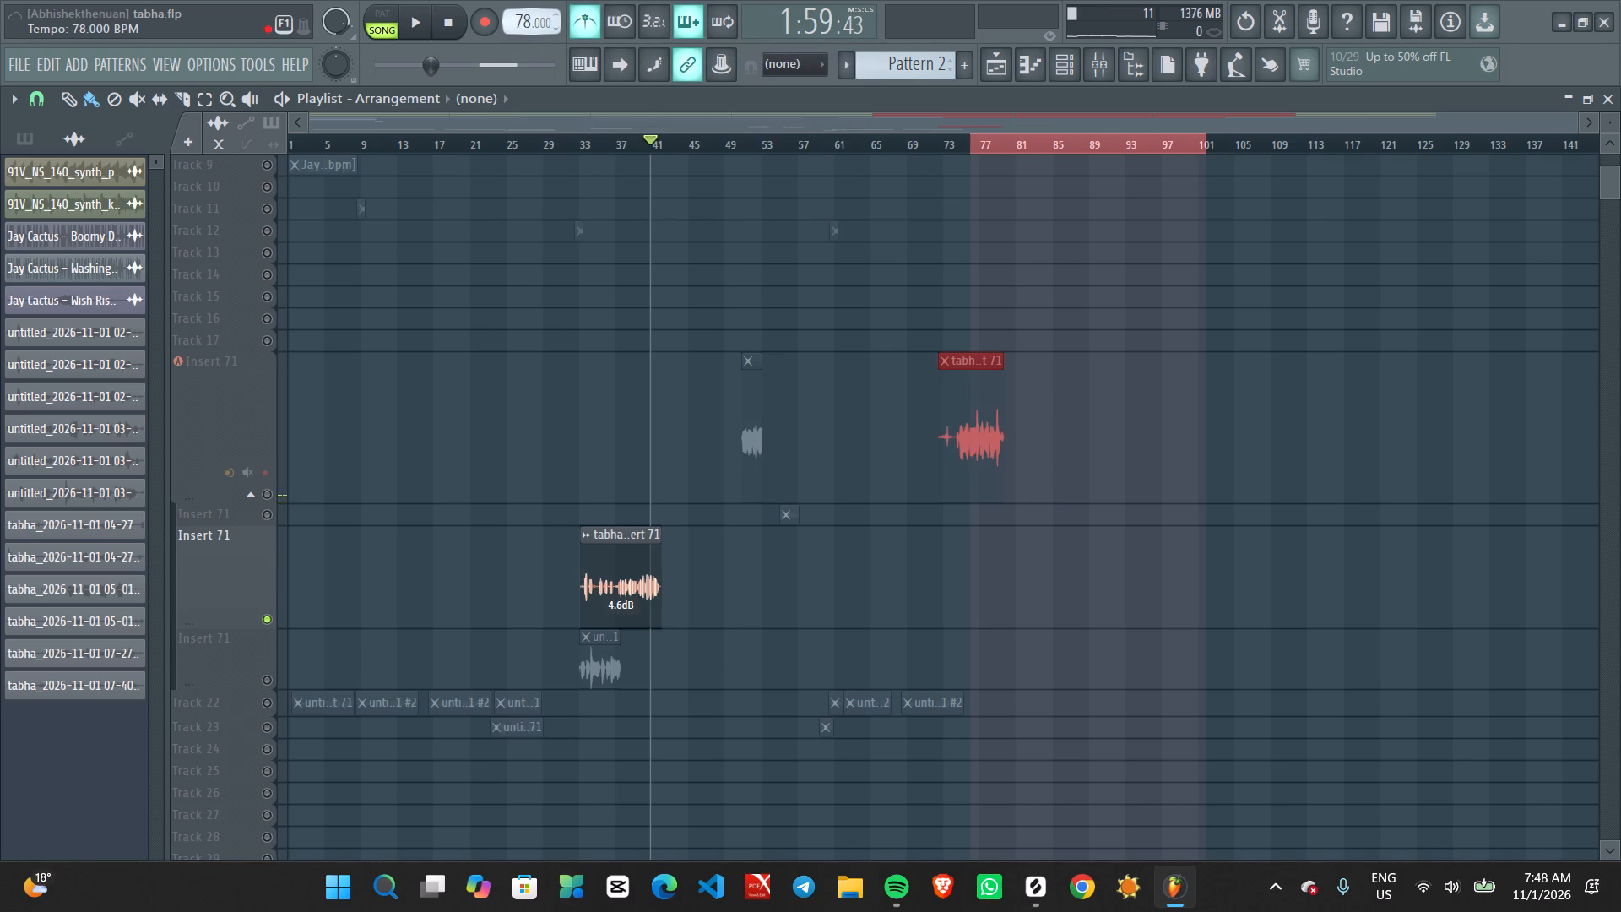
pyautogui.moveTo(527, 41); pyautogui.dragTo(534, 81)
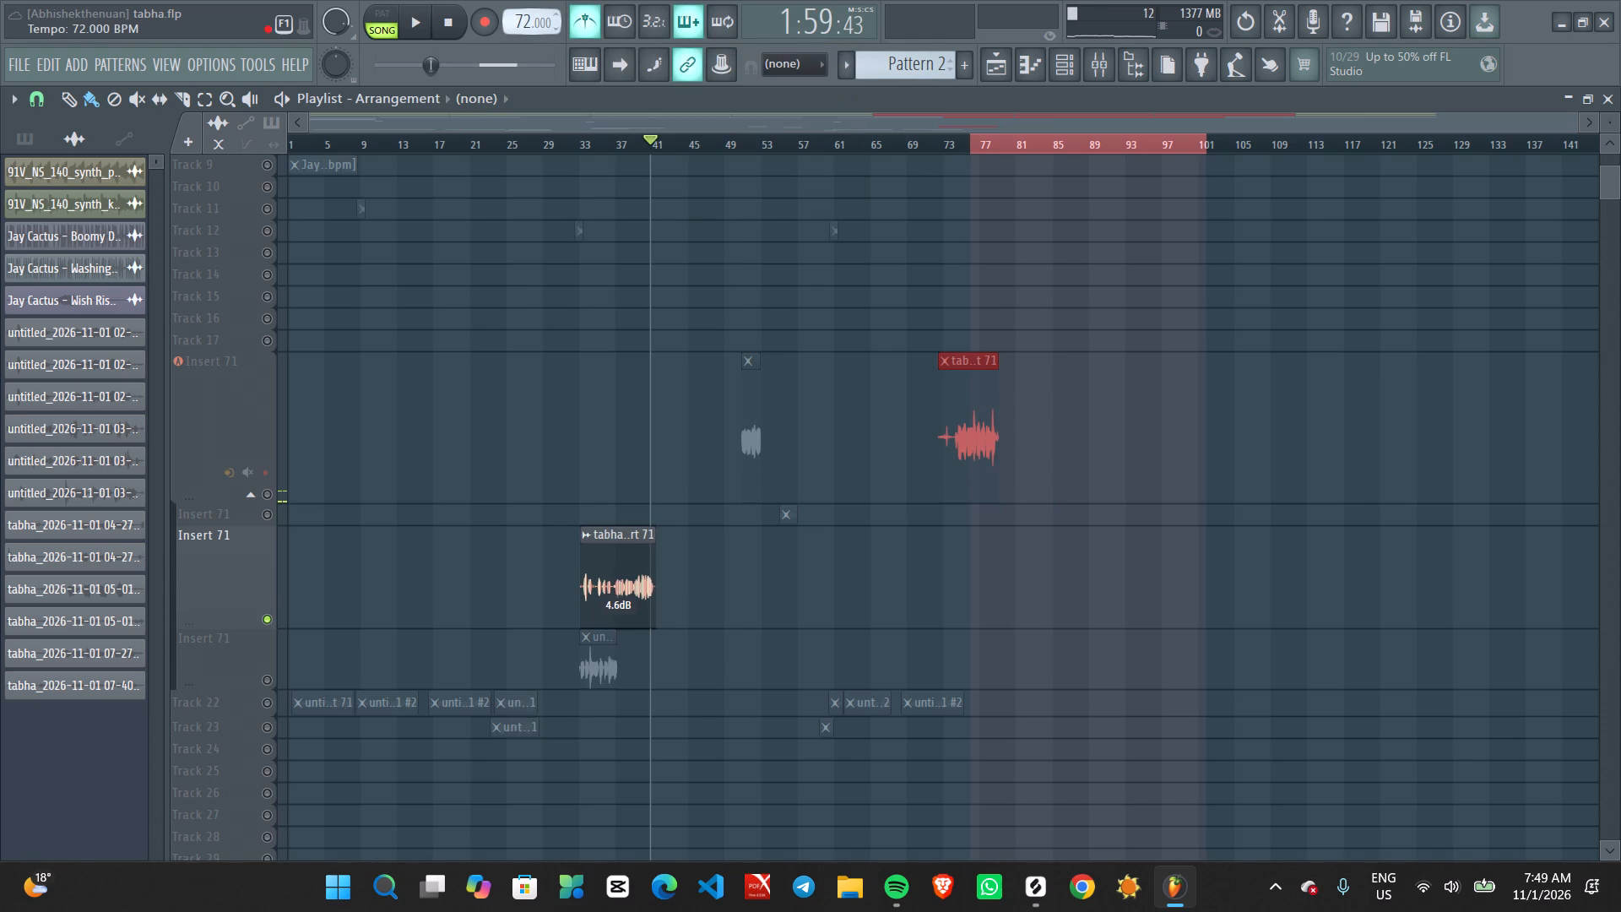
pyautogui.moveTo(534, 81); pyautogui.dragTo(519, 77)
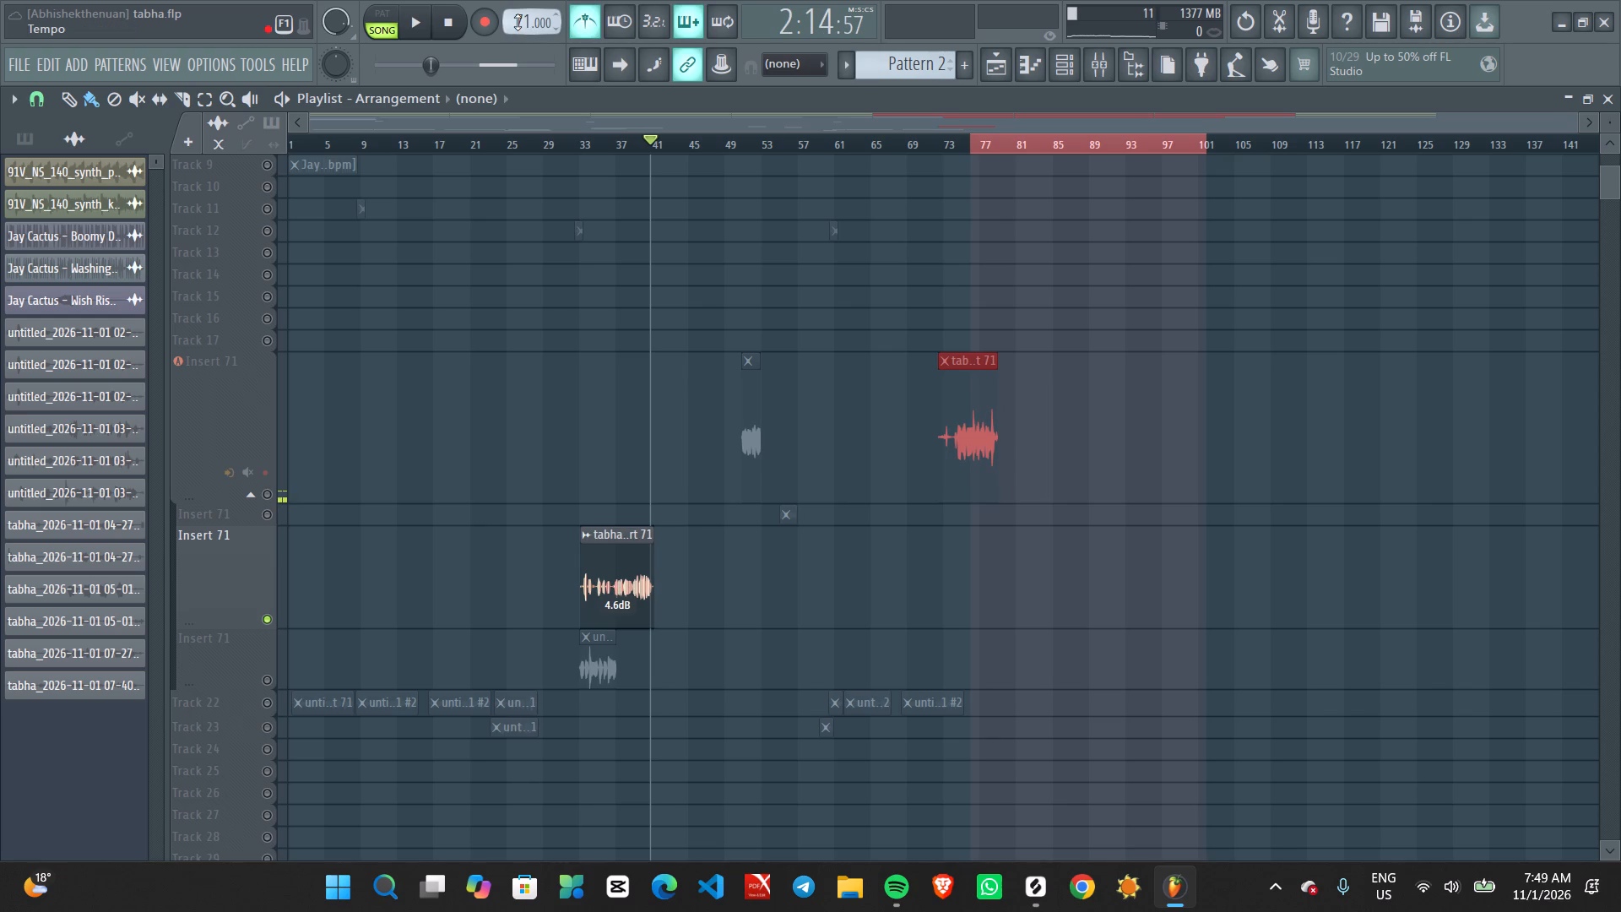
pyautogui.click(518, 22)
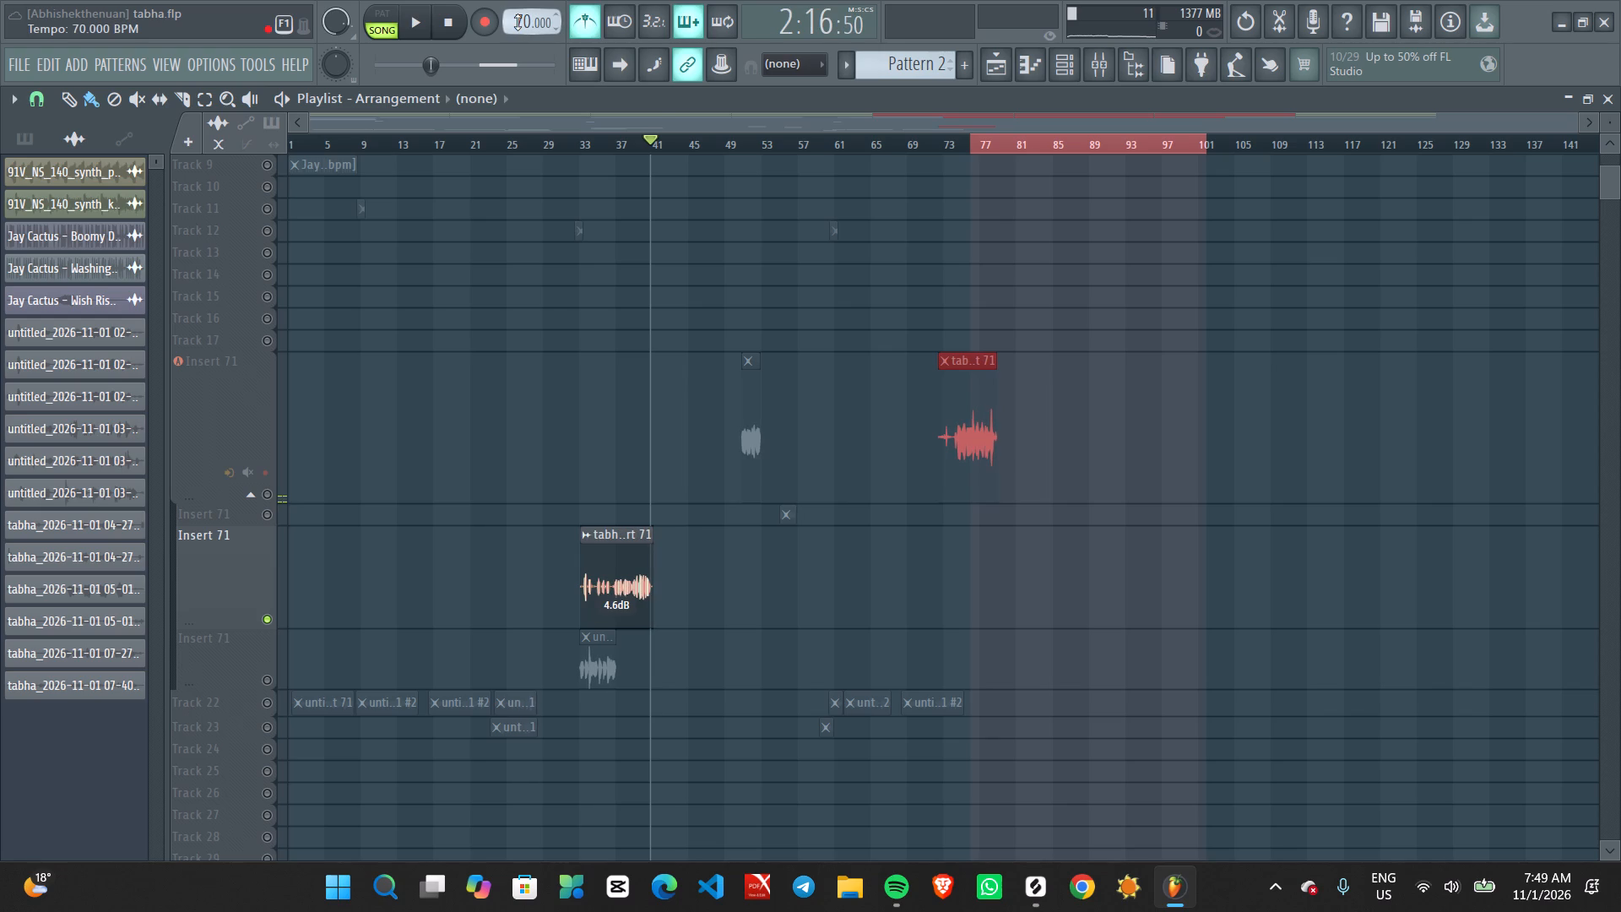
# Play the soloed Insert 71 vocal with the metronome at the new tempo, restarting from about bar 31.
pyautogui.press('space')
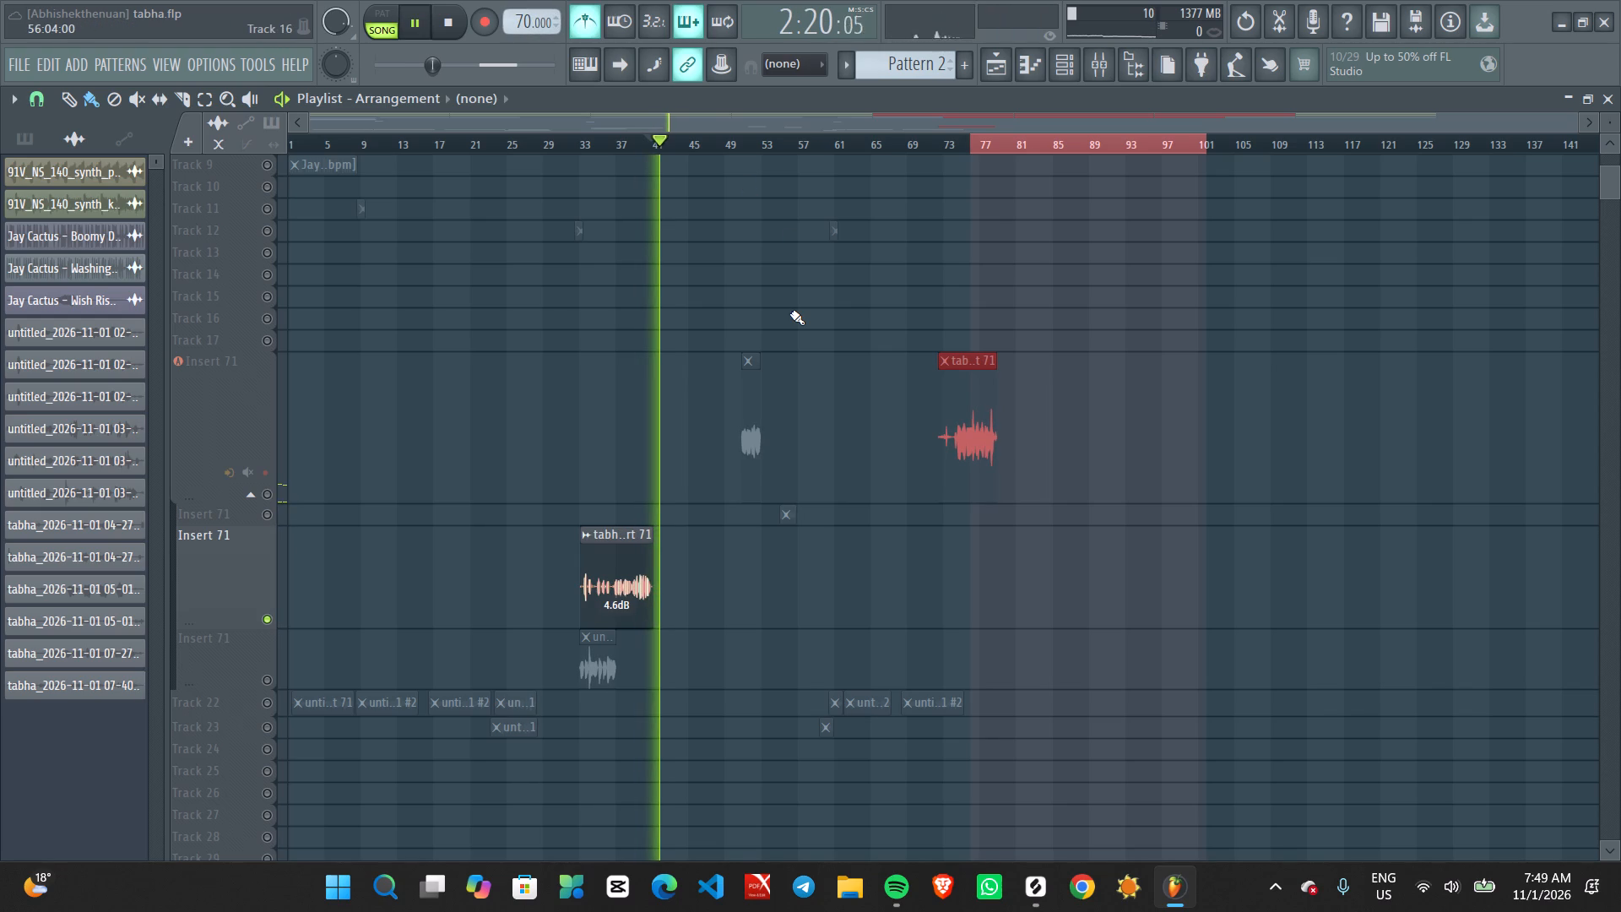
pyautogui.scroll(1, 790, 313)
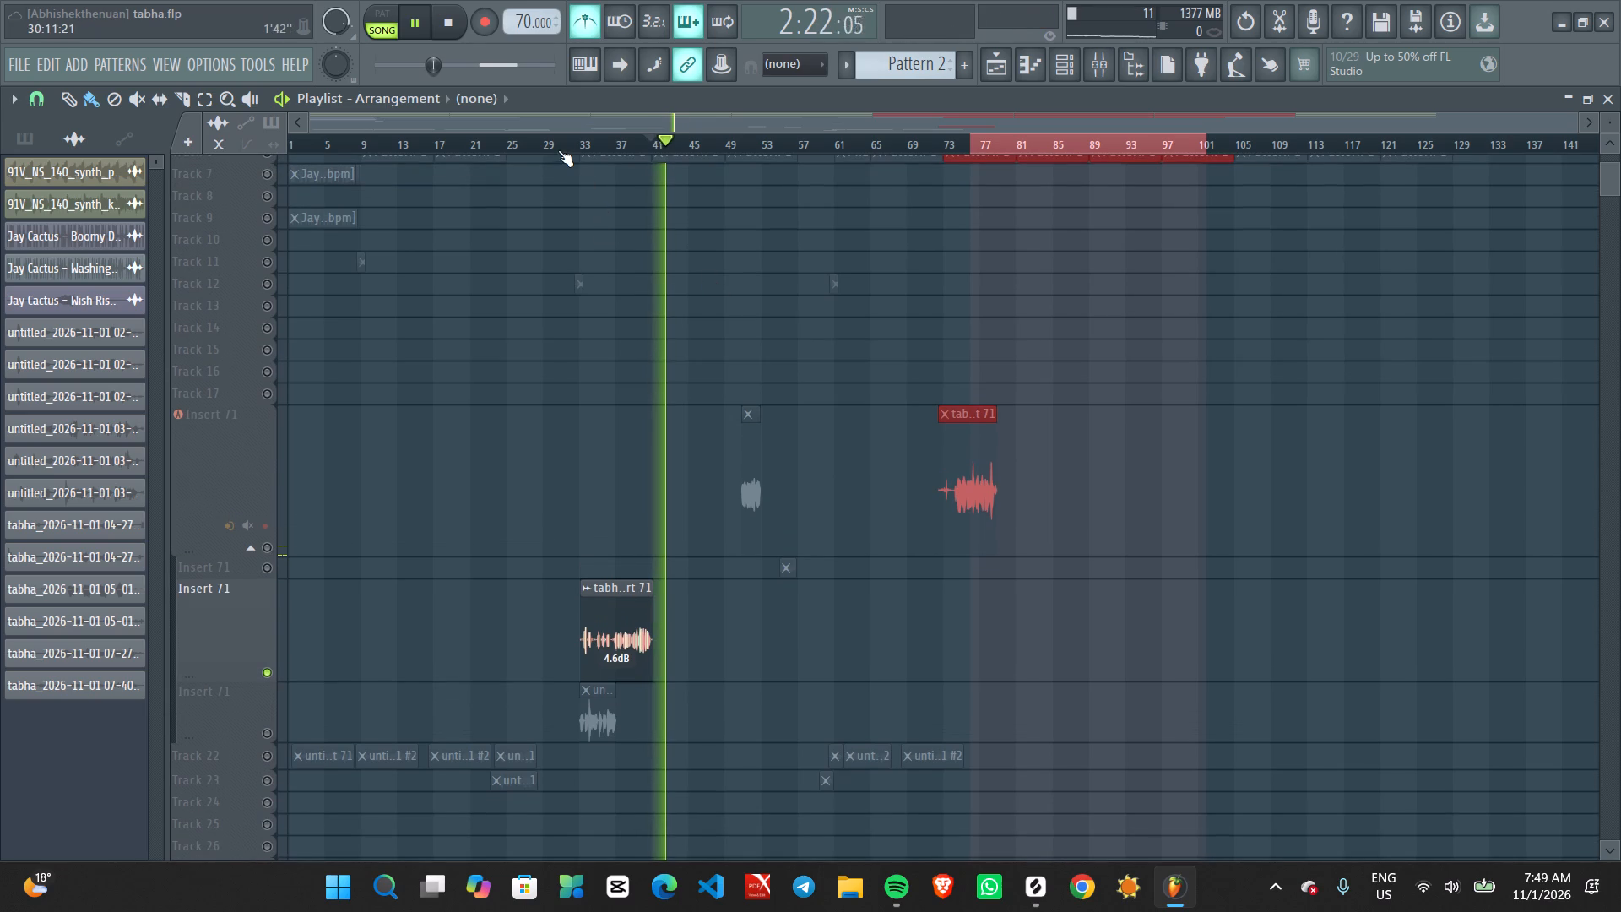
pyautogui.click(563, 144)
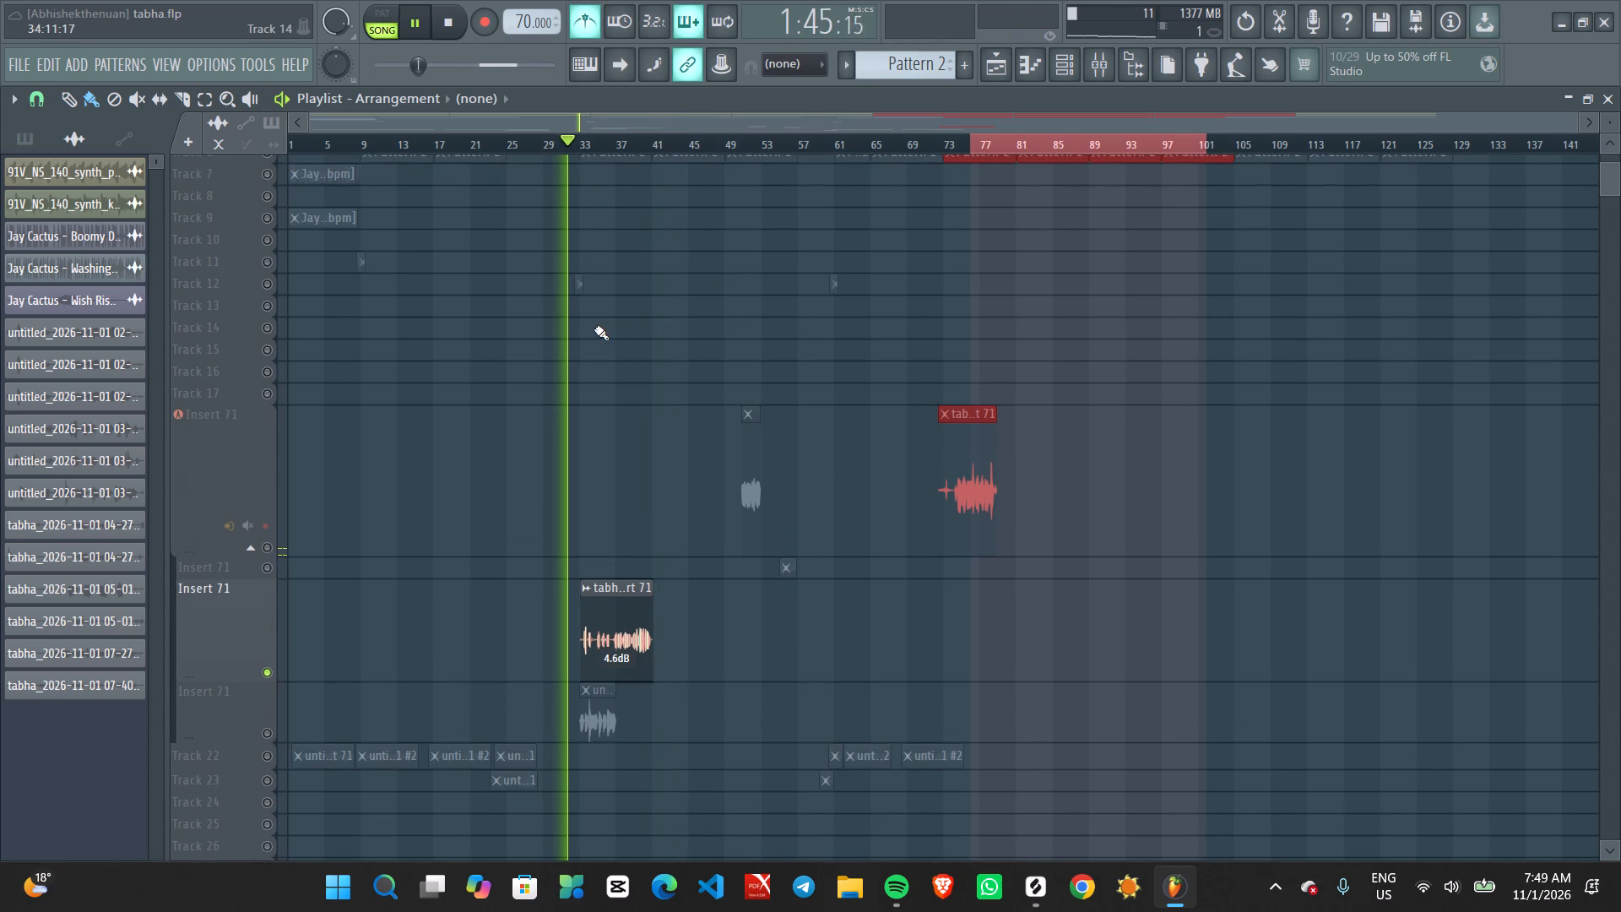
pyautogui.keyDown('ctrl'); pyautogui.scroll(4, 562, 429); pyautogui.keyUp('ctrl')
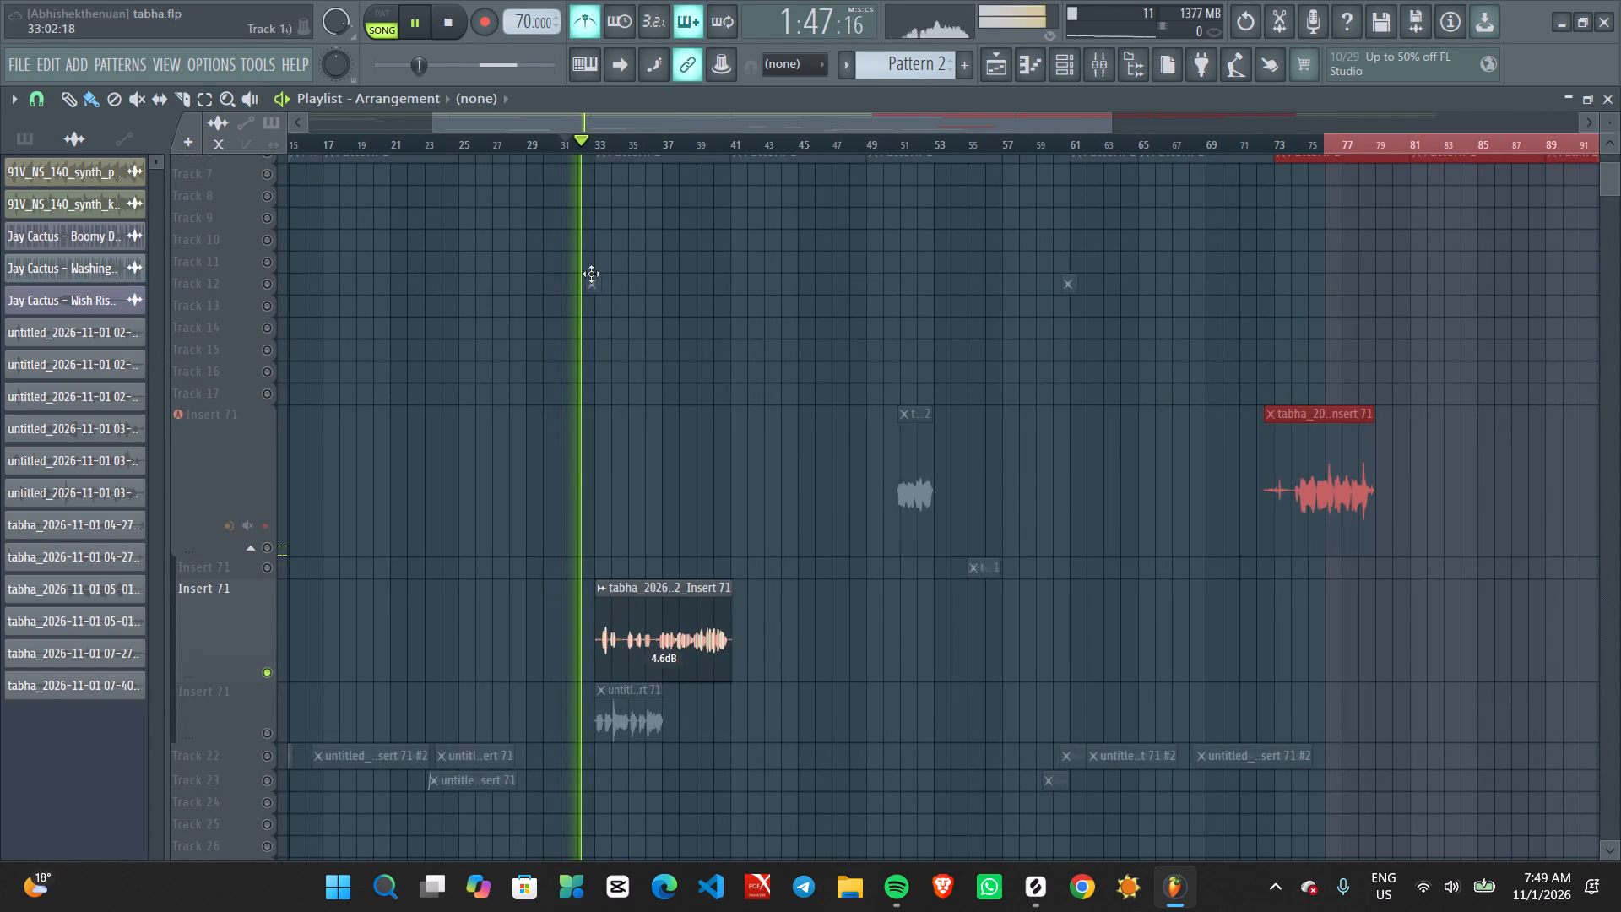
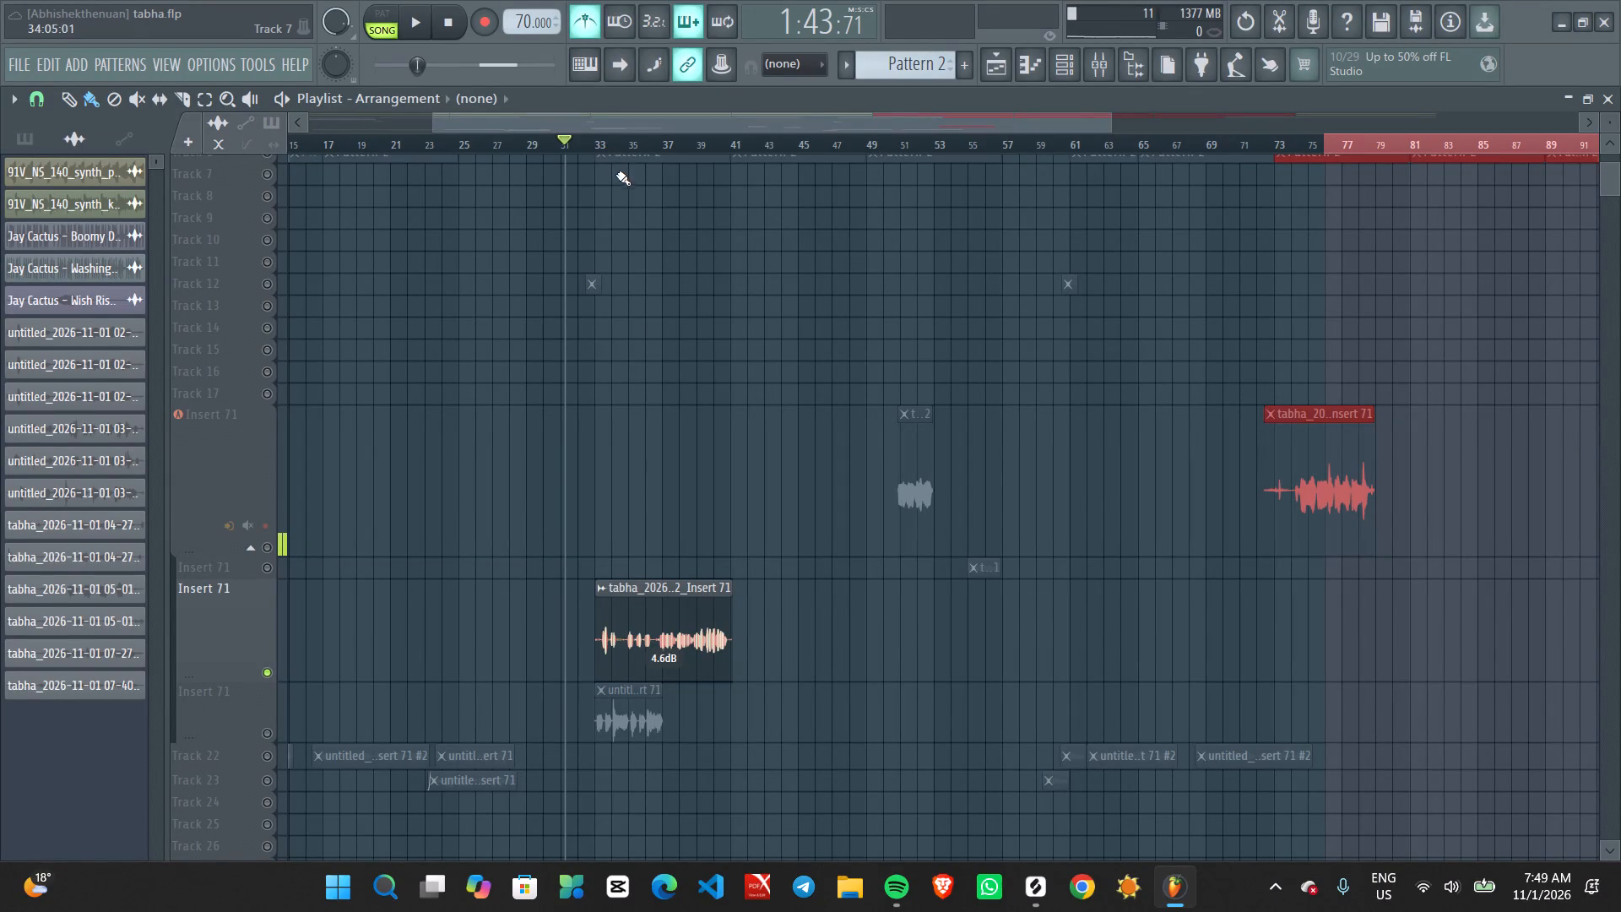
# Play the soloed Insert 71 vocal against the metronome, restarting from about bars 36, 38 and 39.
pyautogui.click(646, 148)
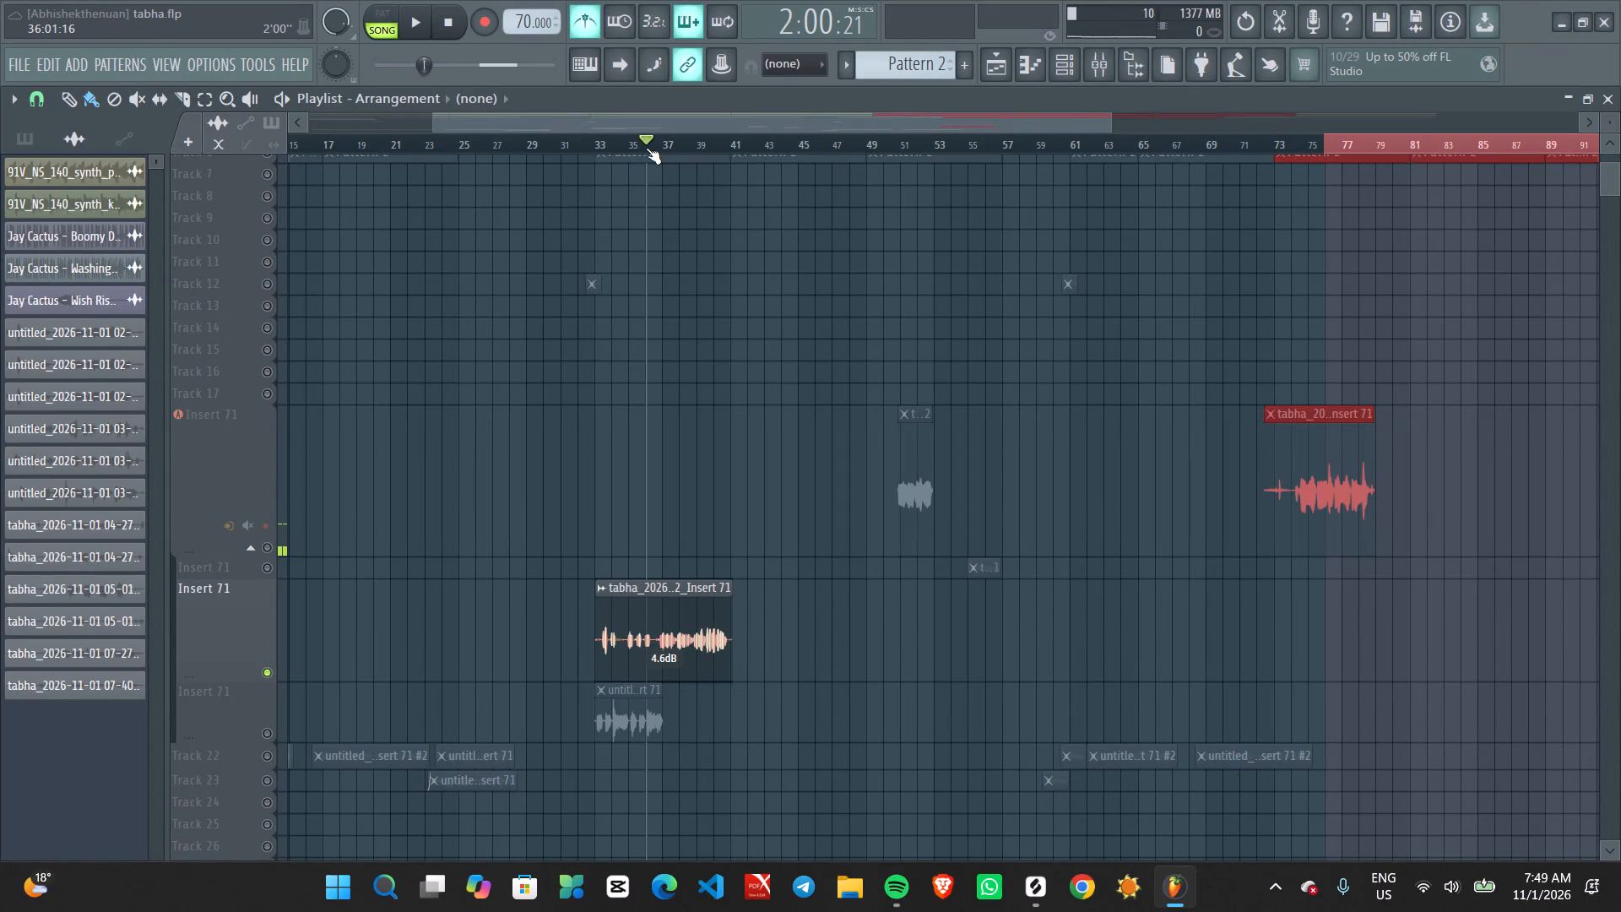
pyautogui.press('space')
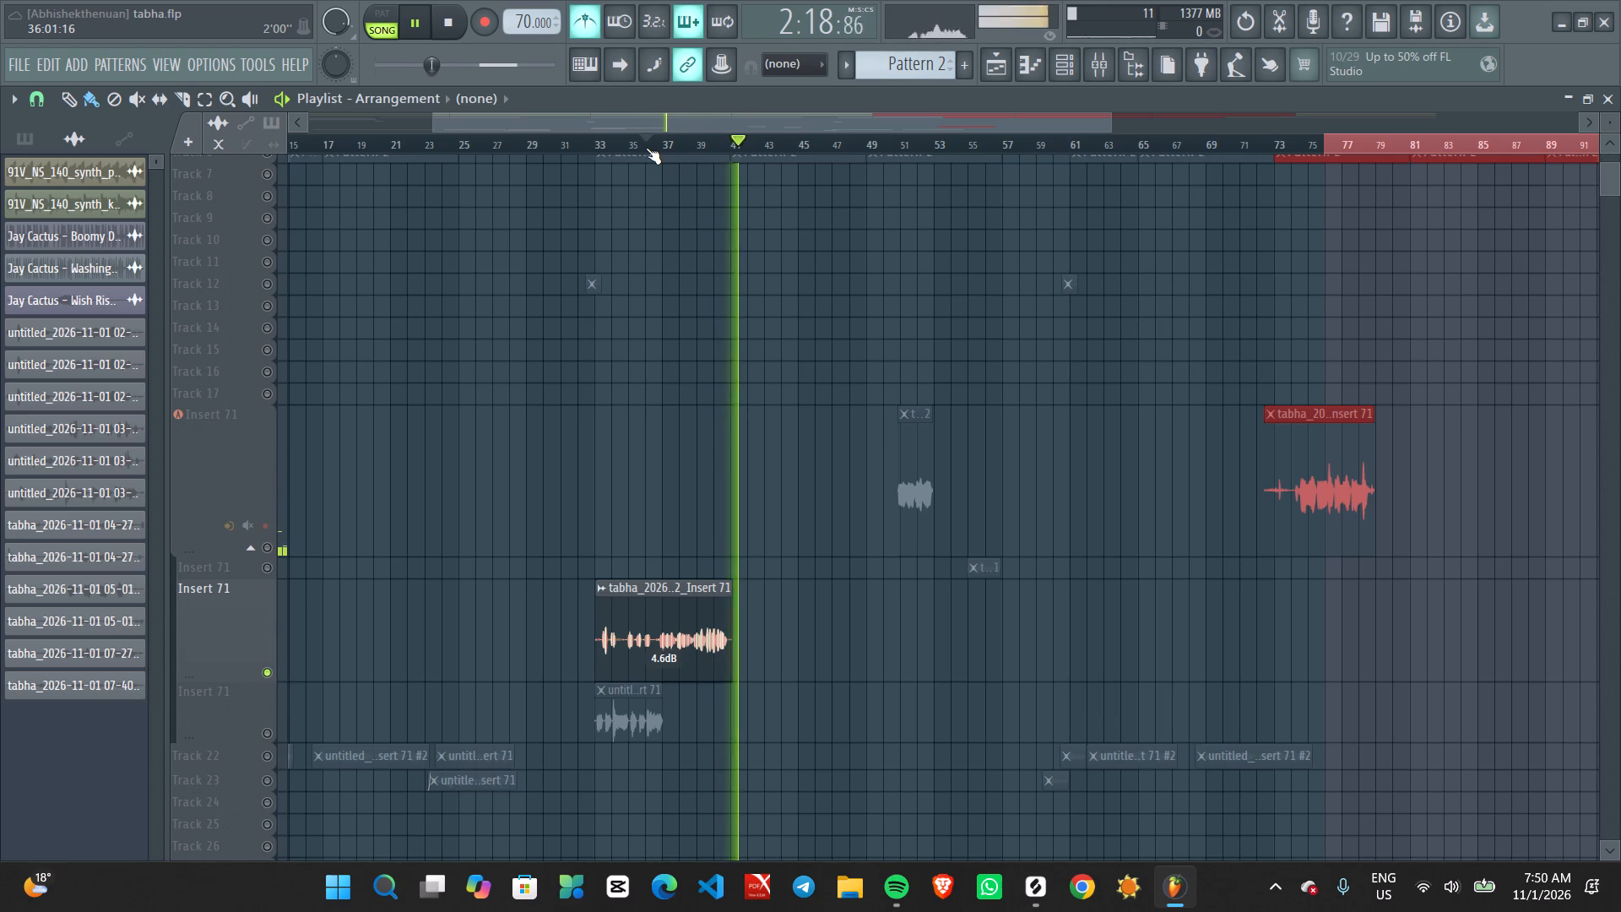
pyautogui.press('space')
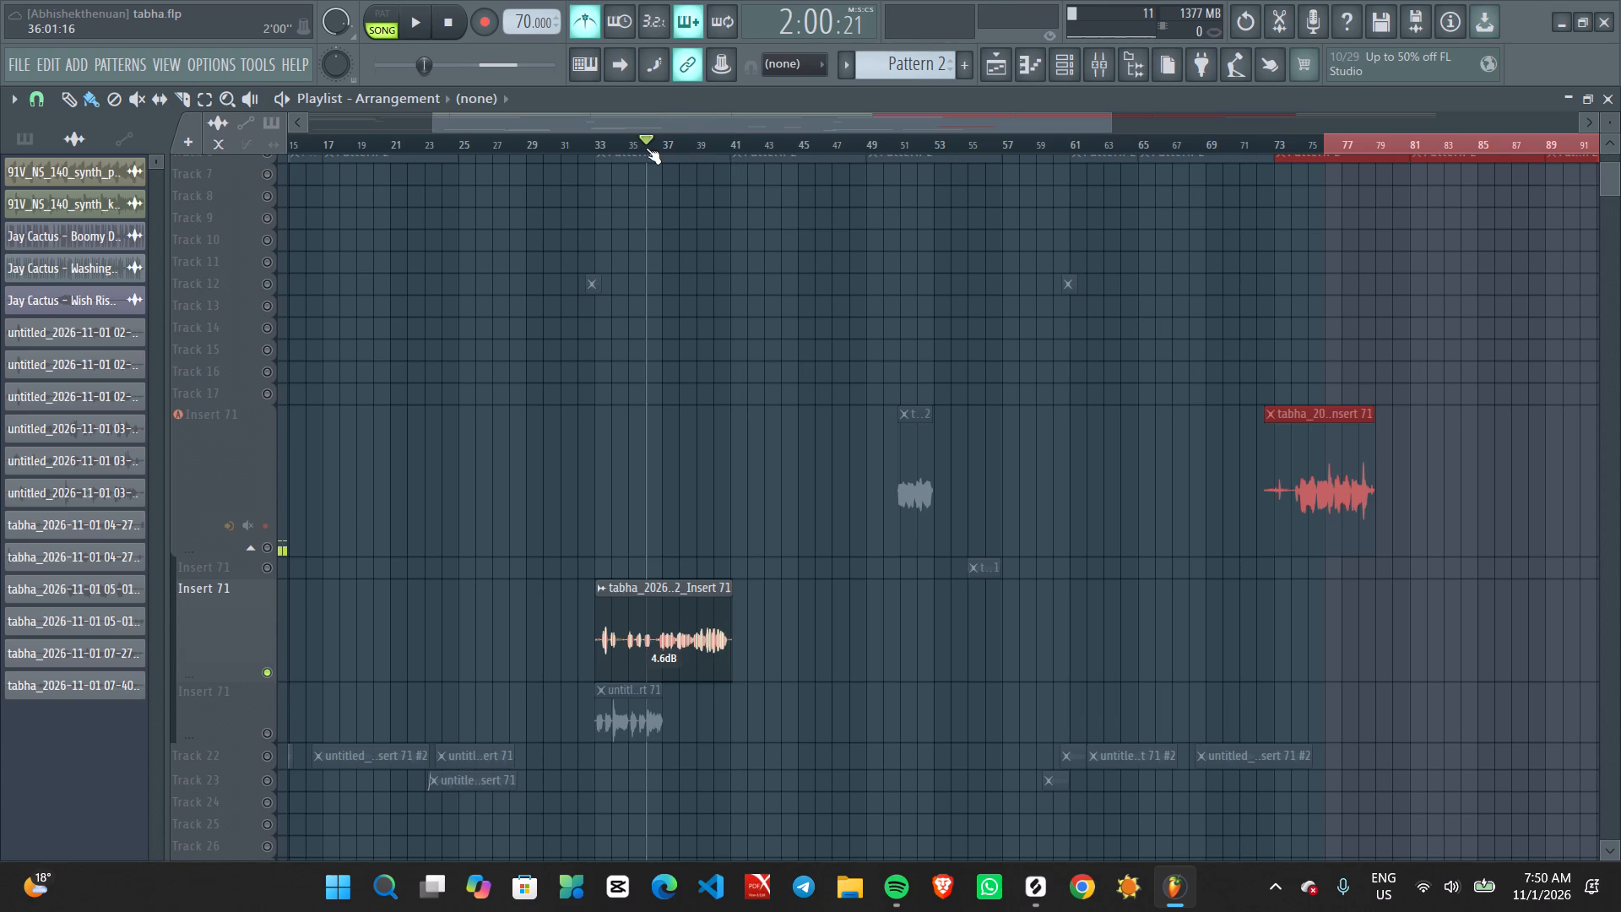
pyautogui.click(675, 143)
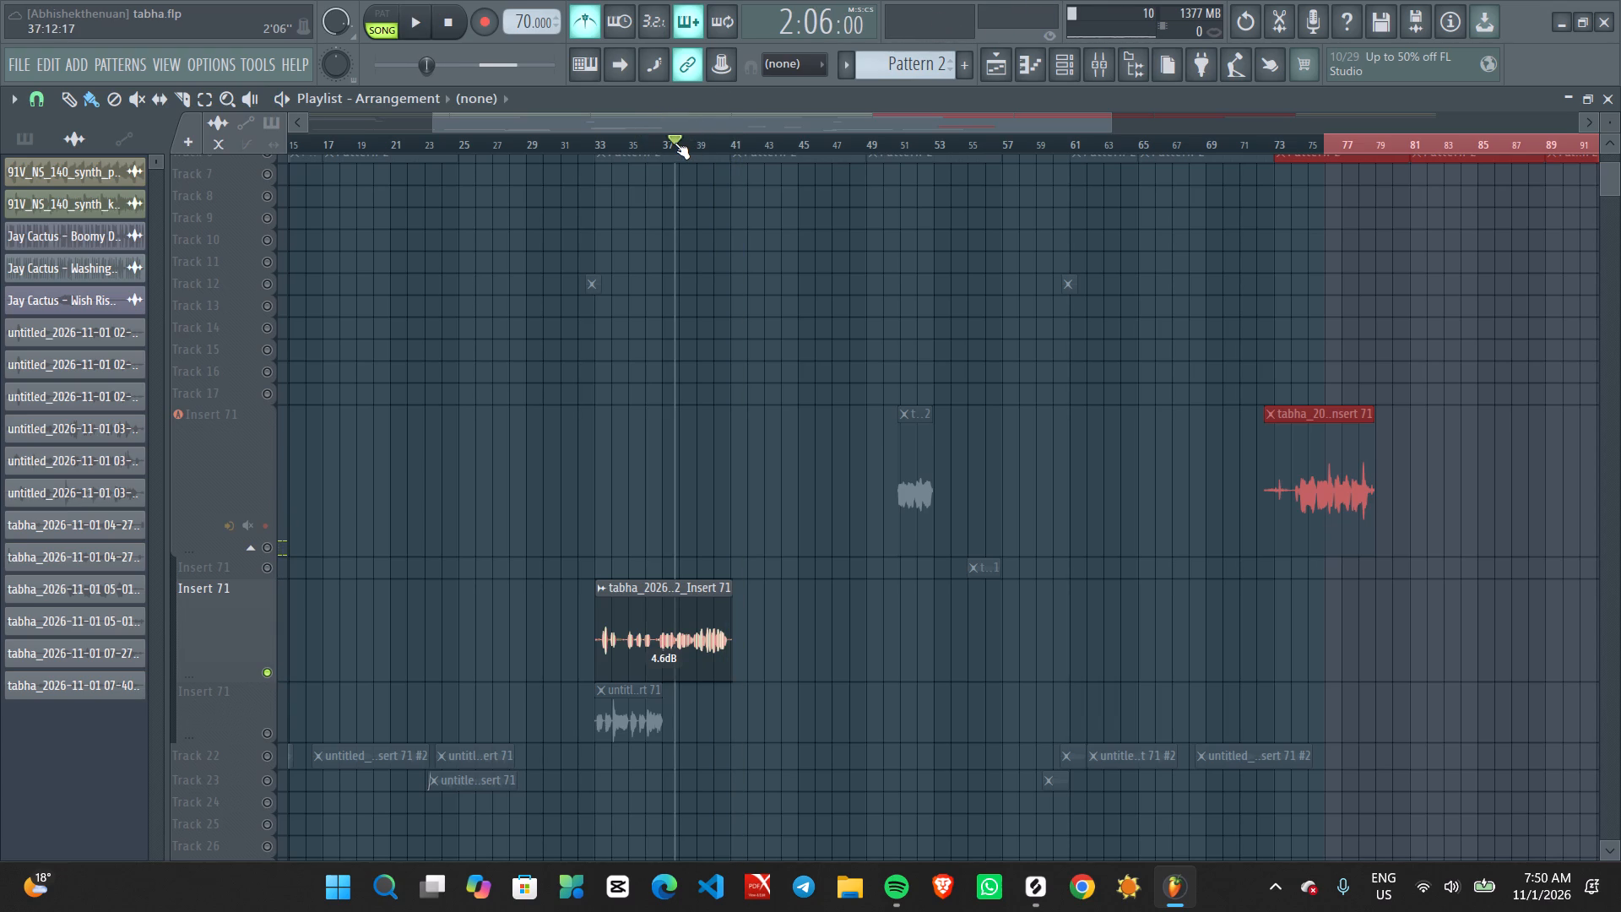
pyautogui.press('space')
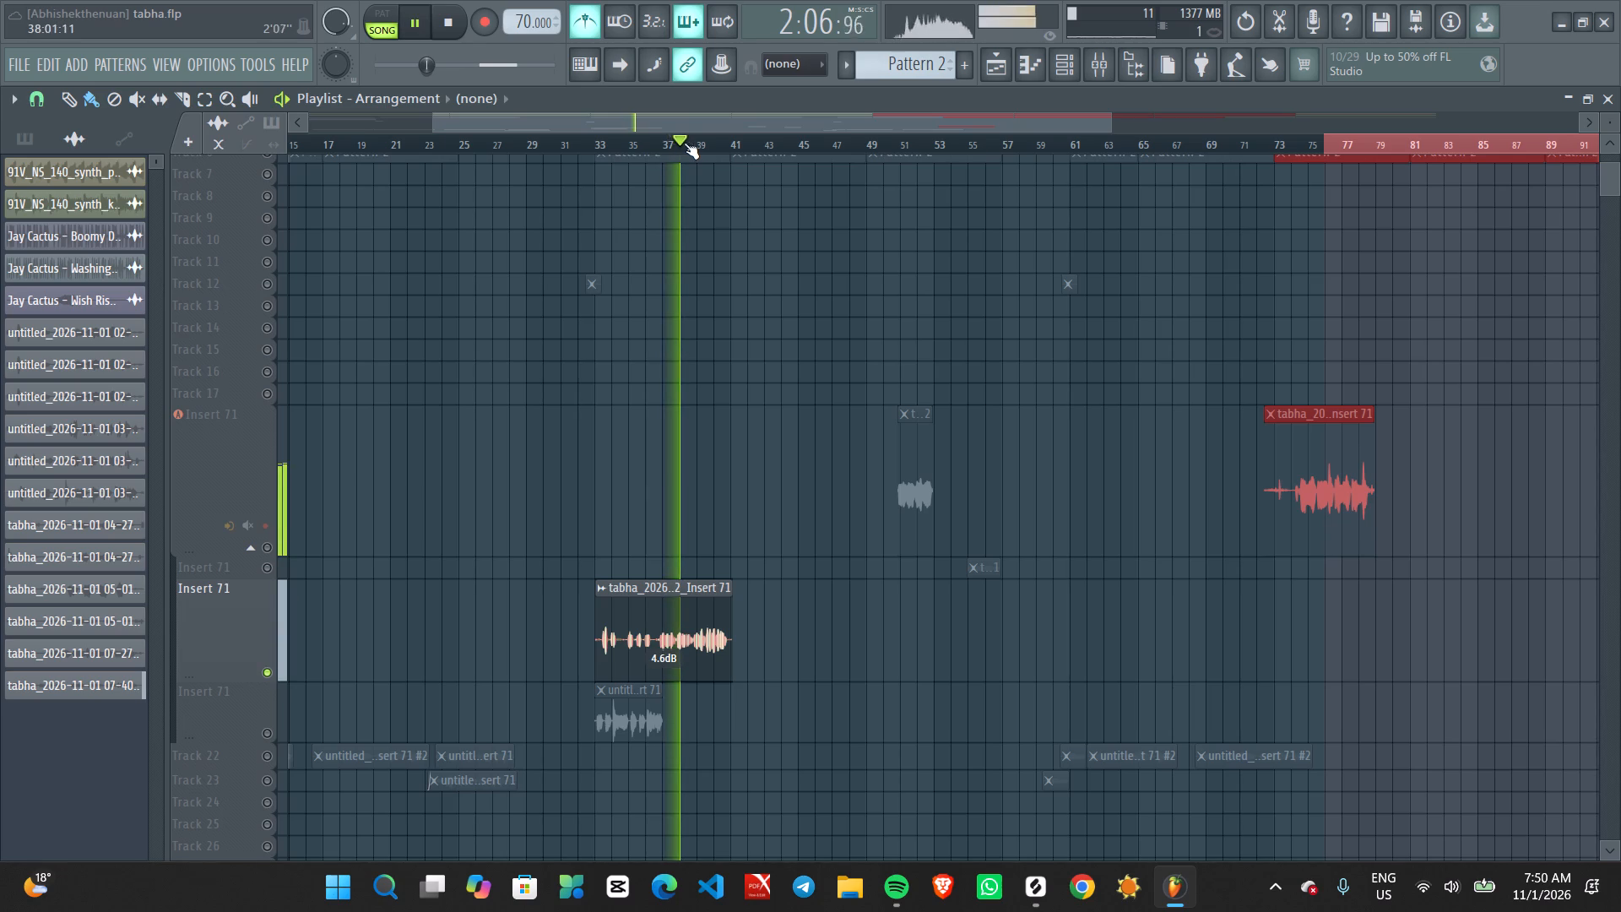
pyautogui.click(695, 141)
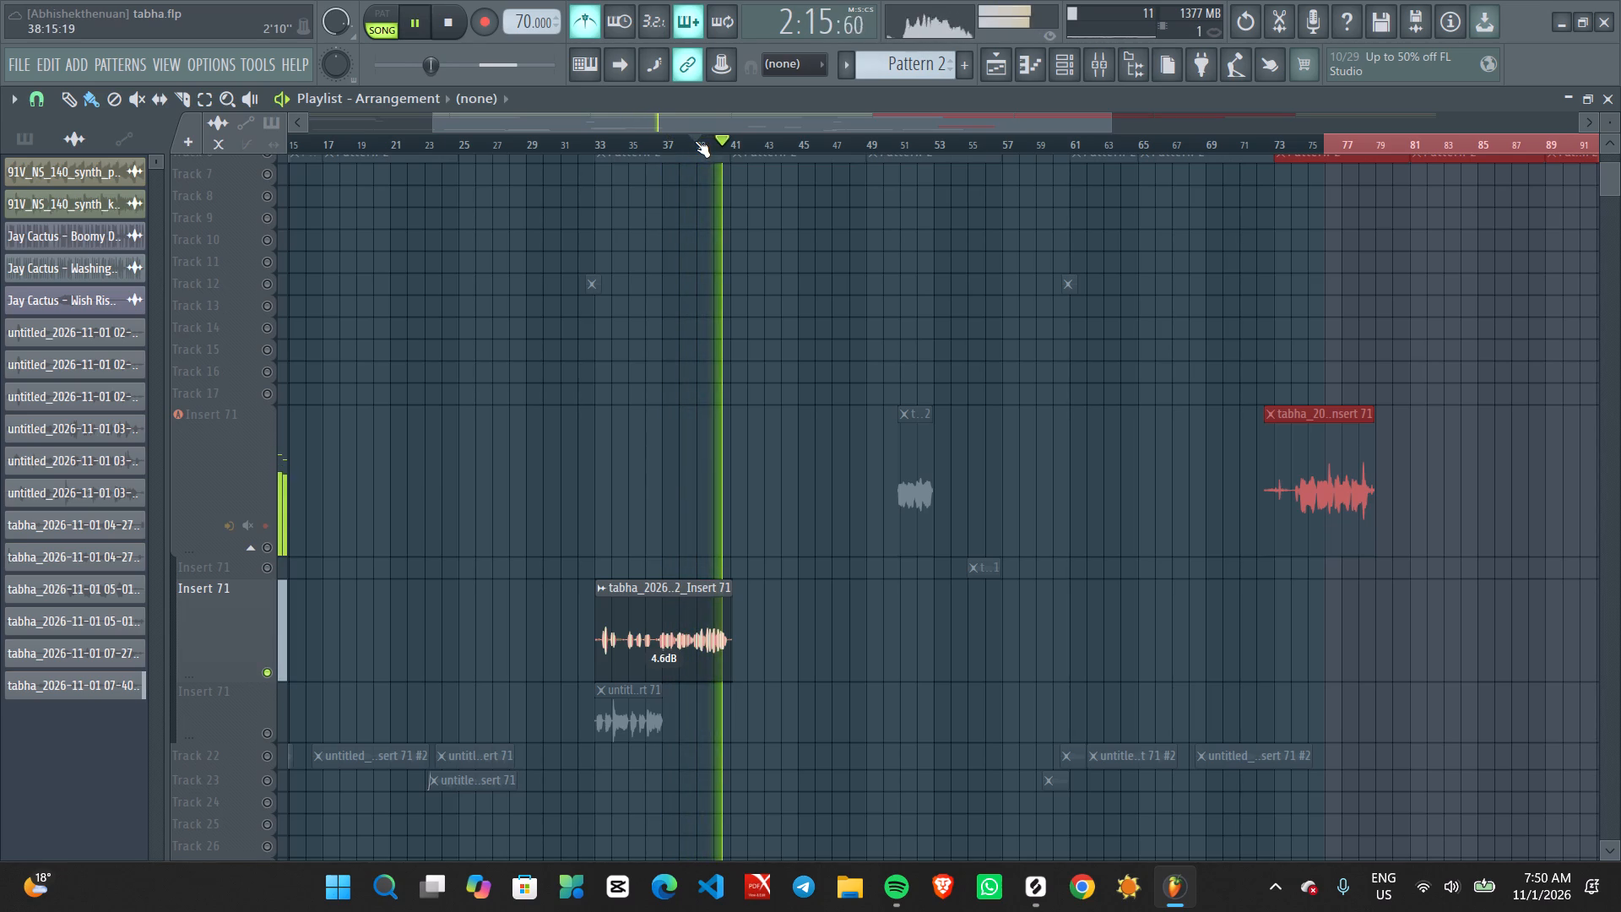
pyautogui.press('space')
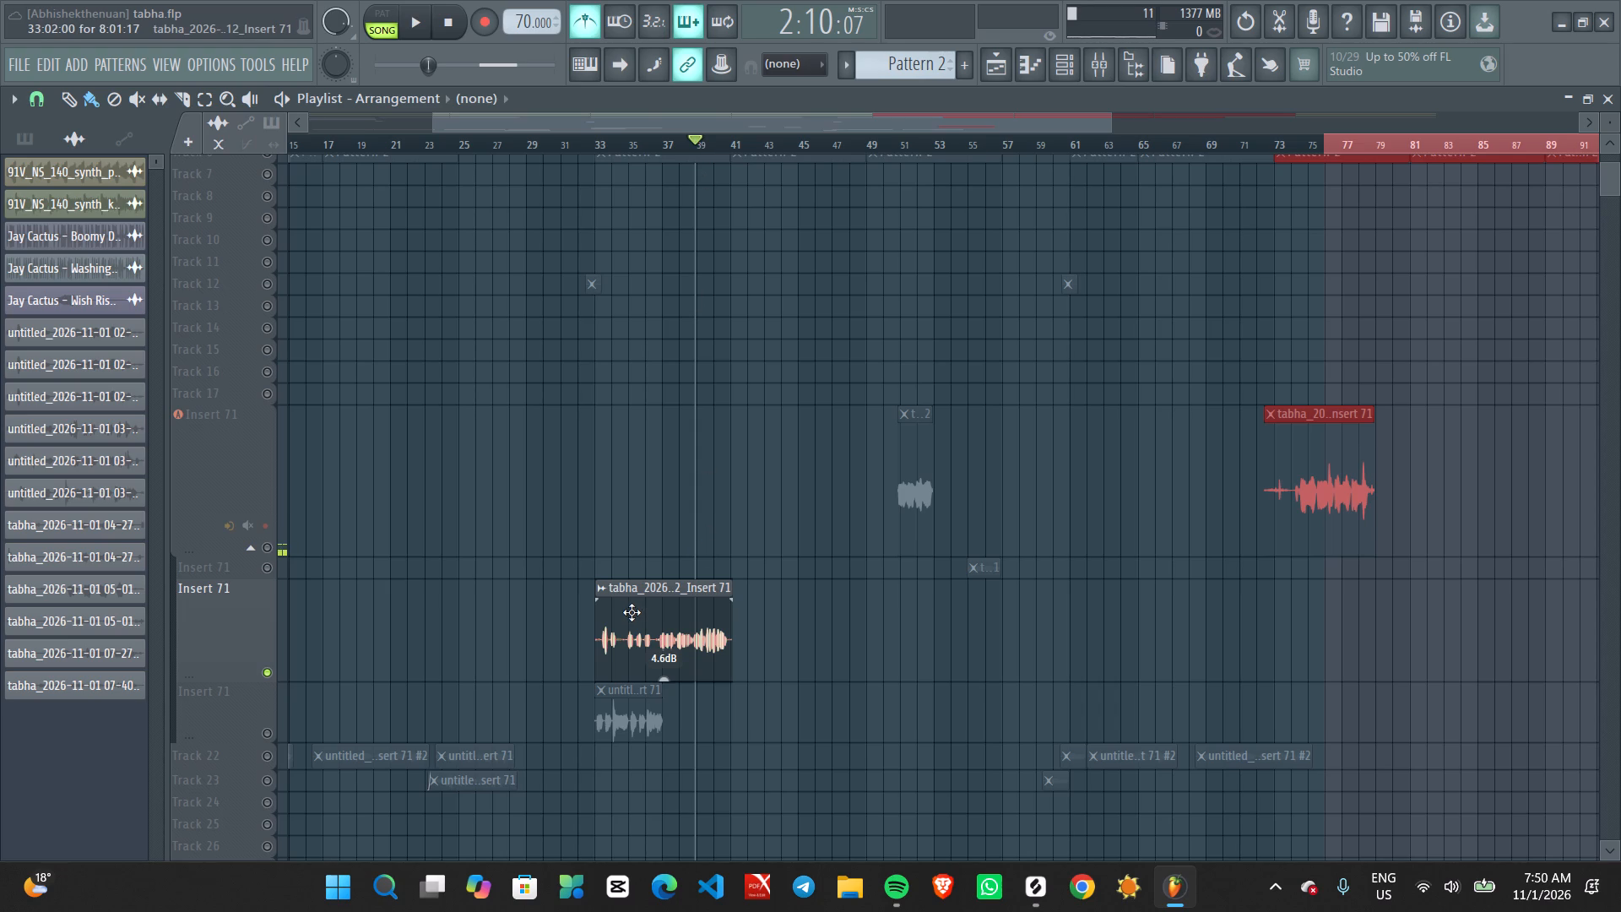
# Mute the 4.6 dB Insert 71 clip that starts at bar 33 and unsolo its track.
pyautogui.press('t')
pyautogui.click(675, 626)
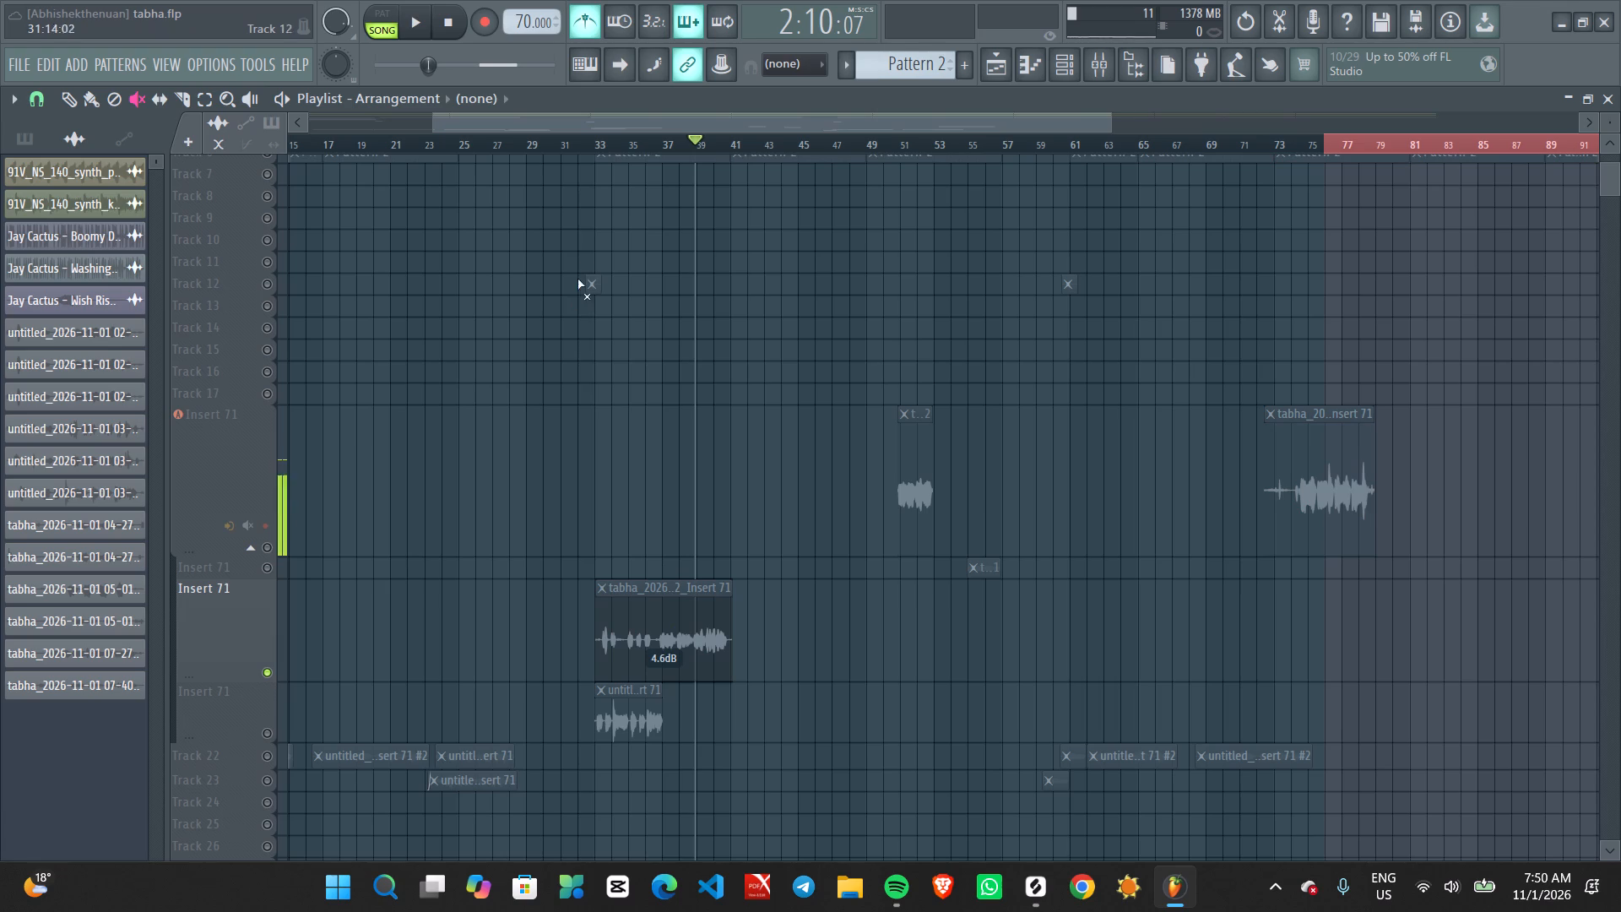
pyautogui.rightClick(275, 674)
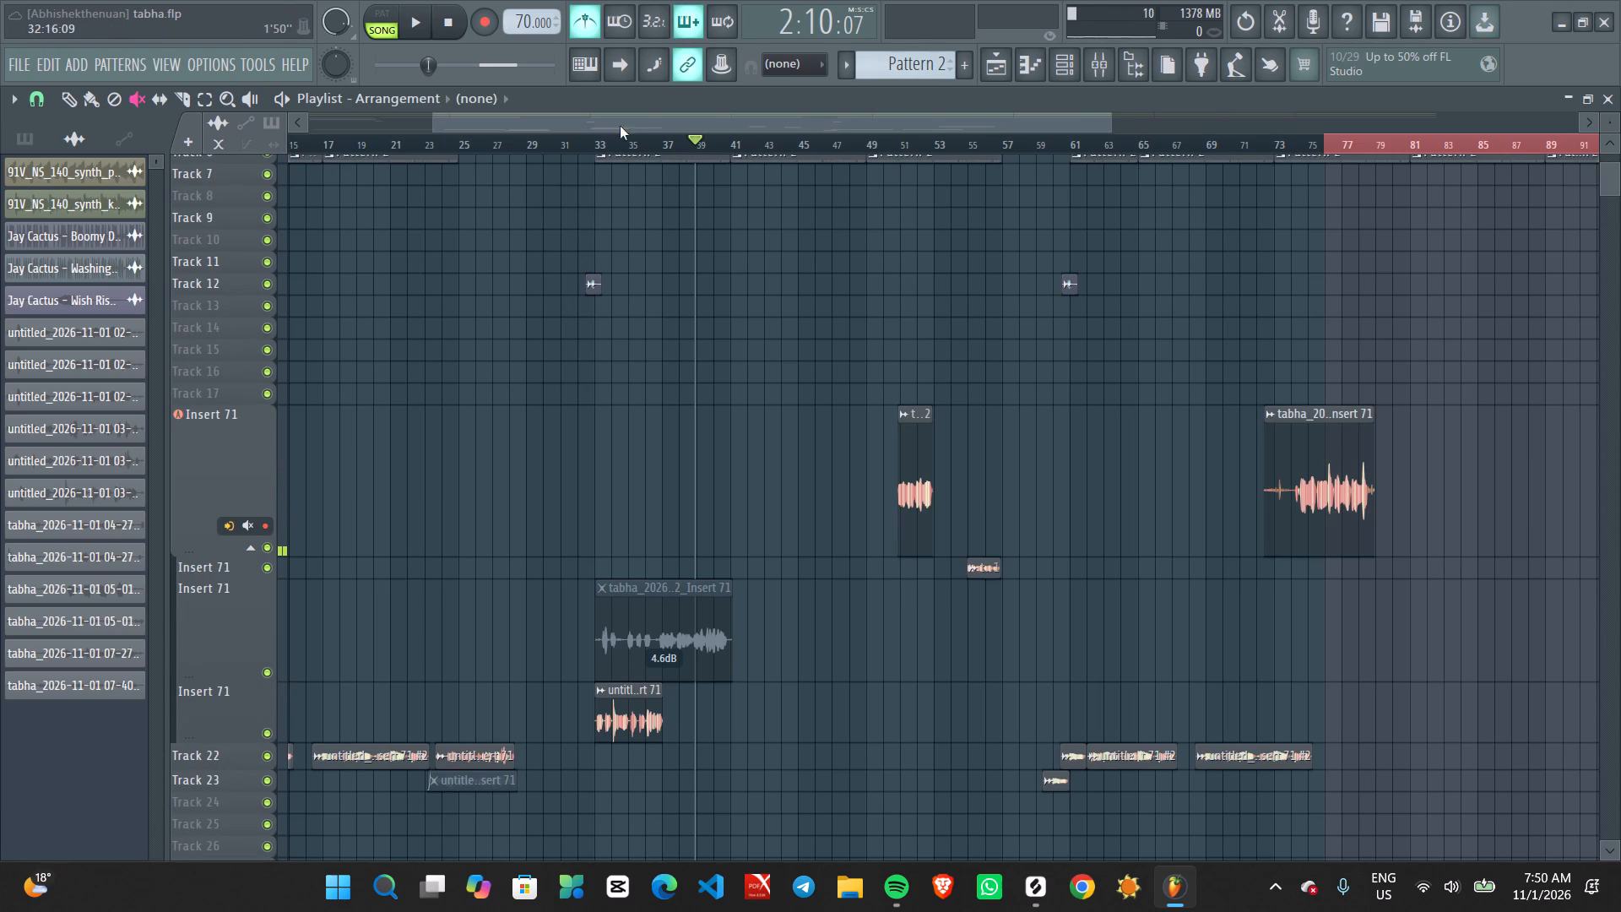
# Arm recording, start an Insert 71 take from about bar 35, and switch the metronome off.
pyautogui.click(642, 139)
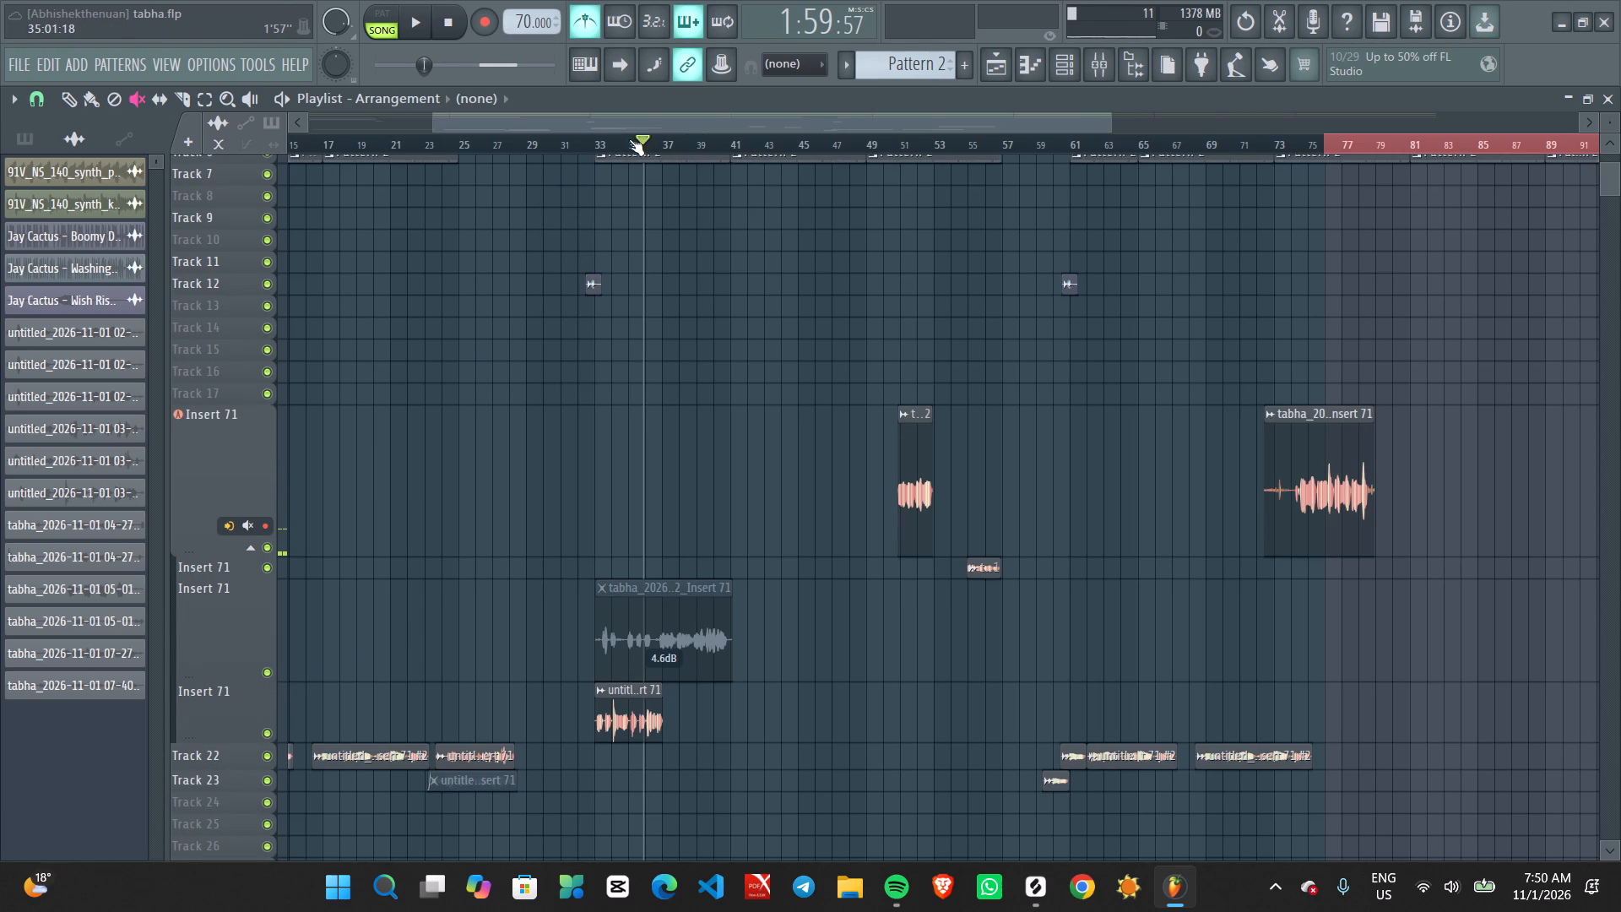
pyautogui.click(629, 139)
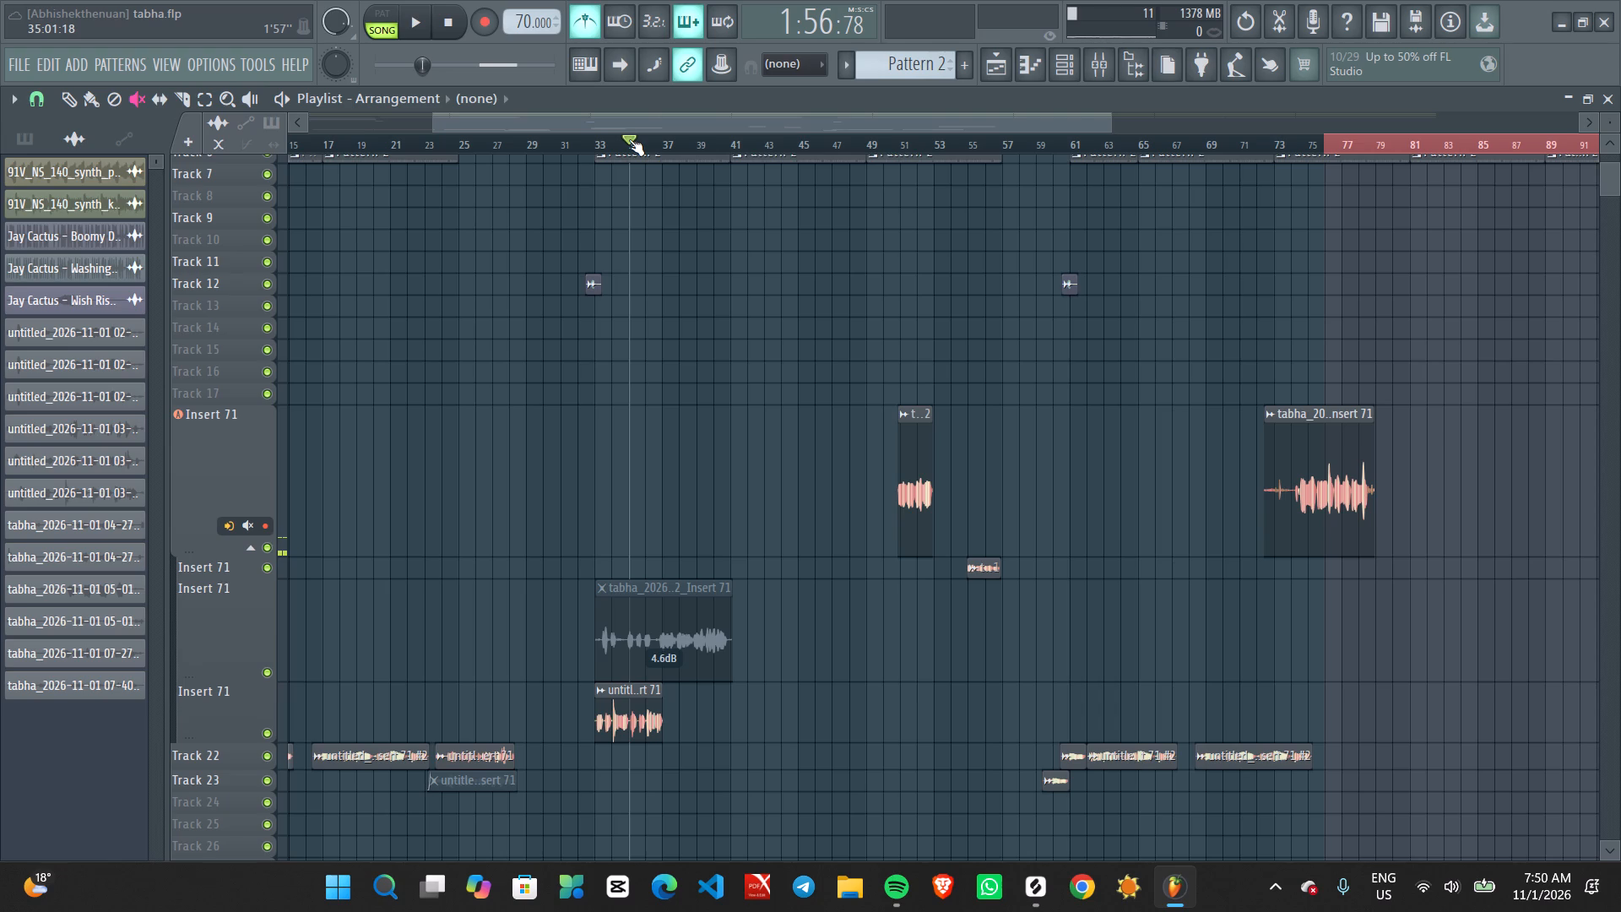
pyautogui.press('space')
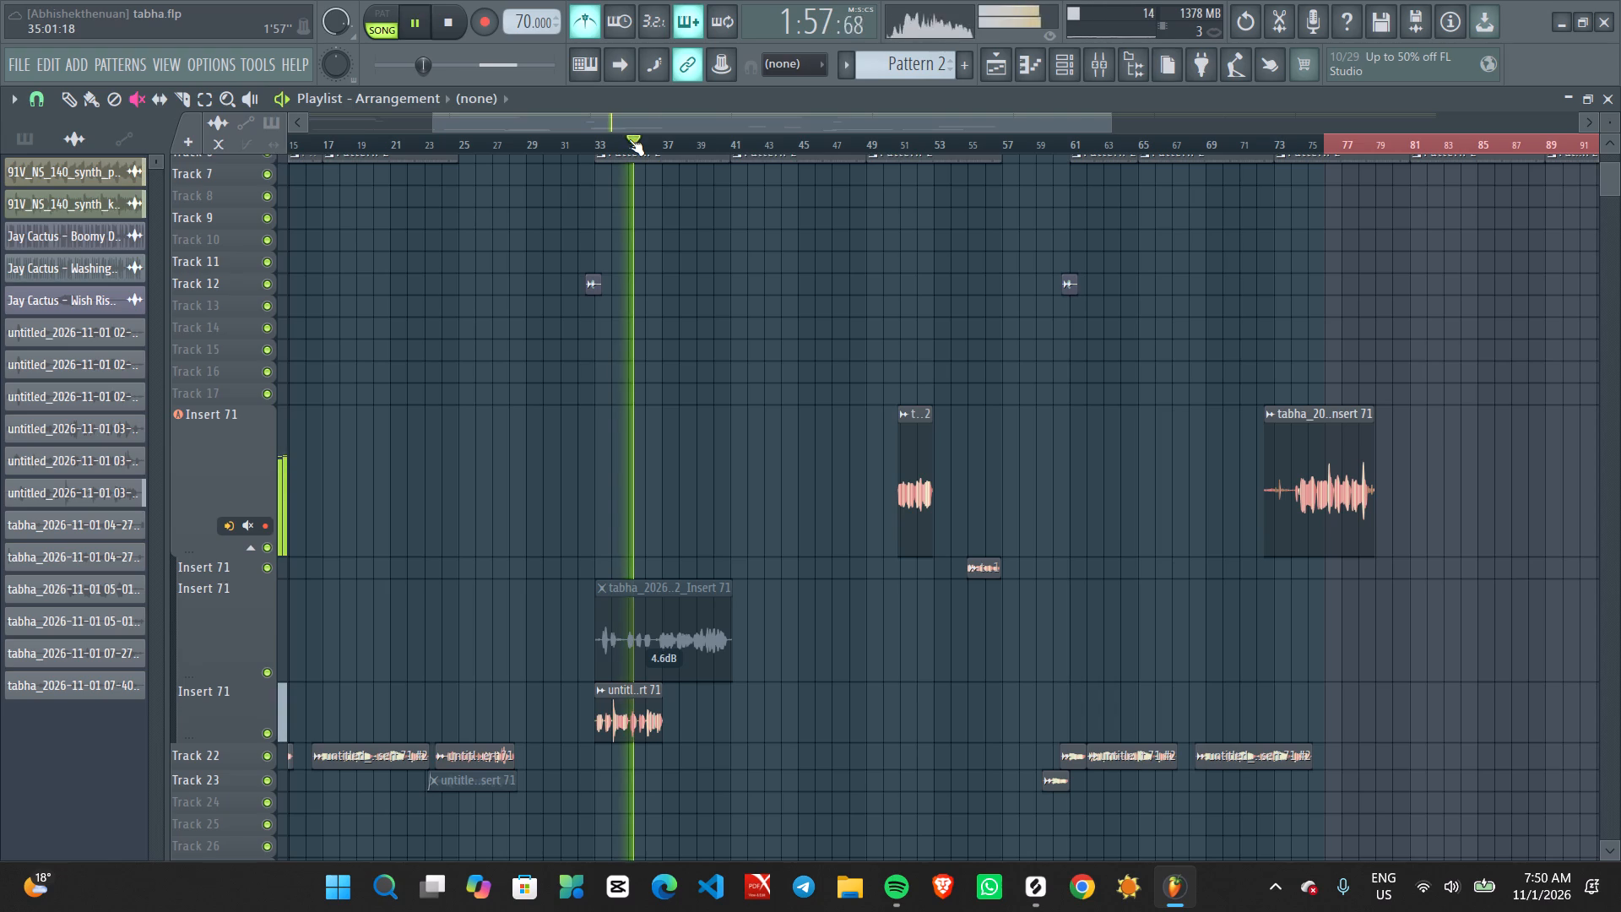
pyautogui.press('space')
pyautogui.write('r')
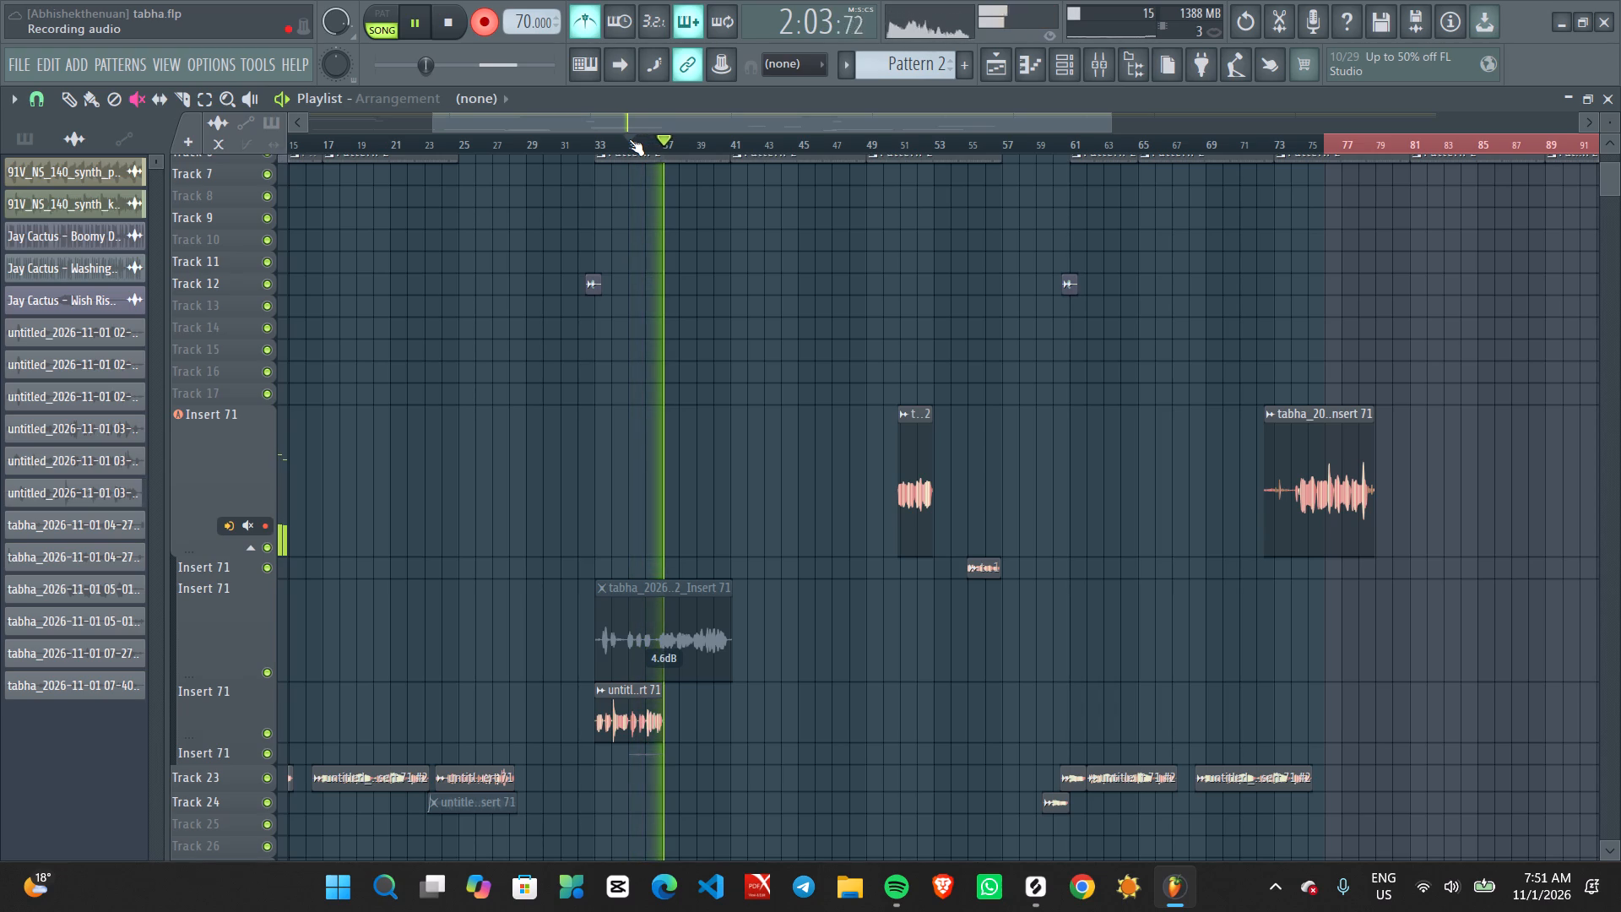
pyautogui.click(582, 14)
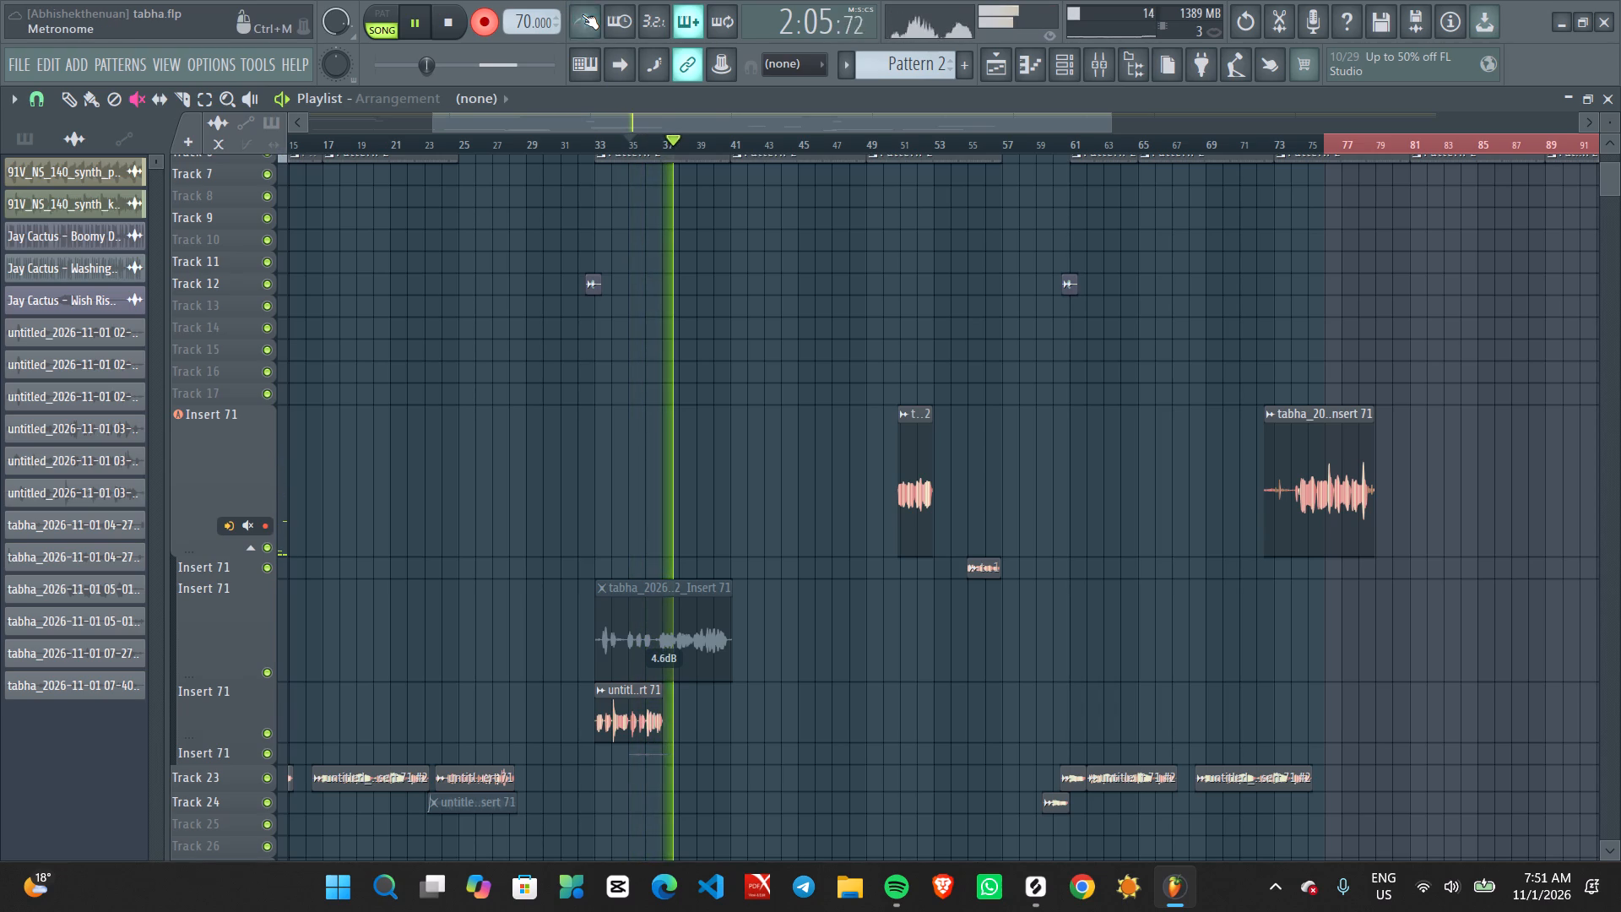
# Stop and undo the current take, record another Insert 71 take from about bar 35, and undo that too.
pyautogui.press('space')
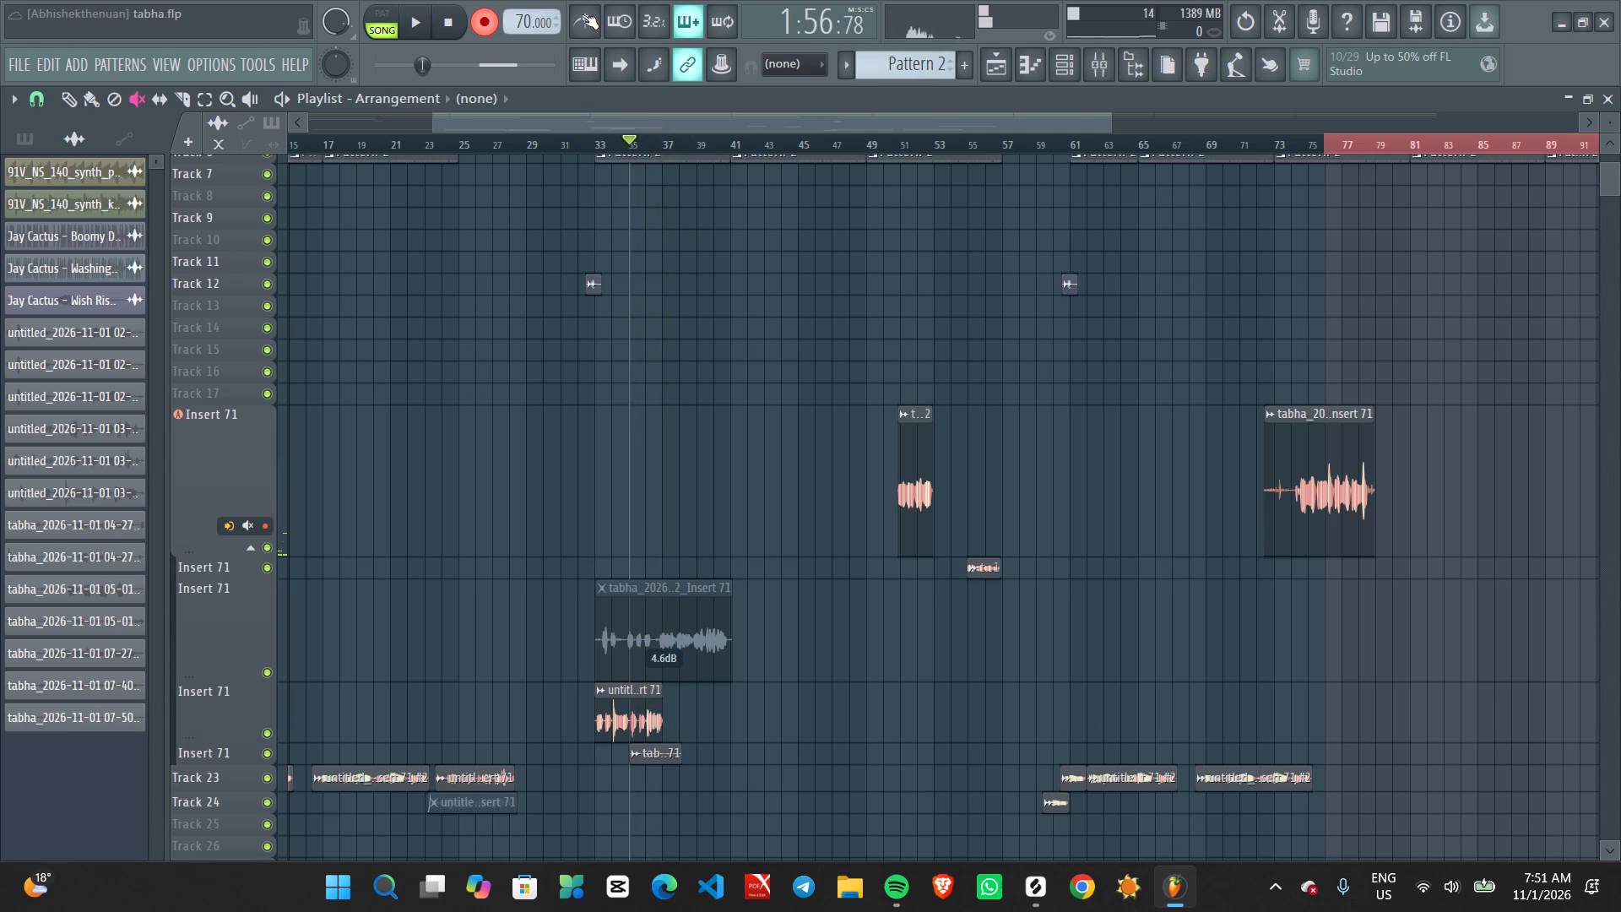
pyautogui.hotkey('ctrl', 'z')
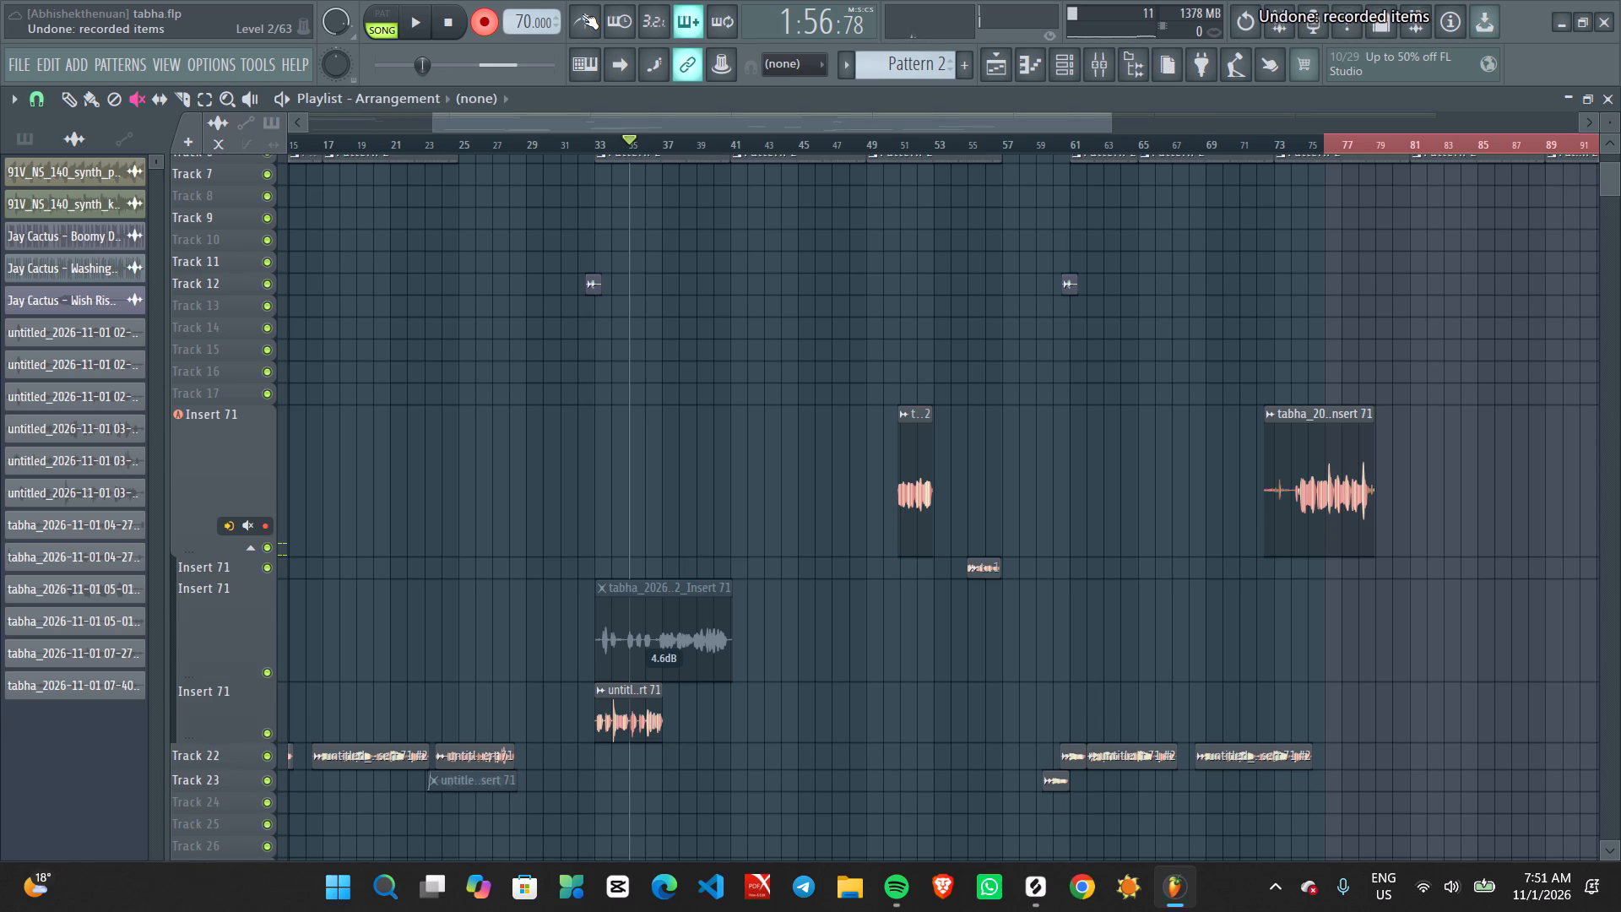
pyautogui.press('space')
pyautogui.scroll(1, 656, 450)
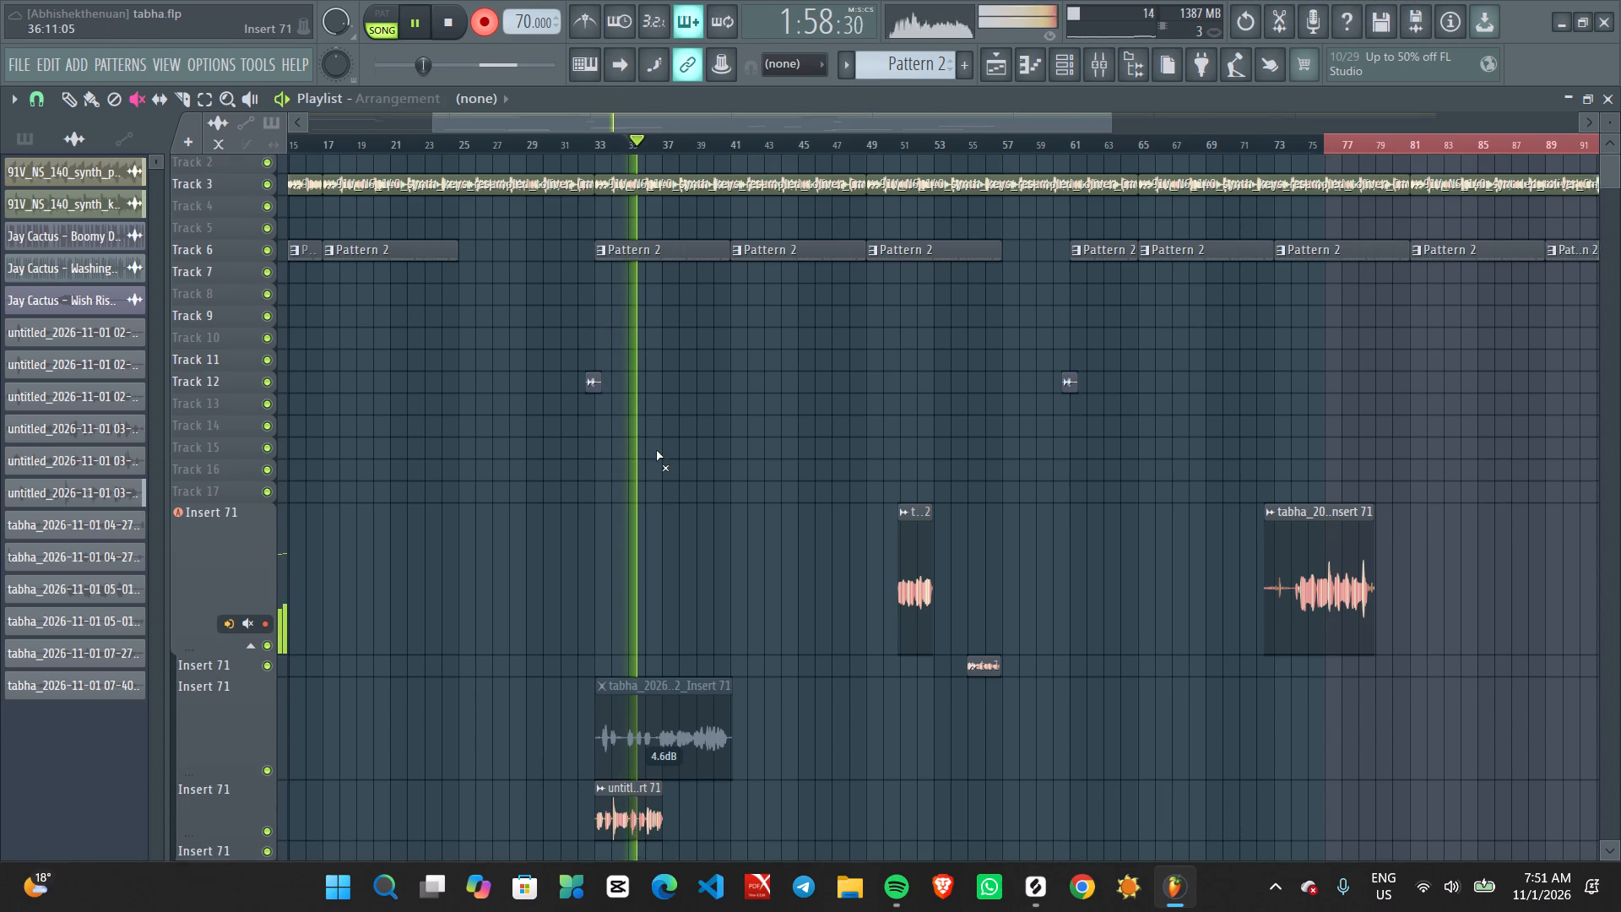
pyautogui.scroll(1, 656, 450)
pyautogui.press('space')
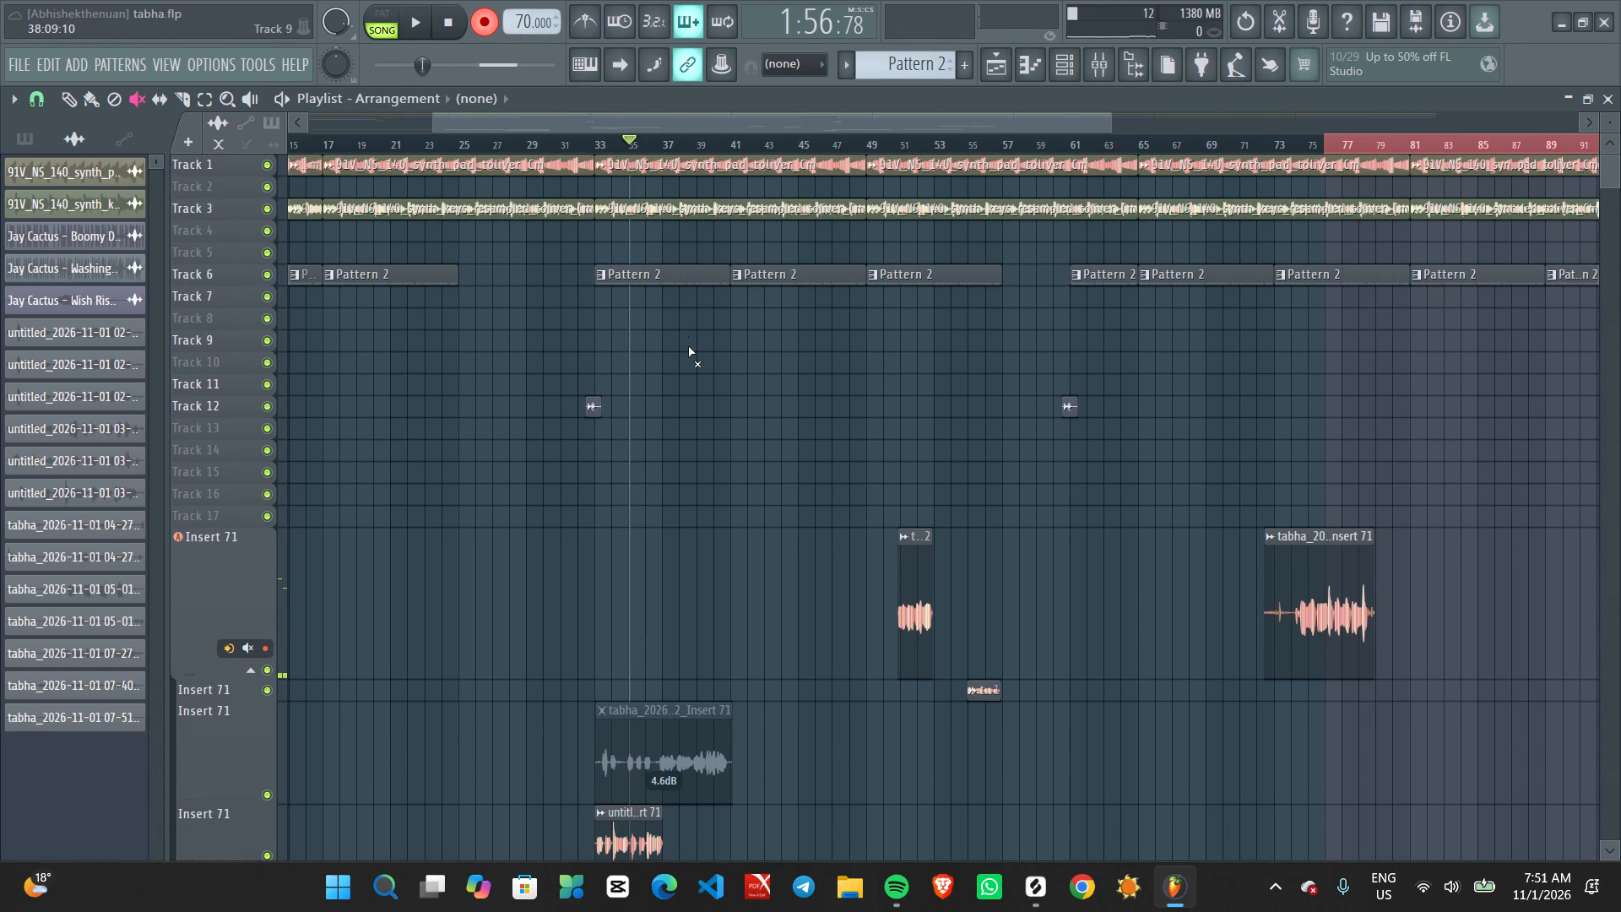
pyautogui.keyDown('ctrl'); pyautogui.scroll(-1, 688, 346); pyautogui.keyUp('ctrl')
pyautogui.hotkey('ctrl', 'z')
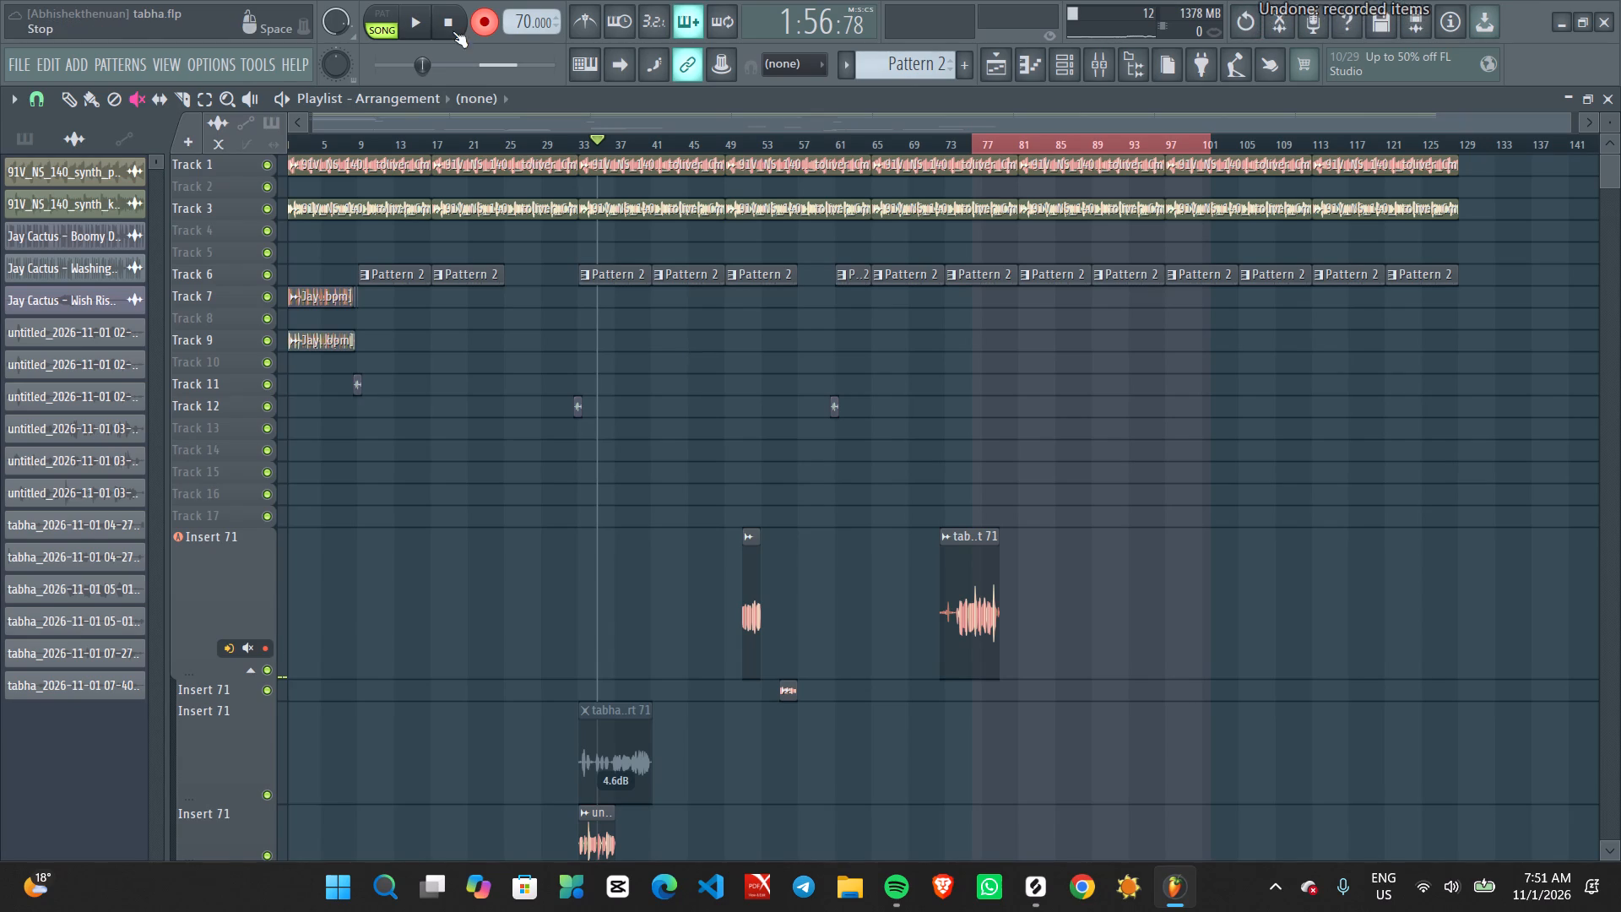
# Set the project tempo to the 140 BPM preset.
pyautogui.rightClick(518, 19)
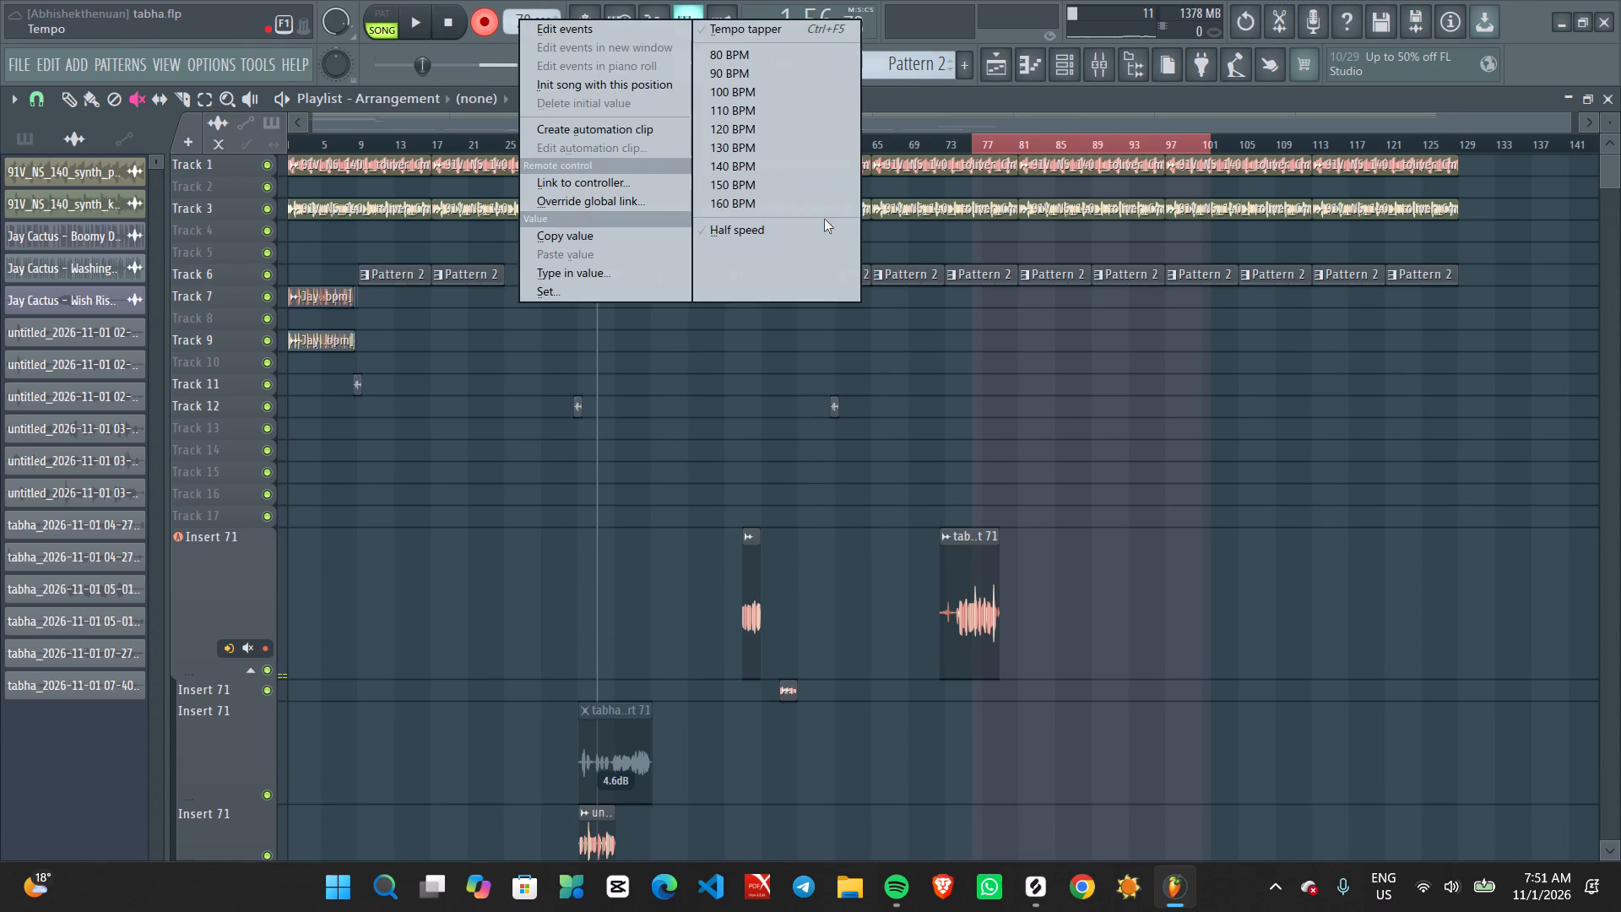
pyautogui.click(749, 163)
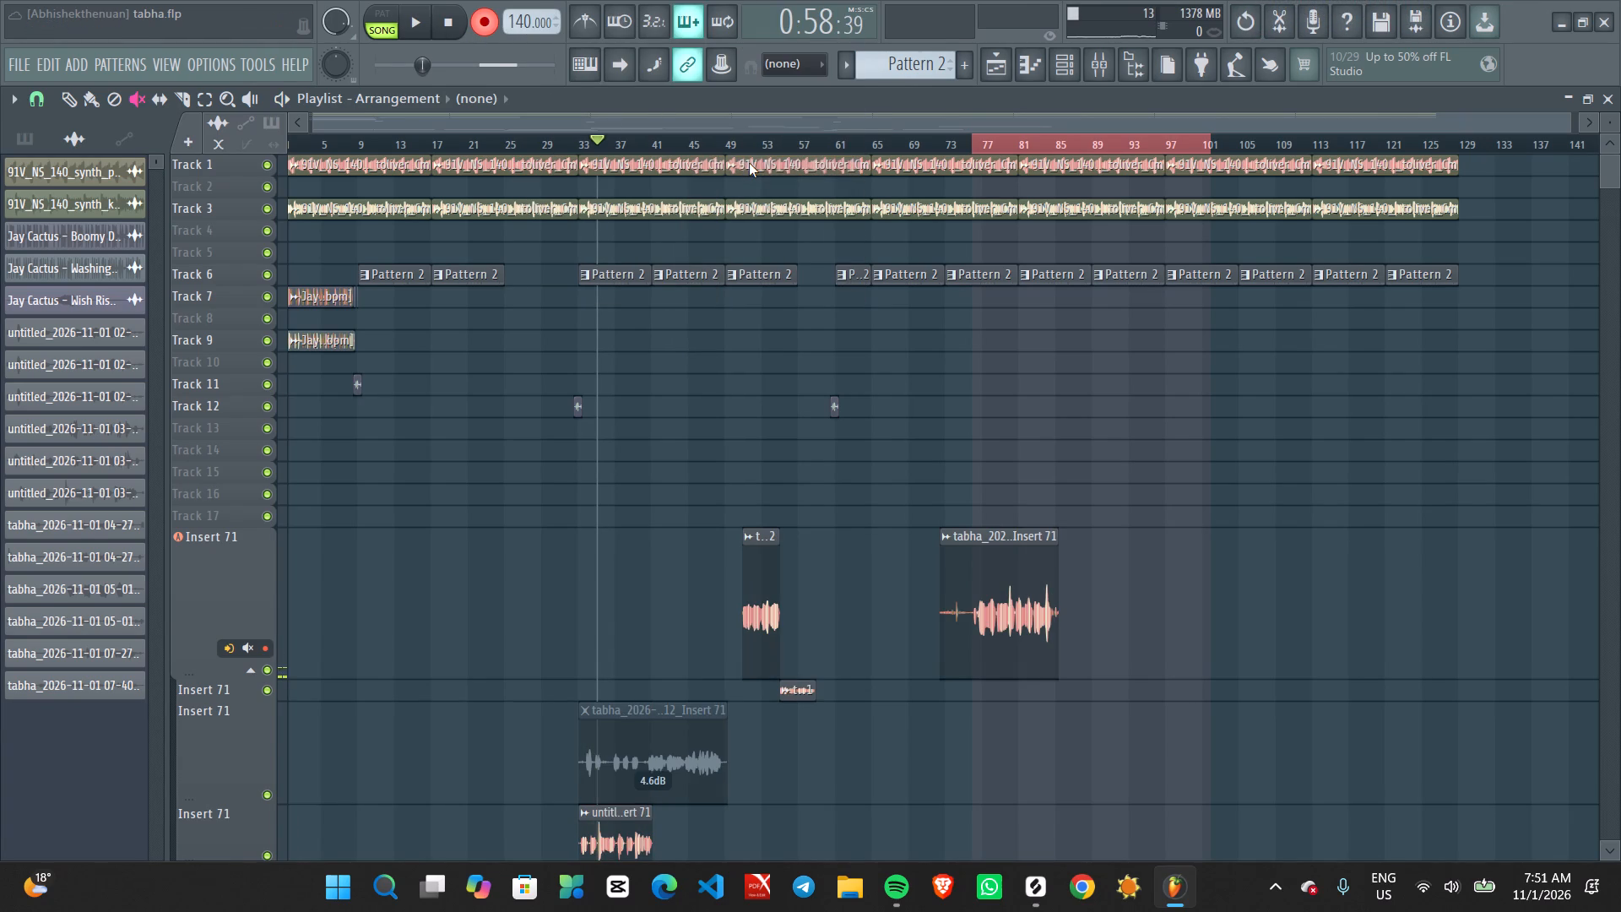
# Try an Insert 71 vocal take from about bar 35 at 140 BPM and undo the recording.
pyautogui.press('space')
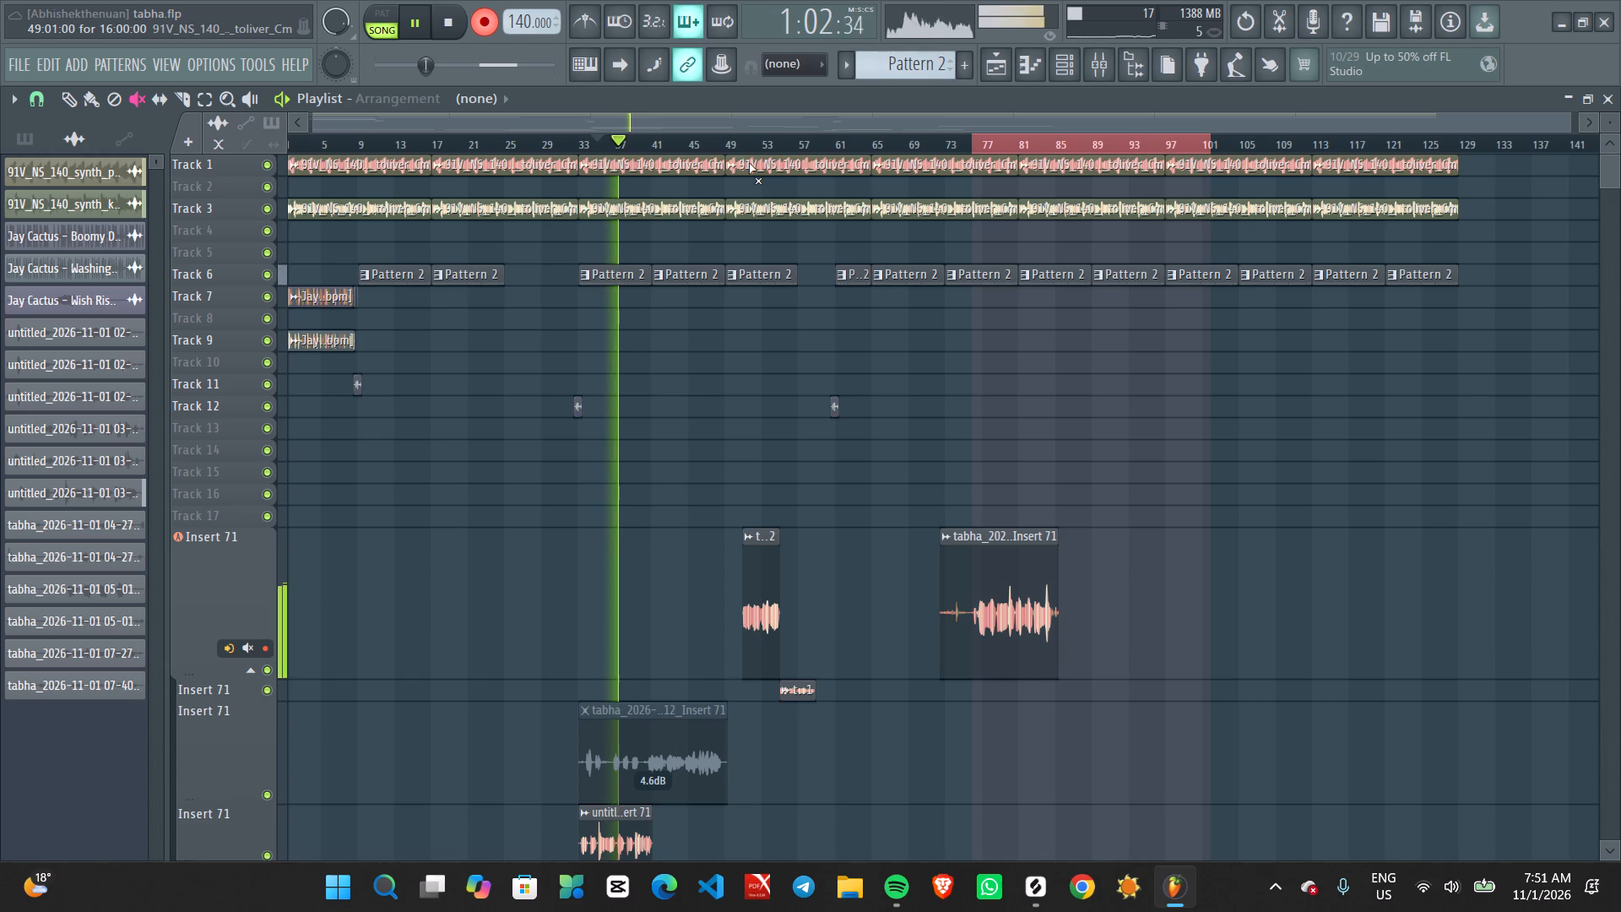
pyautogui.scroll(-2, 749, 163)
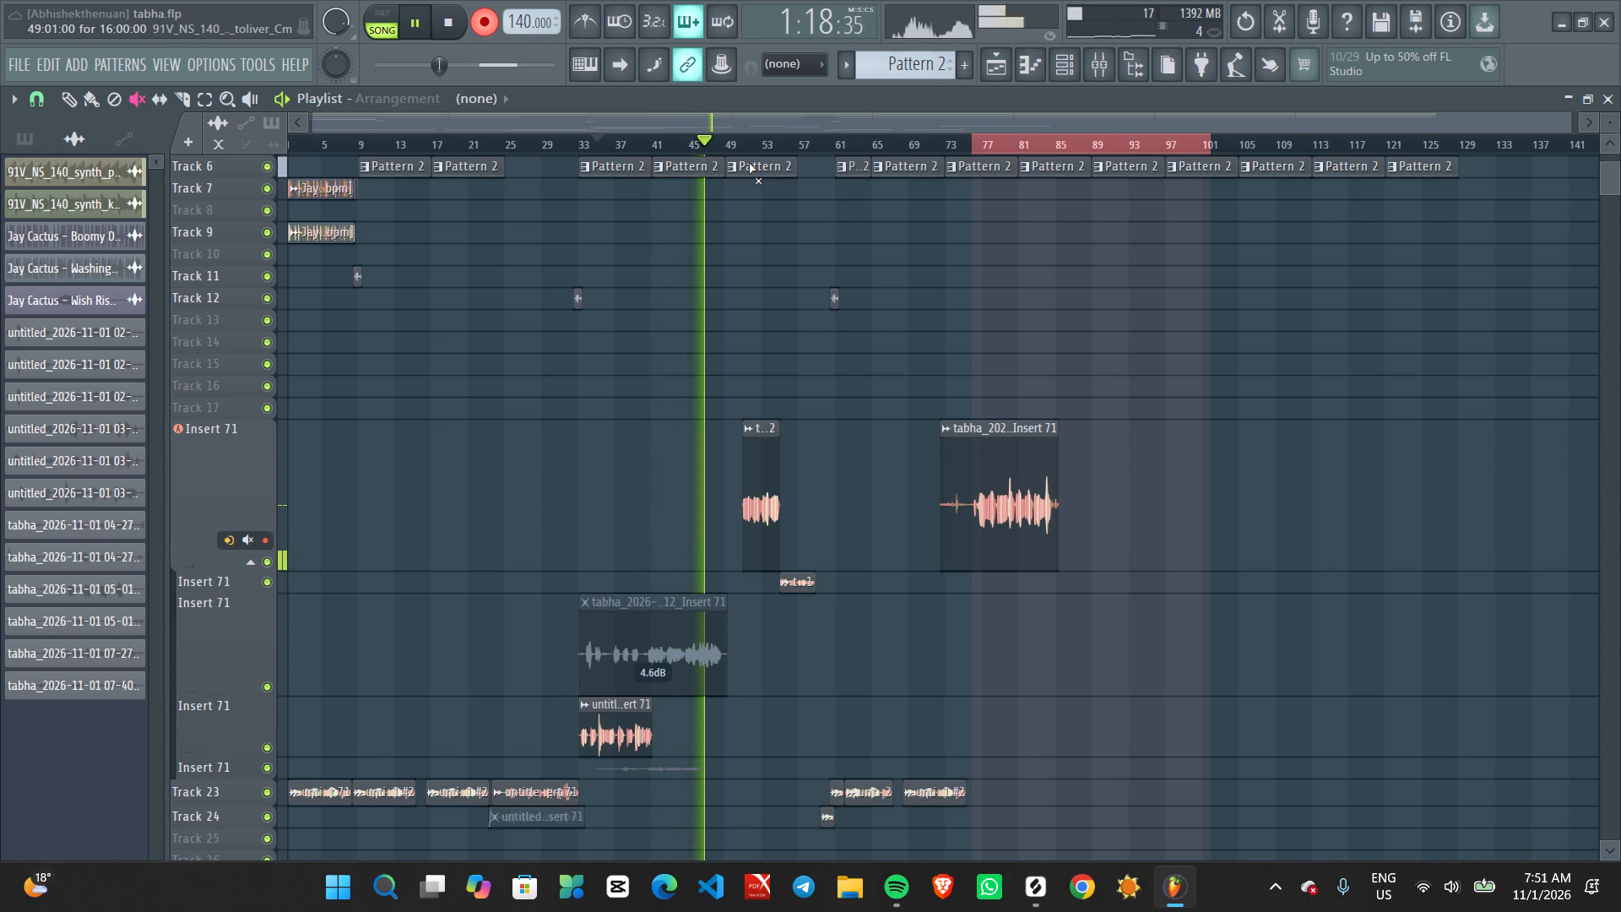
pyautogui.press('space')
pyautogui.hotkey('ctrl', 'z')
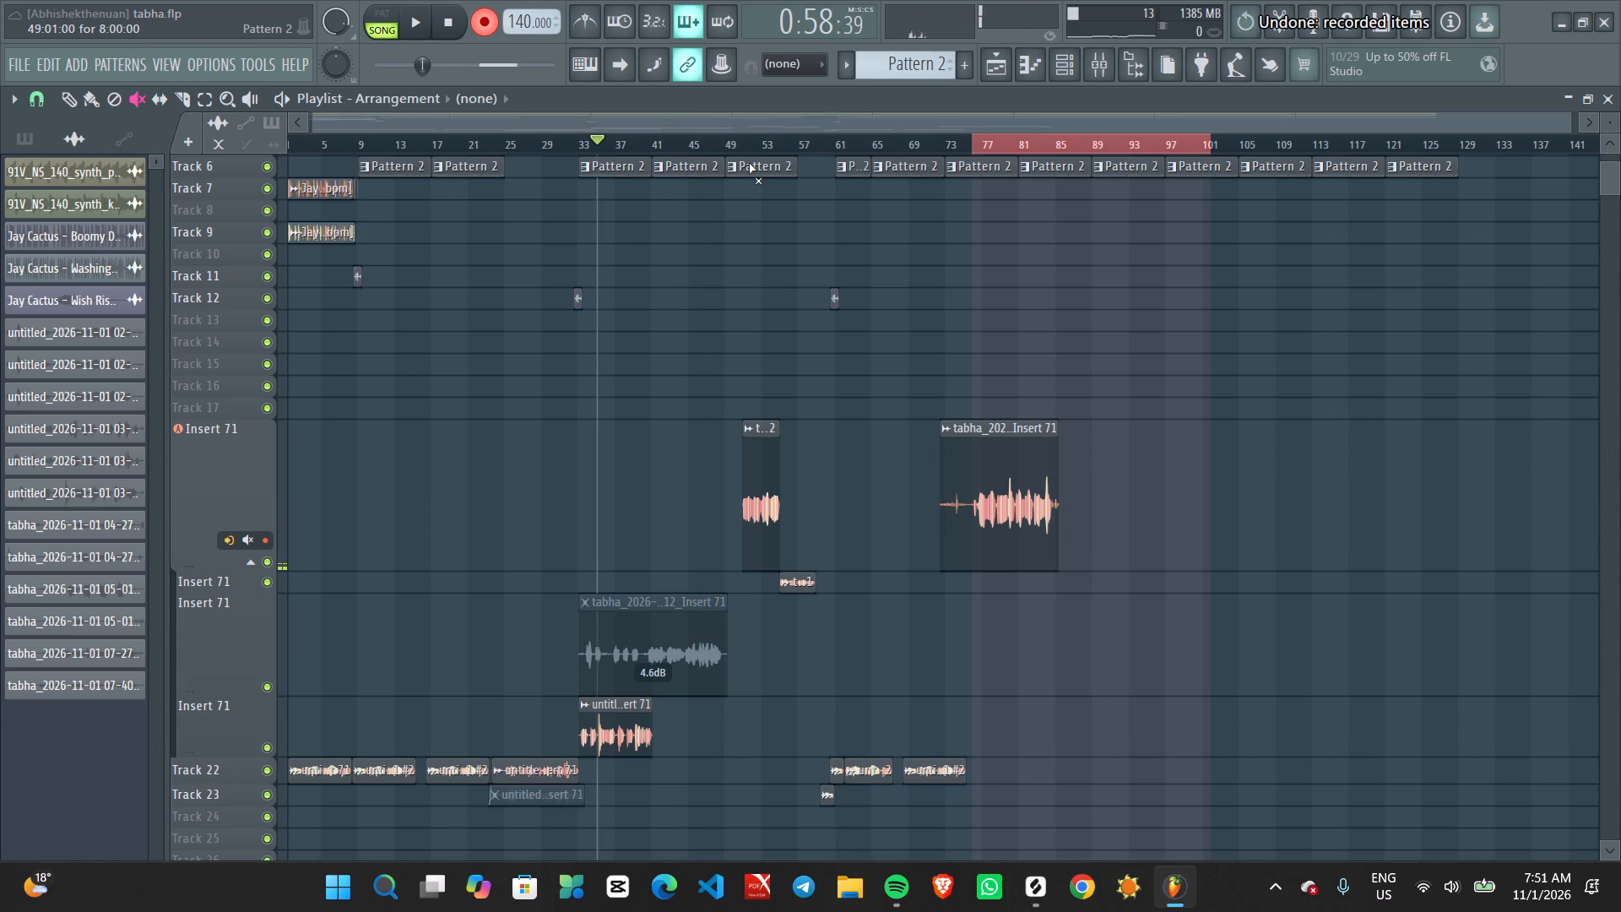
# Record a new Insert 71 vocal take from about bar 35 to bar 49.
pyautogui.press('space')
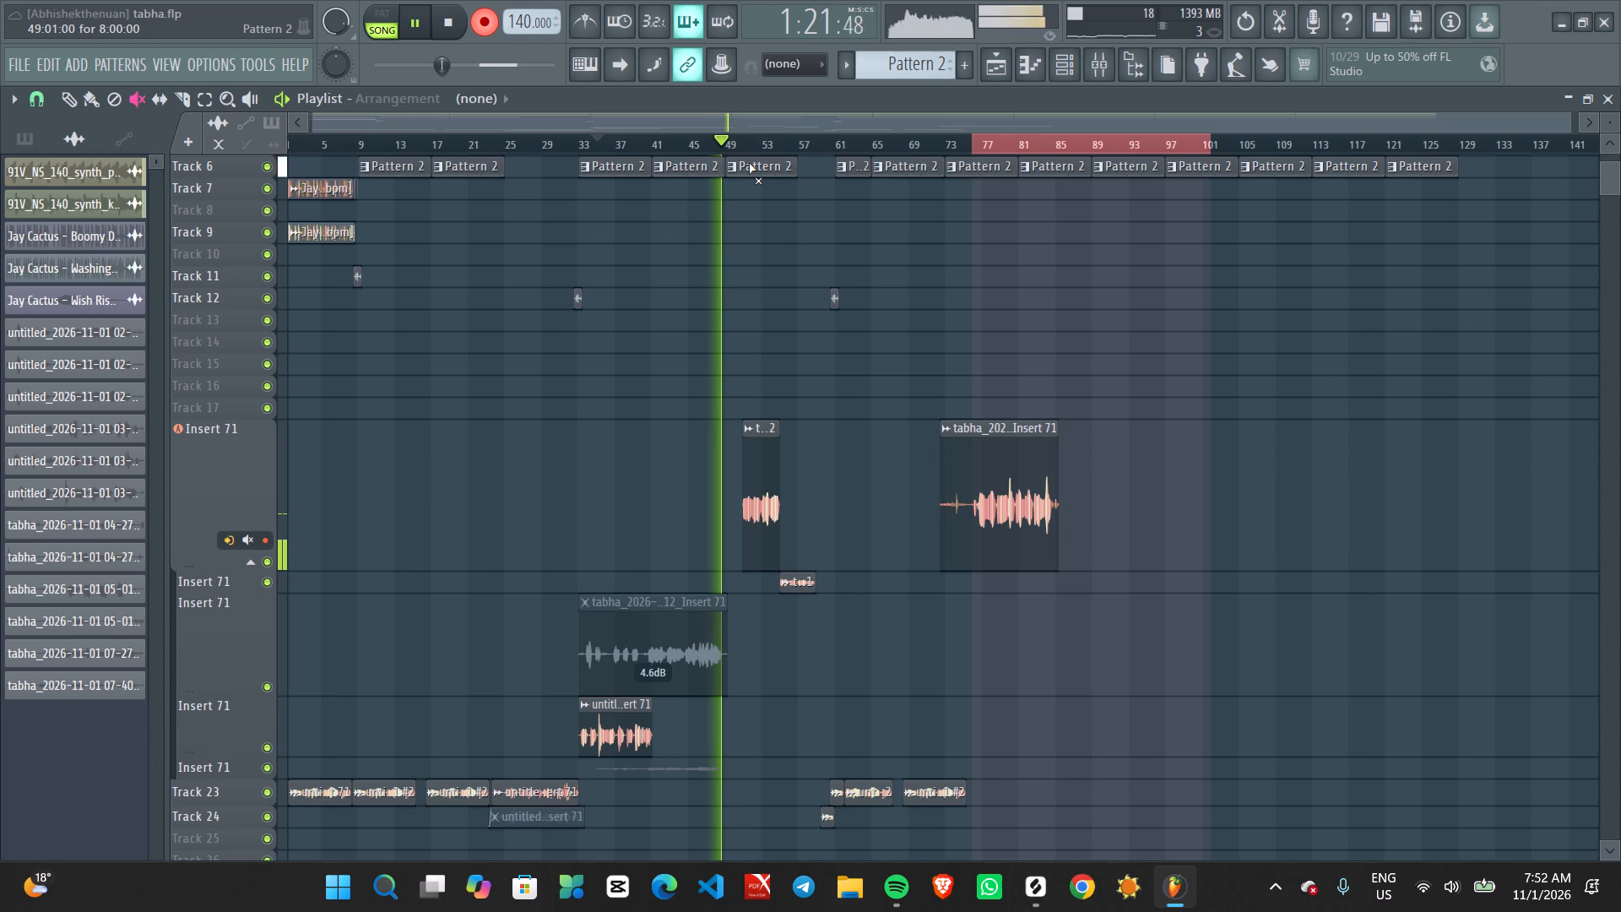
pyautogui.press('space')
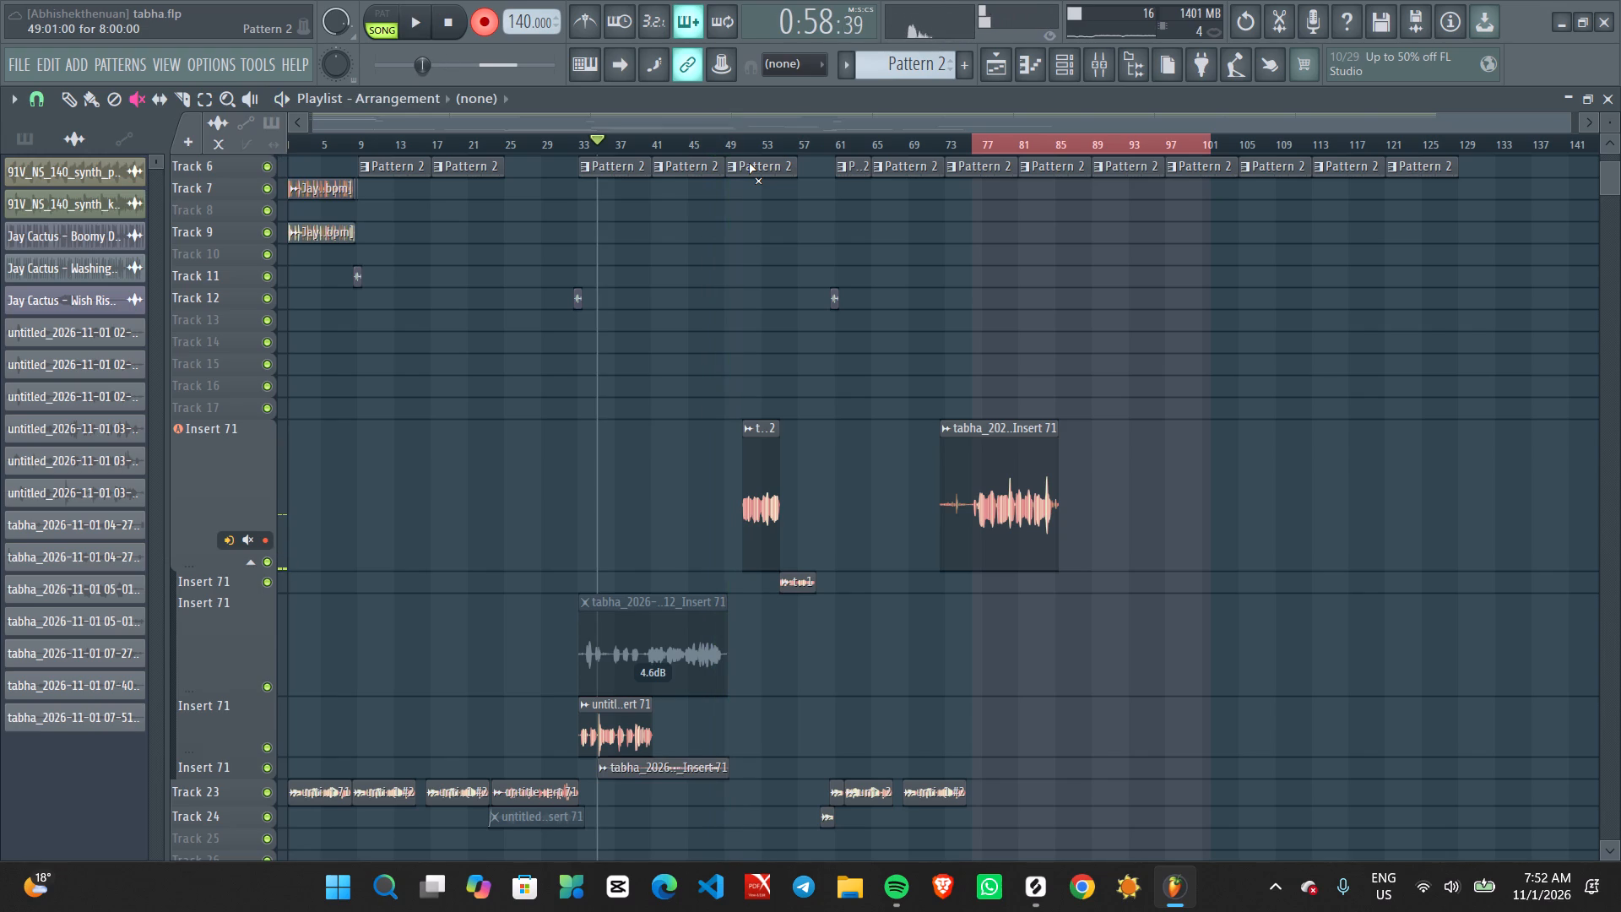
# Disarm recording and play the new Insert 71 take with the beat, jumping to about bar 39.
pyautogui.keyDown('ctrl'); pyautogui.scroll(5, 660, 533); pyautogui.keyUp('ctrl')
pyautogui.scroll(-1, 660, 533)
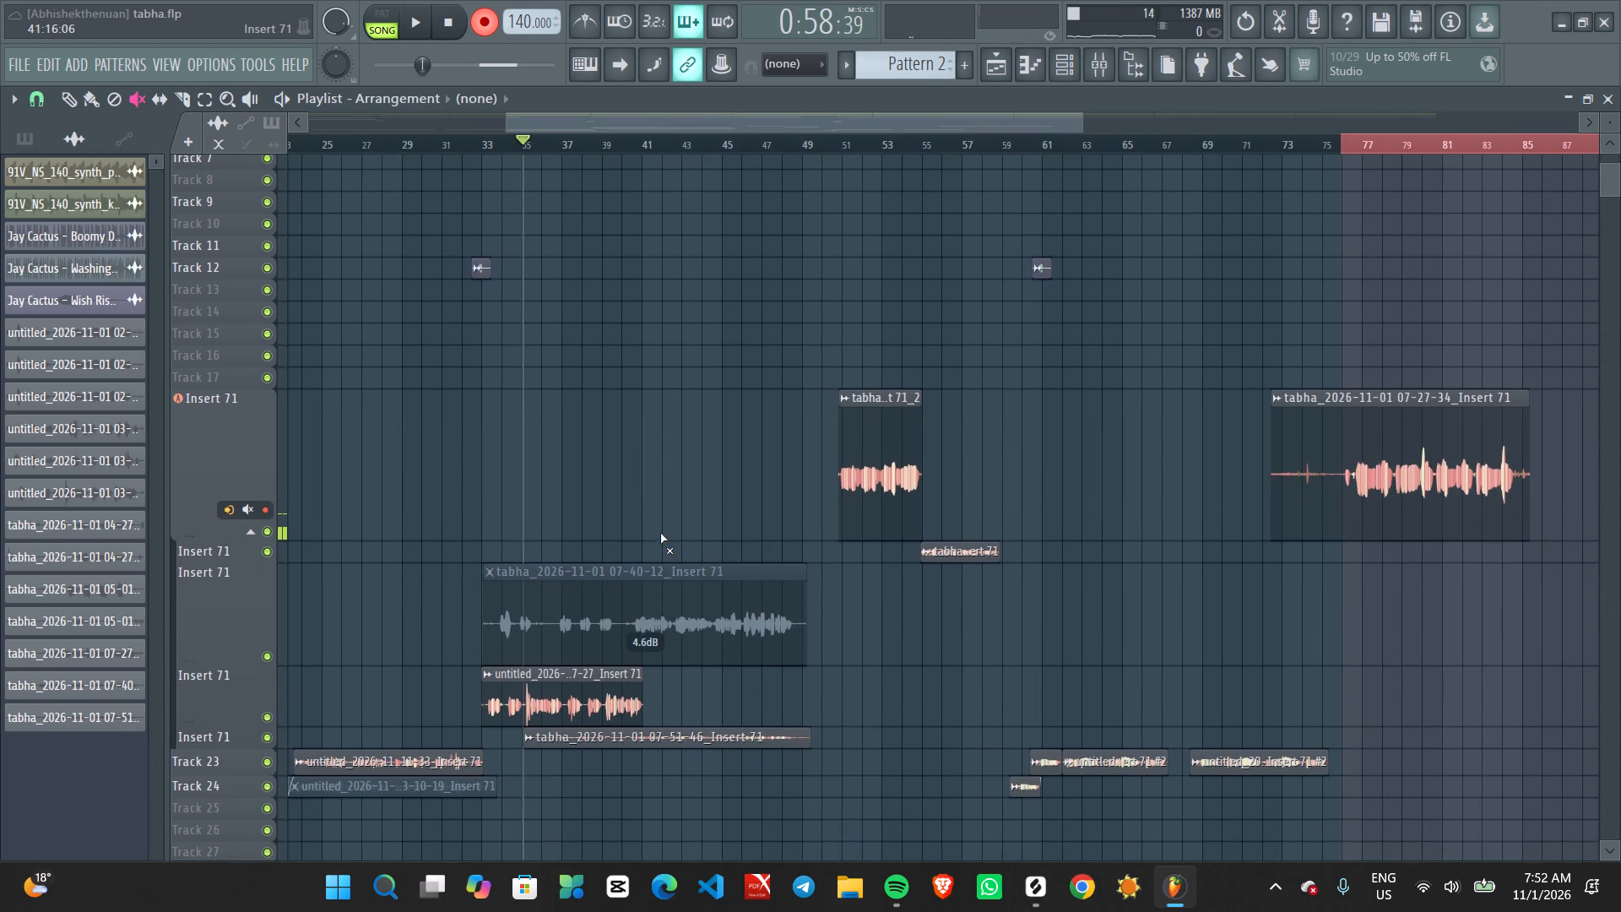
pyautogui.scroll(-1, 660, 533)
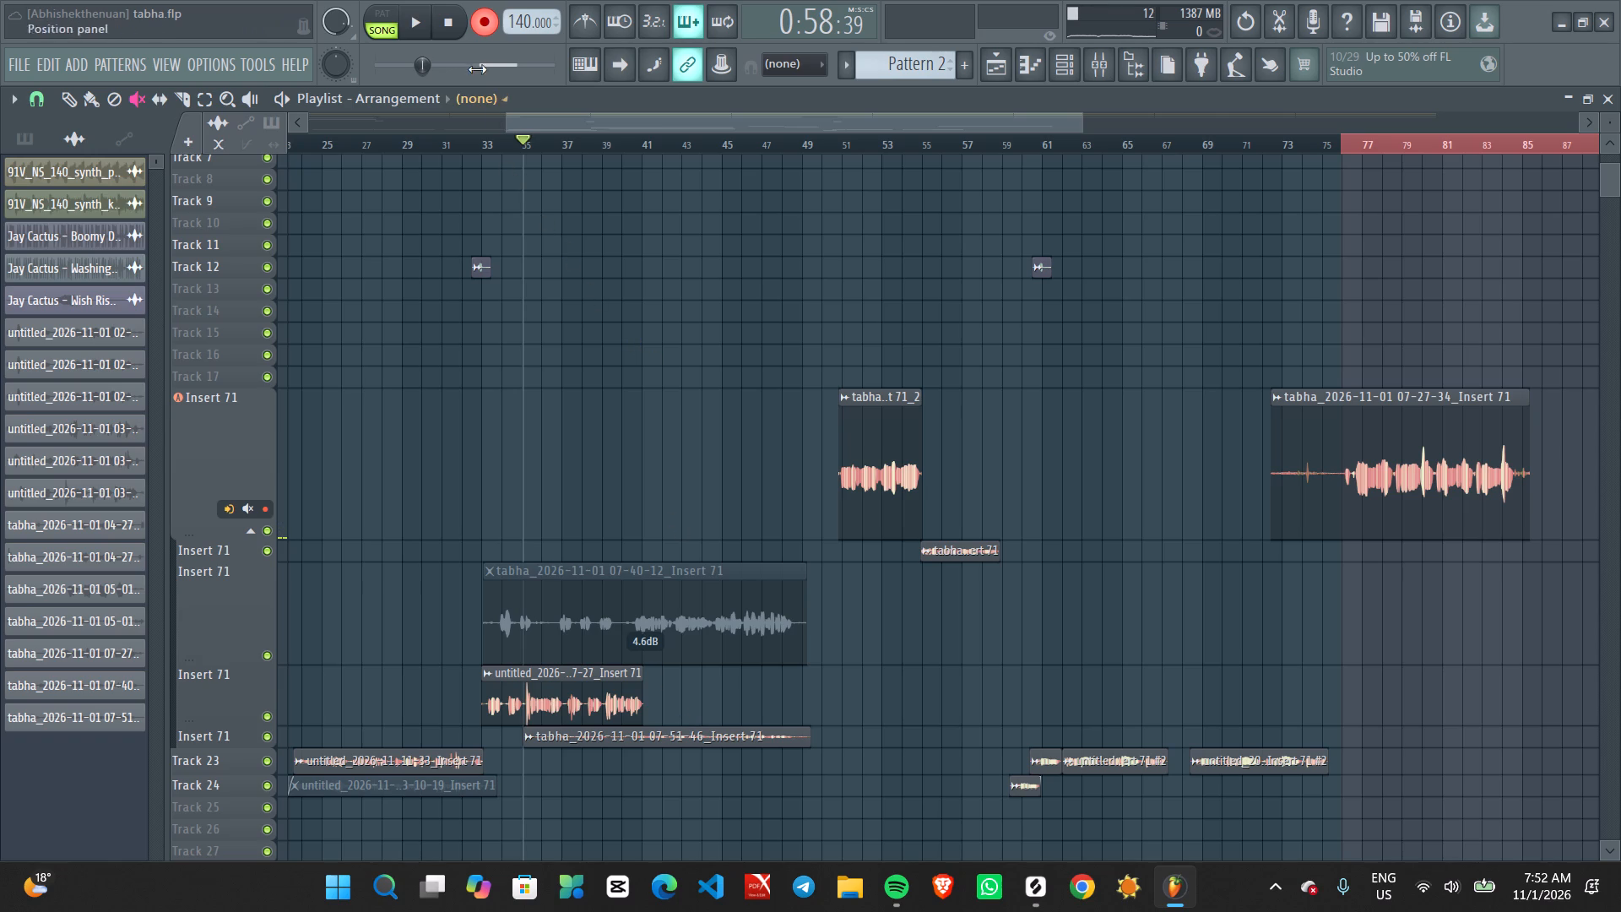
pyautogui.click(480, 24)
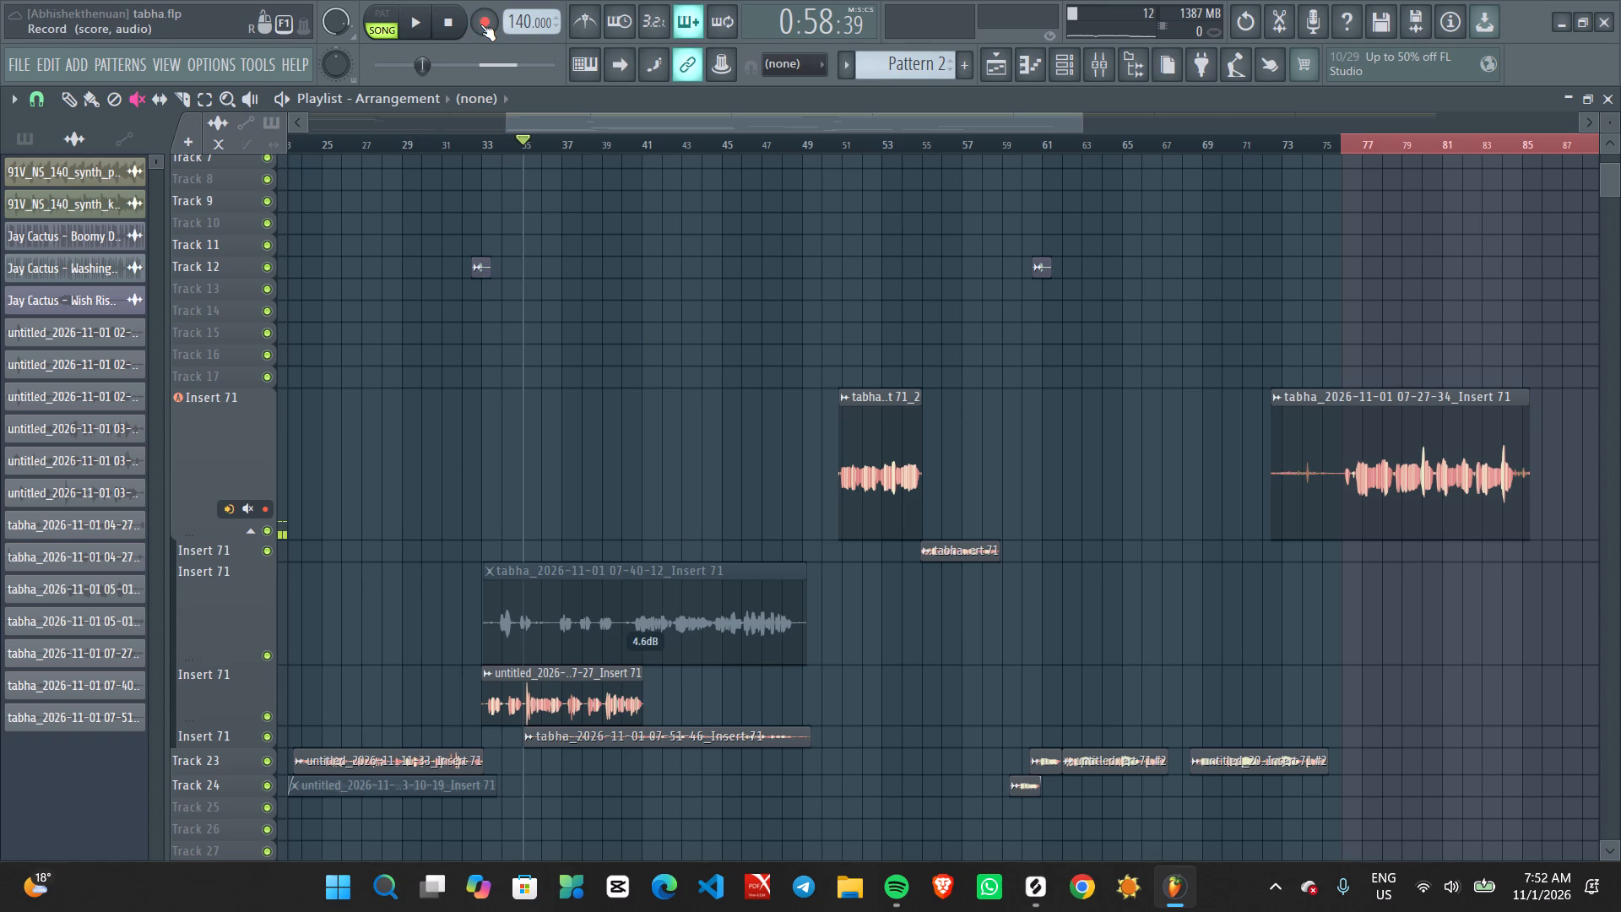
pyautogui.press('space')
pyautogui.click(602, 139)
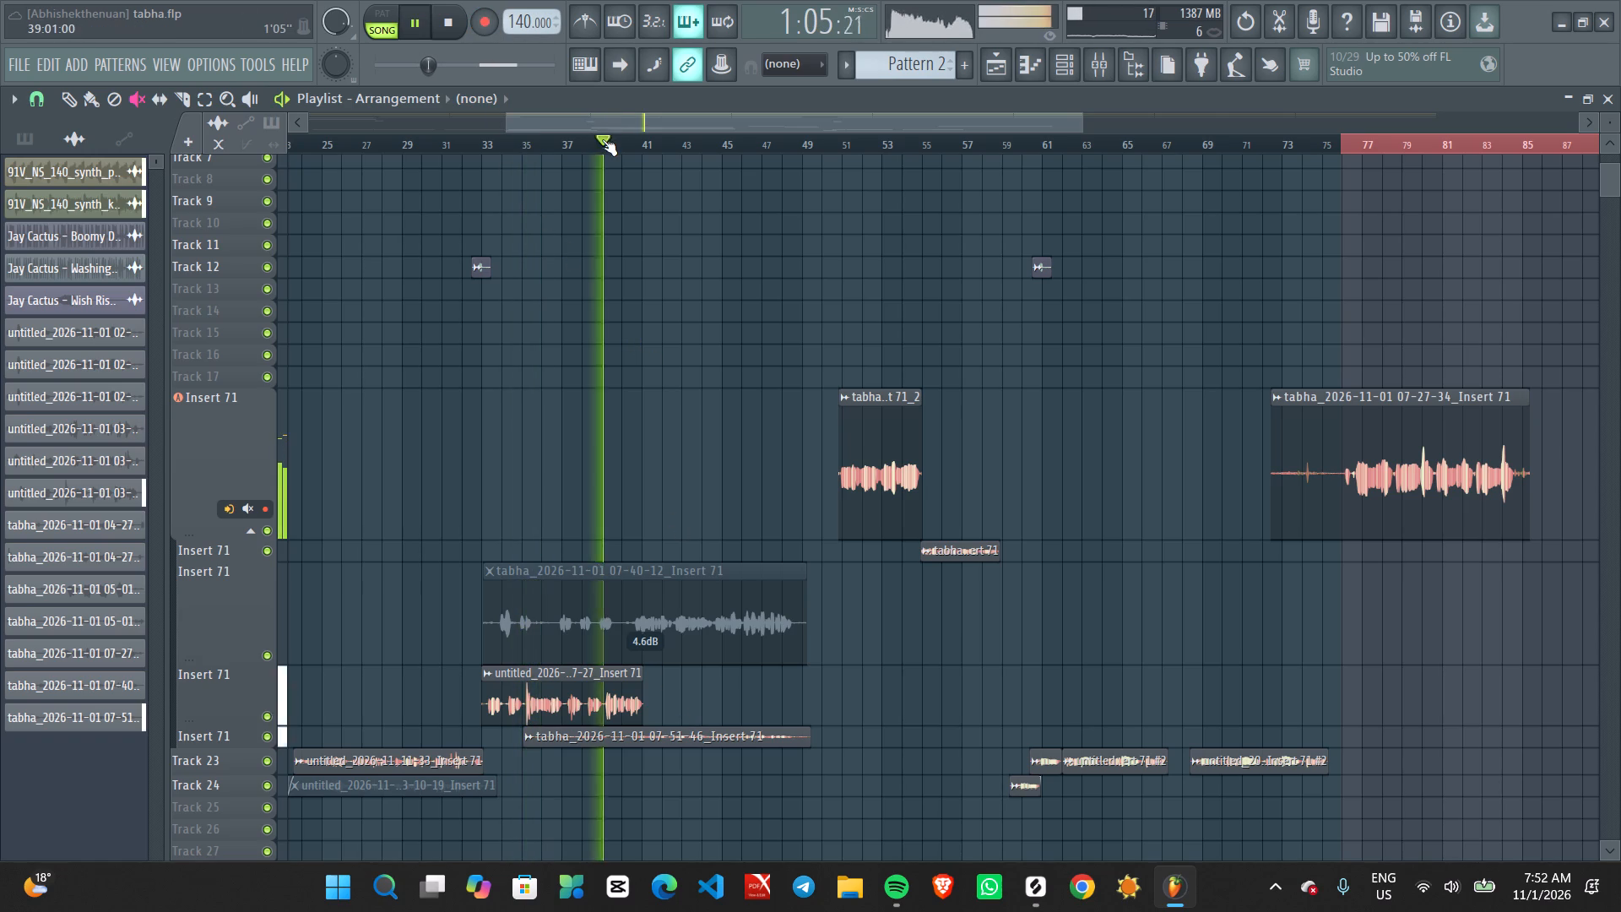
# Raise the volume of the newly recorded Insert 71 clip to 12.5 dB with the Draw tool.
pyautogui.keyDown('ctrl'); pyautogui.scroll(9, 664, 666); pyautogui.keyUp('ctrl')
pyautogui.scroll(2, 664, 666)
pyautogui.scroll(-1, 664, 666)
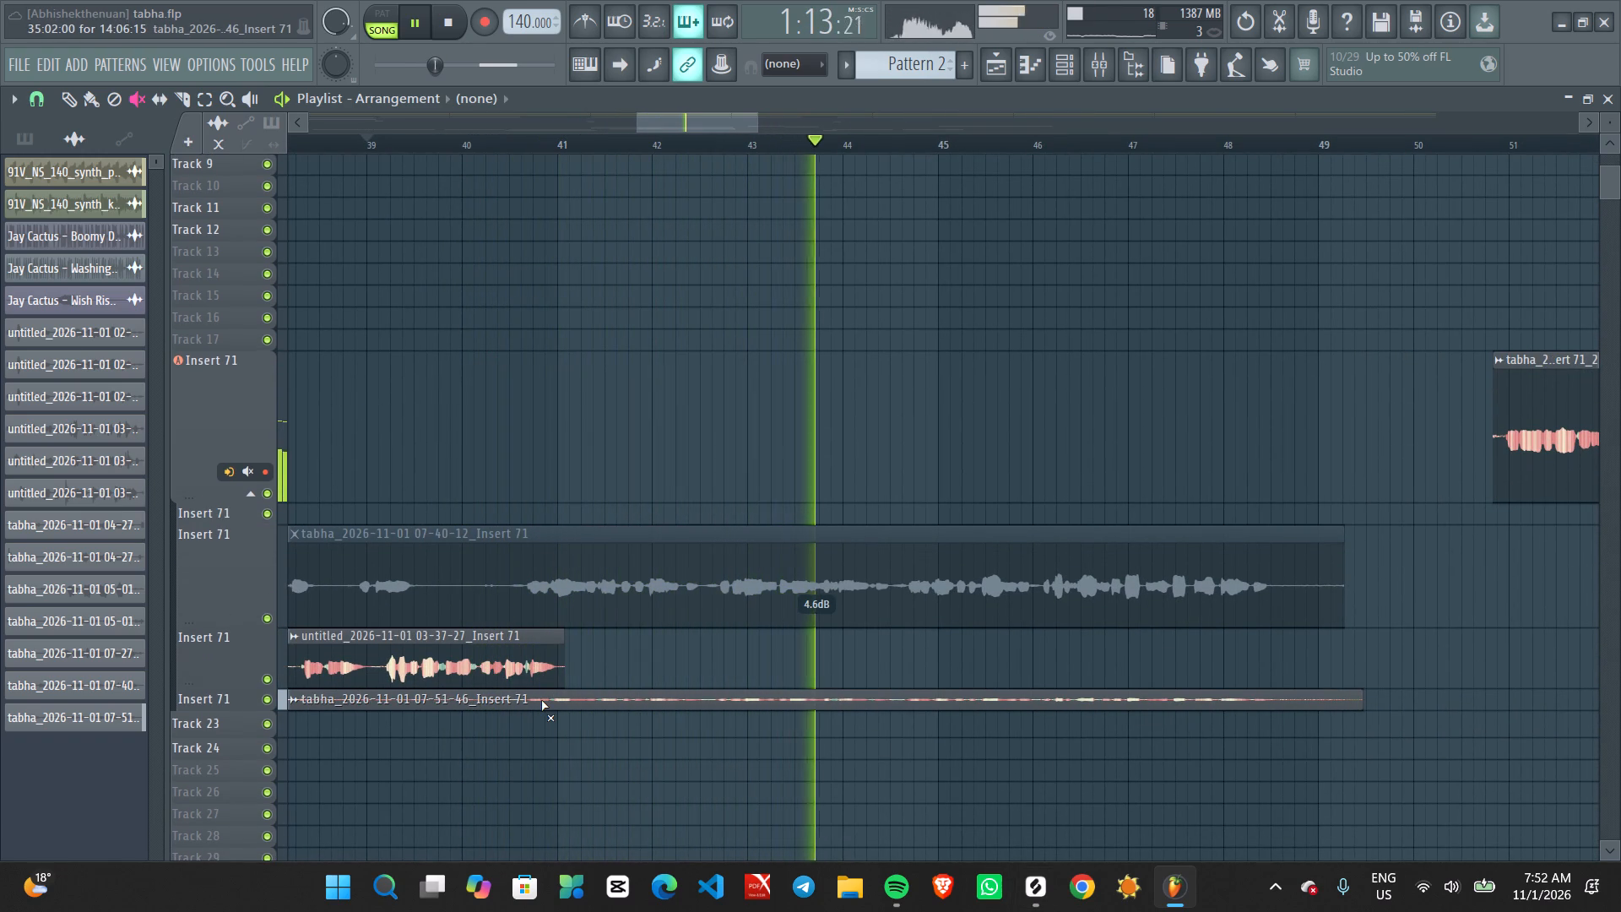
pyautogui.press('p')
pyautogui.keyDown('alt'); pyautogui.scroll(-1, 556, 694); pyautogui.keyUp('alt')
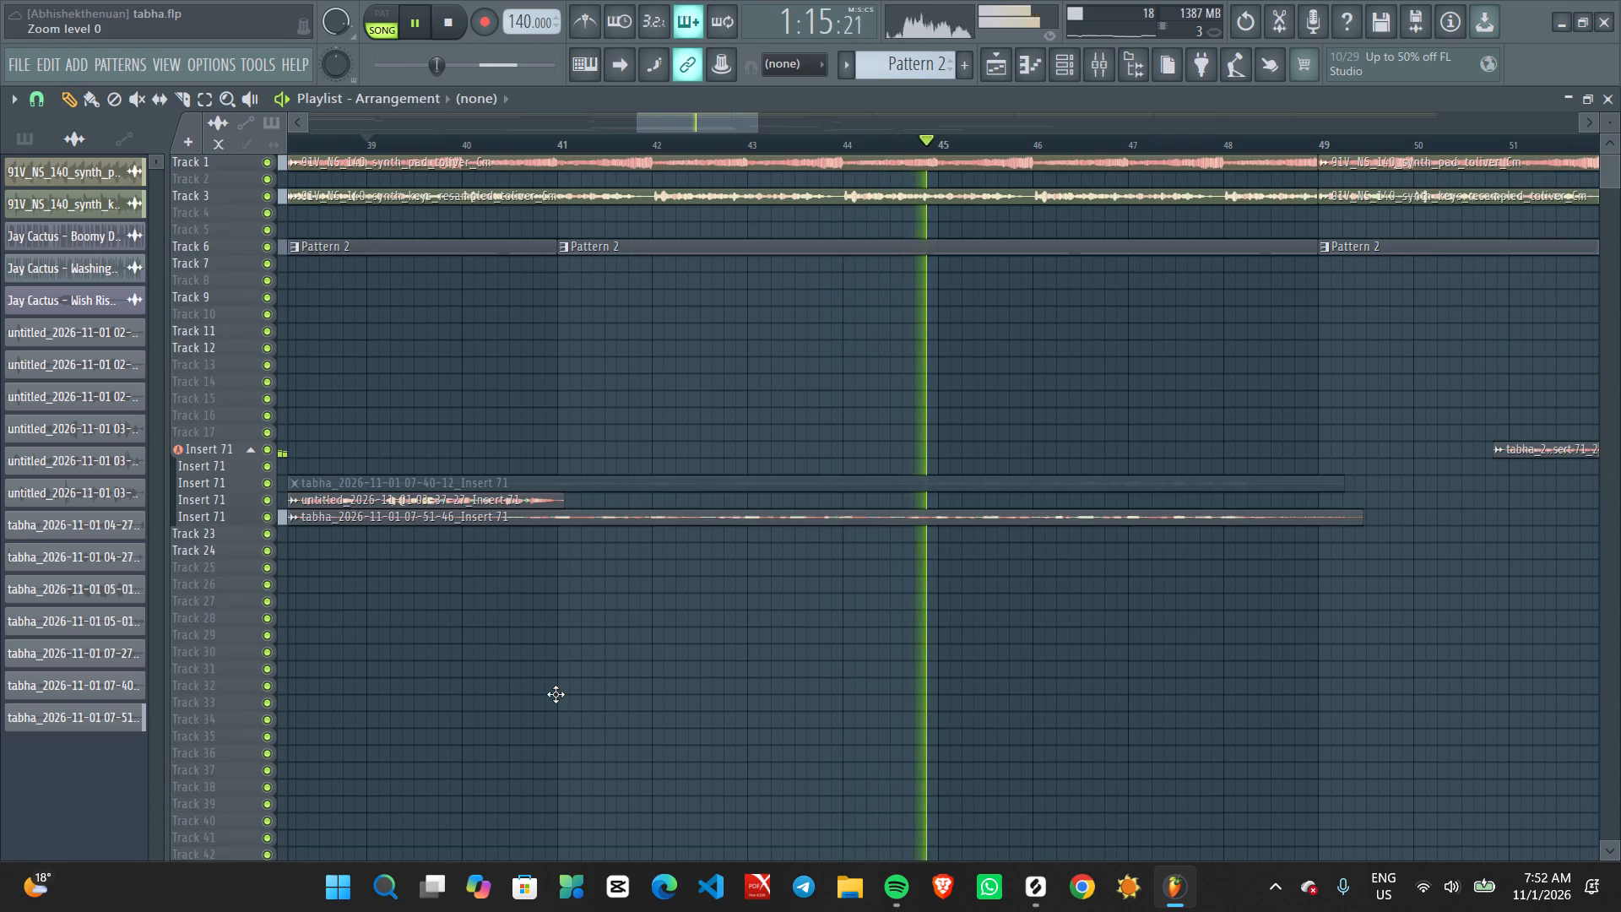
pyautogui.keyDown('alt'); pyautogui.scroll(8, 556, 694); pyautogui.keyUp('alt')
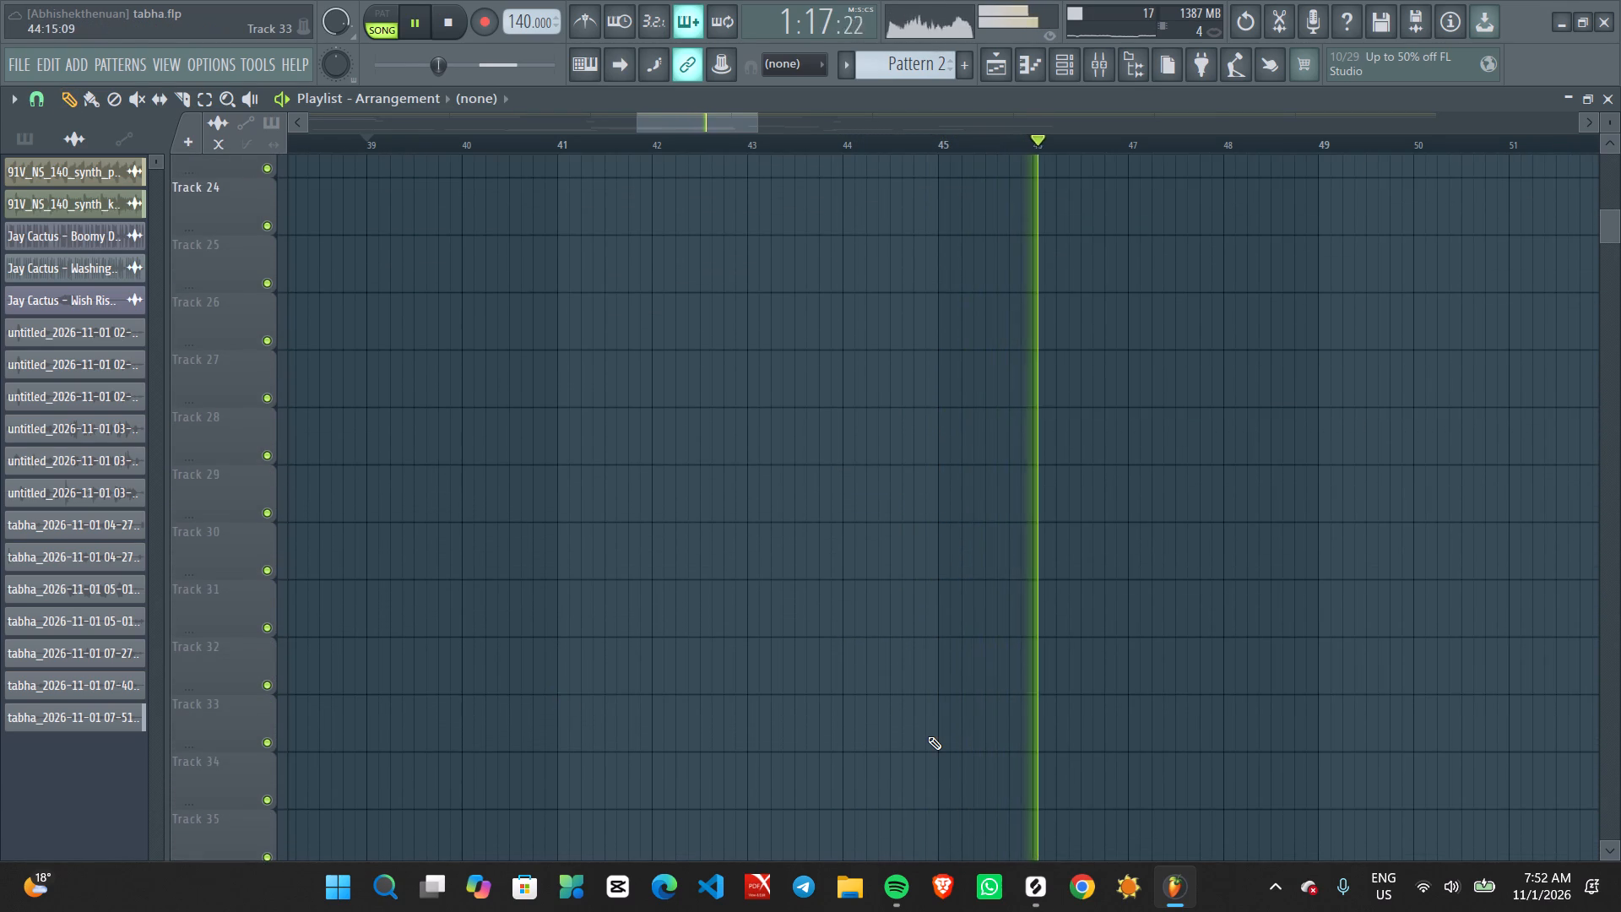
pyautogui.scroll(7, 928, 736)
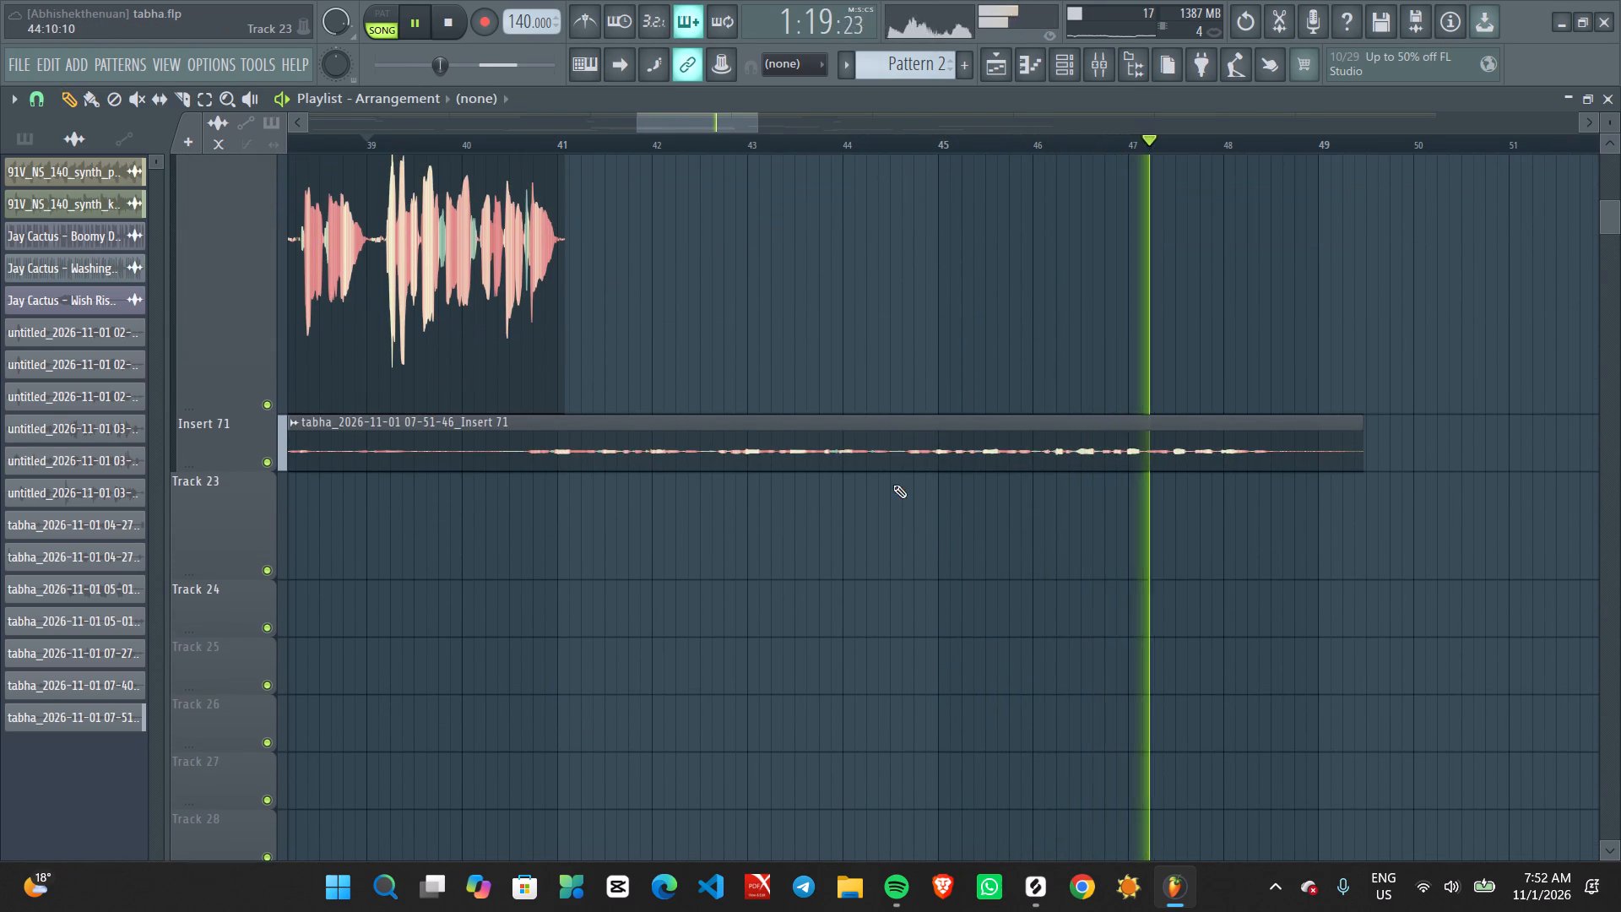
pyautogui.moveTo(826, 470); pyautogui.dragTo(810, 364)
# Restart playback from about bar 39 to hear the new take at its raised volume.
pyautogui.press('space')
pyautogui.press('space')
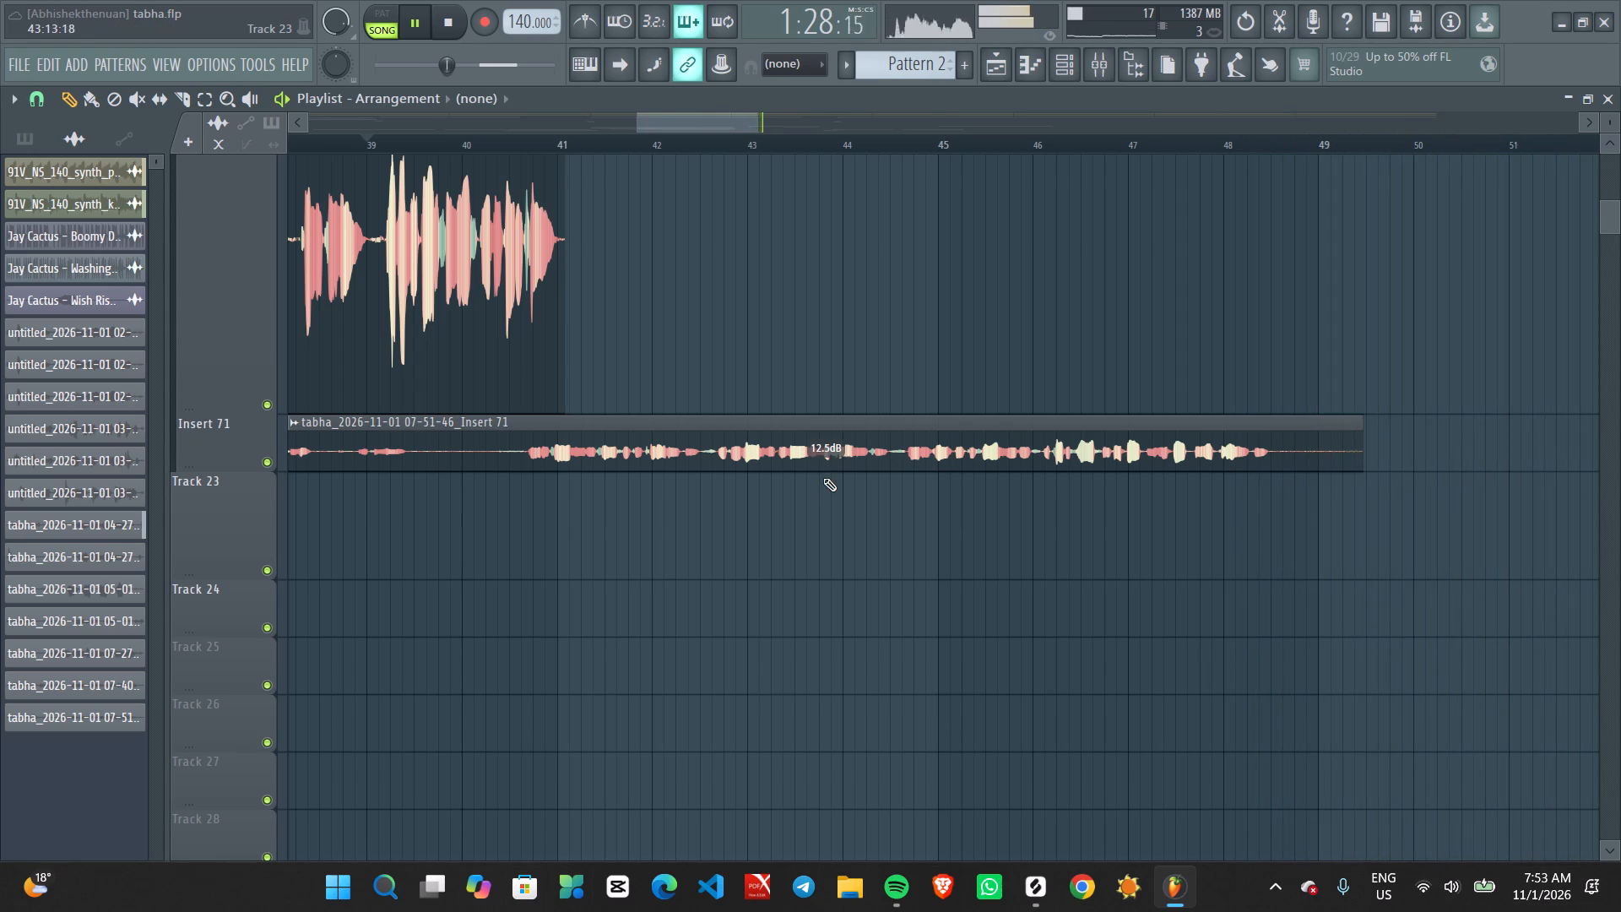
# Raise the gain of the 07-51-46 Insert 71 clip to 16.0 dB and stop playback.
pyautogui.moveTo(825, 470); pyautogui.dragTo(826, 440)
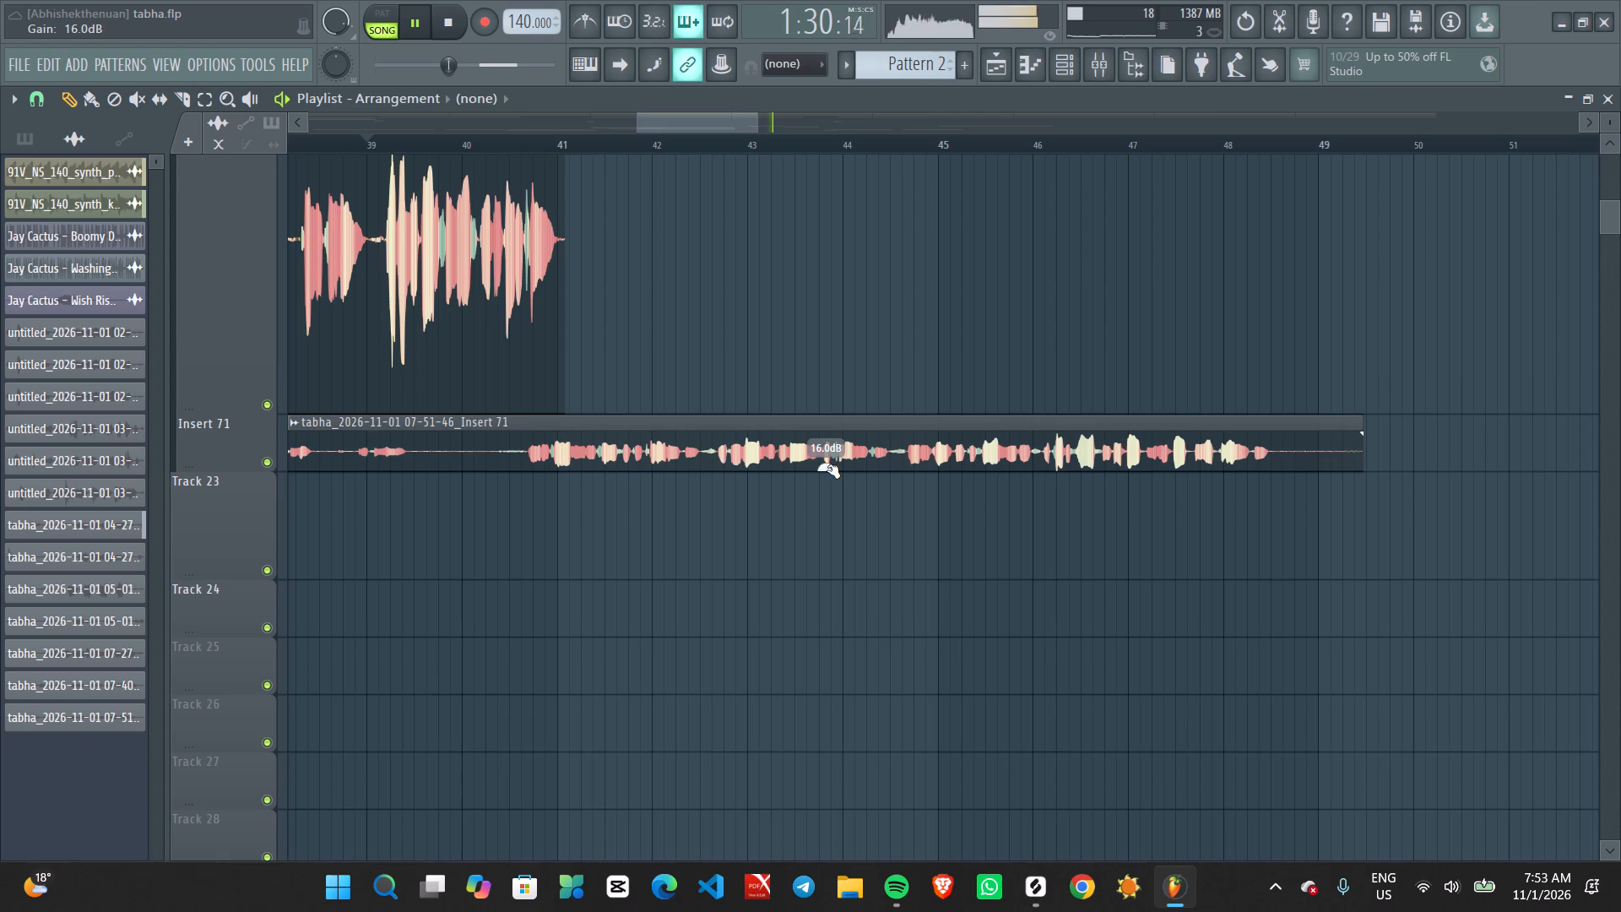
pyautogui.scroll(-1, 828, 469)
pyautogui.scroll(3, 853, 595)
pyautogui.press('space')
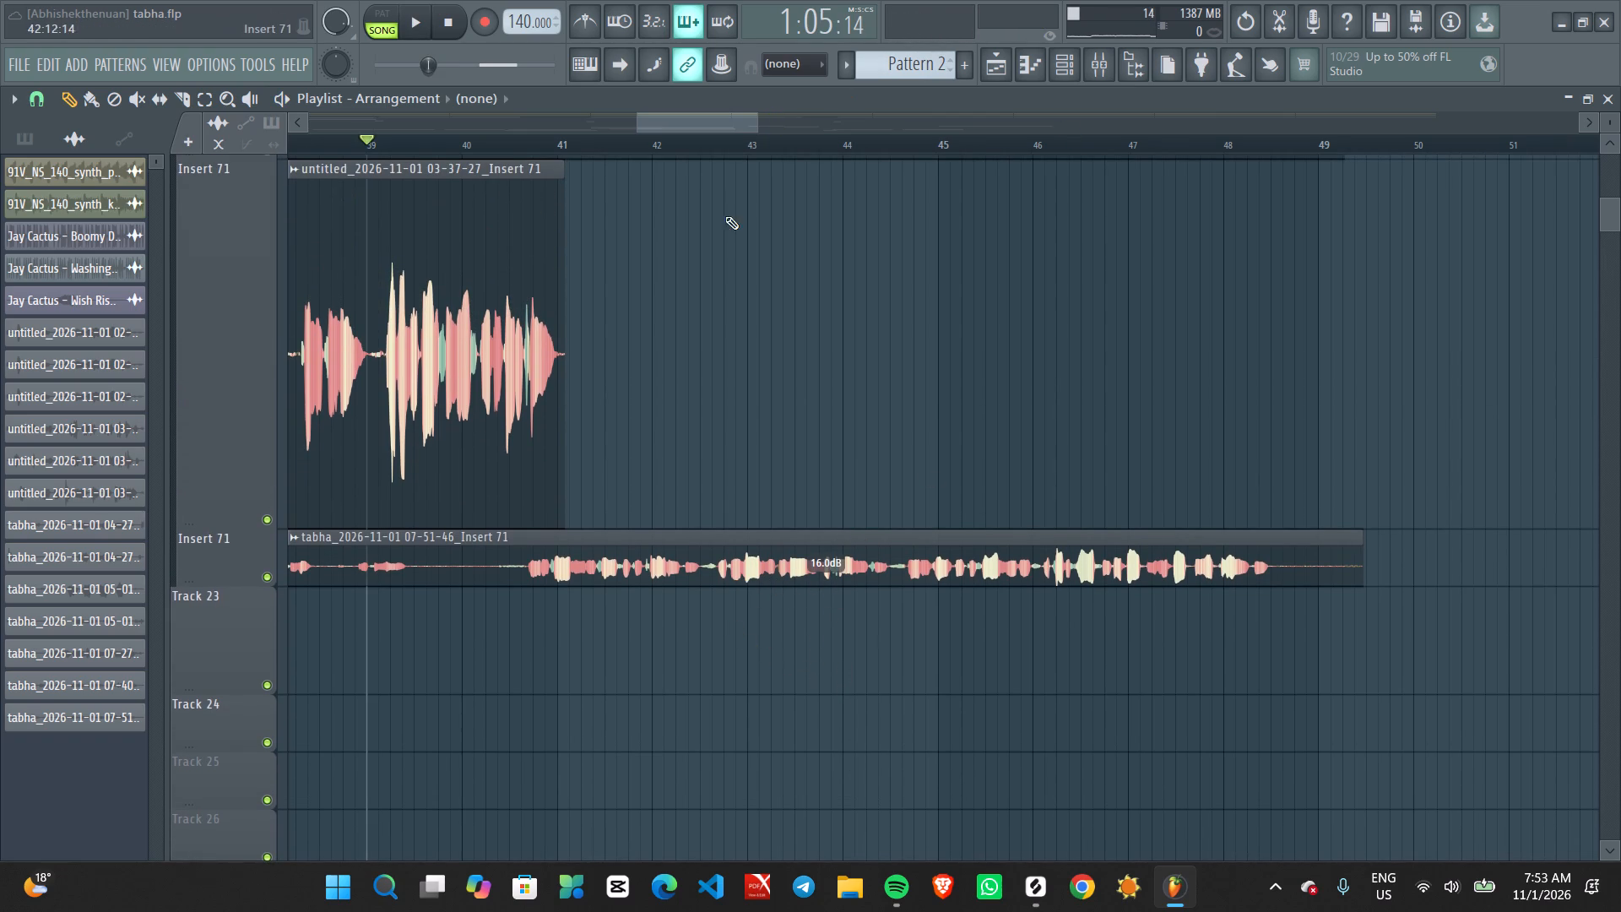
# Arm recording and start a new Insert 71 take from bar 45.
pyautogui.click(944, 150)
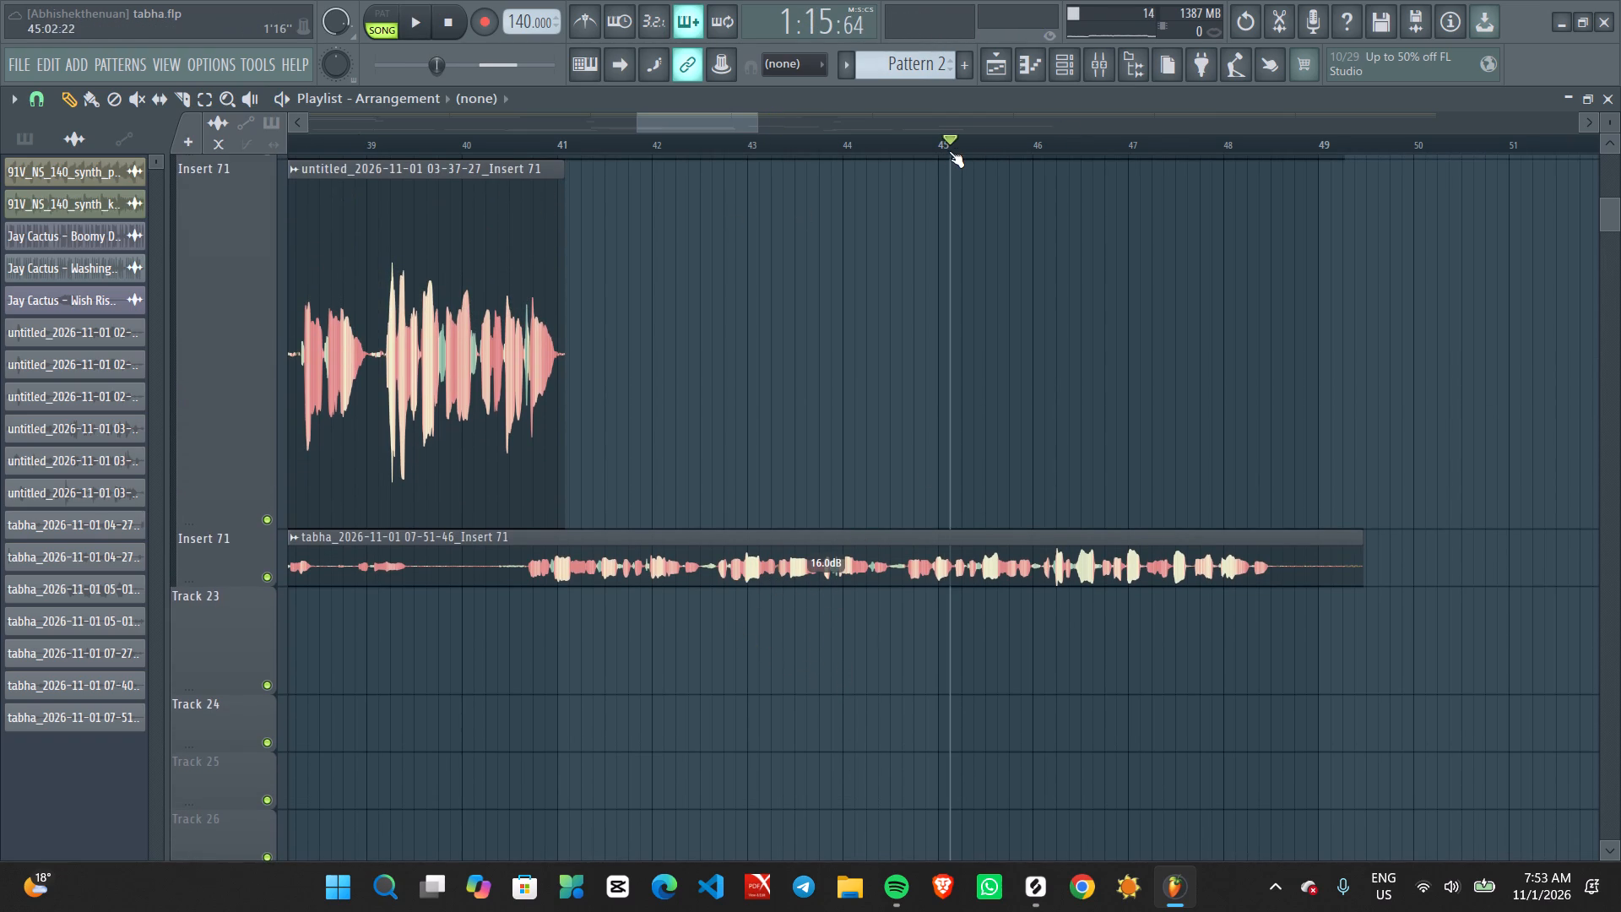
pyautogui.click(937, 154)
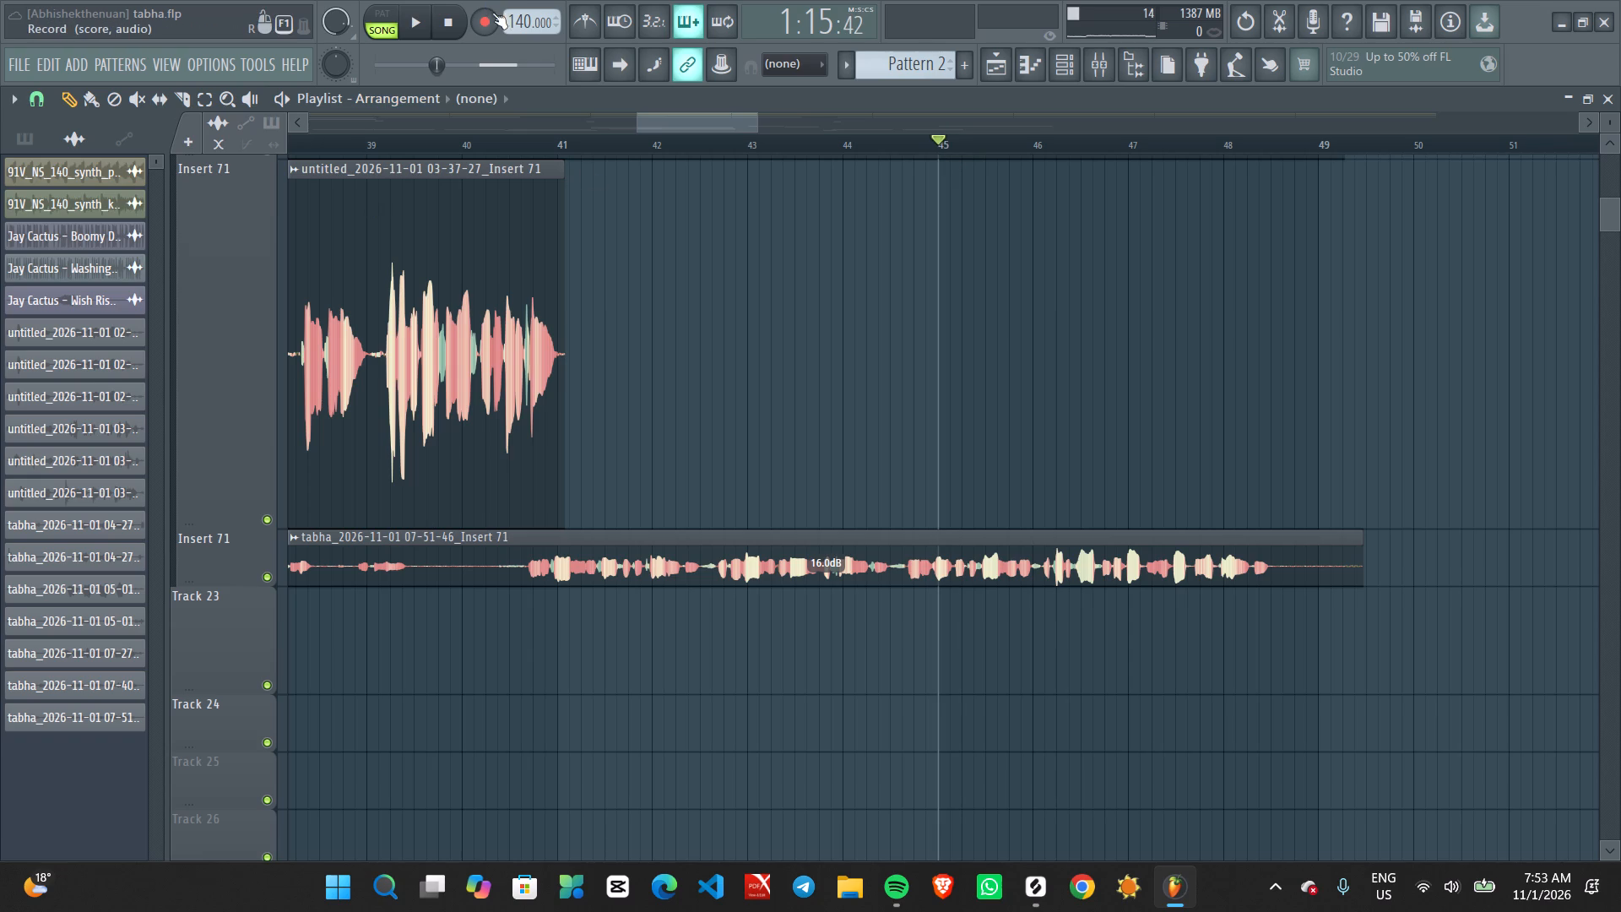
pyautogui.click(492, 16)
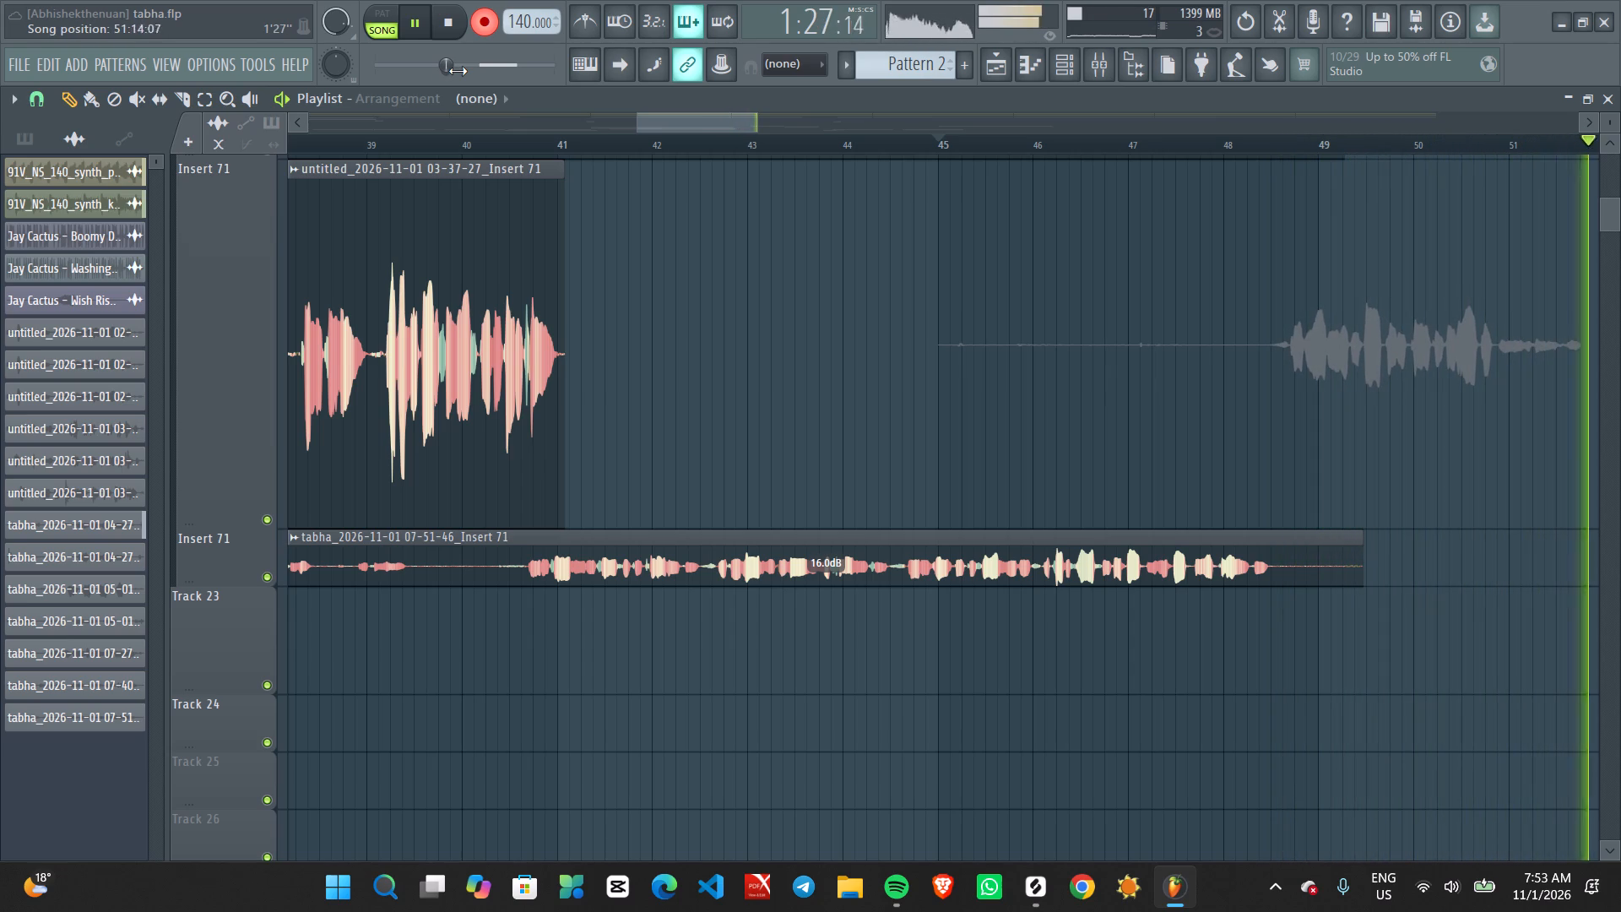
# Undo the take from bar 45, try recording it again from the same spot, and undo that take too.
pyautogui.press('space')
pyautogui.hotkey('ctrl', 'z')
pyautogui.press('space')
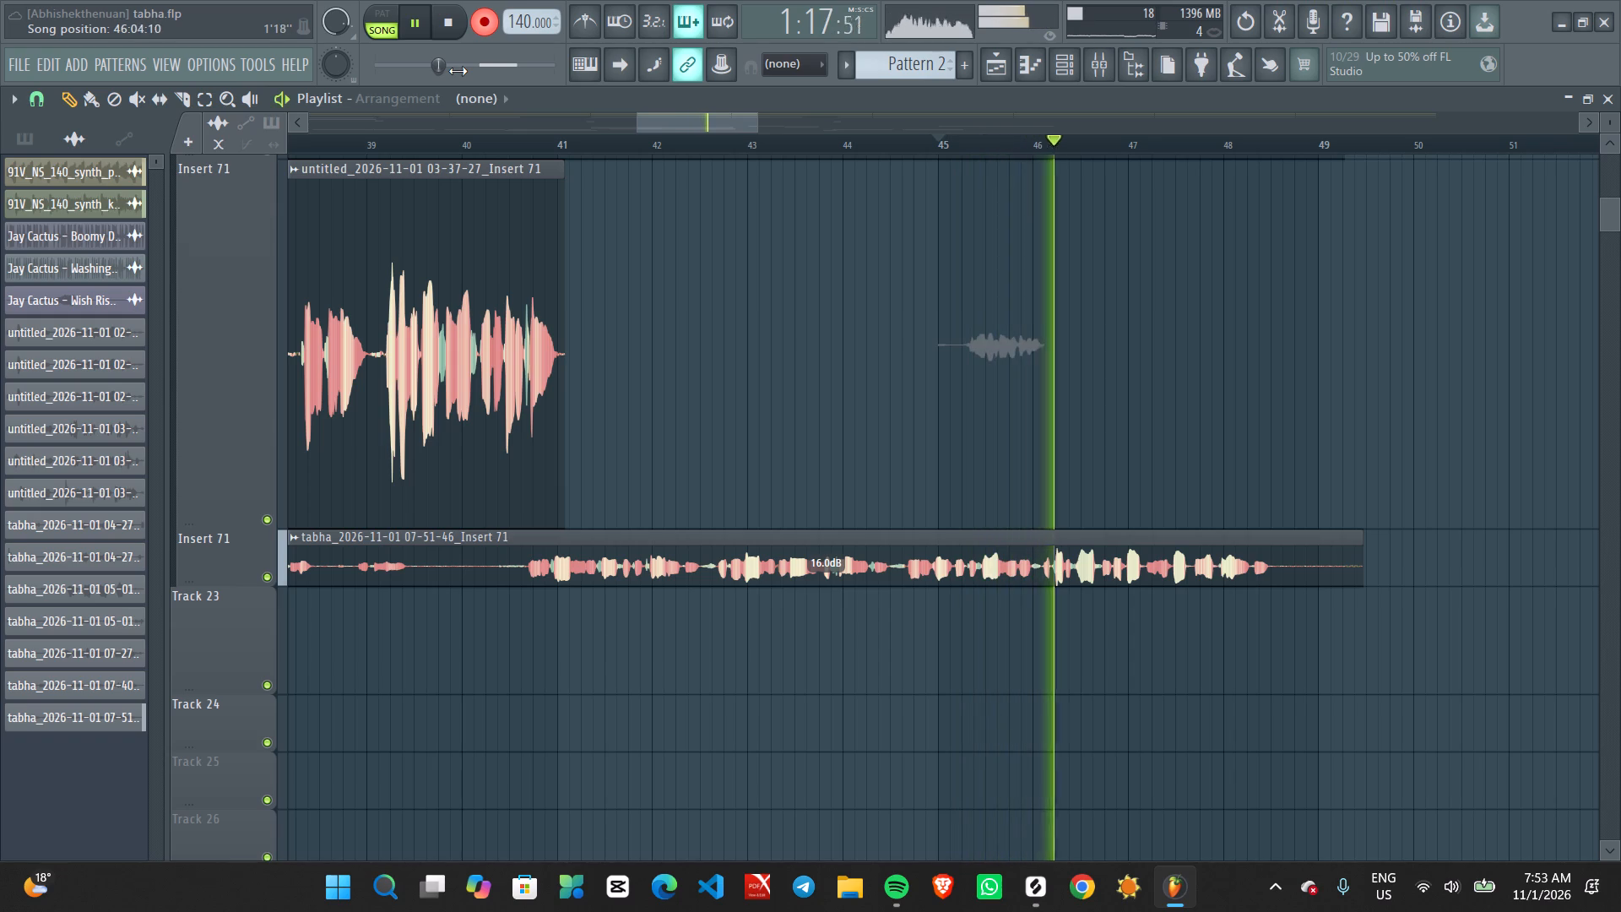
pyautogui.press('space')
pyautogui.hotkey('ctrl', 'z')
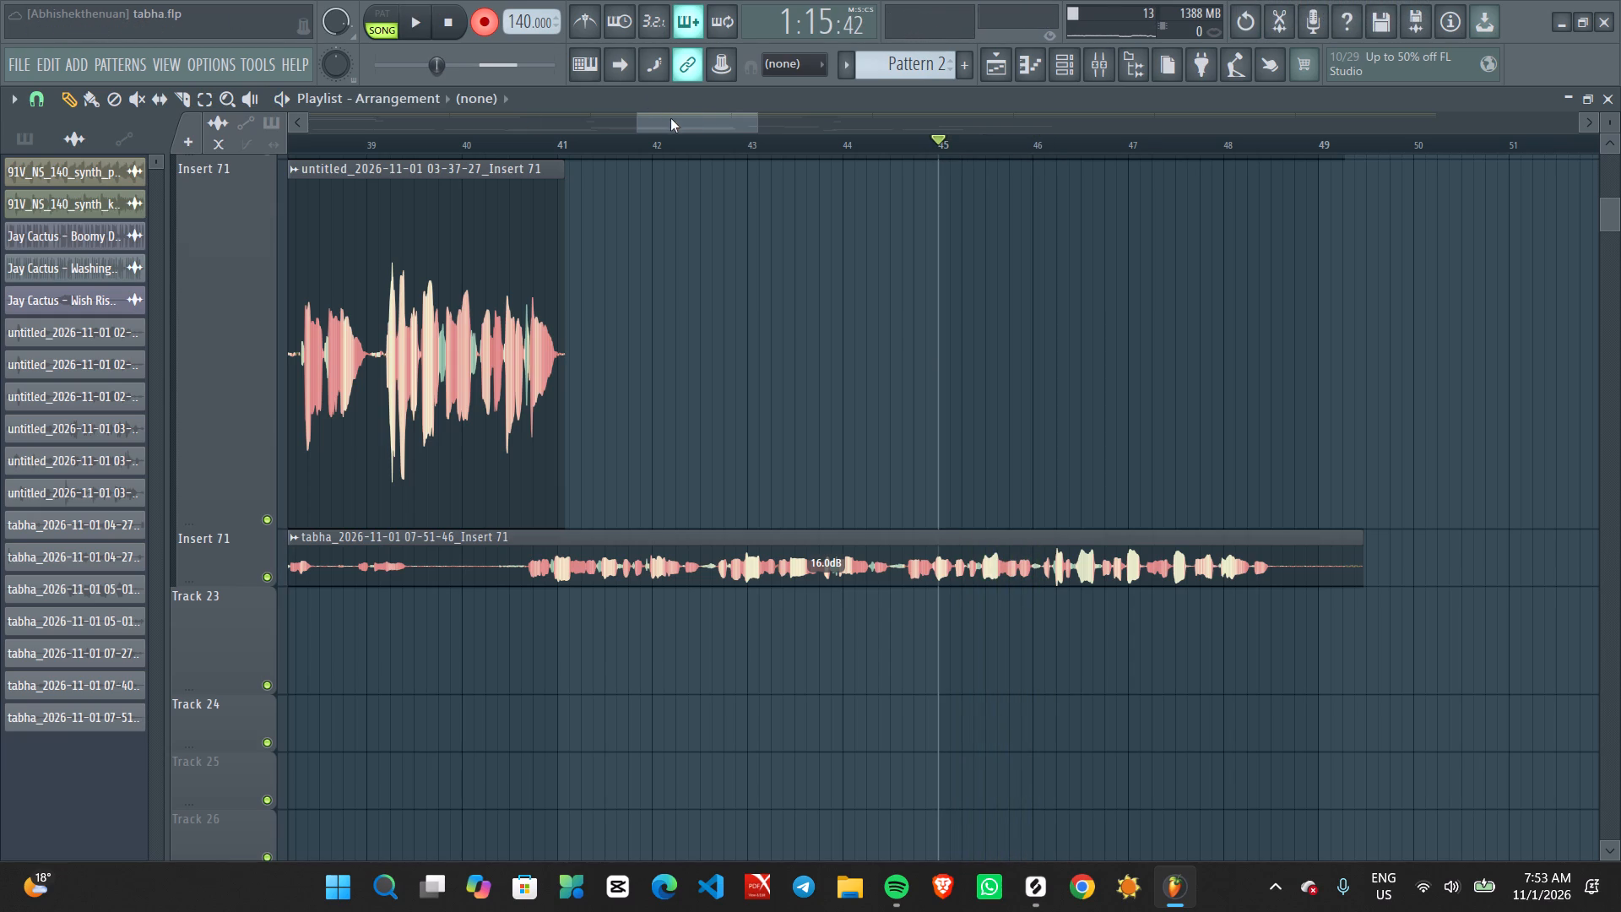
# Mute the old 04-27-54 Insert 71 clip between about bars 55 and 59.
pyautogui.moveTo(675, 134); pyautogui.dragTo(697, 128)
pyautogui.moveTo(705, 111); pyautogui.dragTo(848, 81)
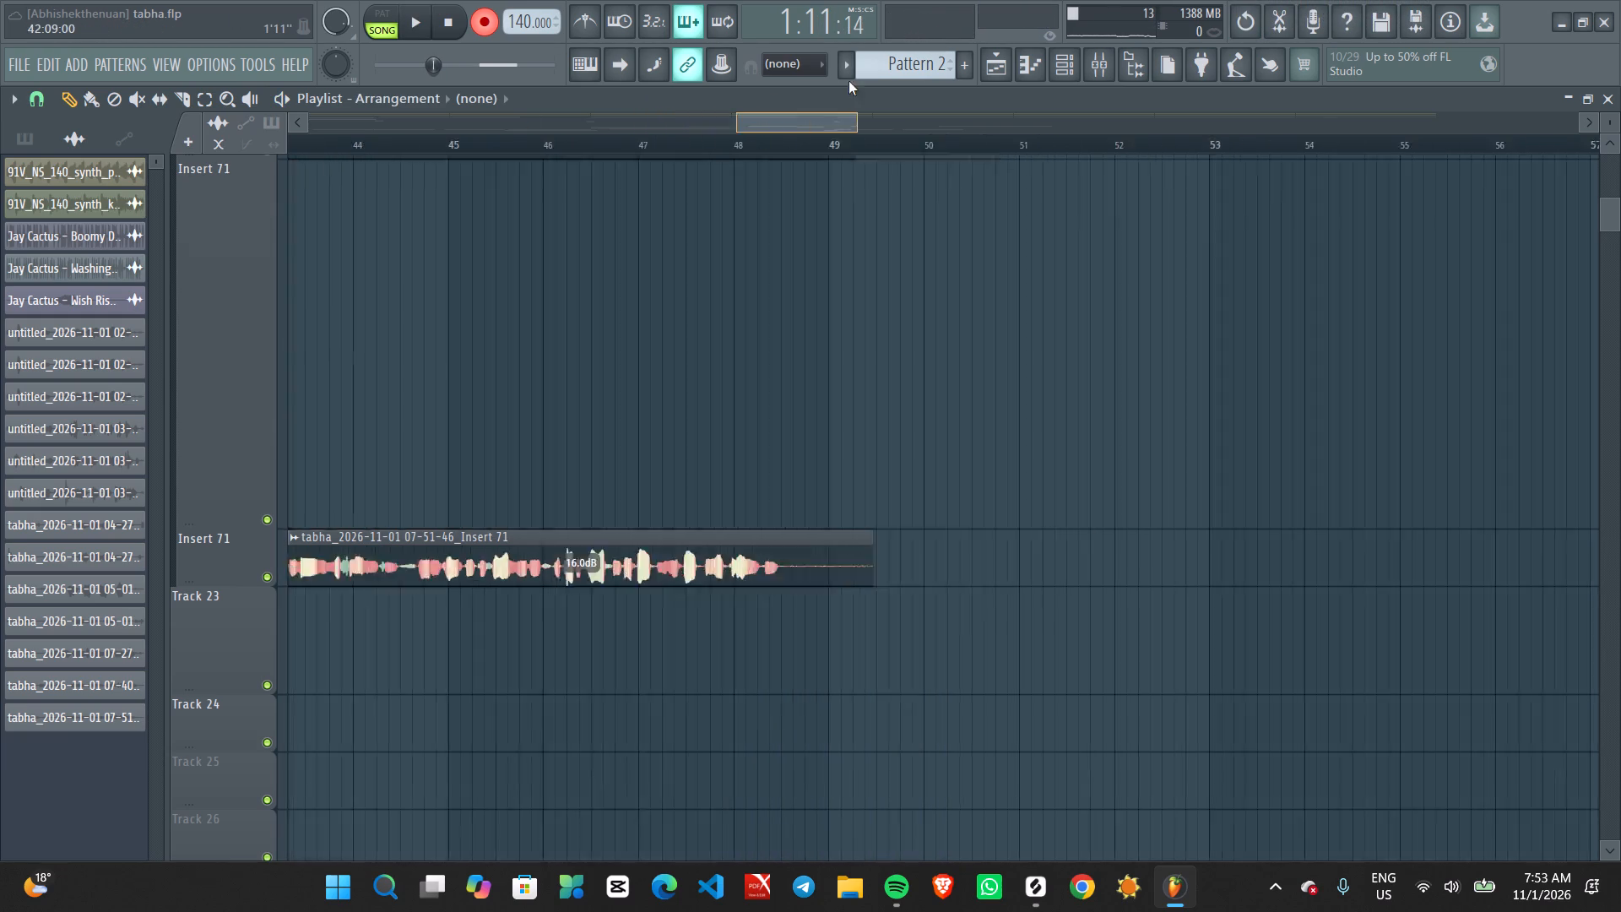
pyautogui.moveTo(848, 81); pyautogui.dragTo(899, 89)
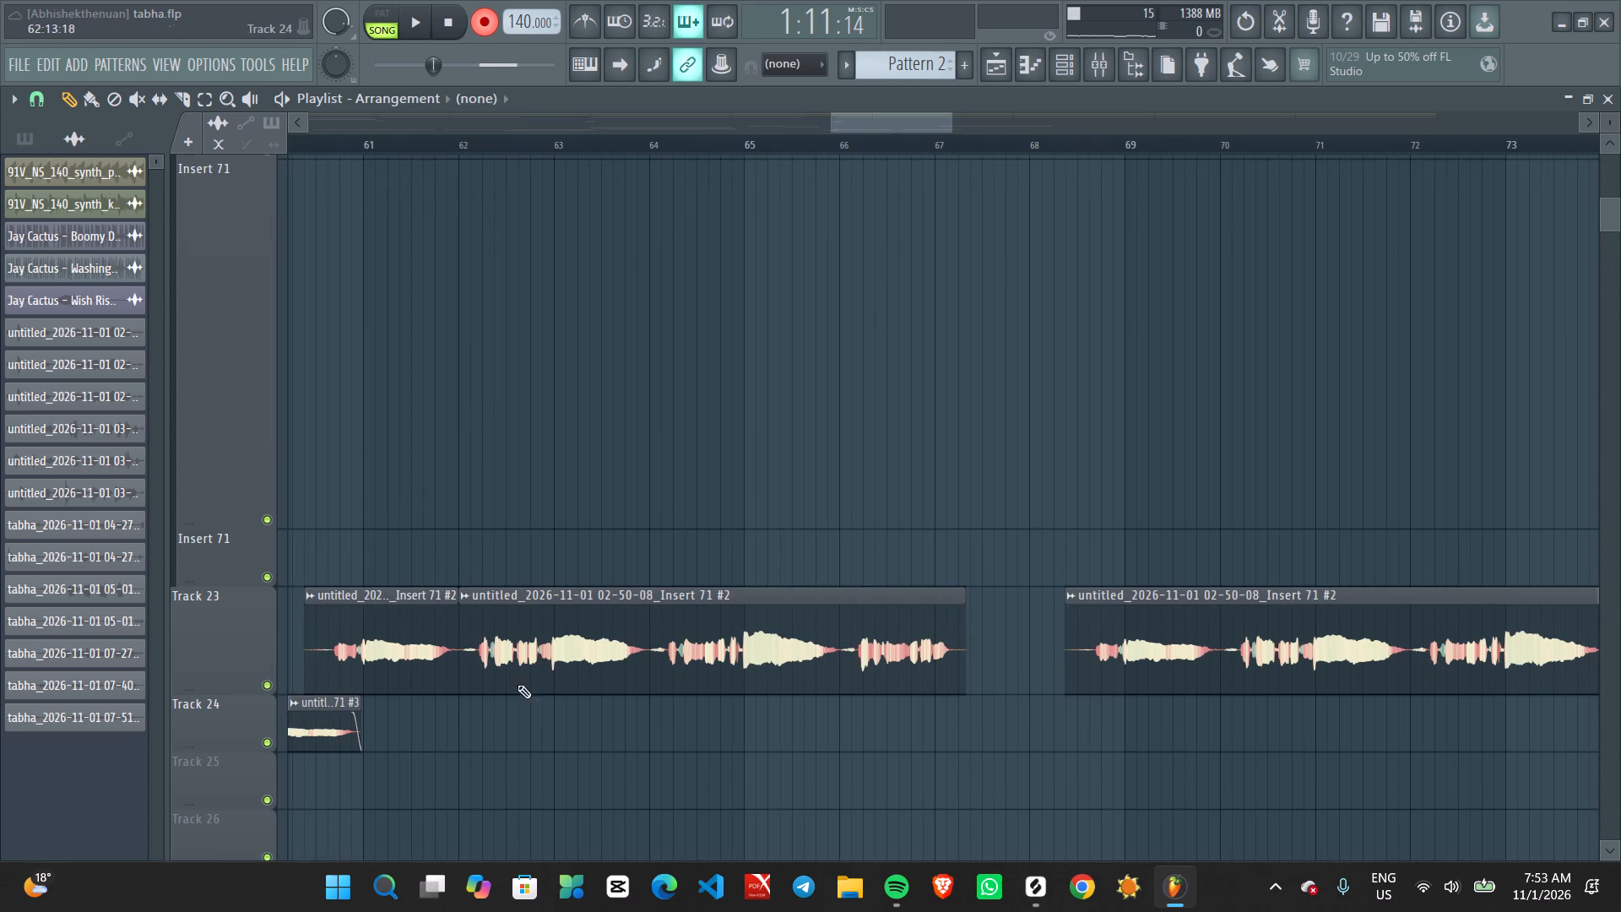
pyautogui.moveTo(886, 123); pyautogui.dragTo(784, 160)
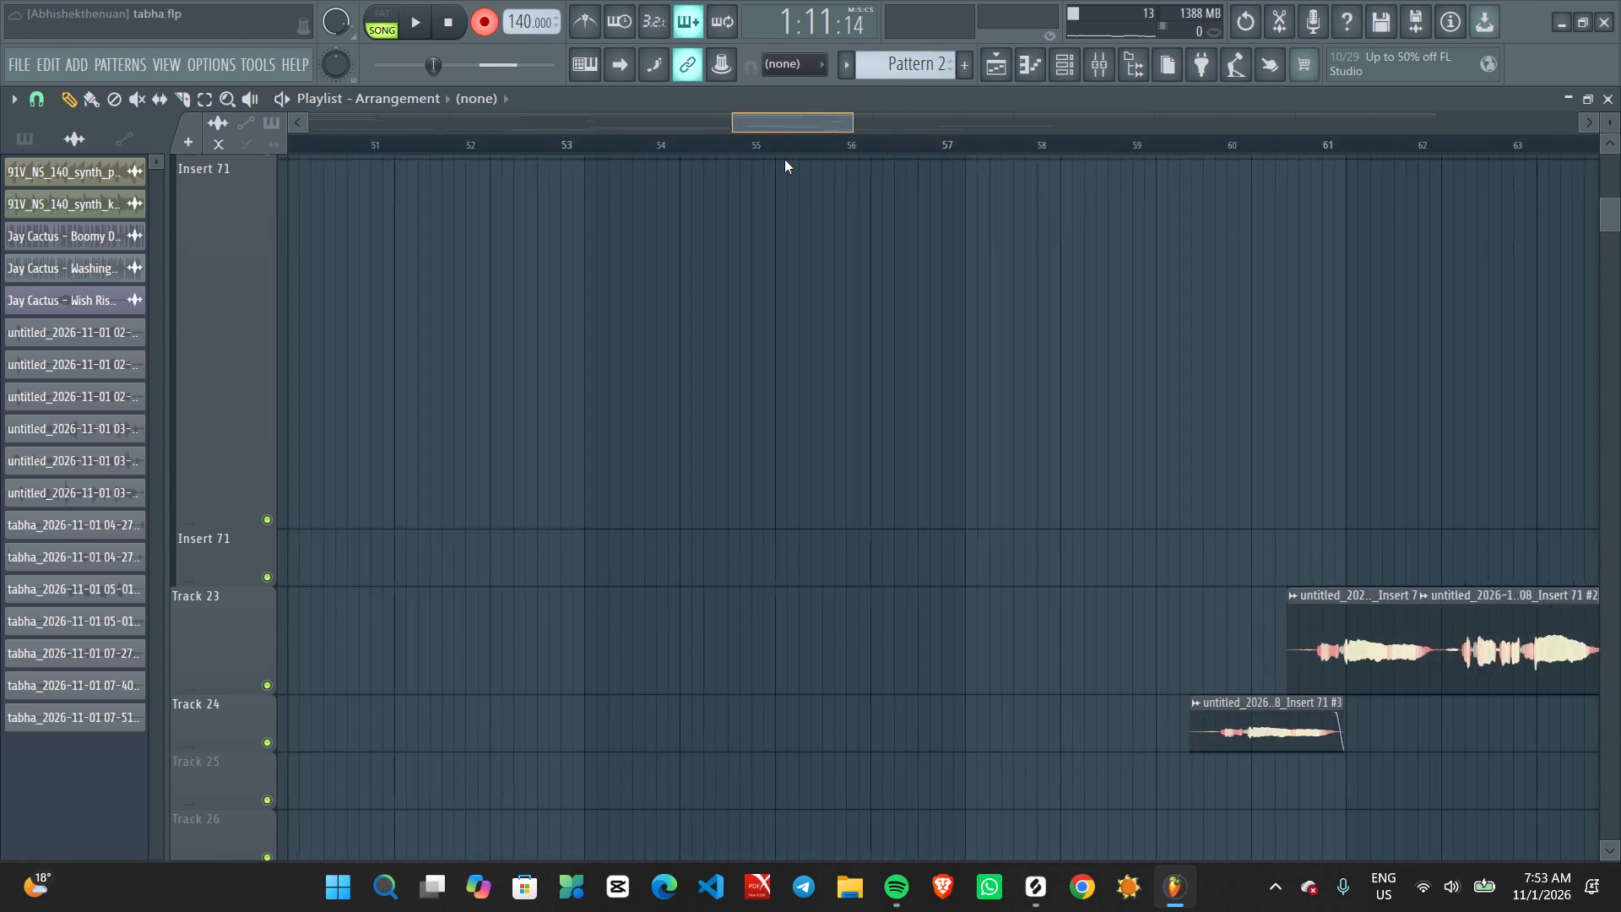
pyautogui.moveTo(784, 160); pyautogui.dragTo(780, 161)
pyautogui.scroll(3, 1109, 399)
pyautogui.scroll(-1, 1109, 403)
pyautogui.scroll(13, 1108, 404)
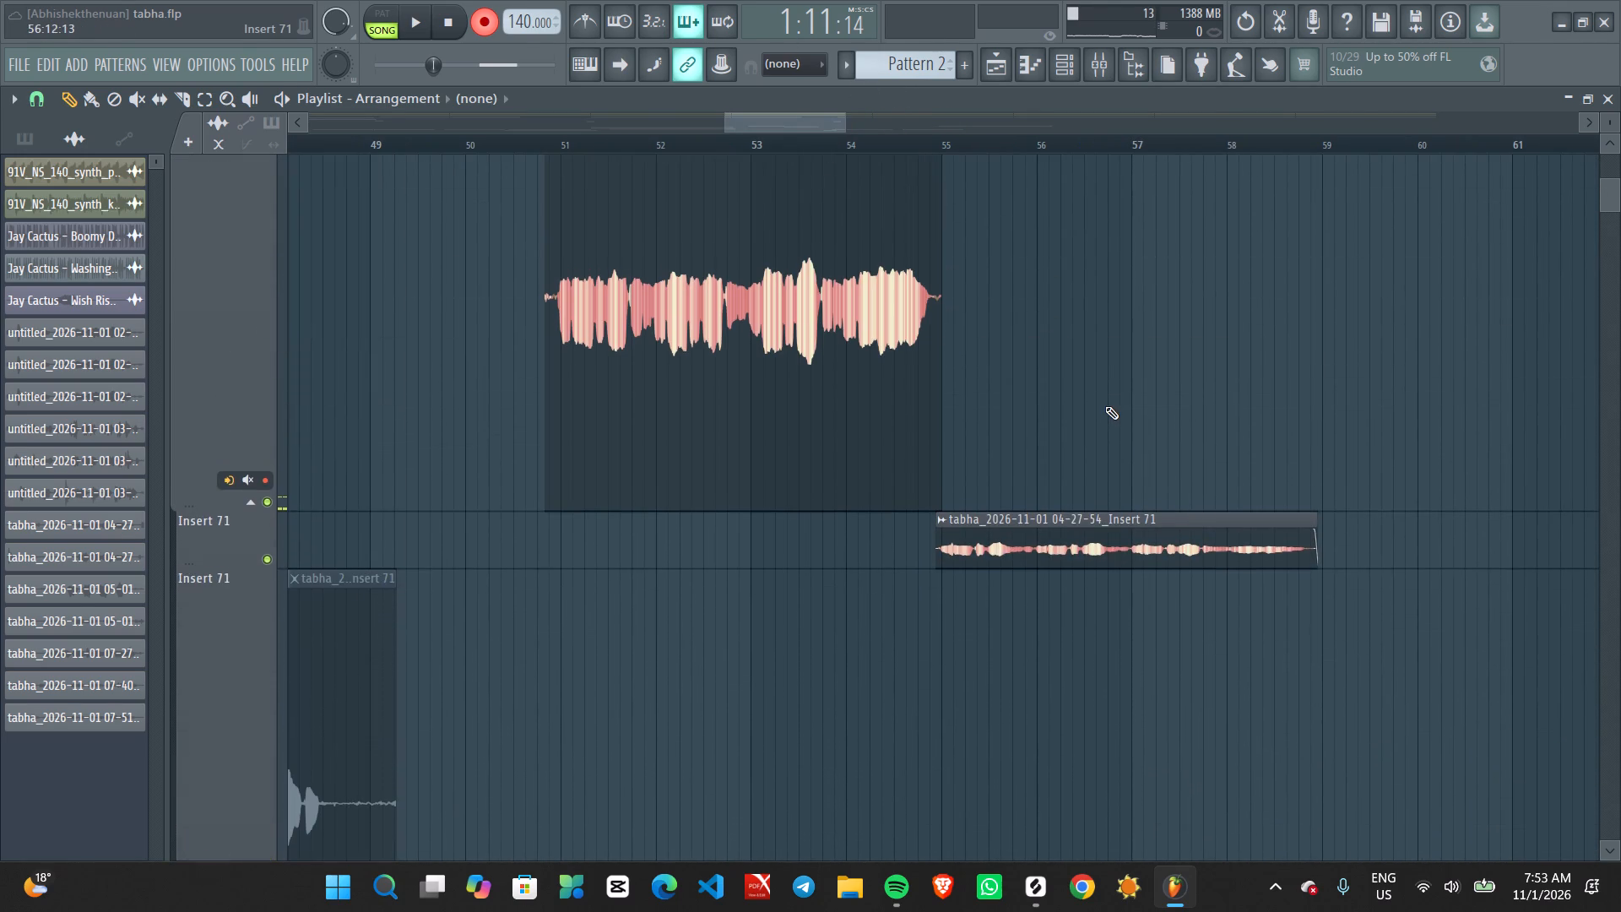
pyautogui.press('t')
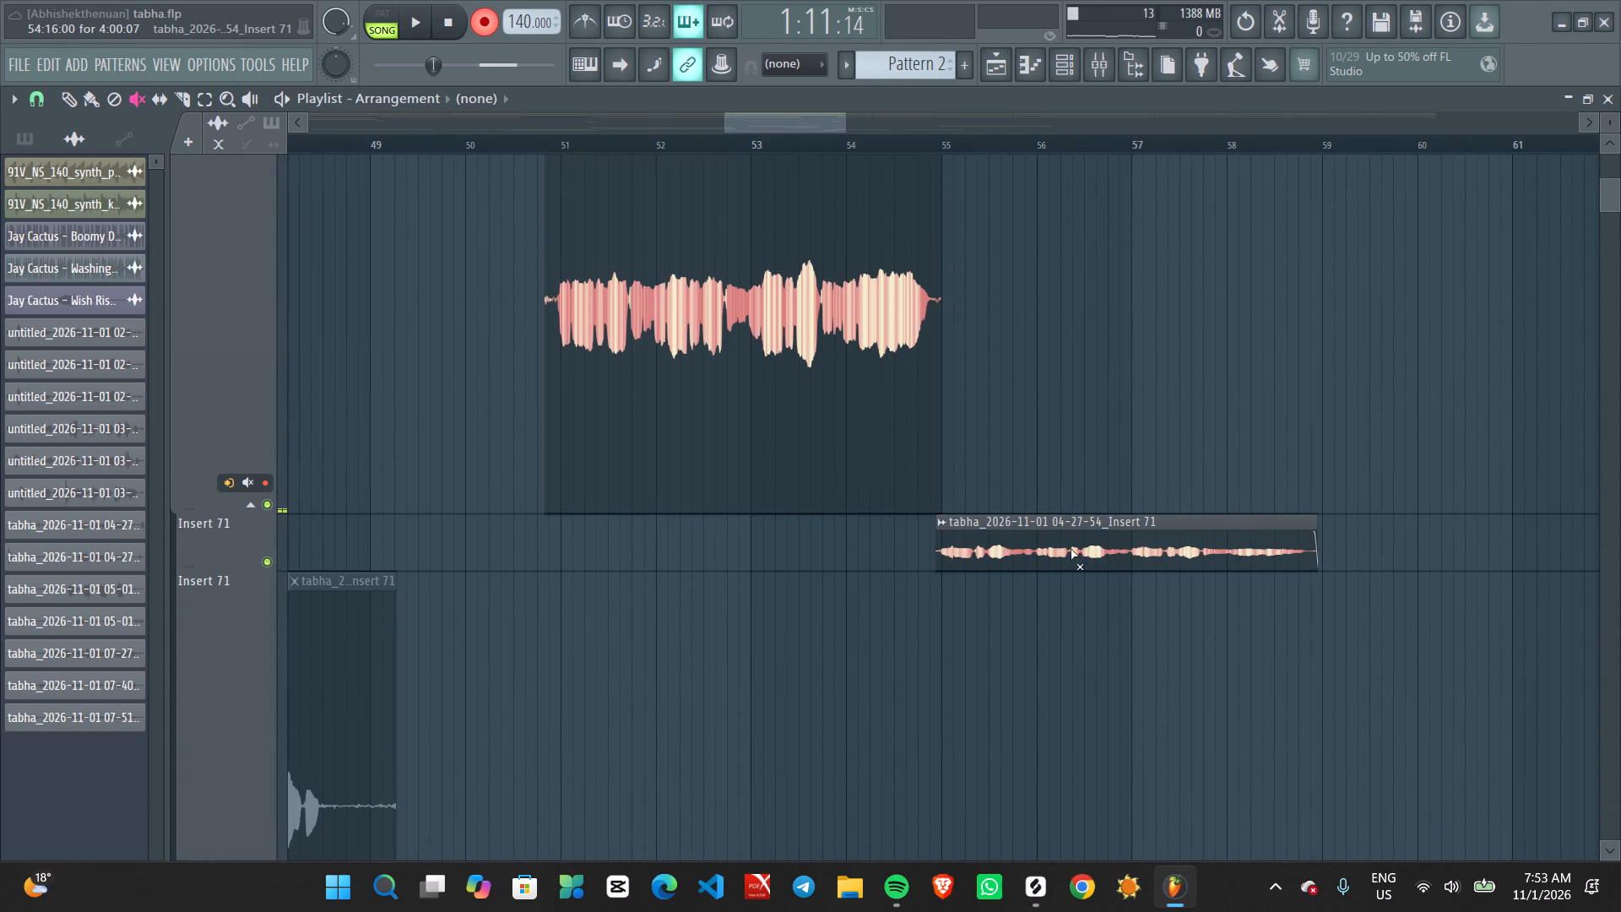
pyautogui.click(1070, 546)
# Record a short Insert 71 take from about bar 53 to about bar 55.5.
pyautogui.moveTo(765, 123); pyautogui.dragTo(722, 126)
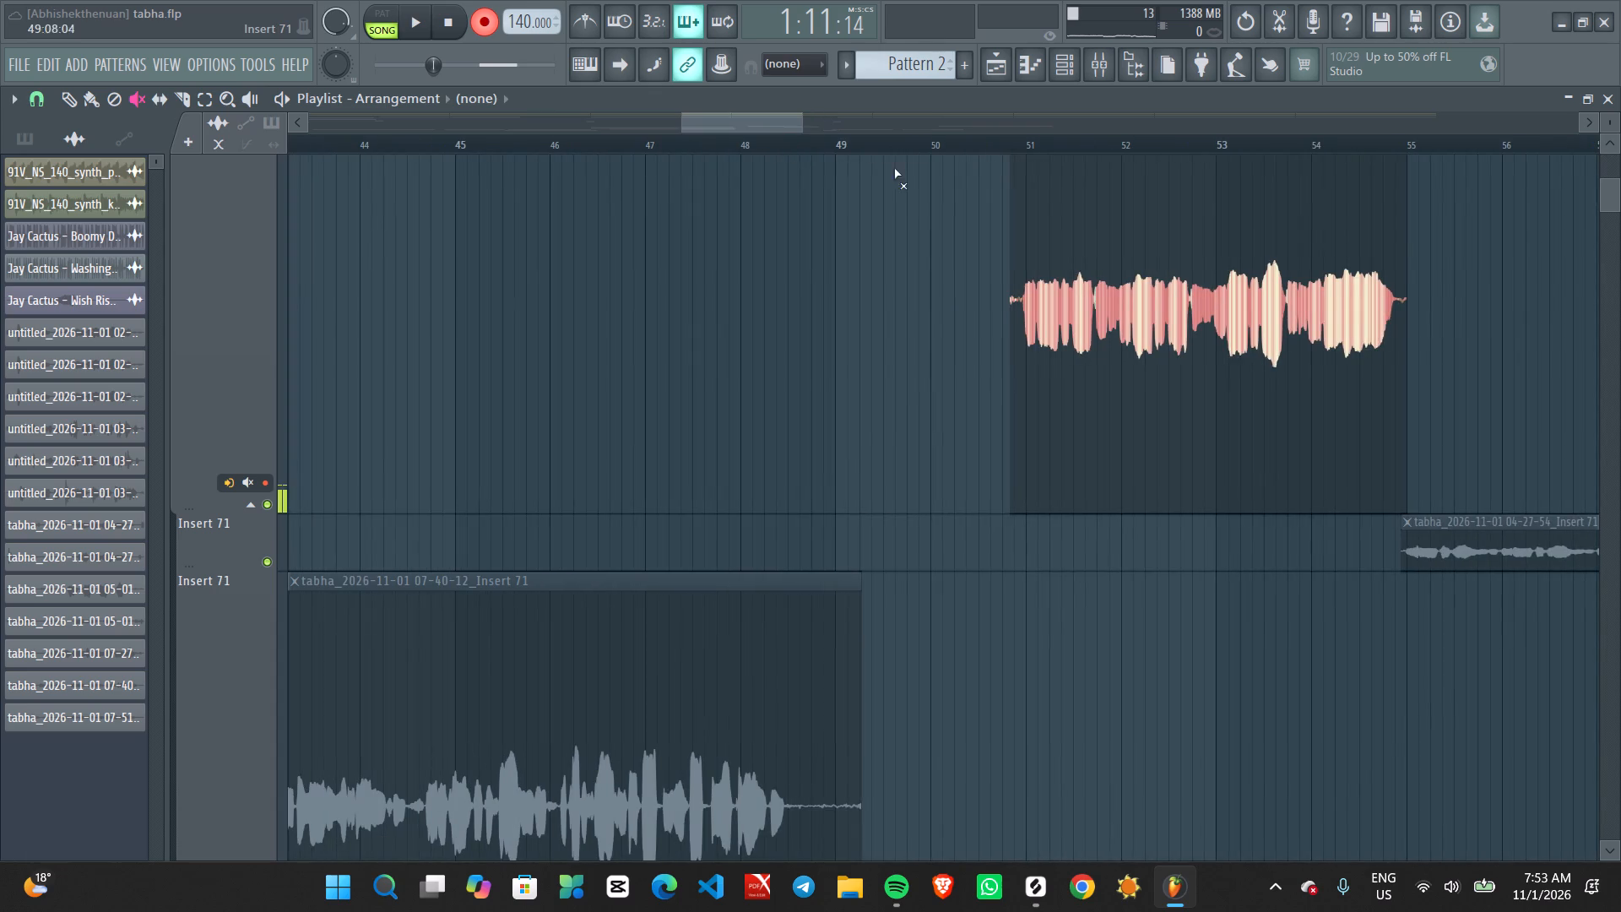
pyautogui.scroll(-4, 914, 190)
pyautogui.scroll(-12, 973, 232)
pyautogui.scroll(3, 984, 241)
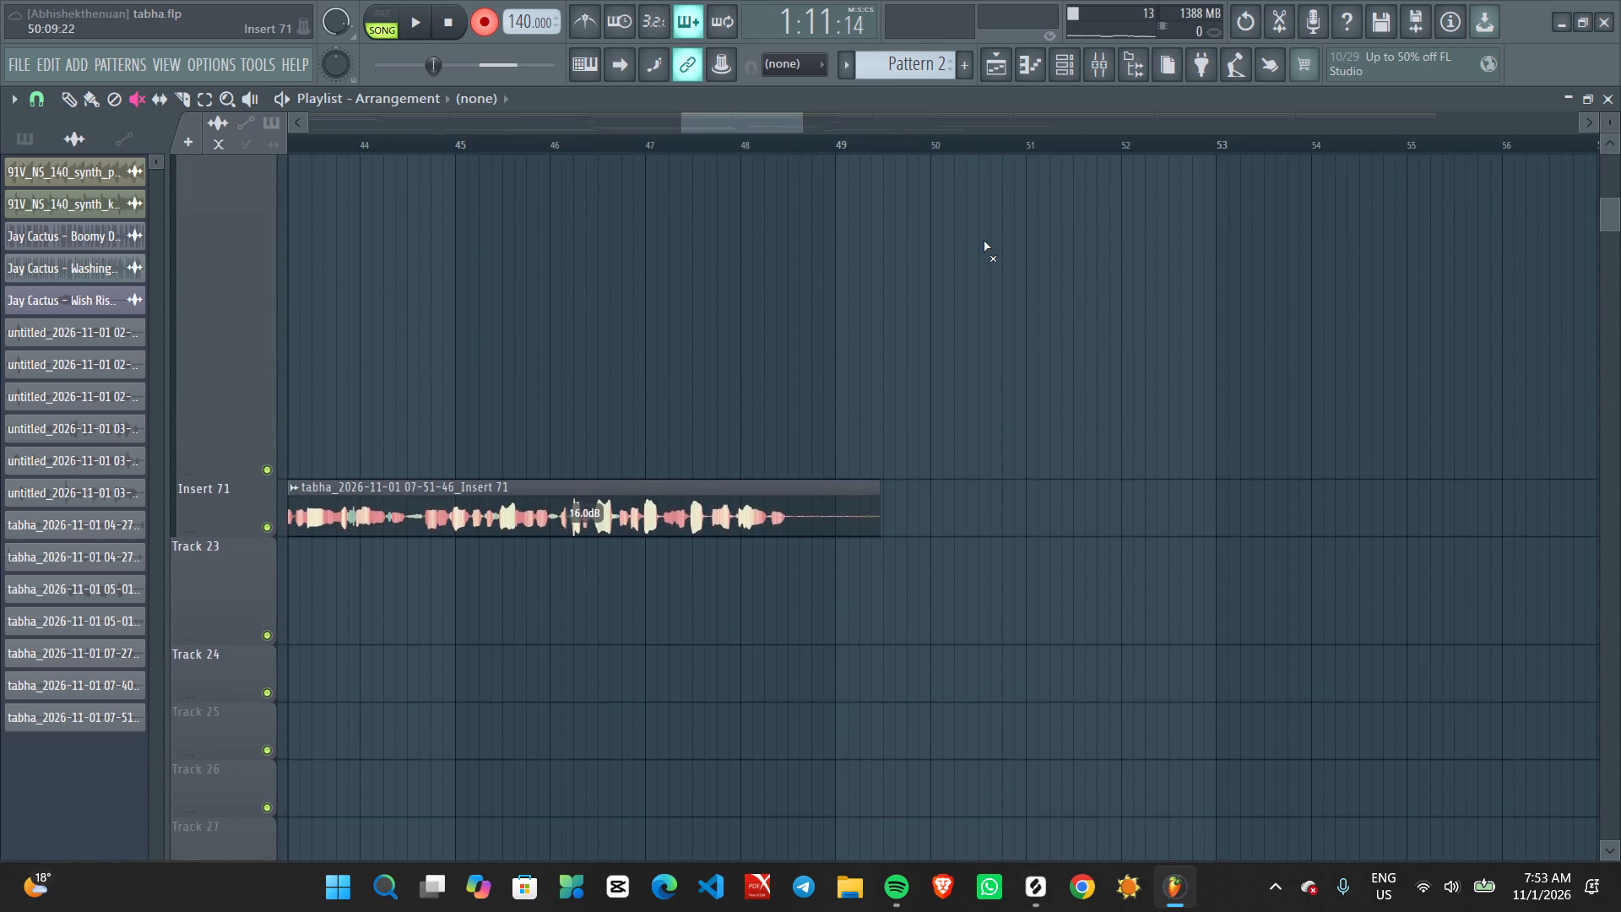
pyautogui.scroll(2, 984, 241)
pyautogui.scroll(-1, 984, 241)
pyautogui.scroll(13, 984, 241)
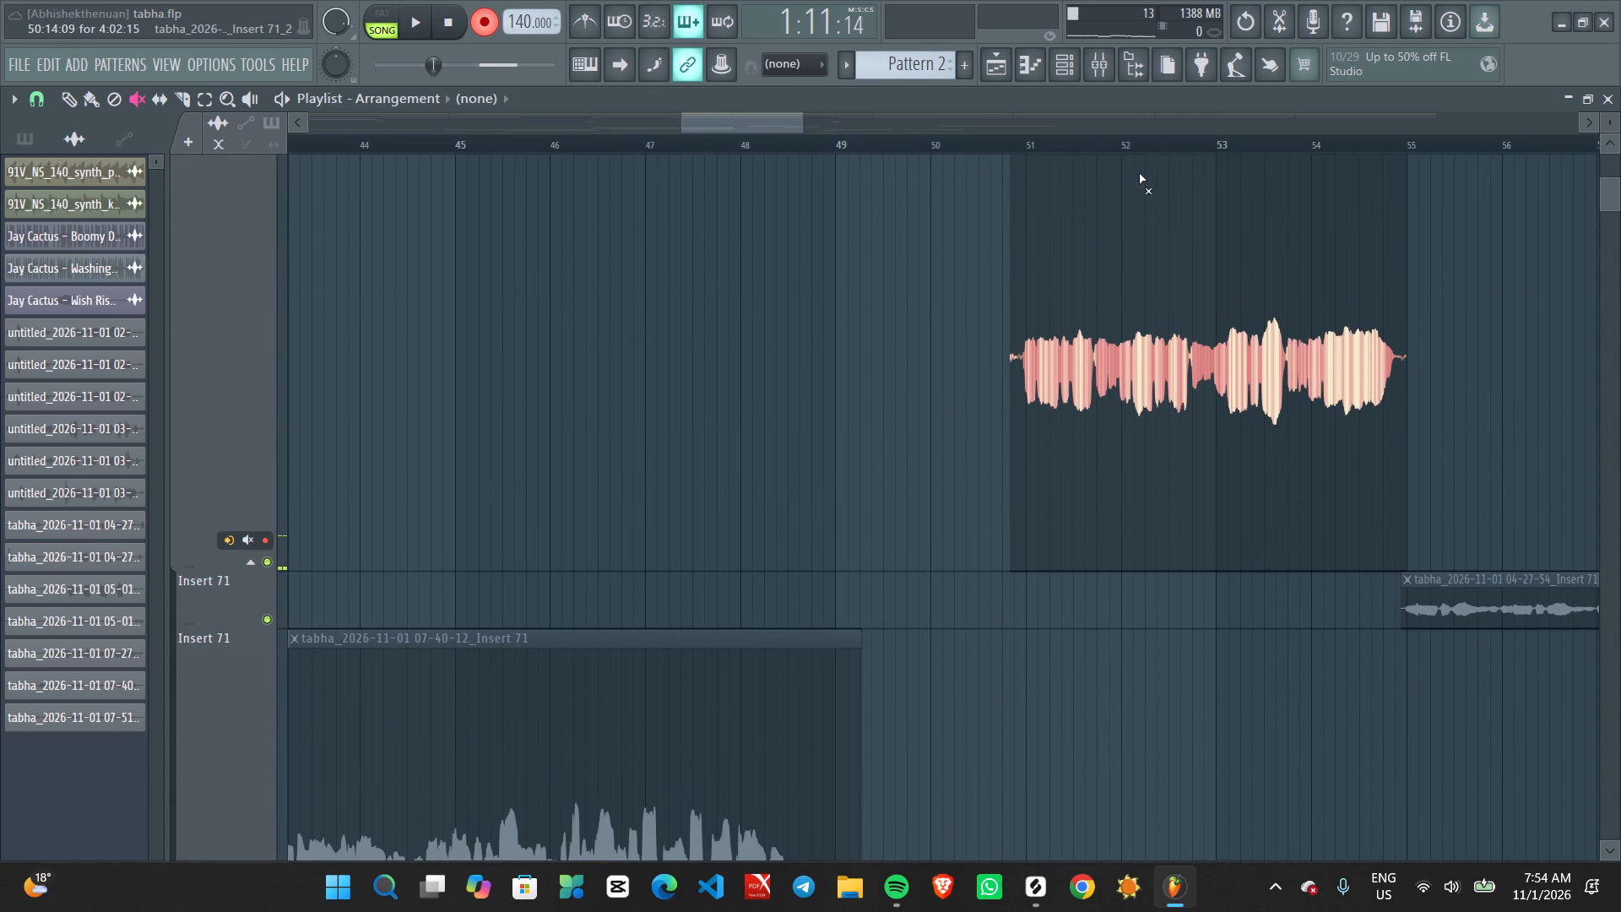
pyautogui.click(1207, 139)
pyautogui.press('space')
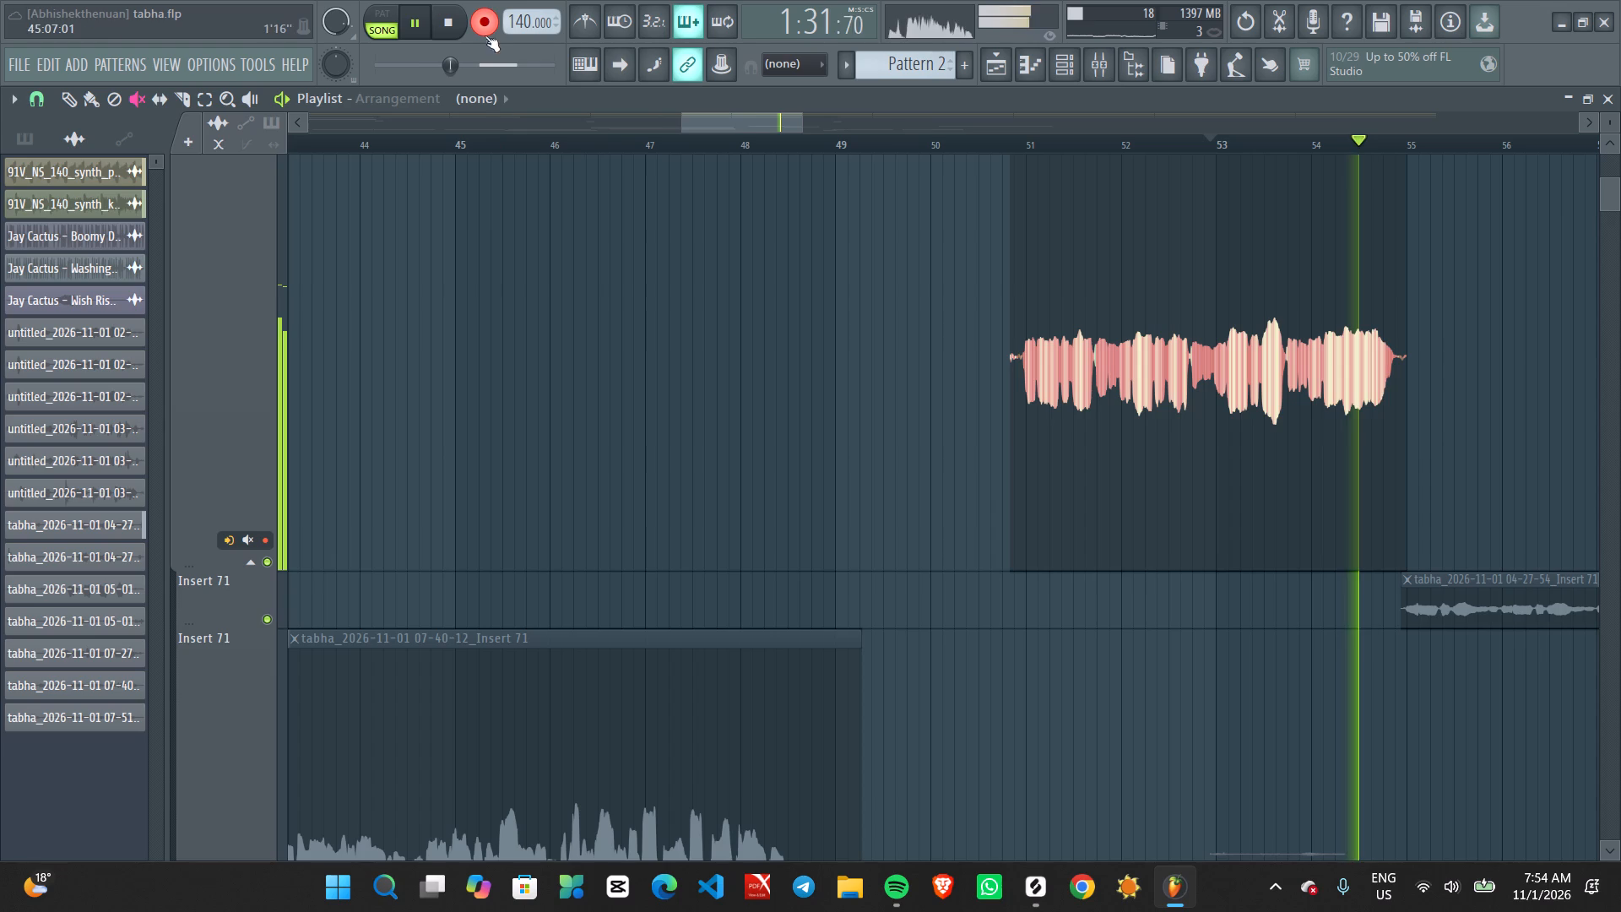
pyautogui.press('space')
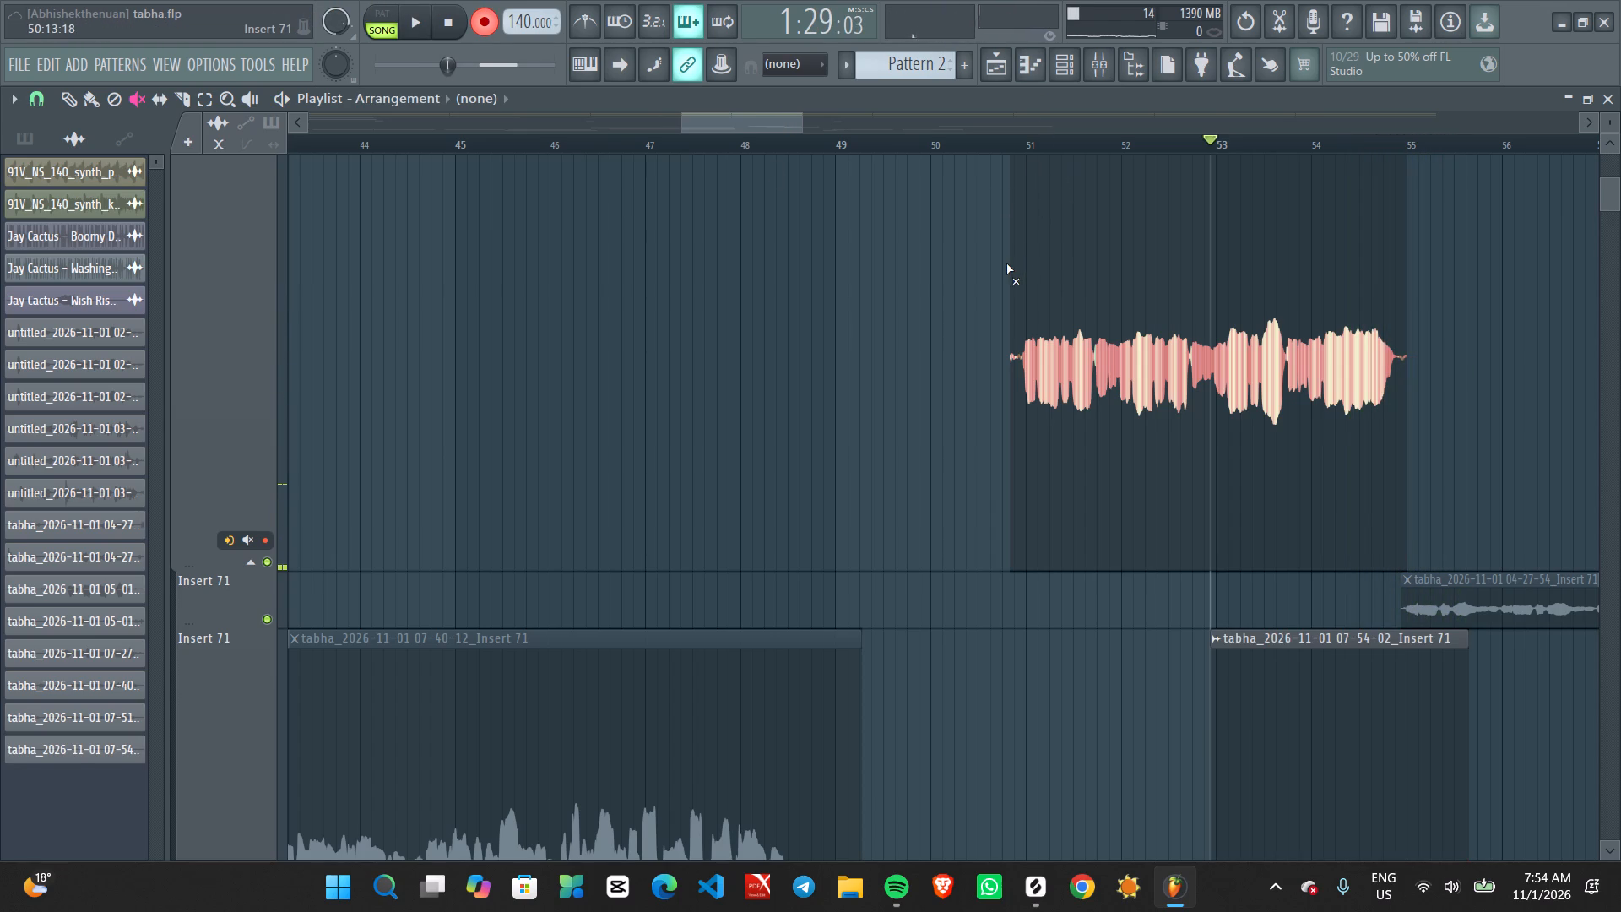
# Mute the older Insert 71 vocal clip between about bars 51 and 55.
pyautogui.click(1099, 300)
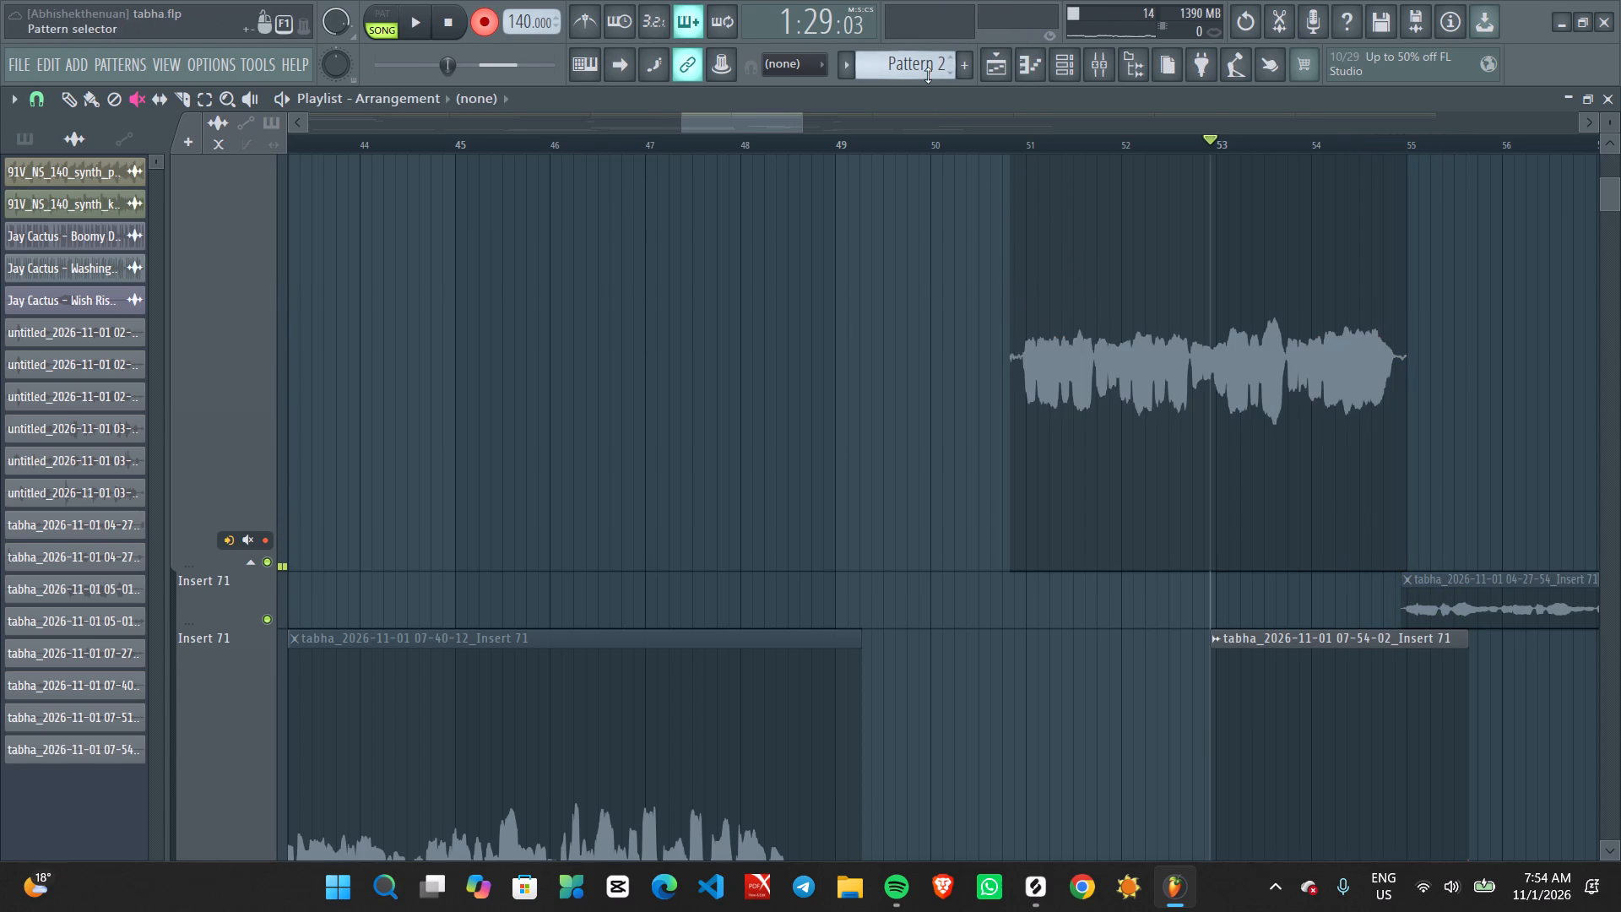
# Record an Insert 71 take from bar 44 to about bar 56, undoing the first attempt and recording it again.
pyautogui.moveTo(790, 128); pyautogui.dragTo(735, 126)
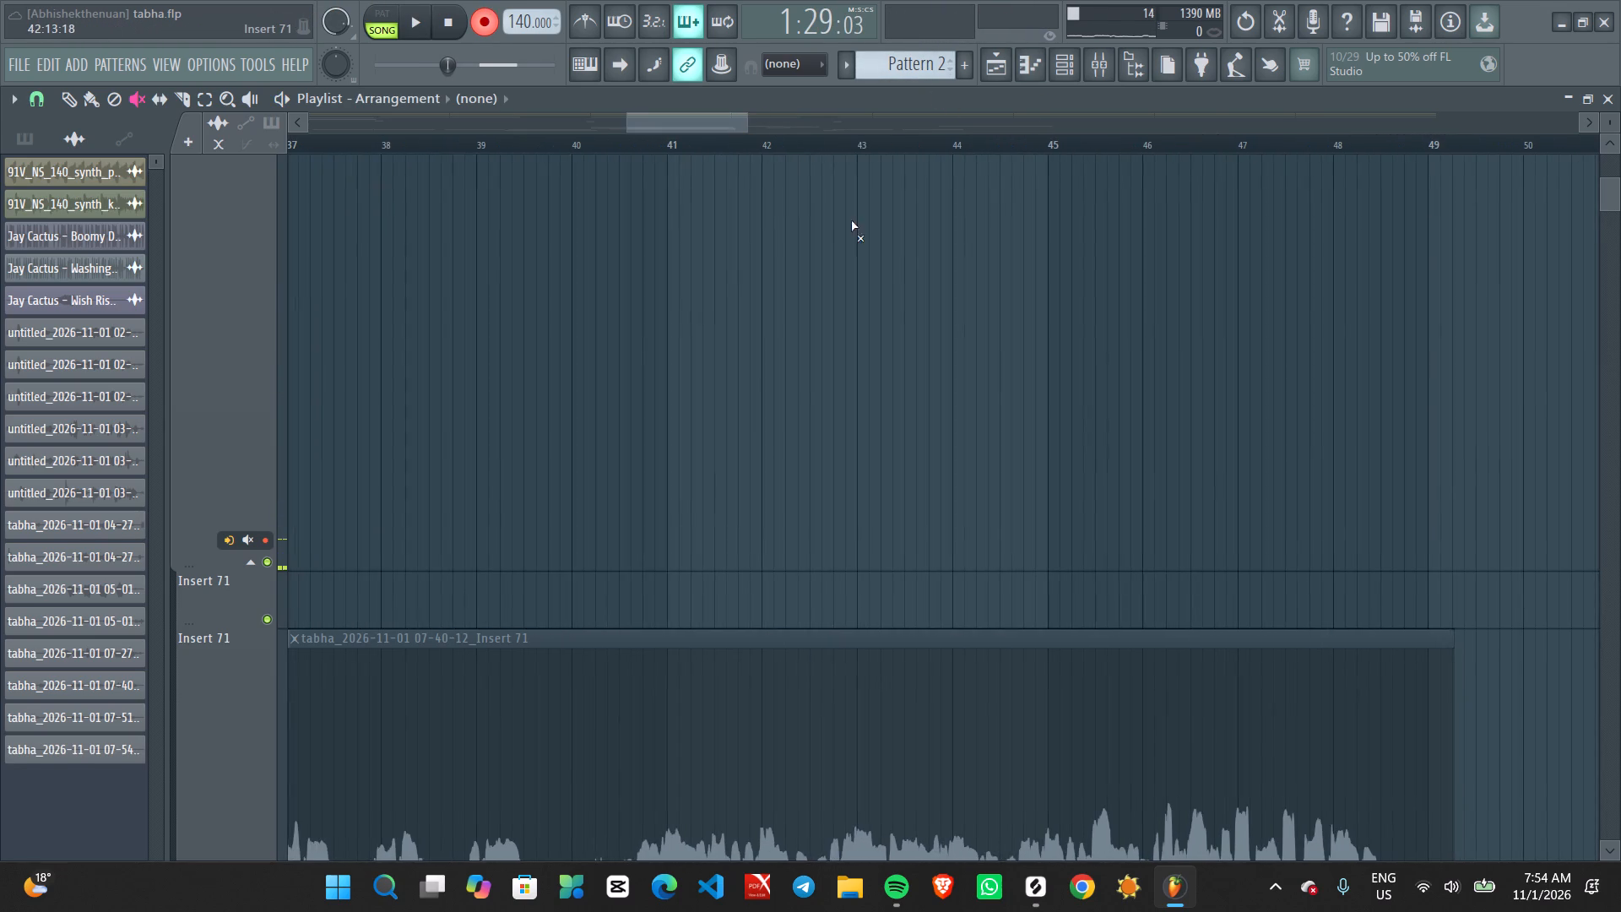
pyautogui.scroll(-7, 887, 253)
pyautogui.scroll(1, 881, 255)
pyautogui.scroll(-8, 881, 255)
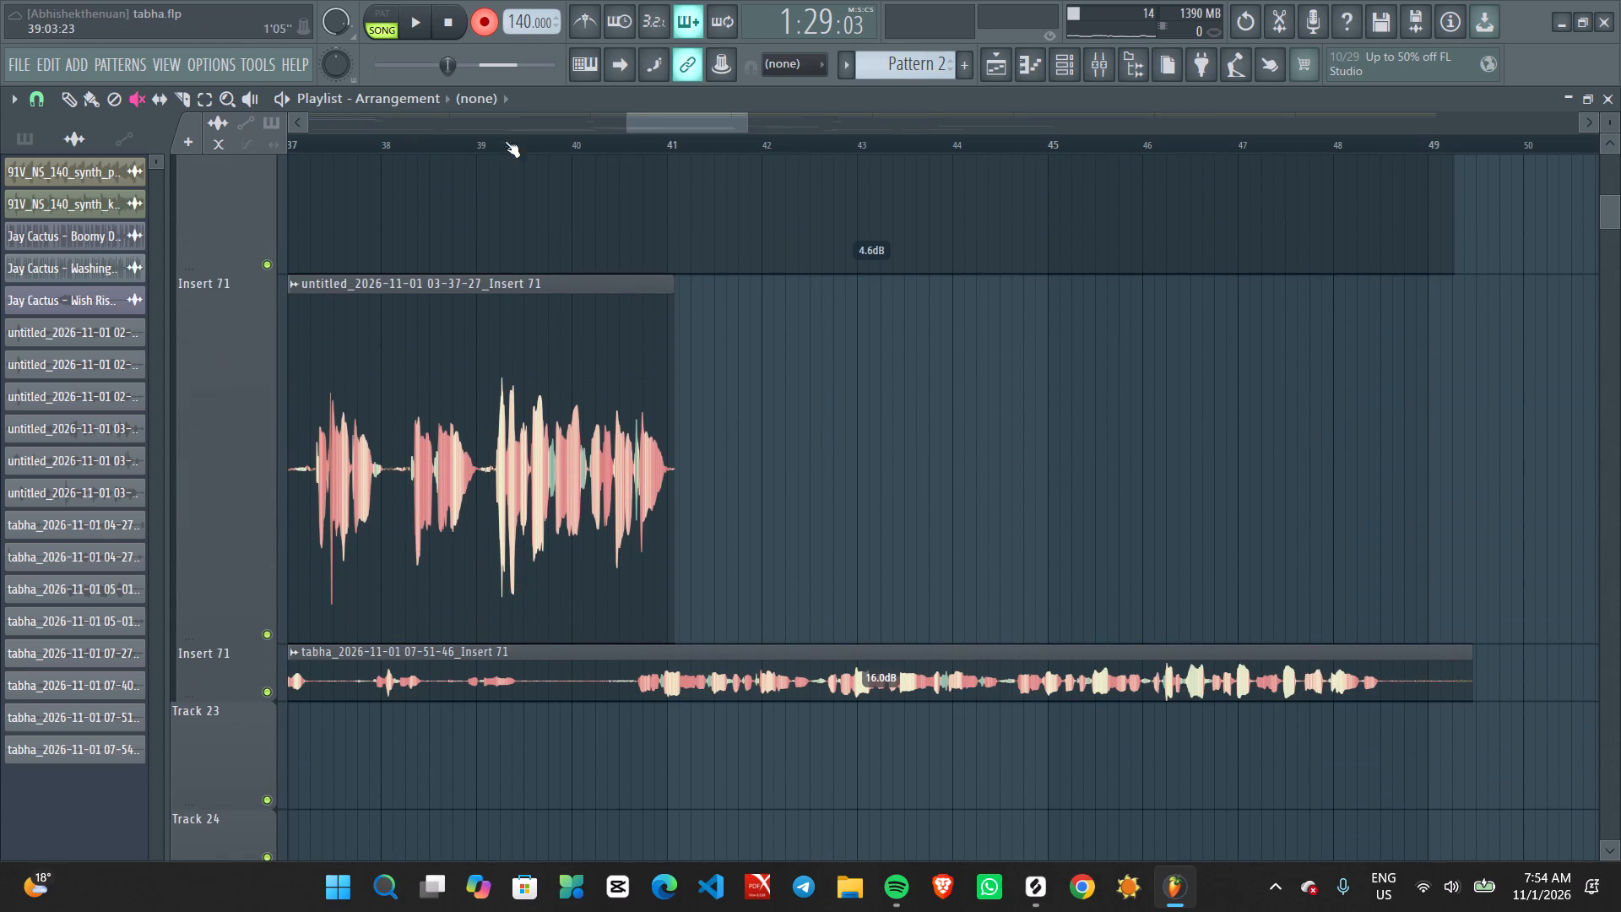
pyautogui.click(953, 142)
pyautogui.press('space')
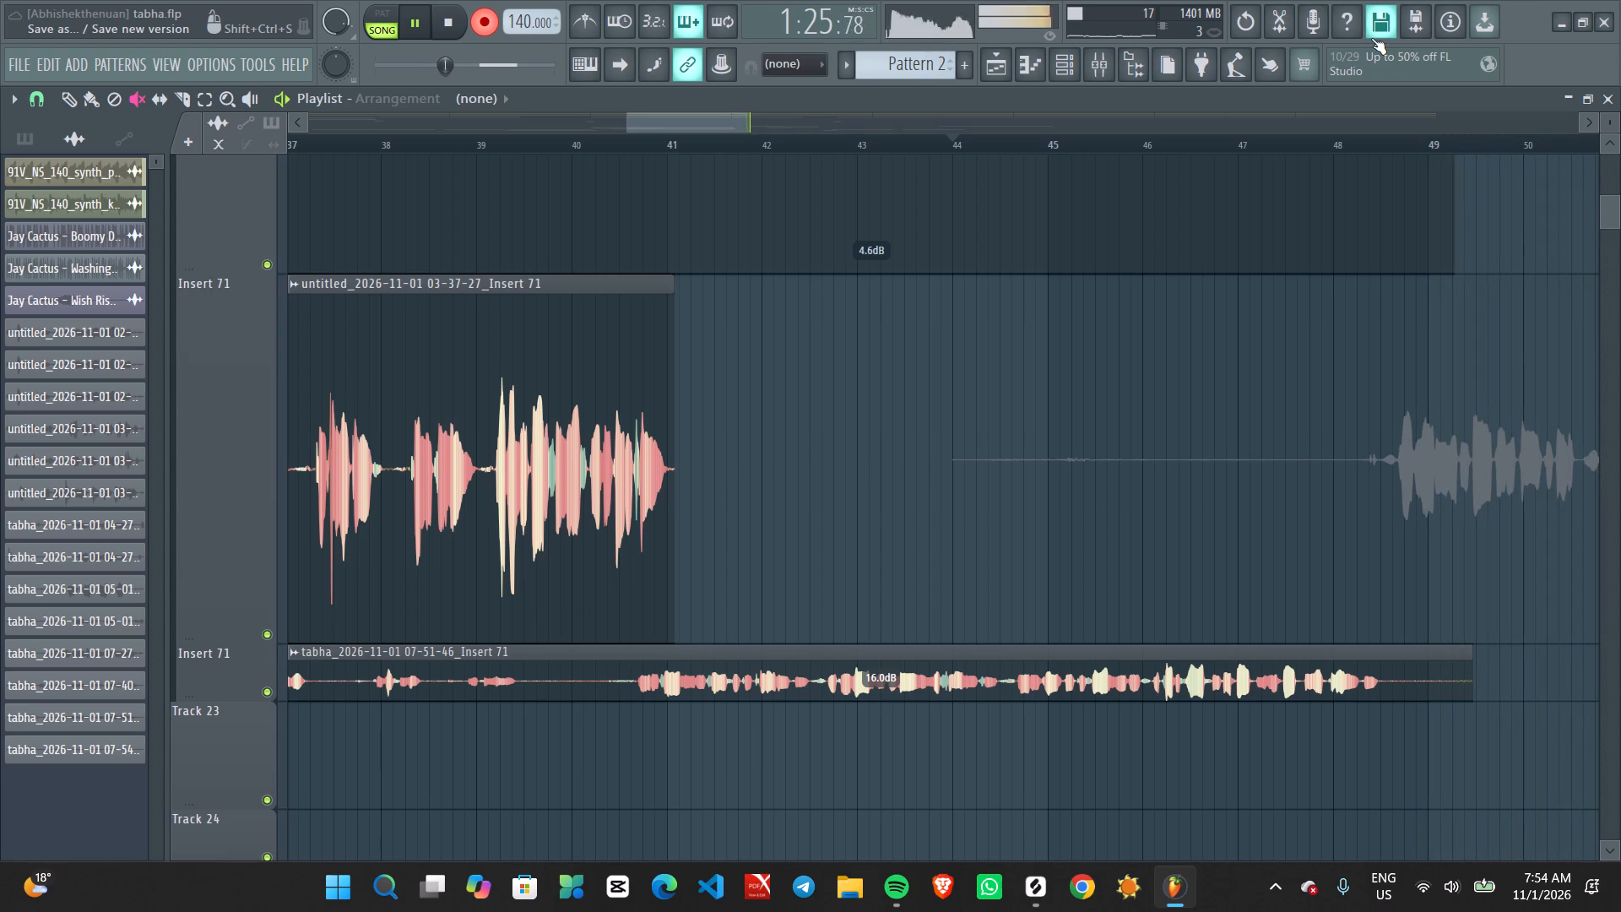
pyautogui.press('space')
pyautogui.hotkey('ctrl', 'z')
pyautogui.press('space')
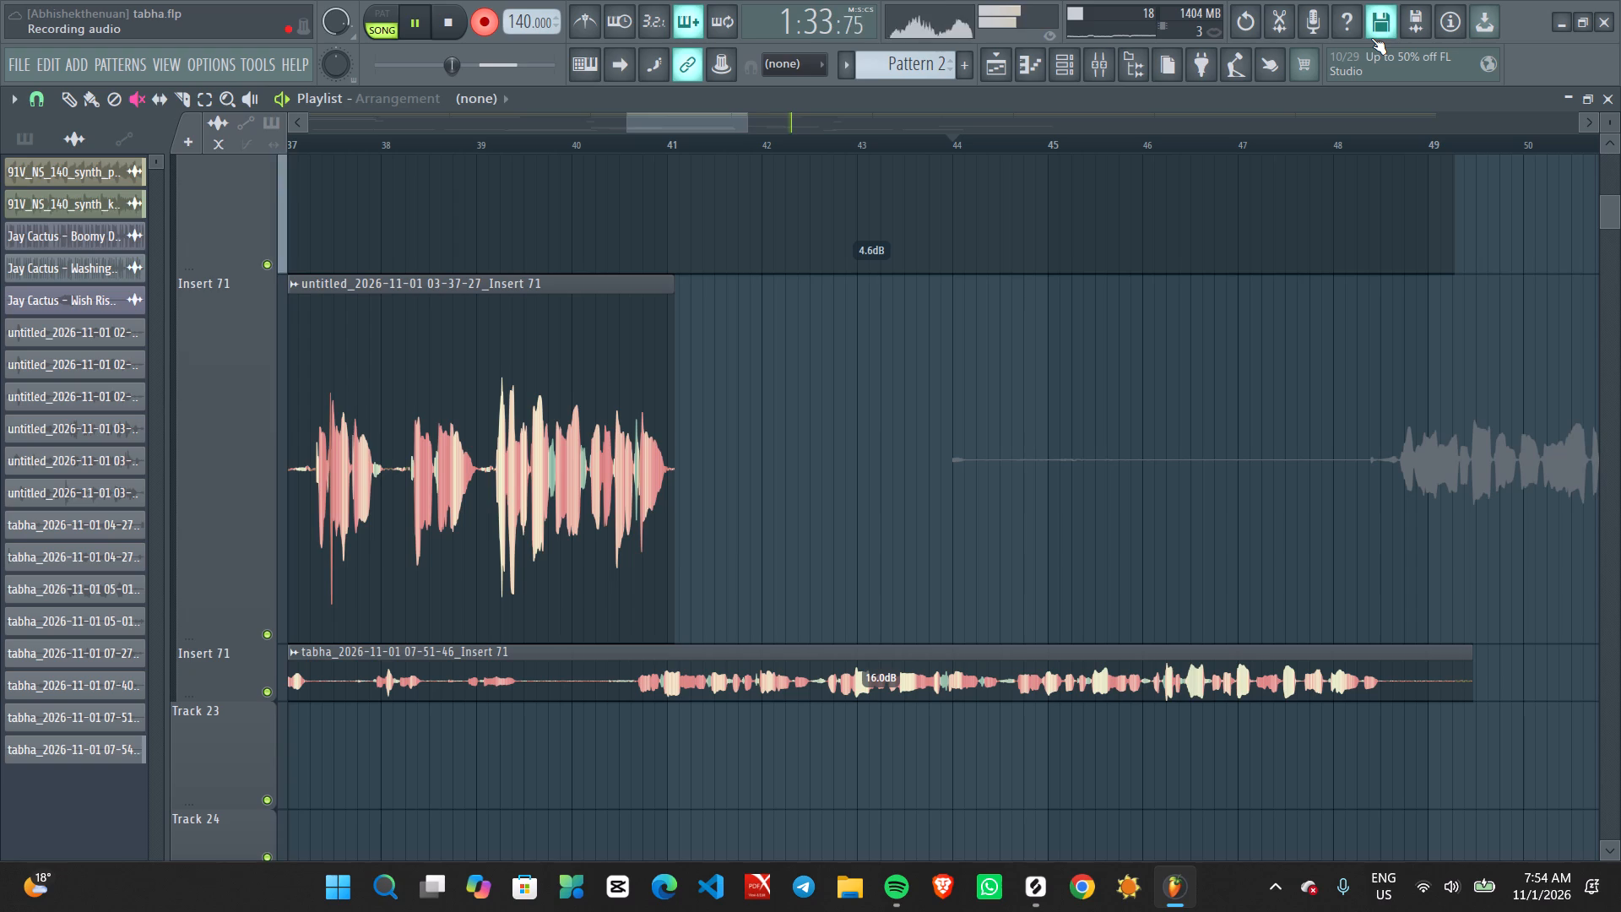
pyautogui.press('space')
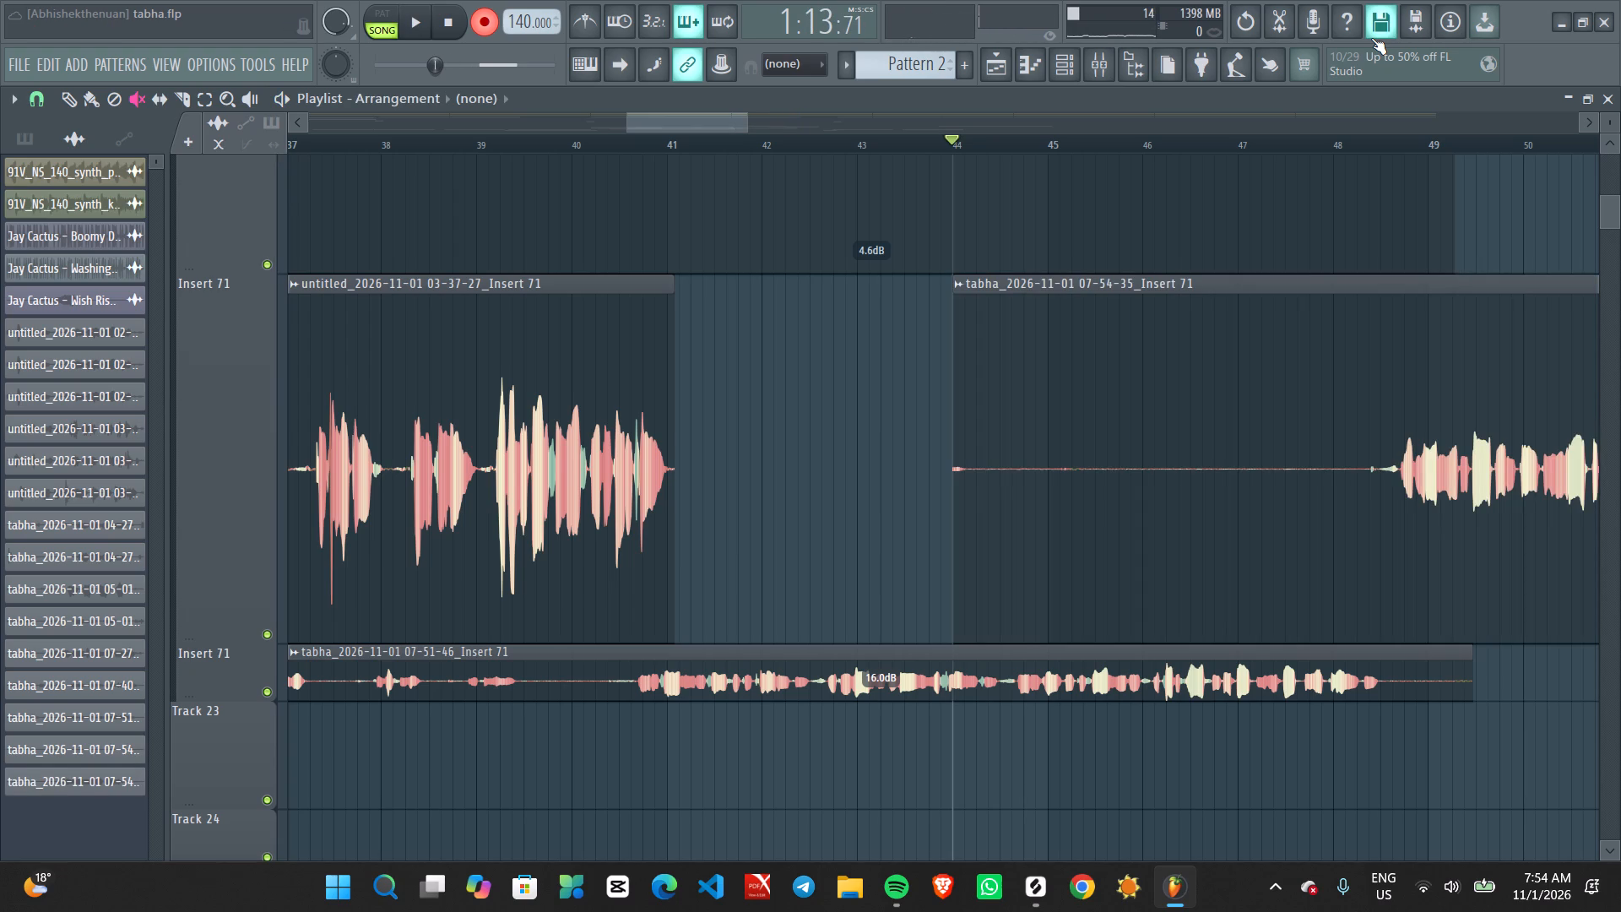
# Disarm recording, switch to the Draw tool and play the new 07-54-35 take from bar 44.
pyautogui.keyDown('ctrl'); pyautogui.scroll(-13, 1371, 38); pyautogui.keyUp('ctrl')
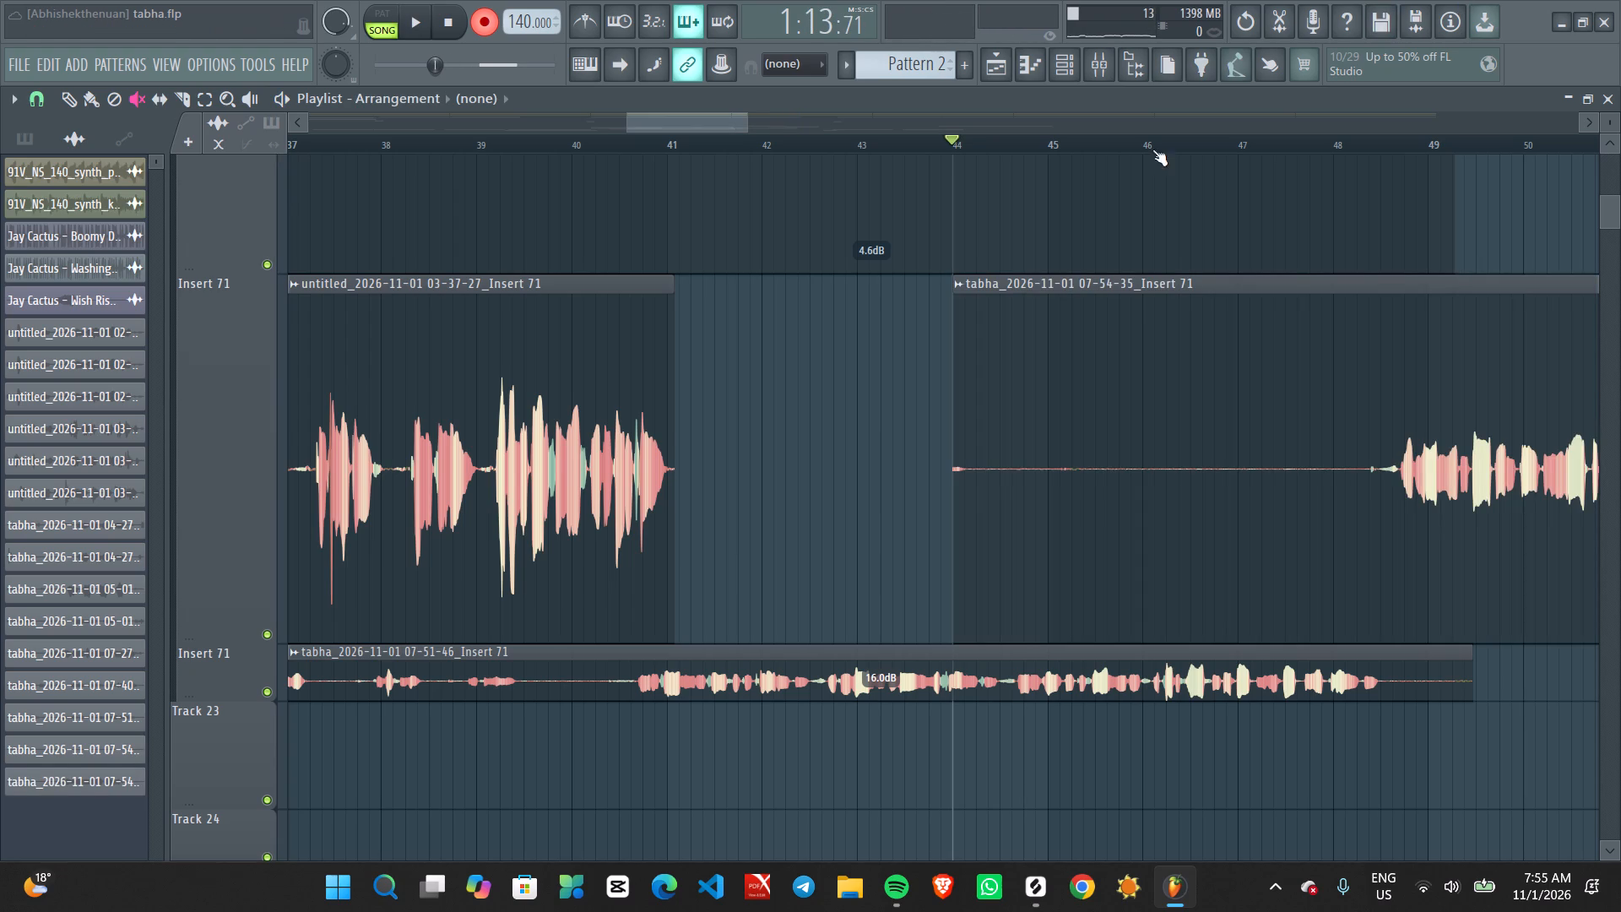
pyautogui.keyDown('ctrl'); pyautogui.scroll(-6, 1152, 294); pyautogui.keyUp('ctrl')
pyautogui.press('p')
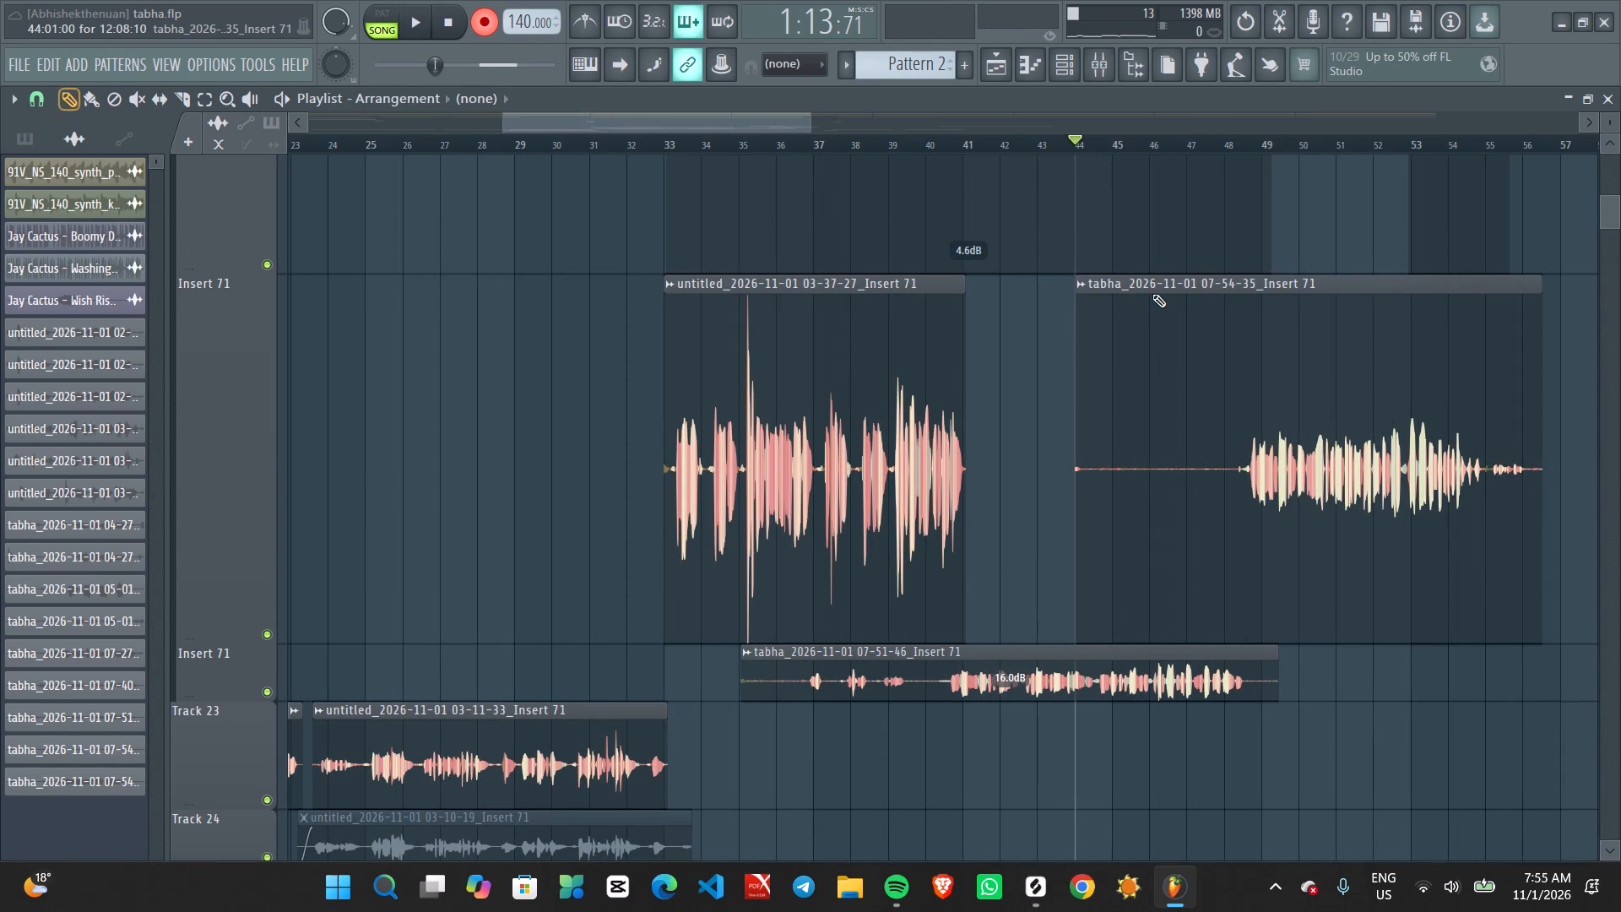
pyautogui.click(493, 20)
pyautogui.press('space')
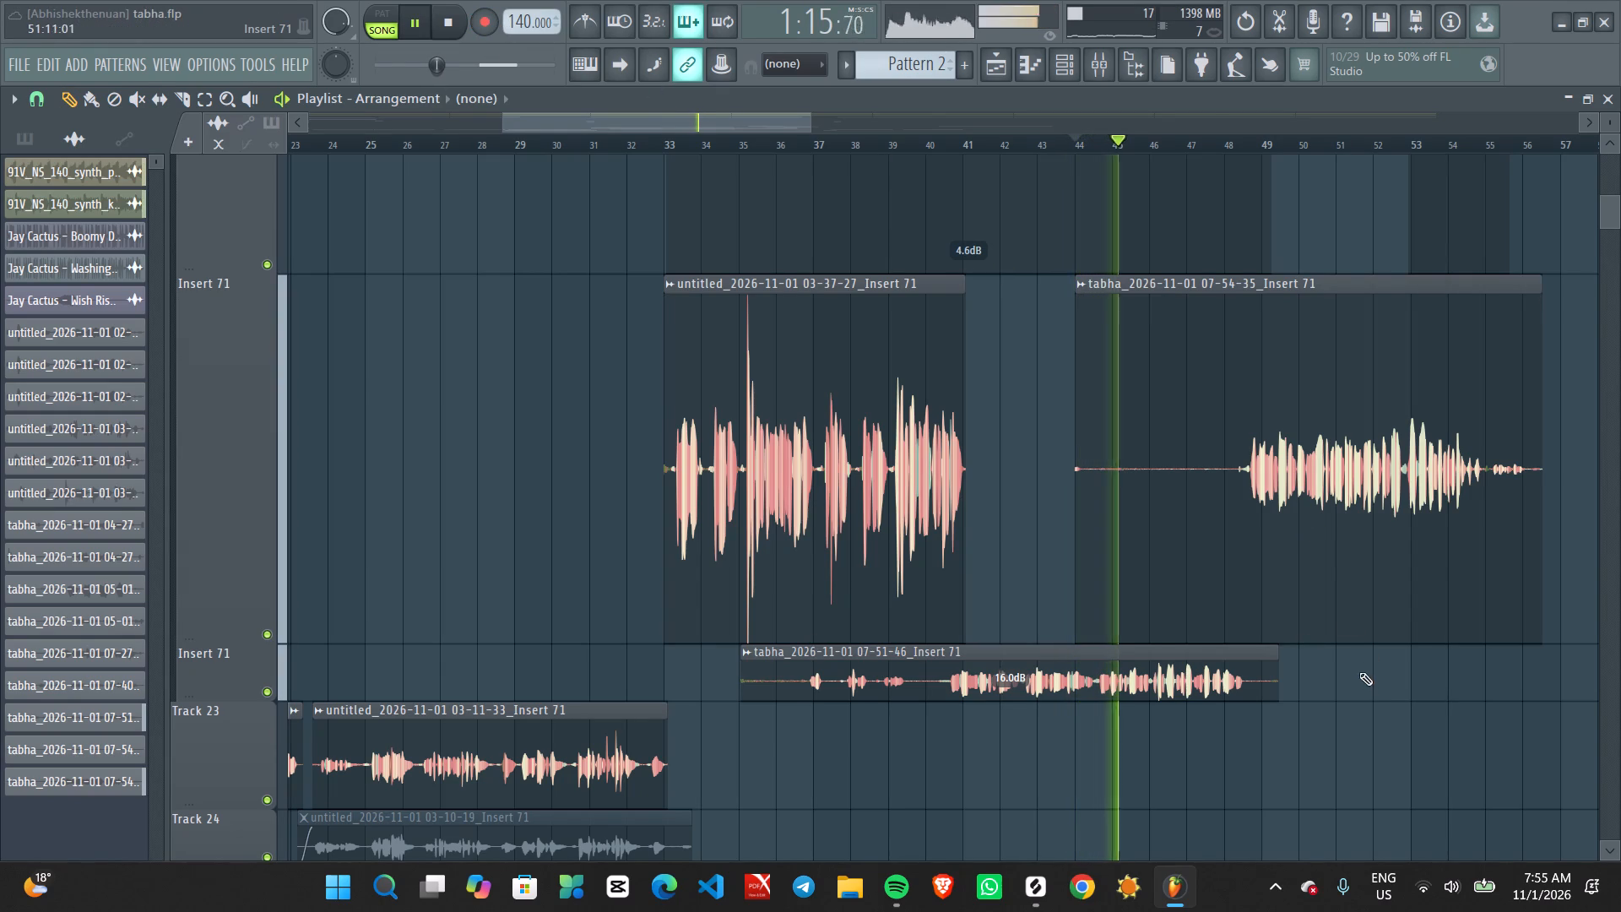
# Adjust the gain of the 07-54-35 Insert 71 clip by ear to 10.4 dB during playback, and stop.
pyautogui.click(1311, 641)
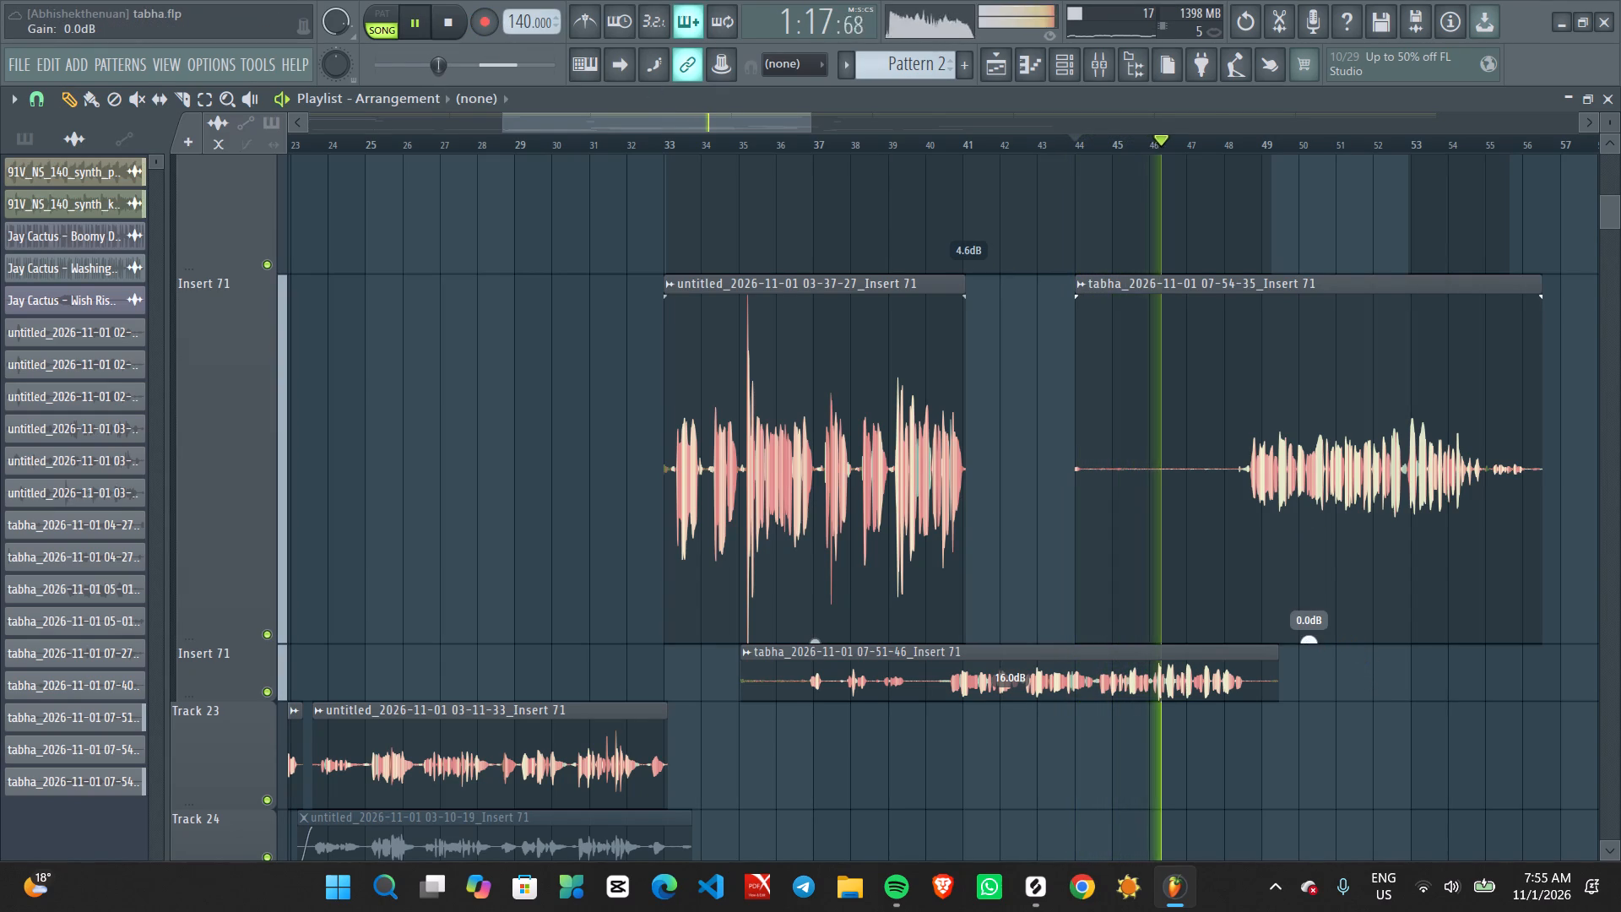
pyautogui.moveTo(1311, 641); pyautogui.dragTo(1326, 606)
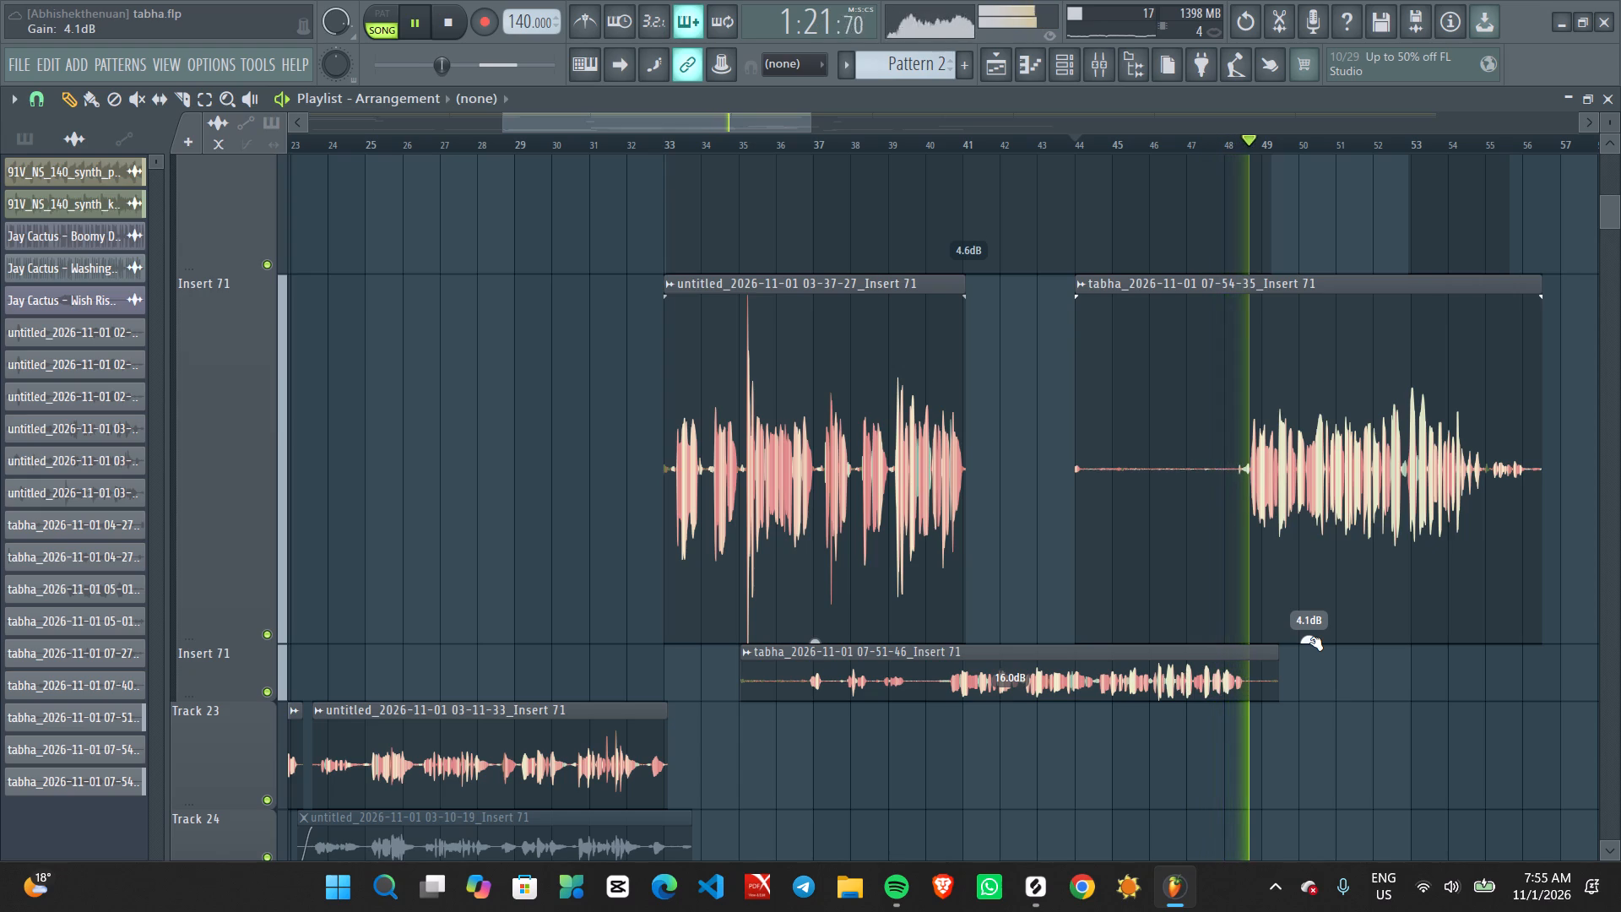
pyautogui.moveTo(1311, 641); pyautogui.dragTo(1317, 593)
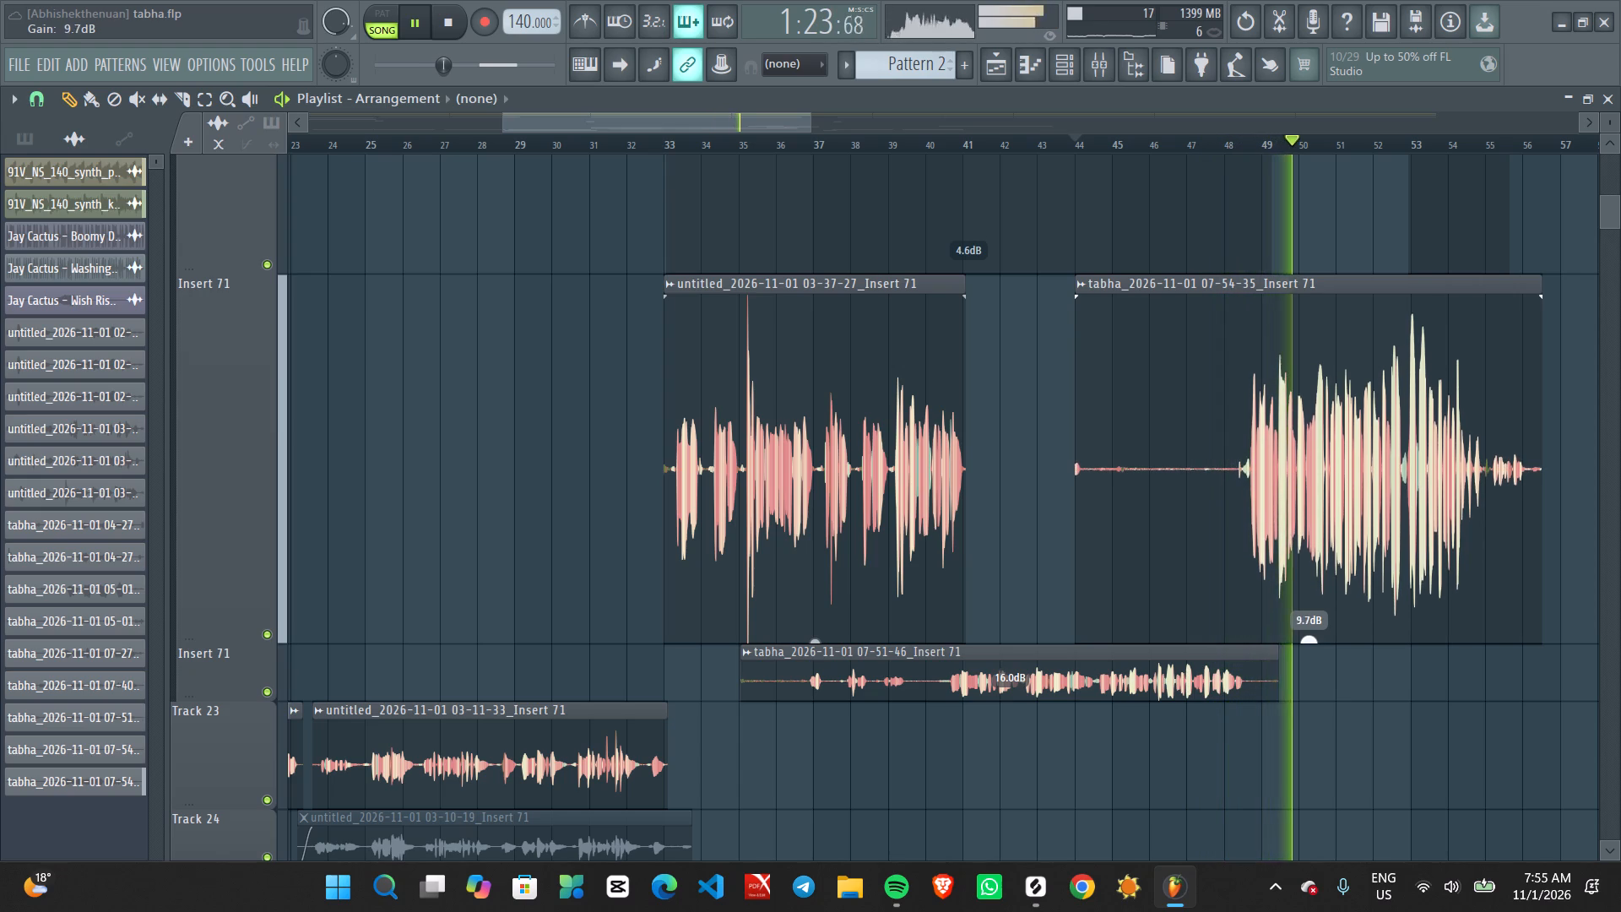
pyautogui.moveTo(1317, 593); pyautogui.dragTo(1310, 612)
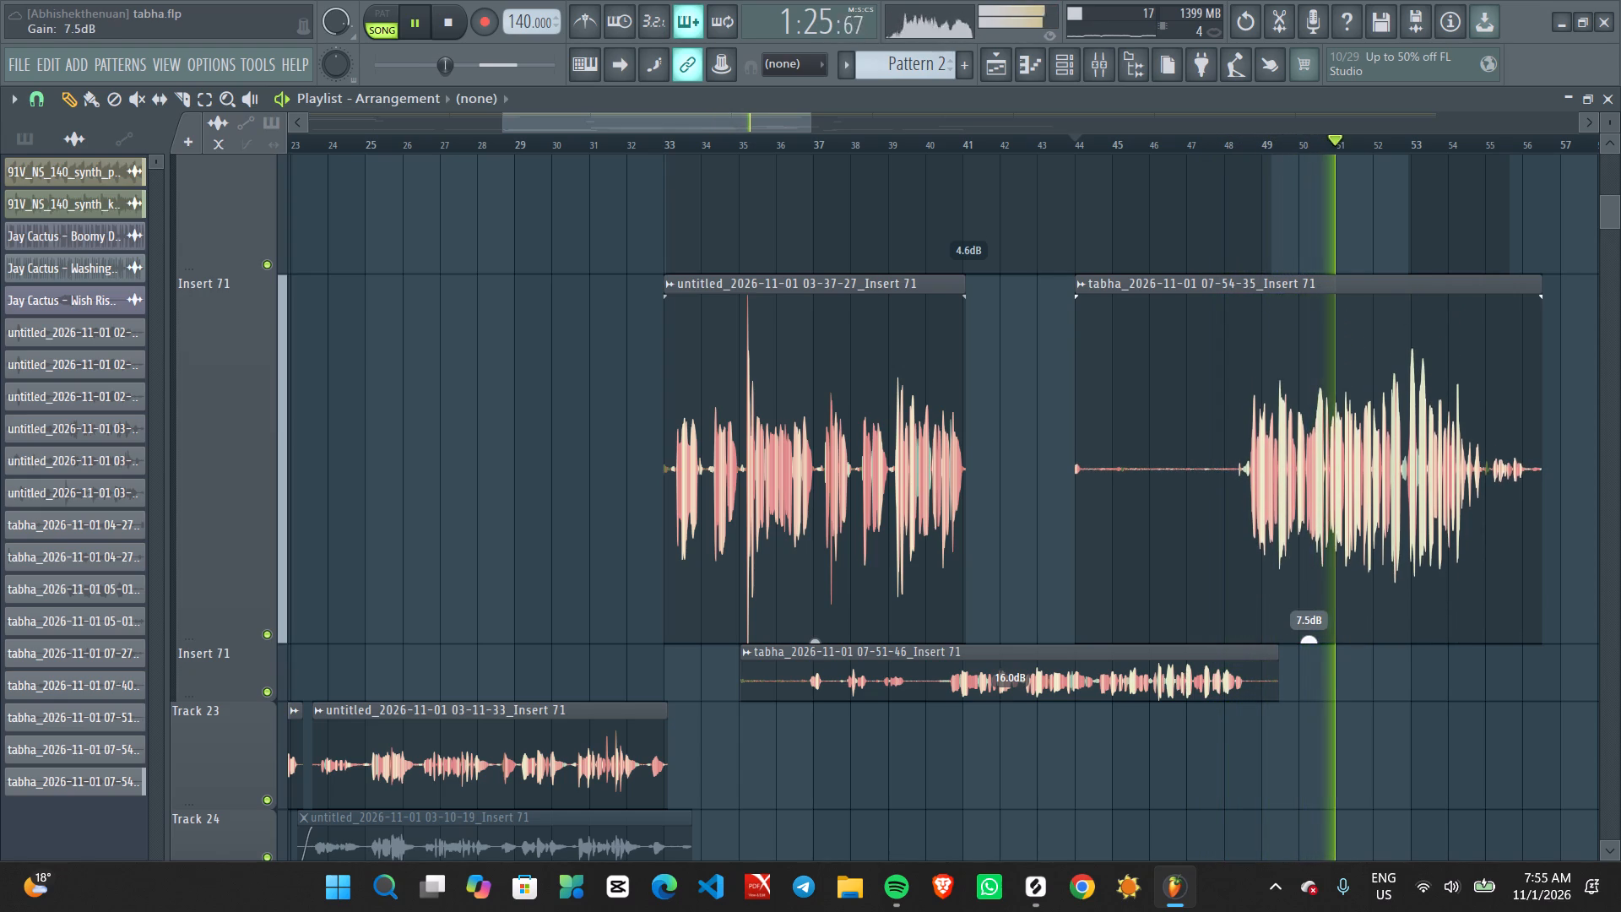
pyautogui.moveTo(1310, 612); pyautogui.dragTo(1312, 594)
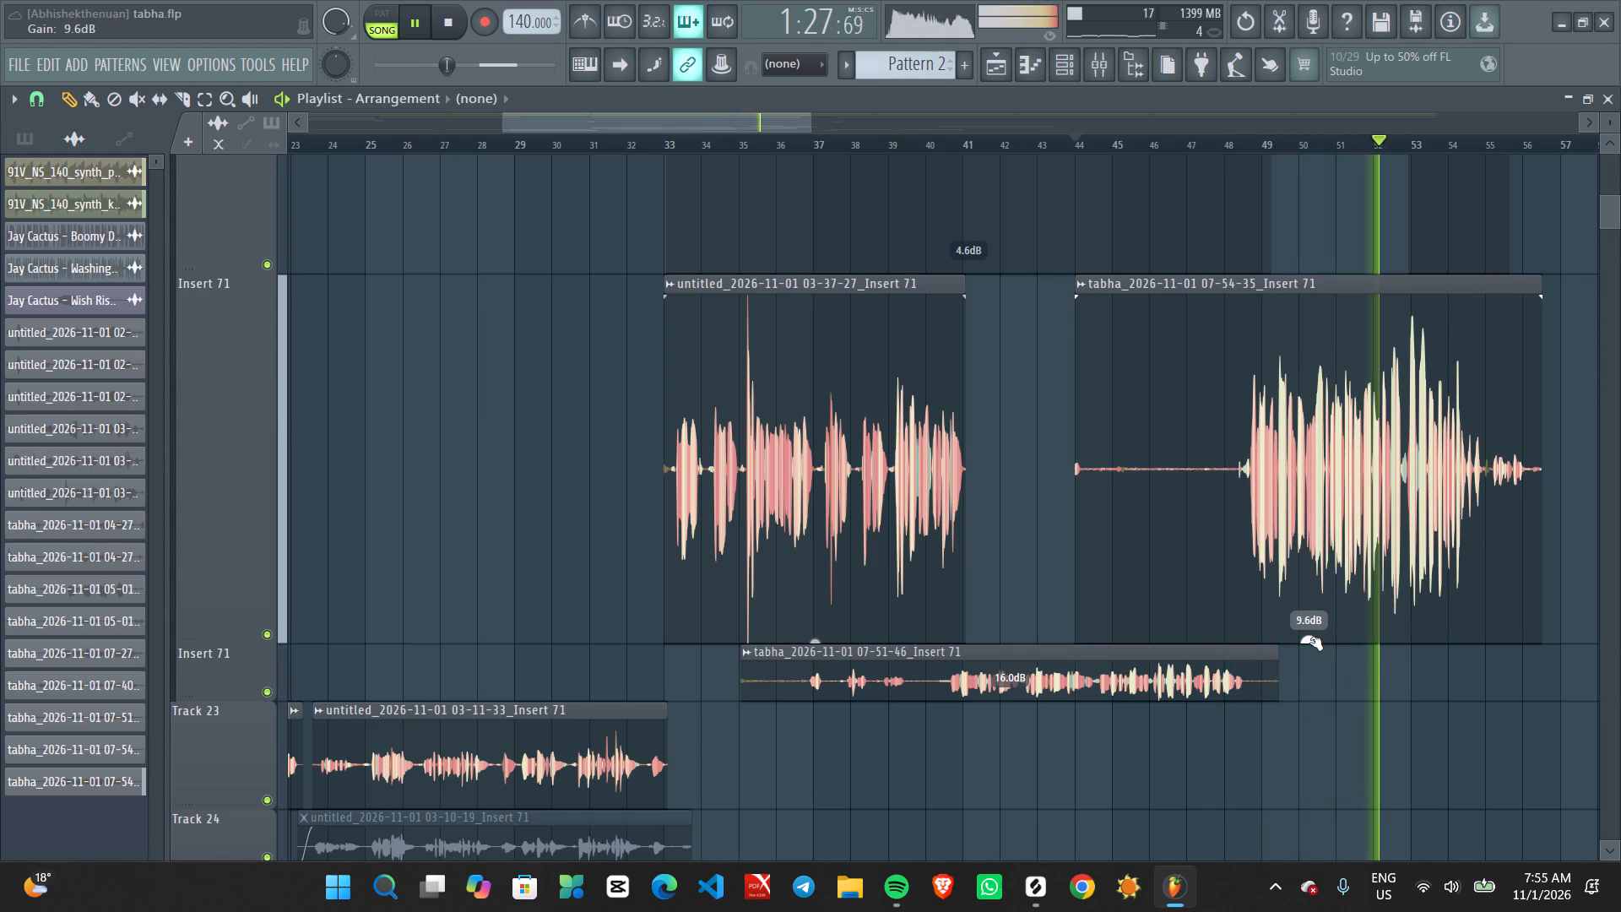
pyautogui.click(1311, 641)
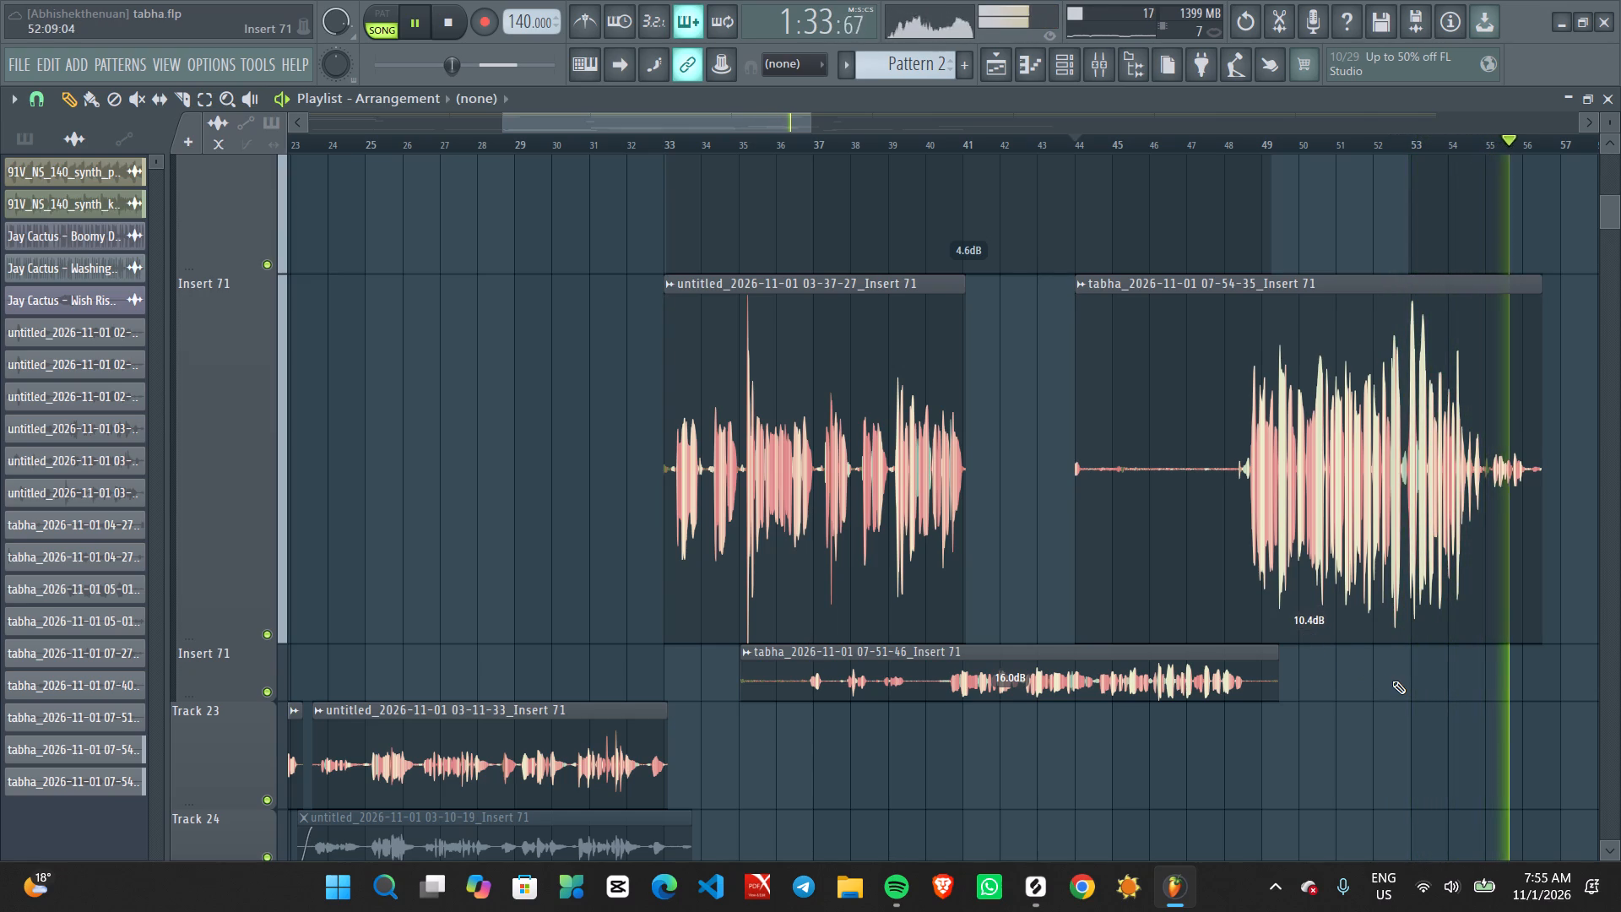
pyautogui.press('space')
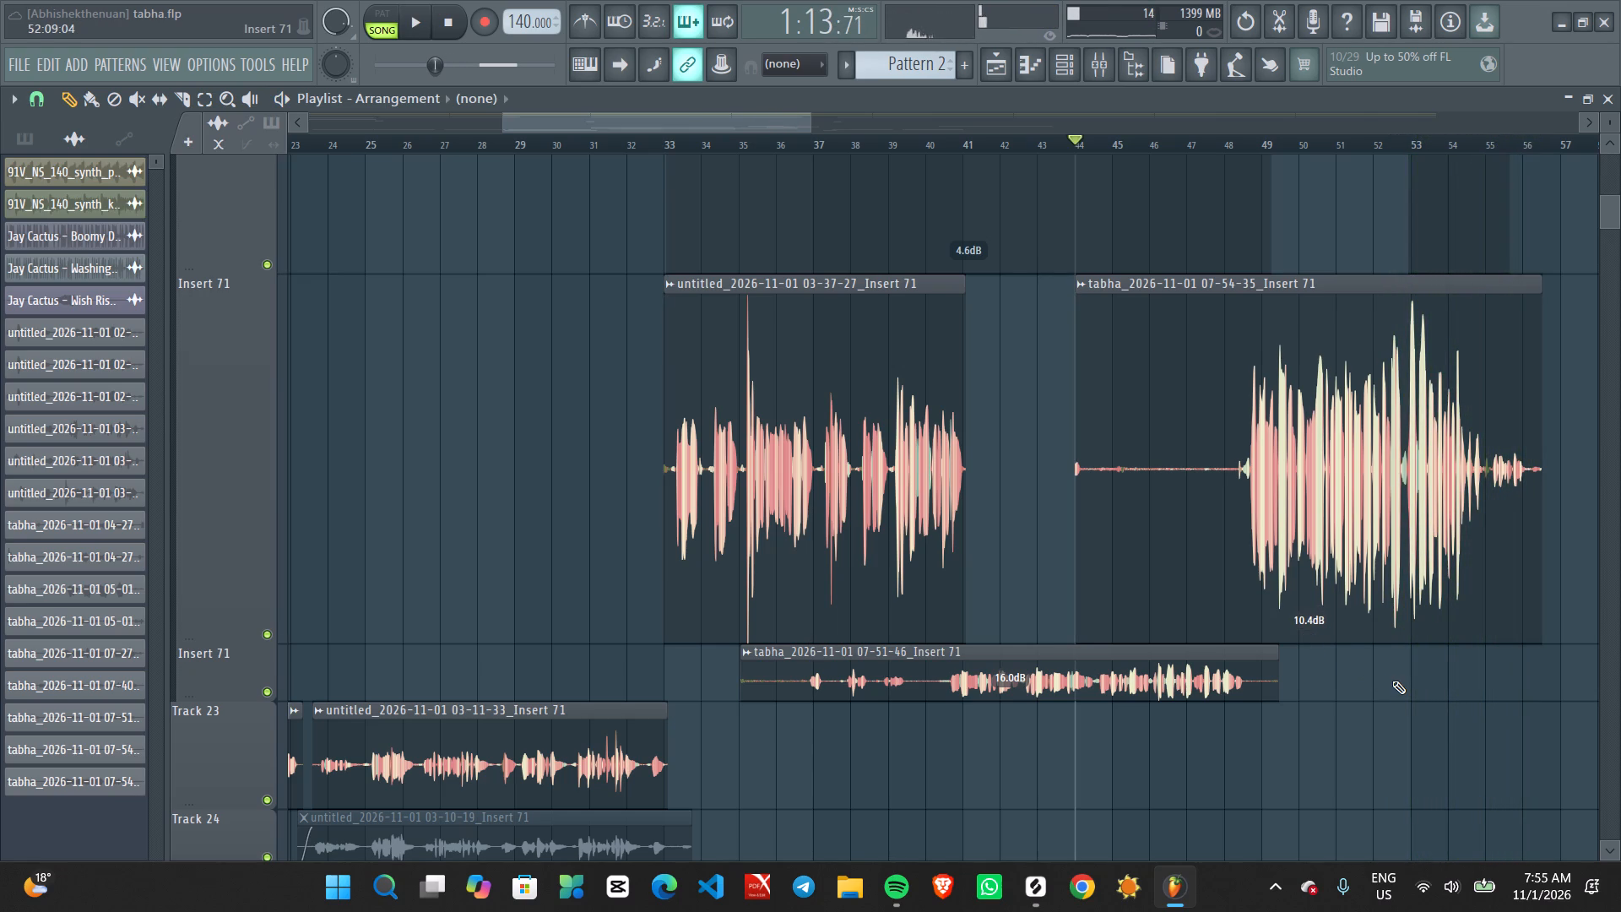
# Play the 07-54-35 take with the beat again from bar 44 to check its level.
pyautogui.press('space')
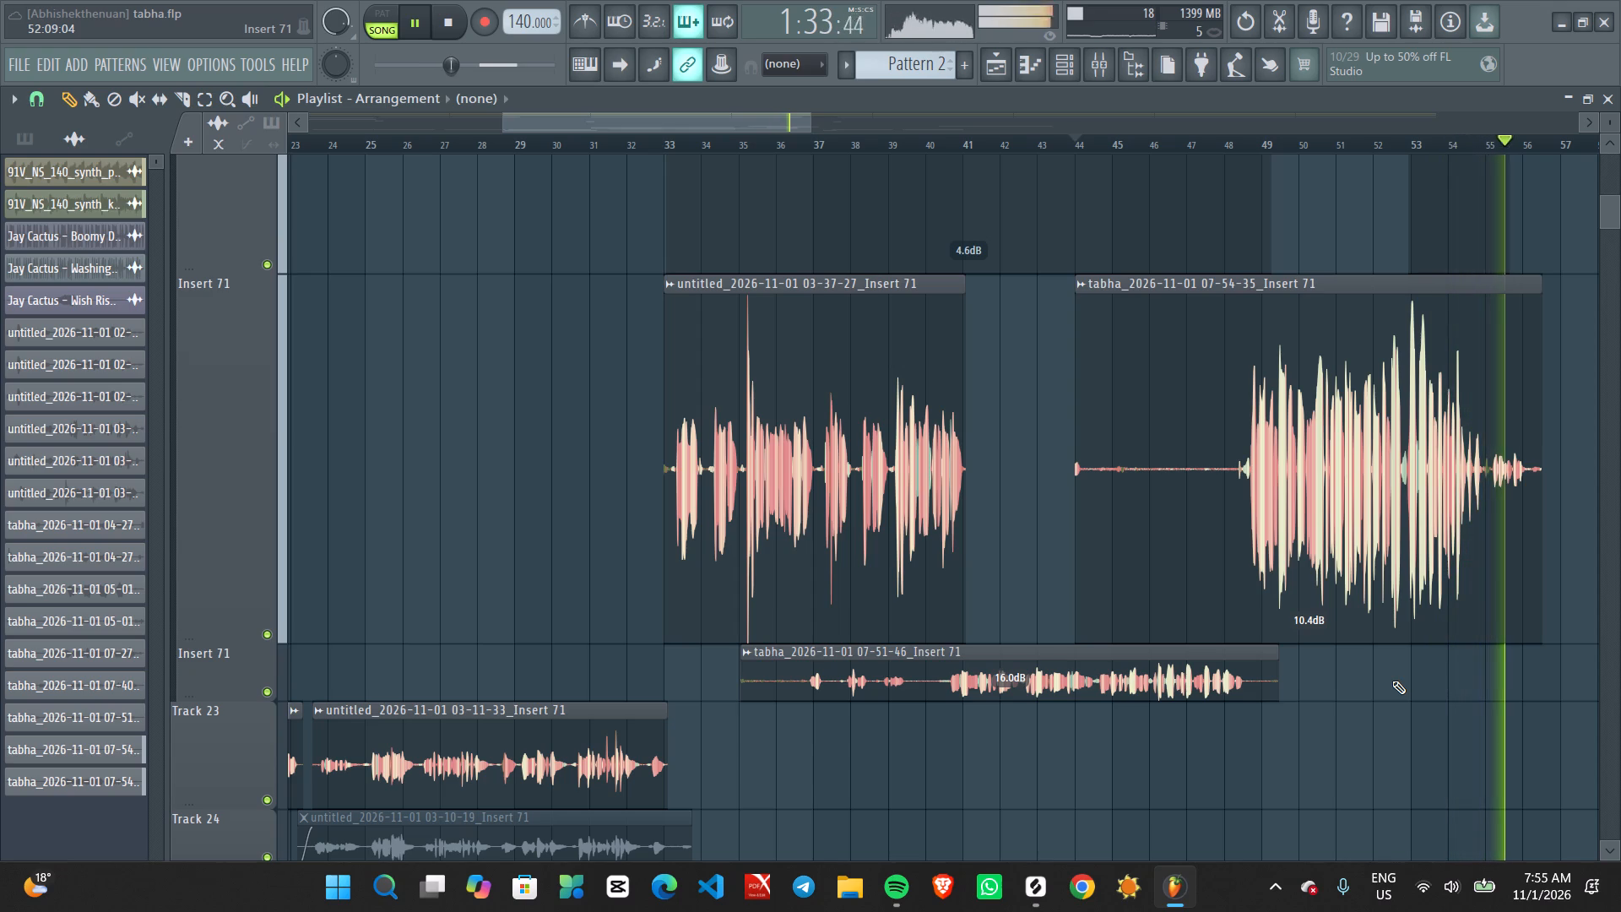
pyautogui.press('space')
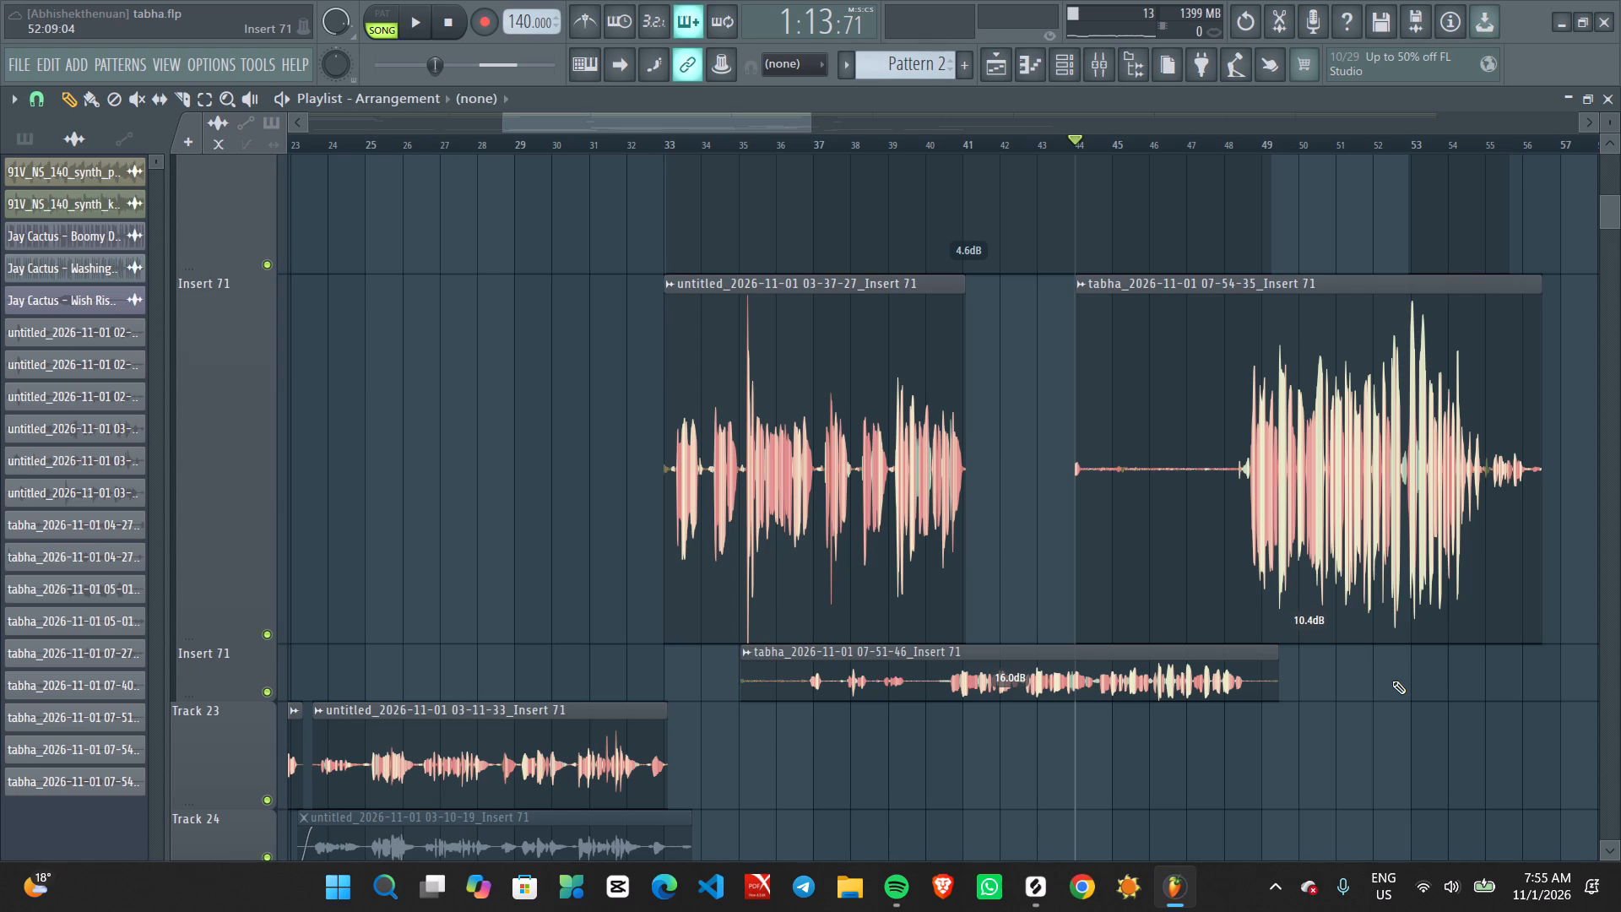
# Play the 07-54-35 take with the beat from bar 44, and replay its vocal part from around bars 48 and 47.
pyautogui.press('space')
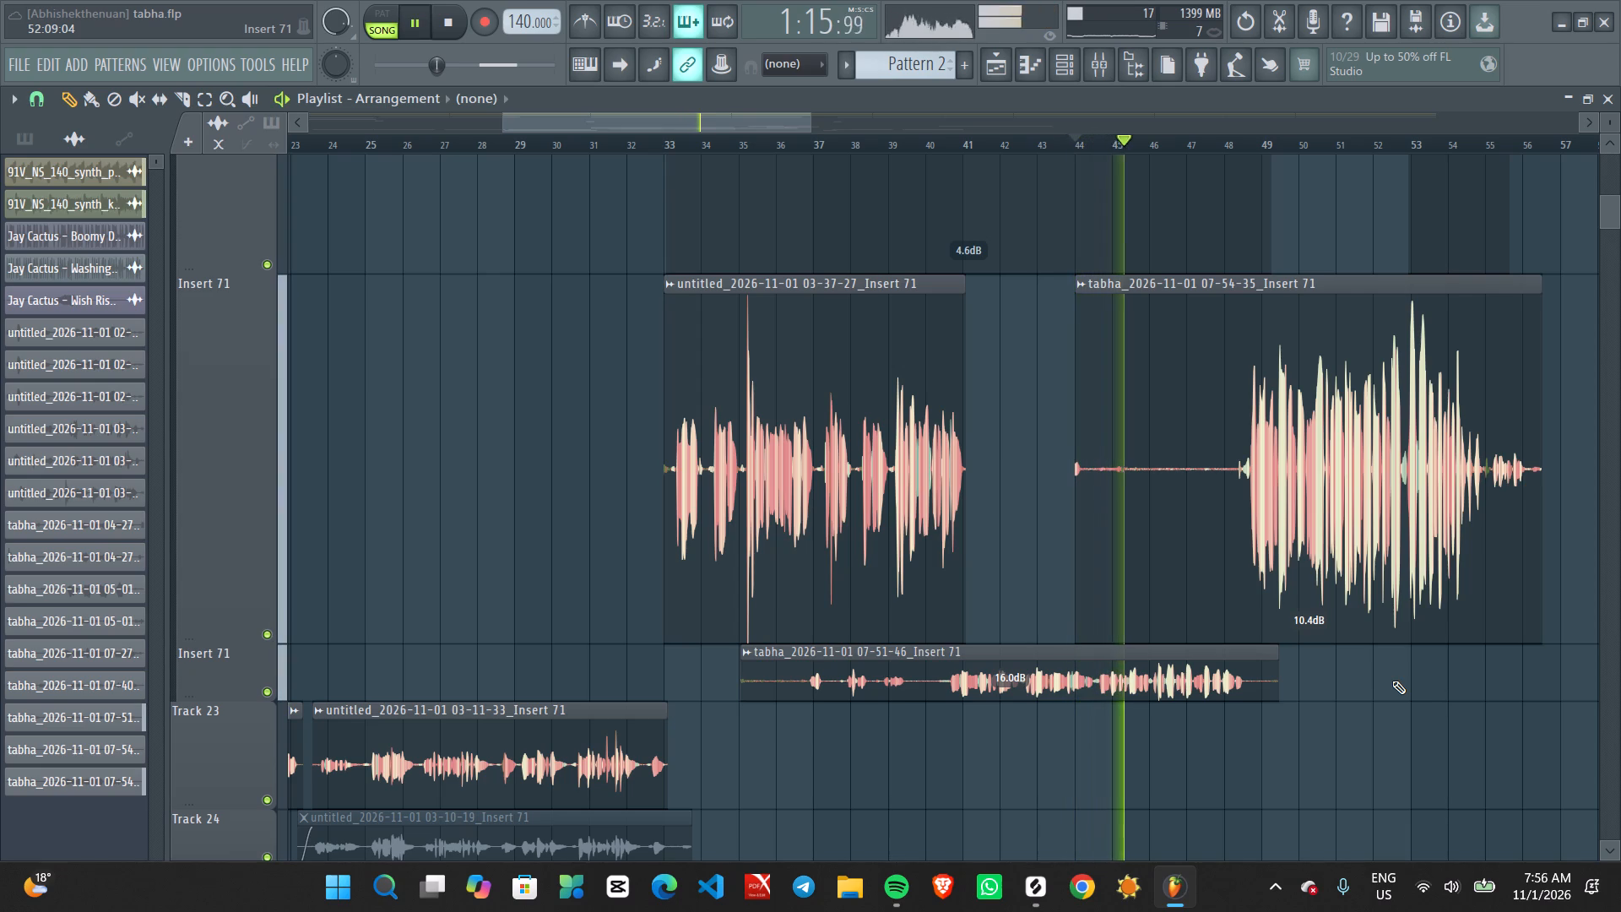
pyautogui.press('space')
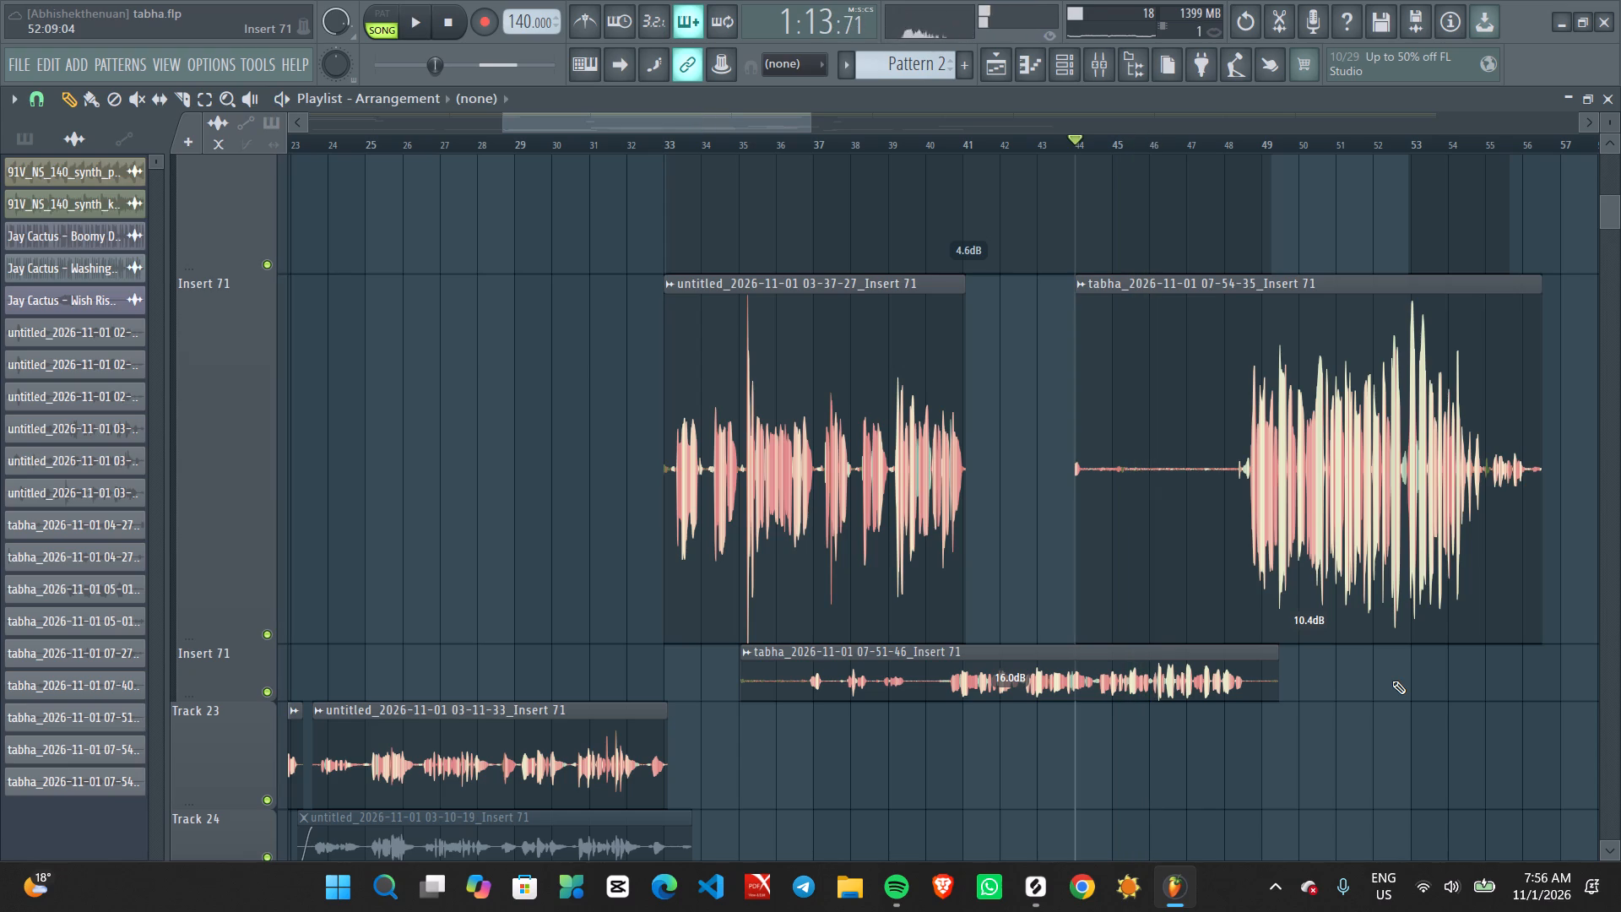
pyautogui.press('space')
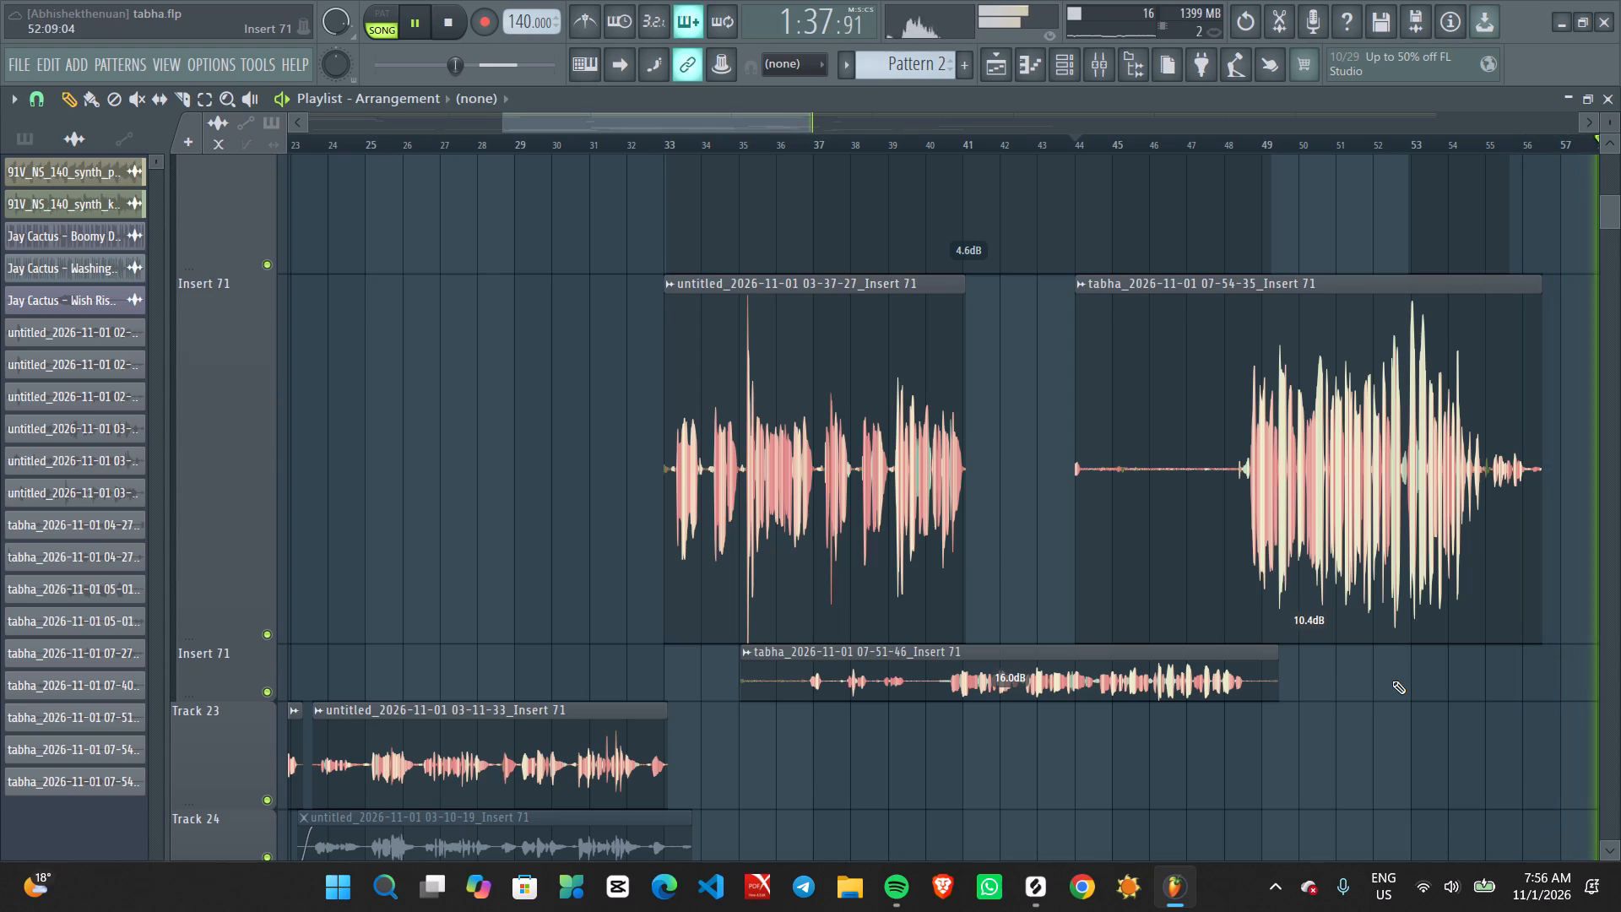
pyautogui.press('space')
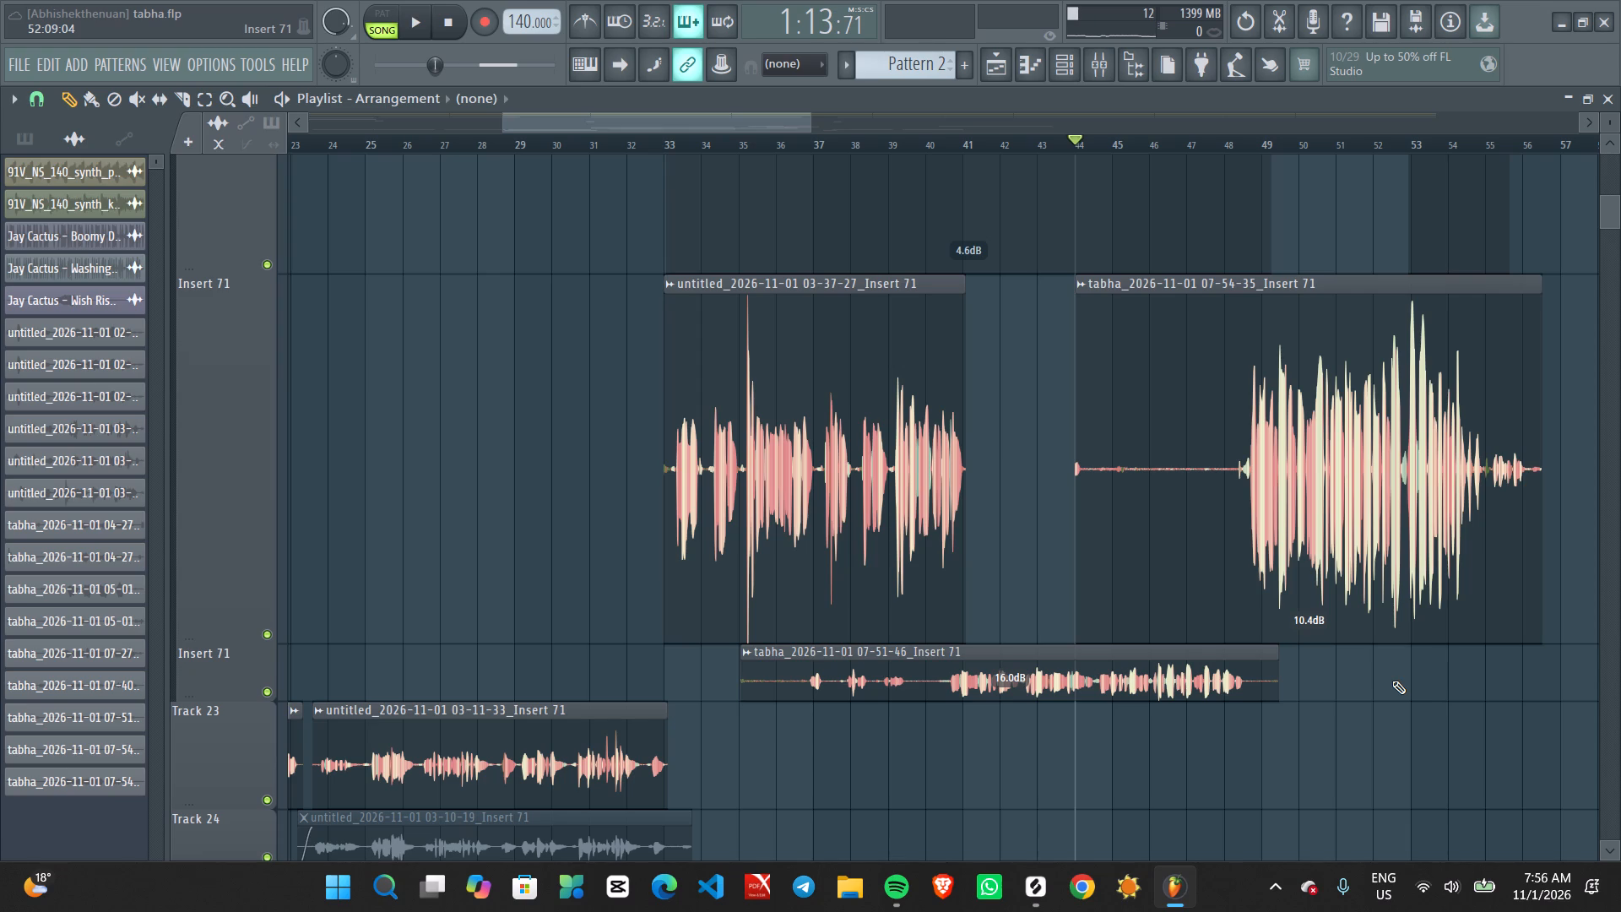
pyautogui.click(1248, 144)
pyautogui.press('space')
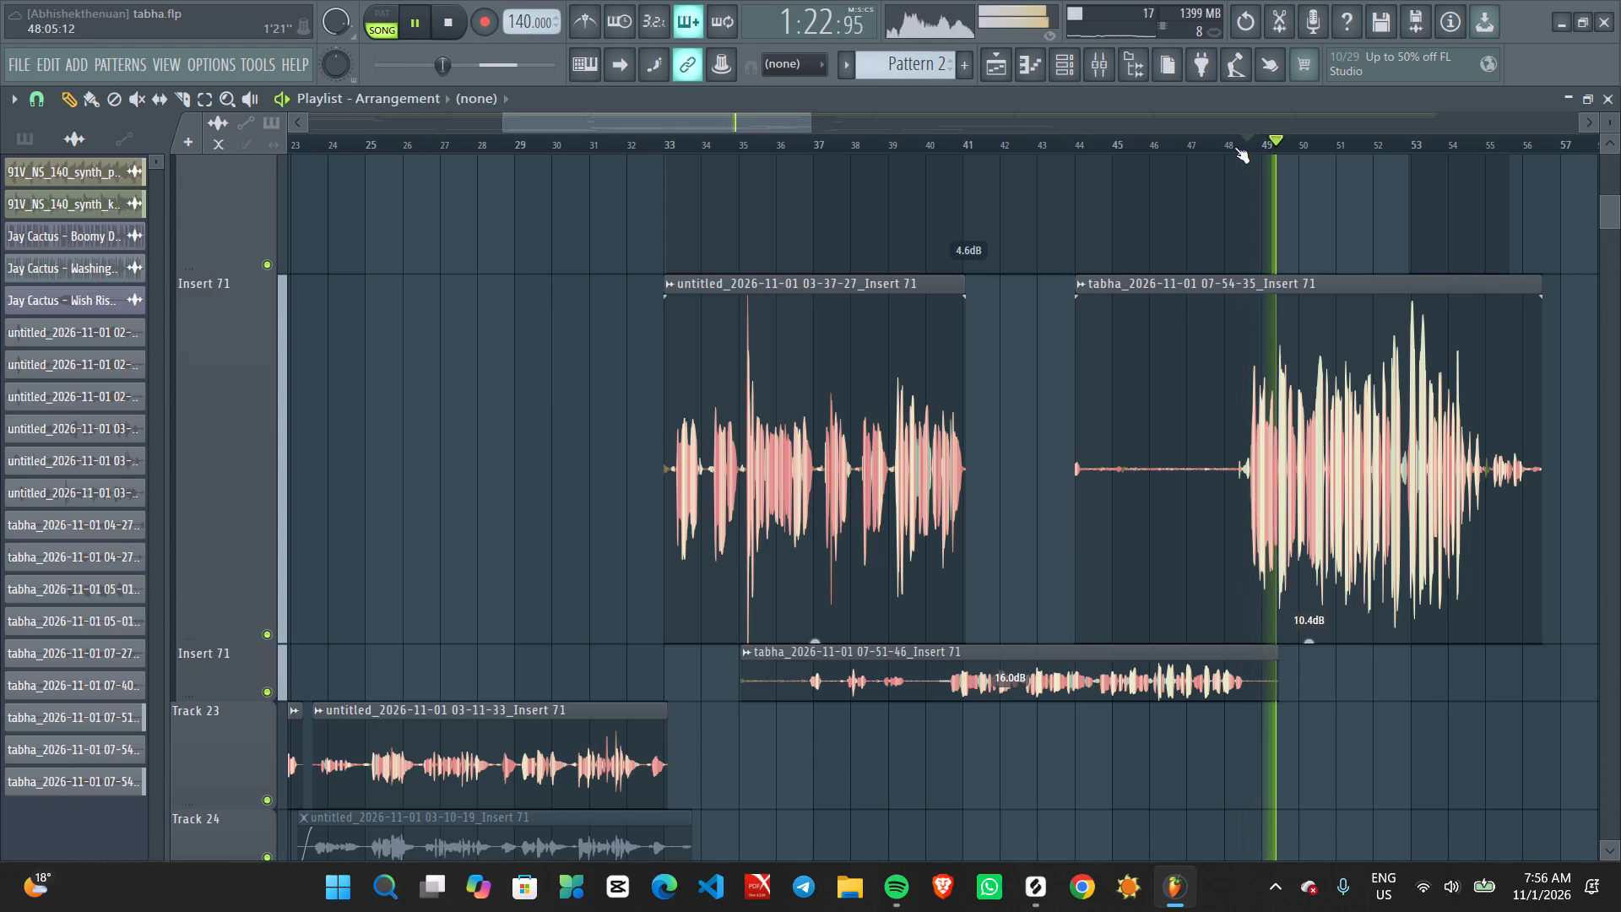
pyautogui.click(1234, 147)
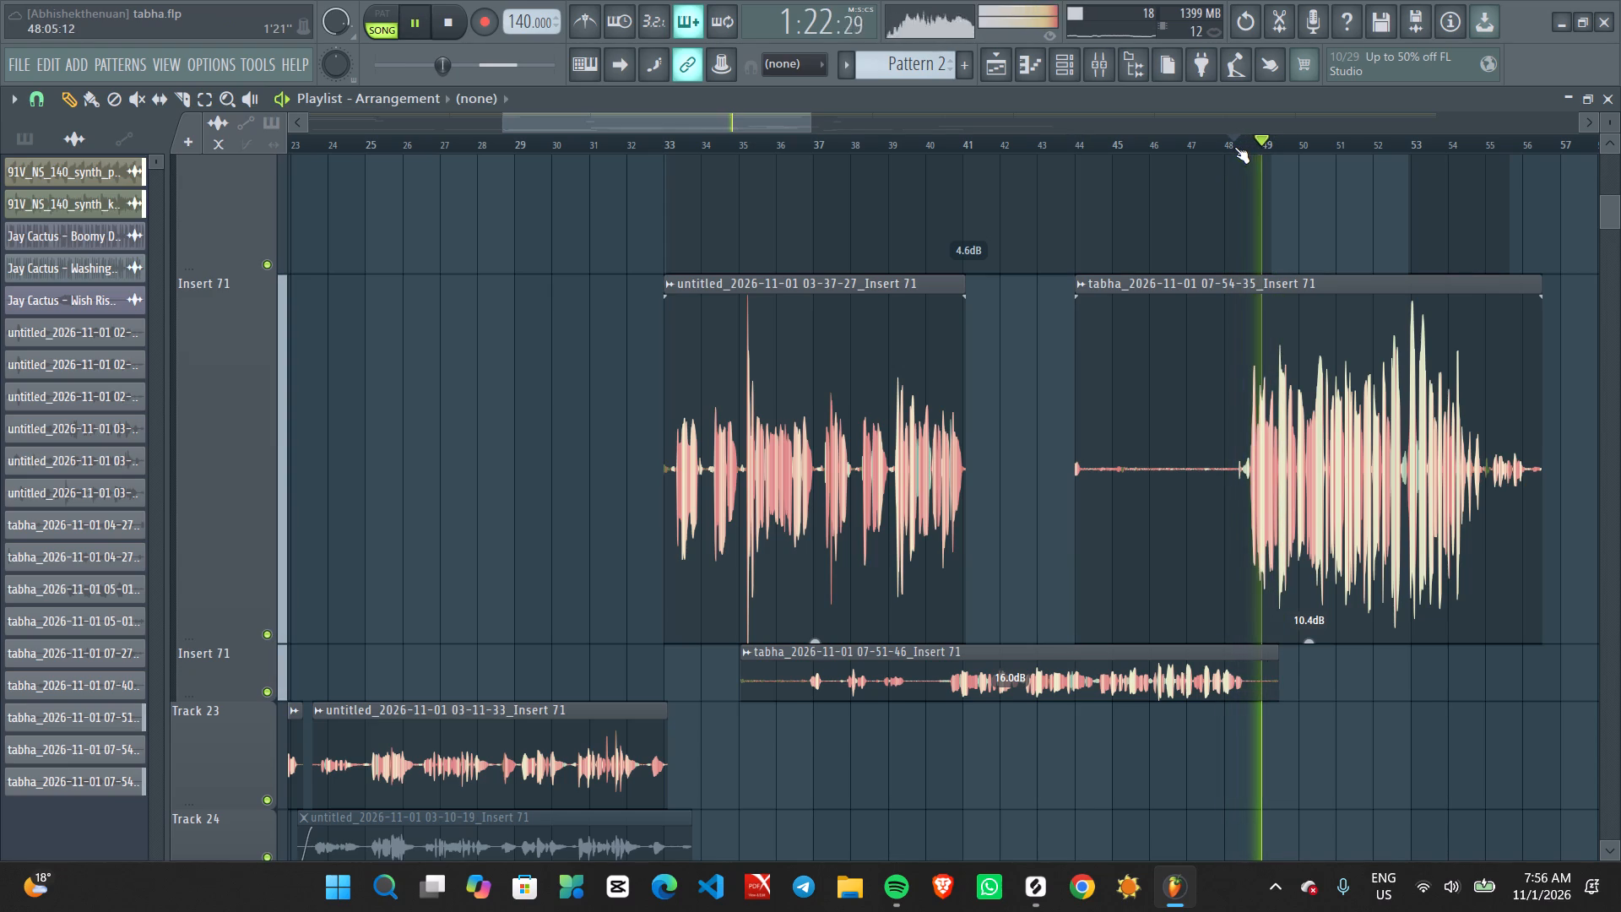
pyautogui.click(1205, 147)
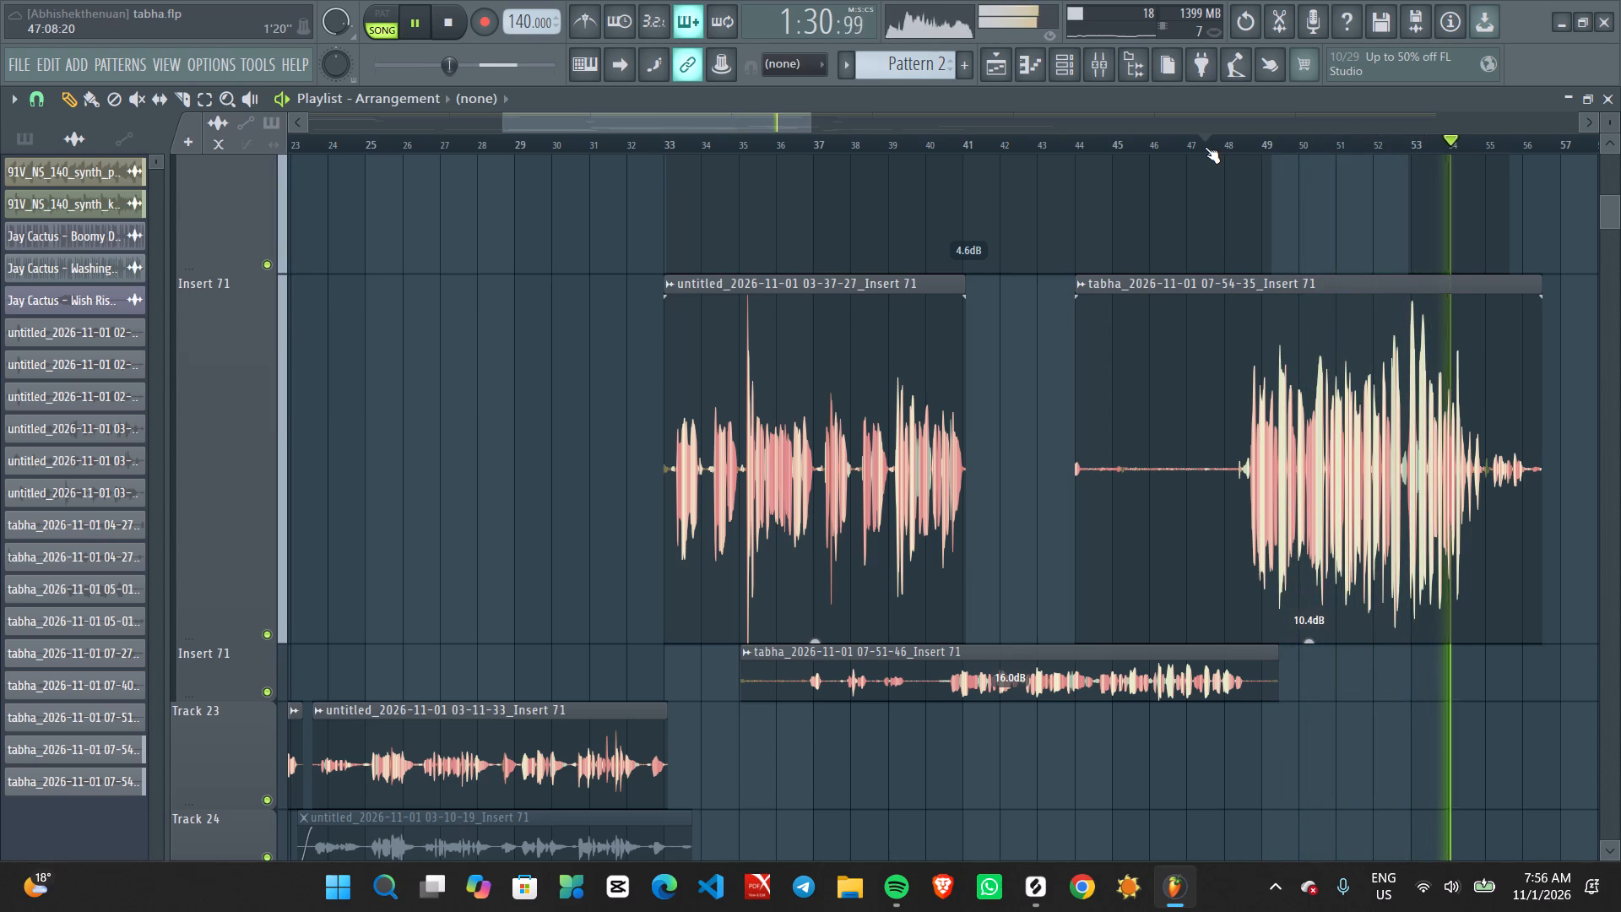
pyautogui.press('space')
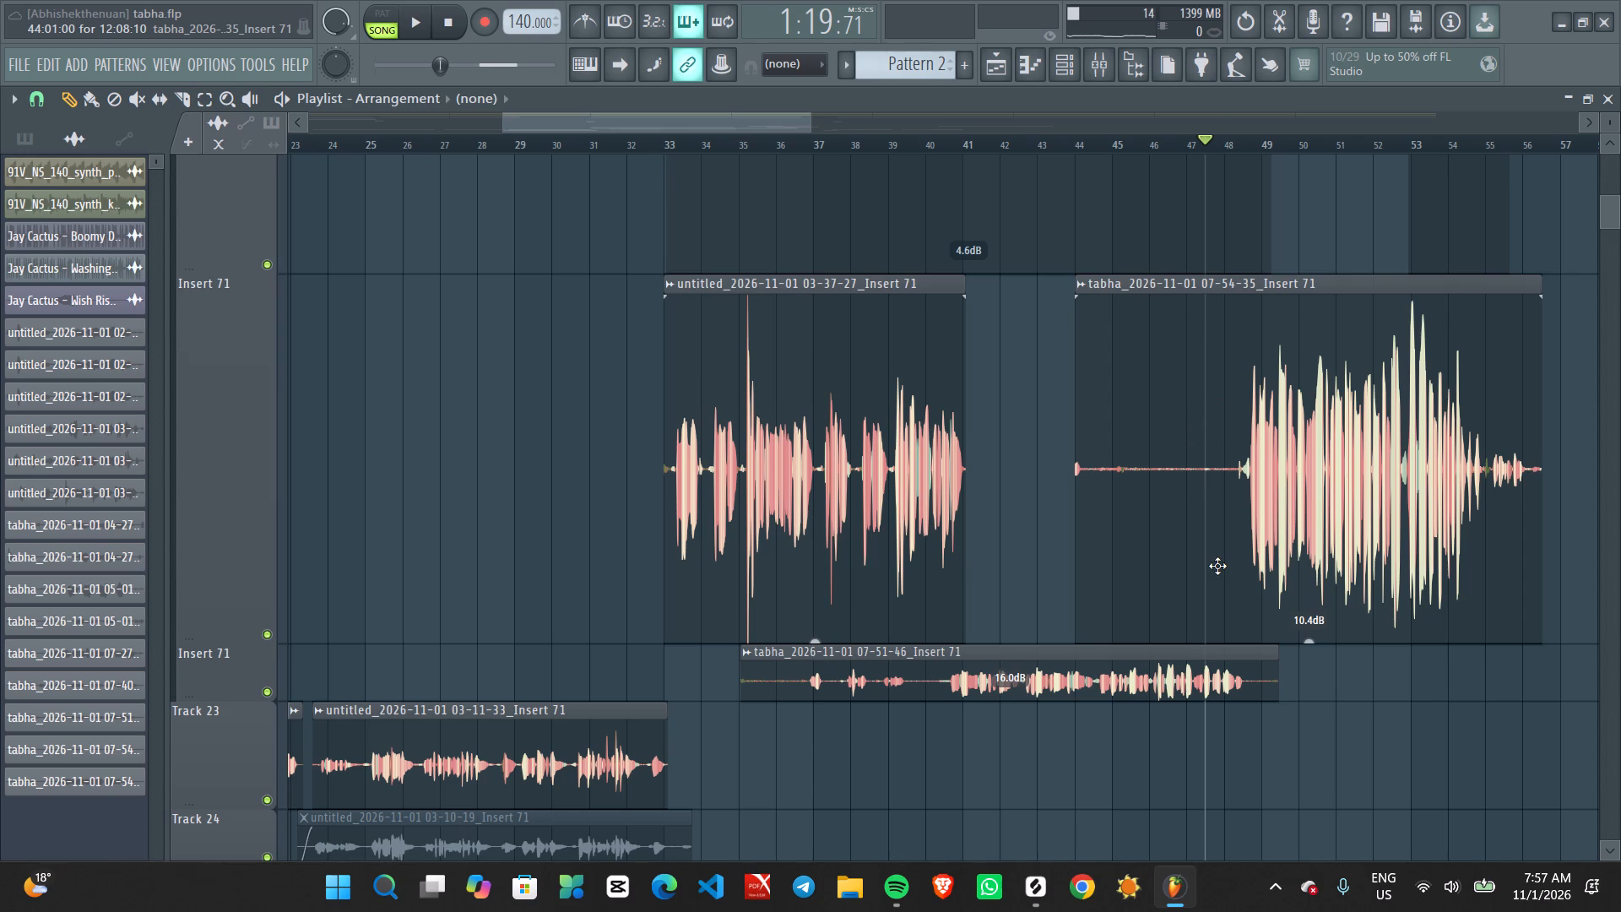
# Trim the end of the 07-54-35 Insert 71 clip back to about bar 53, checking playback near the cut.
pyautogui.press('p')
pyautogui.click(1400, 140)
pyautogui.press('space')
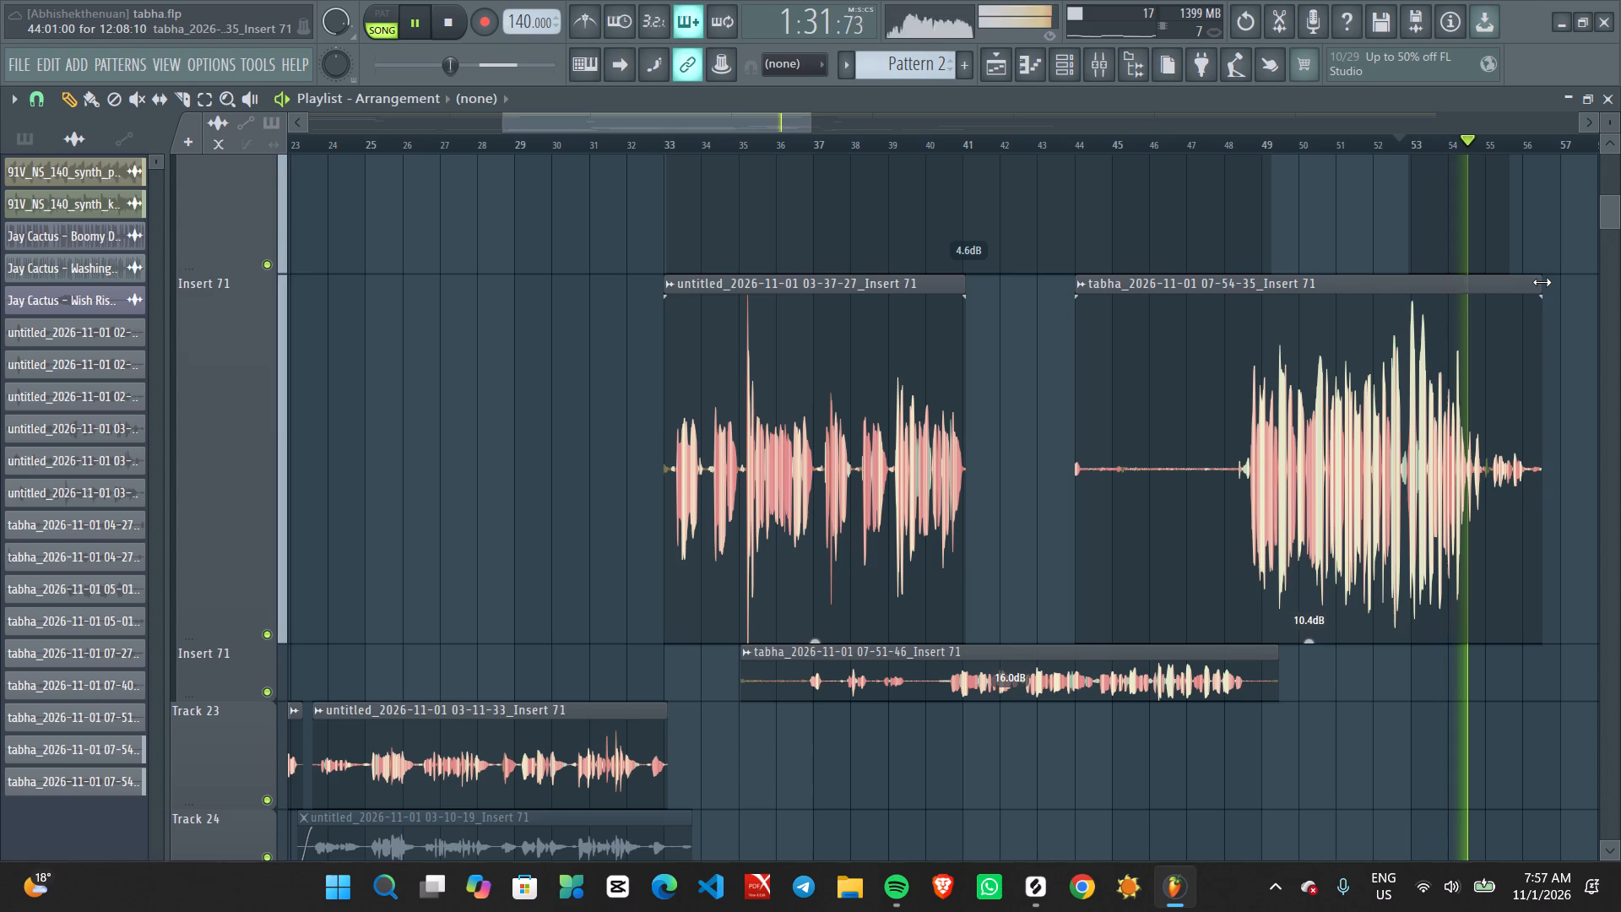
pyautogui.press('space')
pyautogui.moveTo(1542, 282); pyautogui.dragTo(1451, 286)
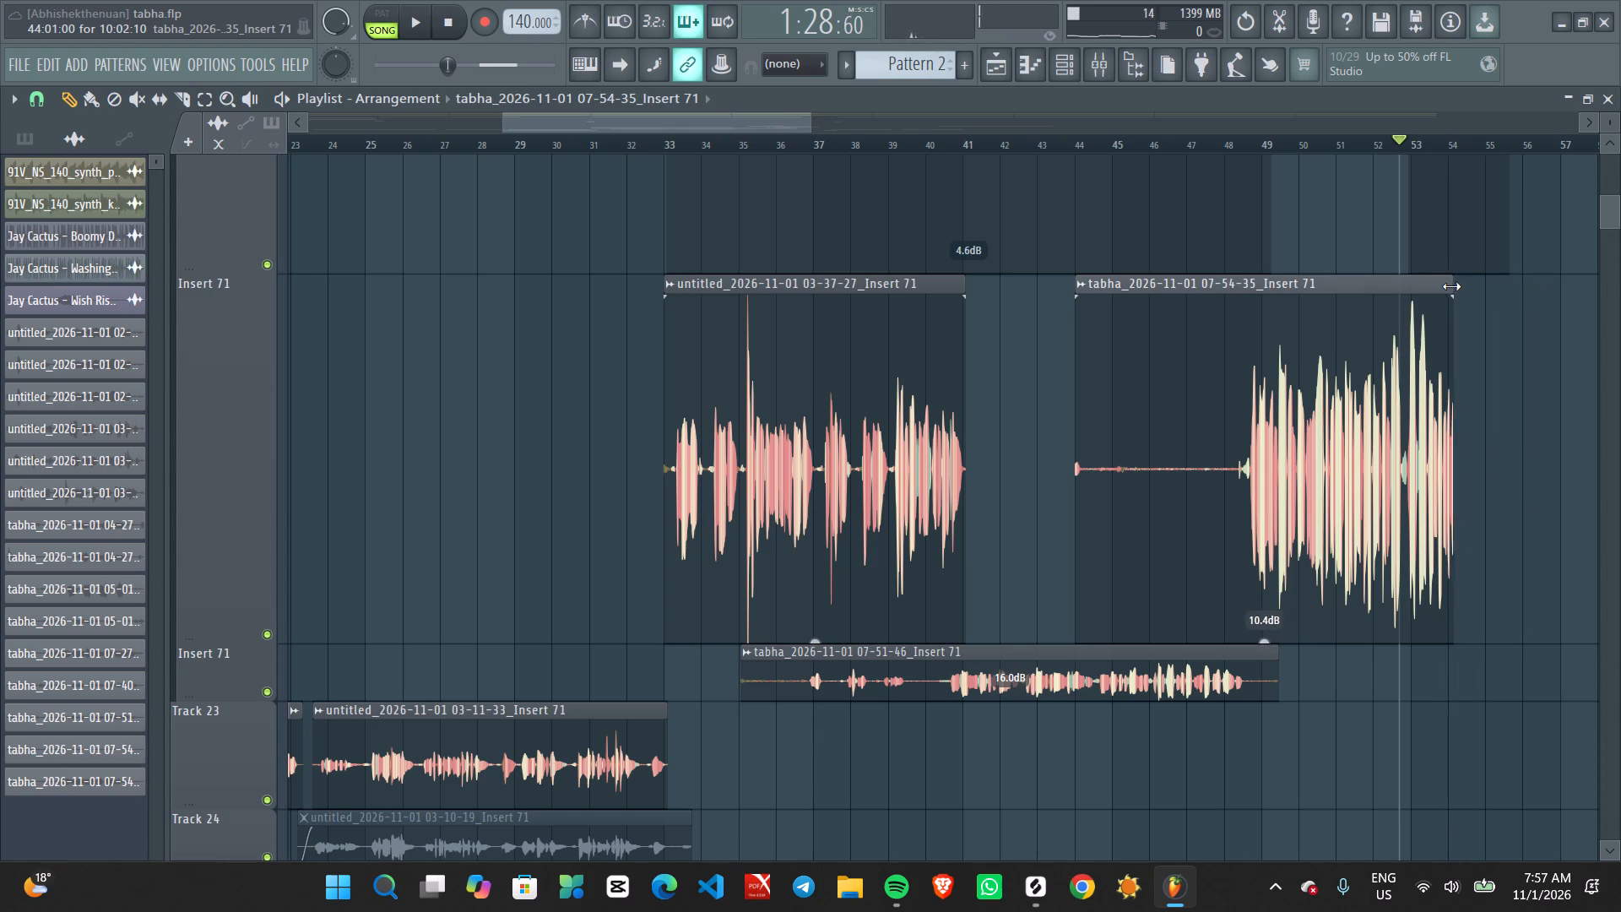
pyautogui.moveTo(1451, 286); pyautogui.dragTo(1439, 290)
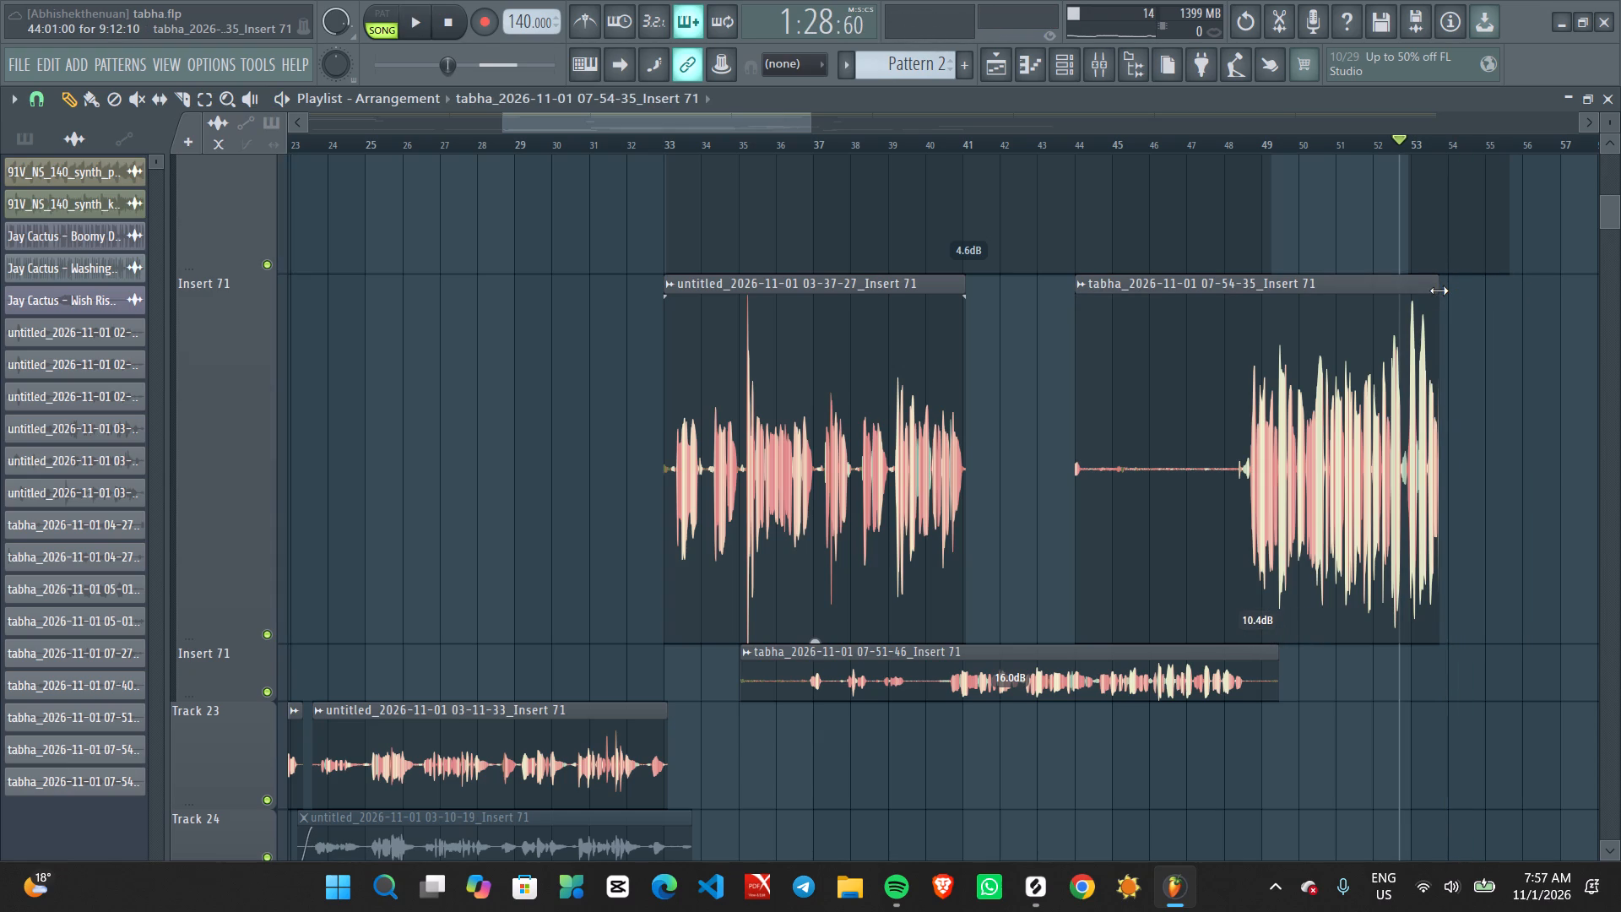
pyautogui.press('space')
pyautogui.press('space')
pyautogui.moveTo(1439, 290); pyautogui.dragTo(1439, 291)
pyautogui.moveTo(1439, 291); pyautogui.dragTo(1409, 293)
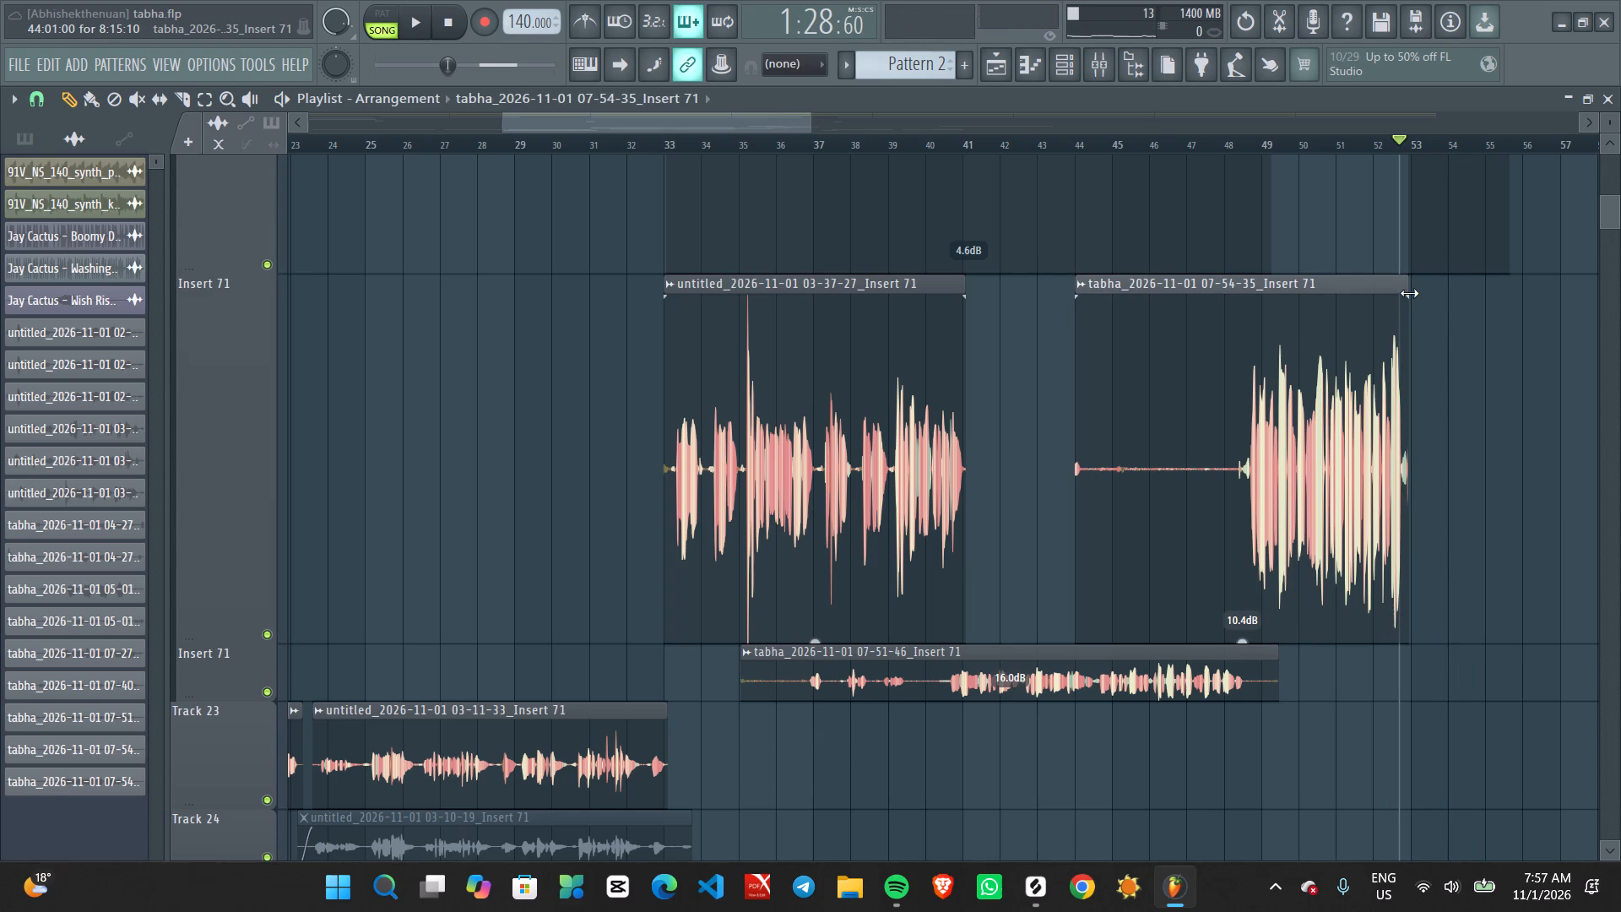
pyautogui.moveTo(1409, 293); pyautogui.dragTo(1407, 294)
pyautogui.moveTo(1407, 294); pyautogui.dragTo(1406, 294)
pyautogui.moveTo(1406, 294); pyautogui.dragTo(1410, 294)
# Fine-tune the end of the 07-54-35 clip by ear to a length of 8:12:10.
pyautogui.press('space')
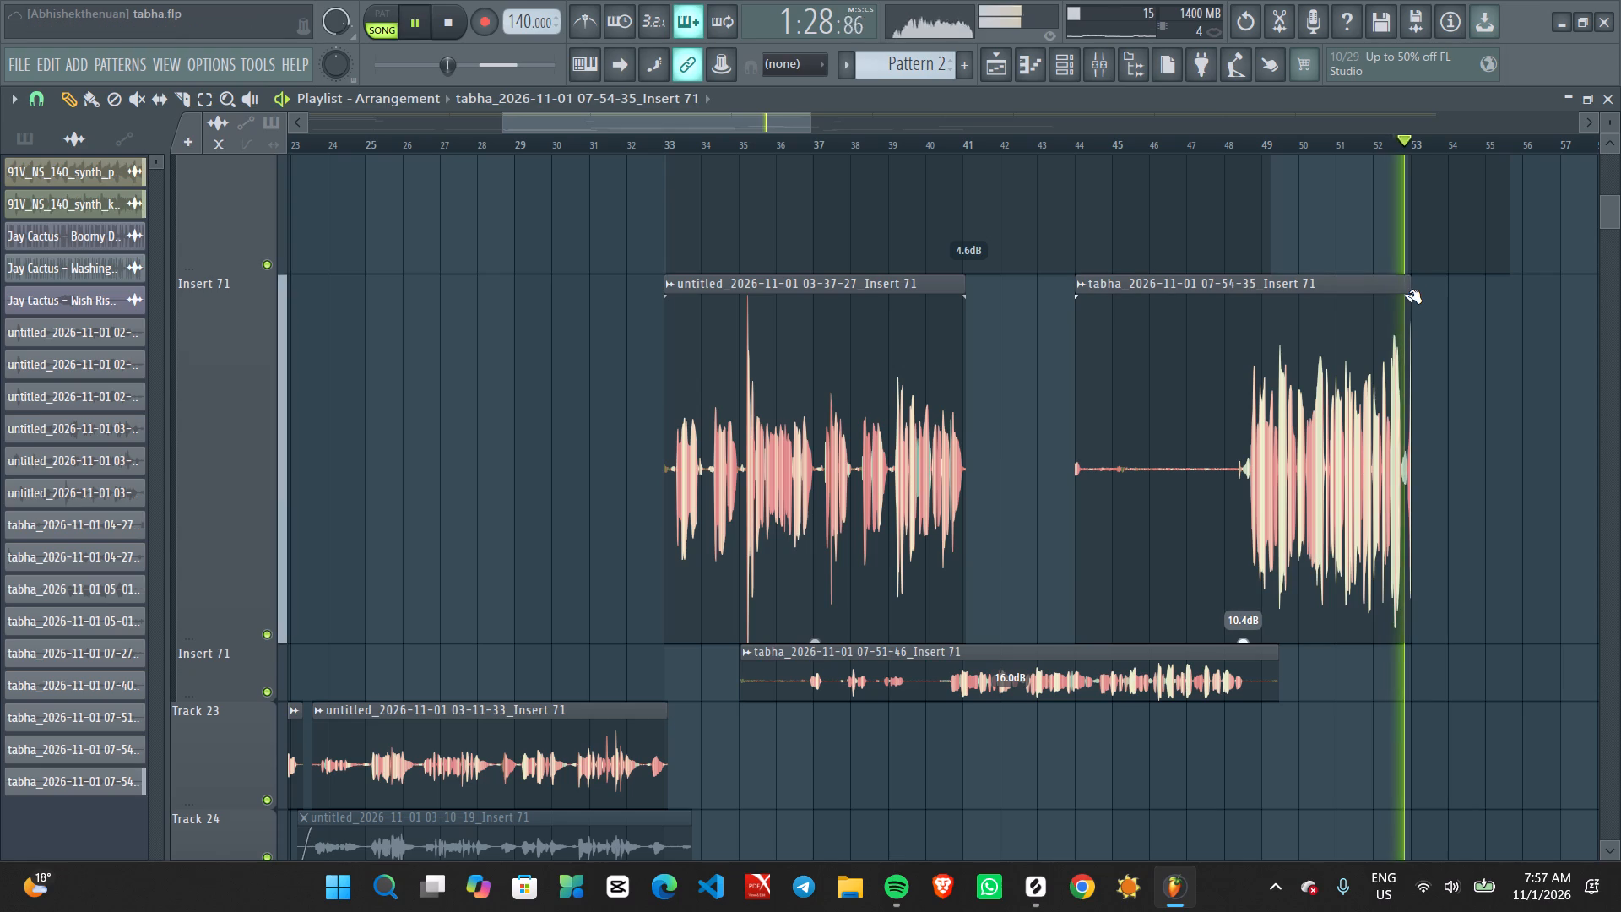
pyautogui.moveTo(1406, 293); pyautogui.dragTo(1394, 293)
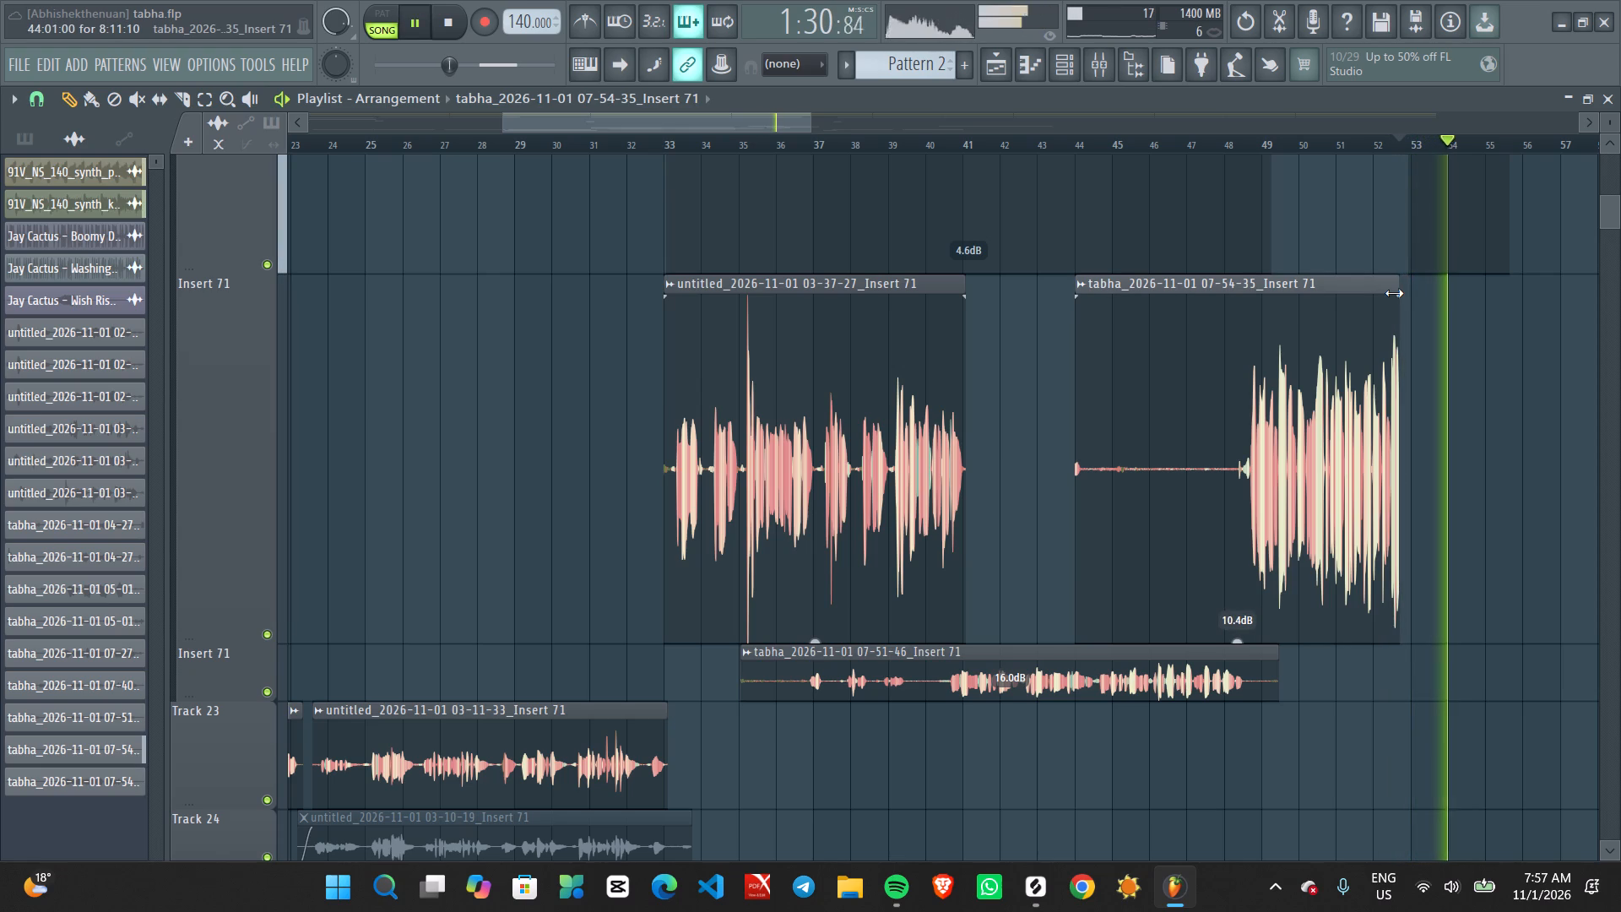
pyautogui.moveTo(1394, 293); pyautogui.dragTo(1396, 290)
pyautogui.press('space')
pyautogui.press('space')
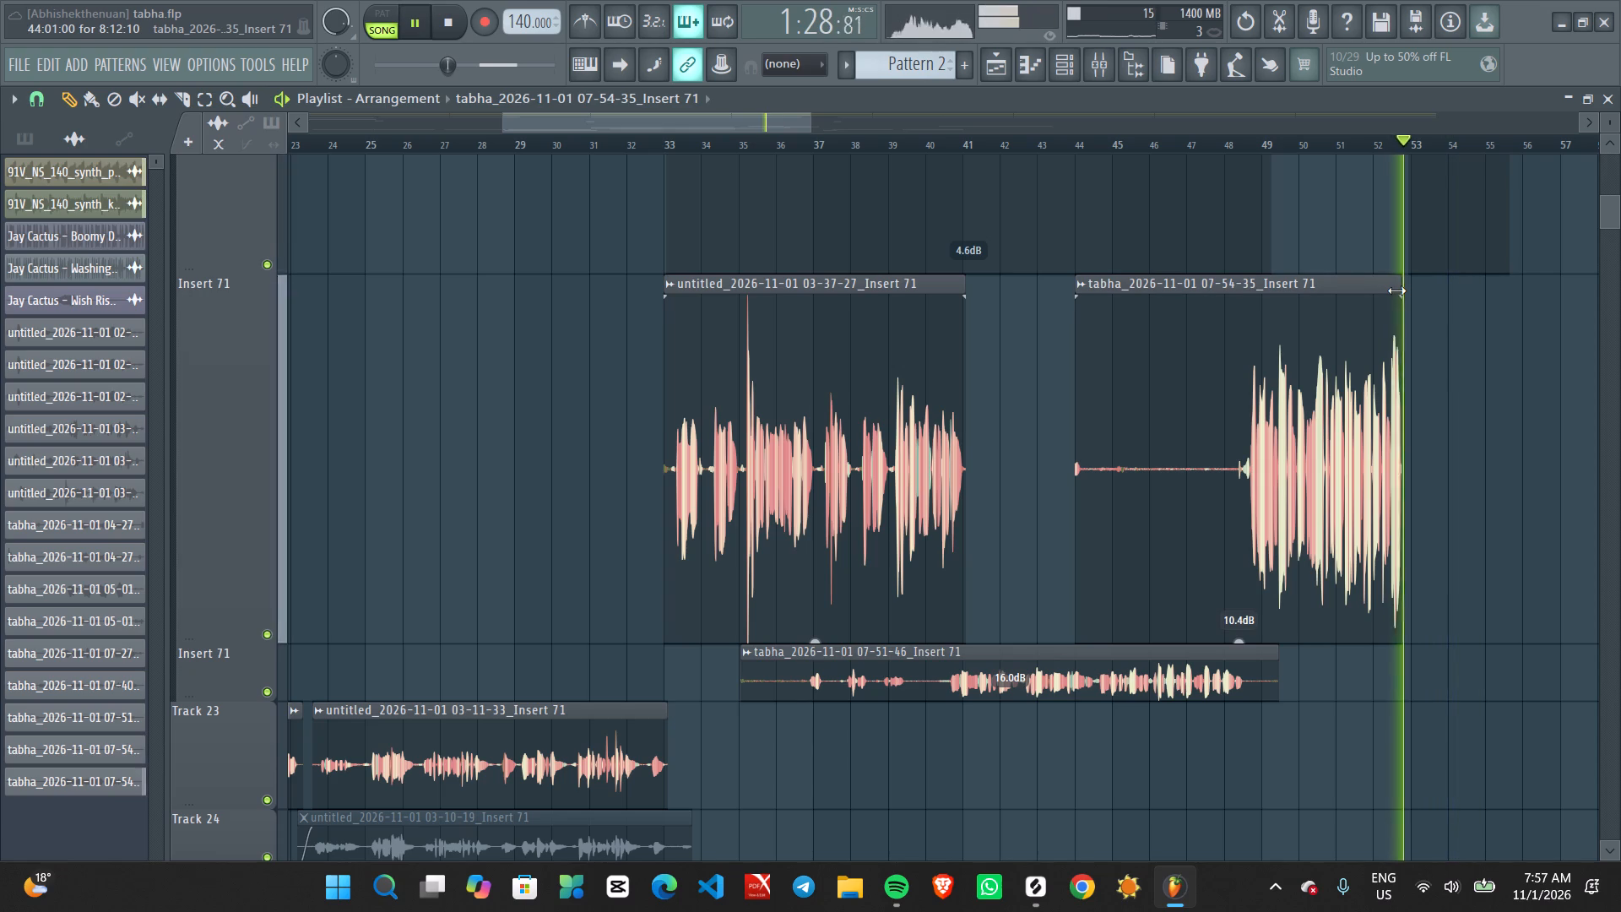
pyautogui.press('space')
# Add a fade-out of about 0.39 s to the end of the 07-54-35 clip and check it from bar 52.
pyautogui.click(1372, 148)
pyautogui.press('space')
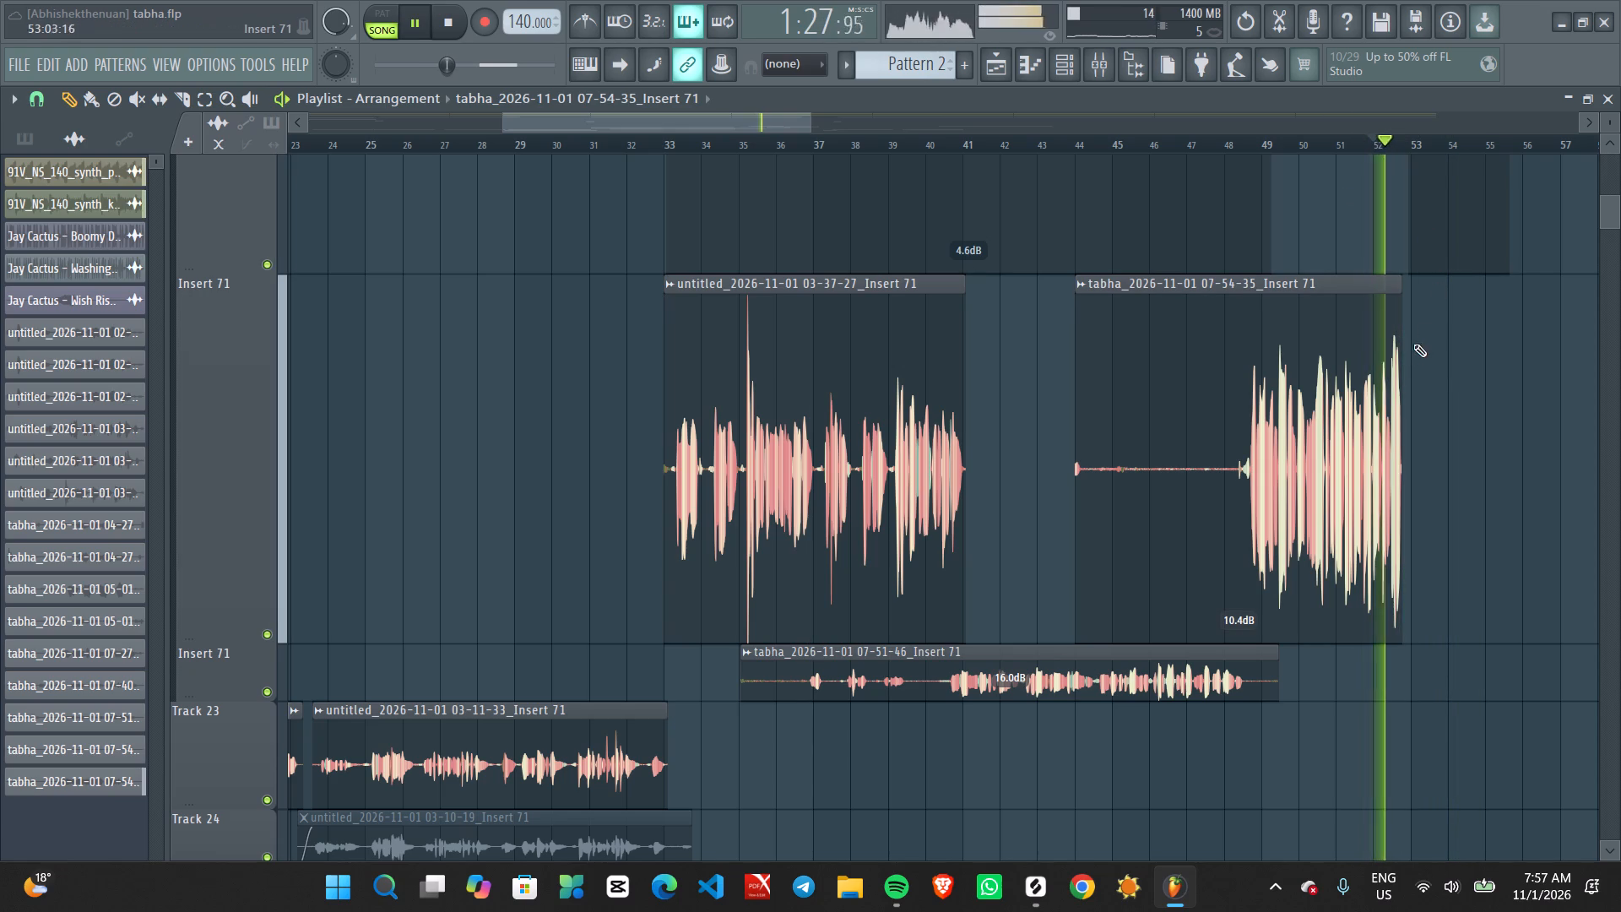
pyautogui.click(1396, 316)
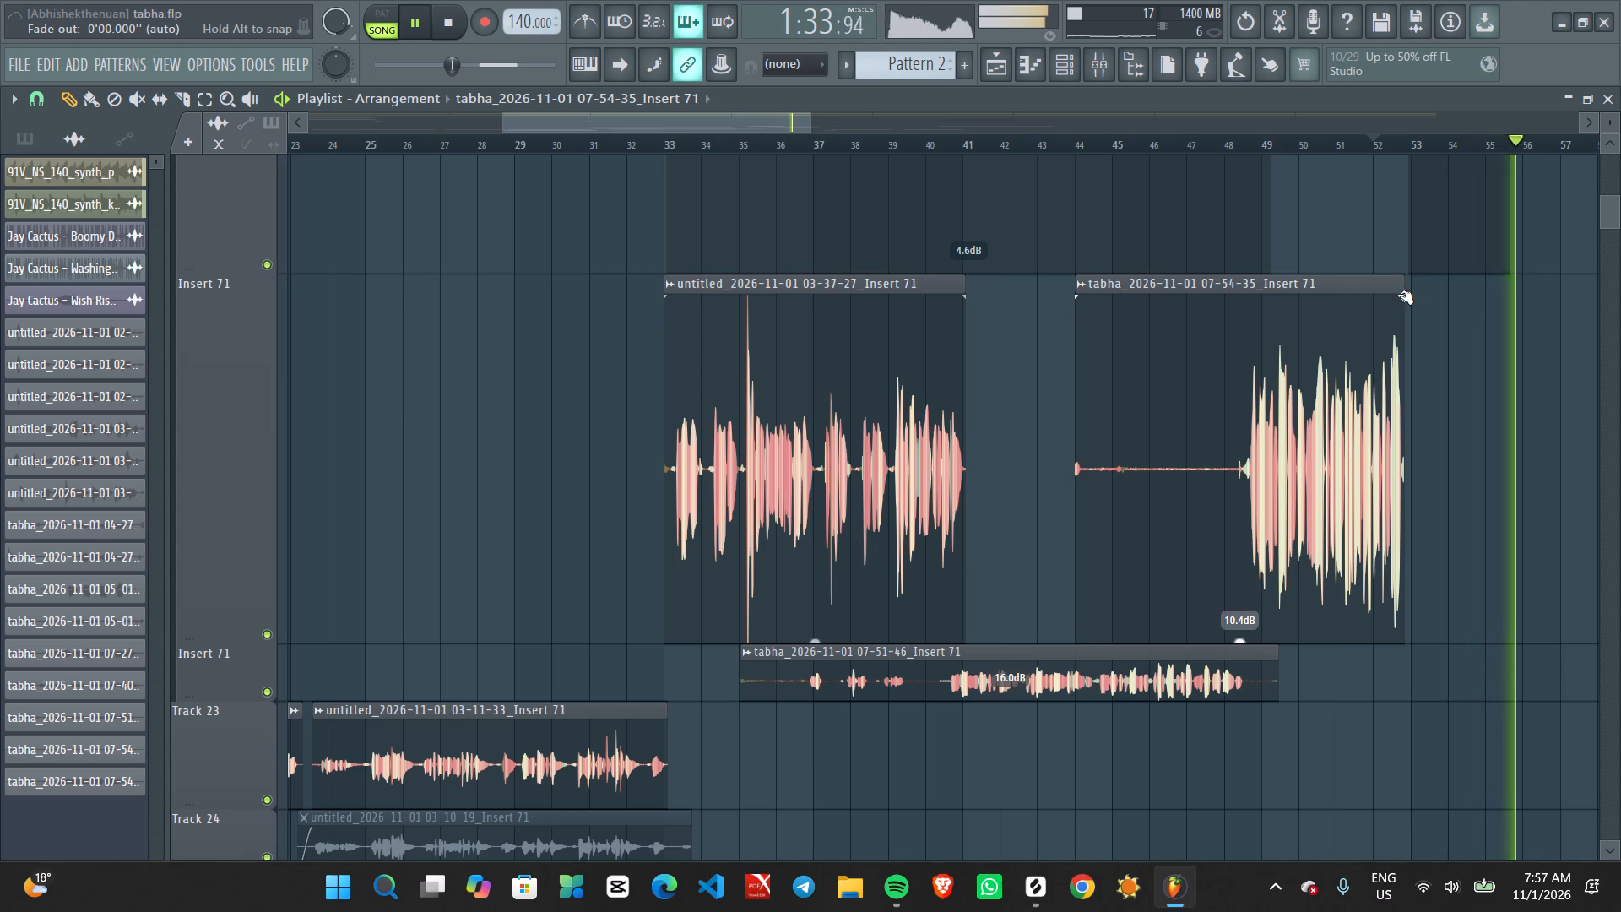
pyautogui.moveTo(1401, 295); pyautogui.dragTo(1393, 296)
pyautogui.press('space')
pyautogui.press('space')
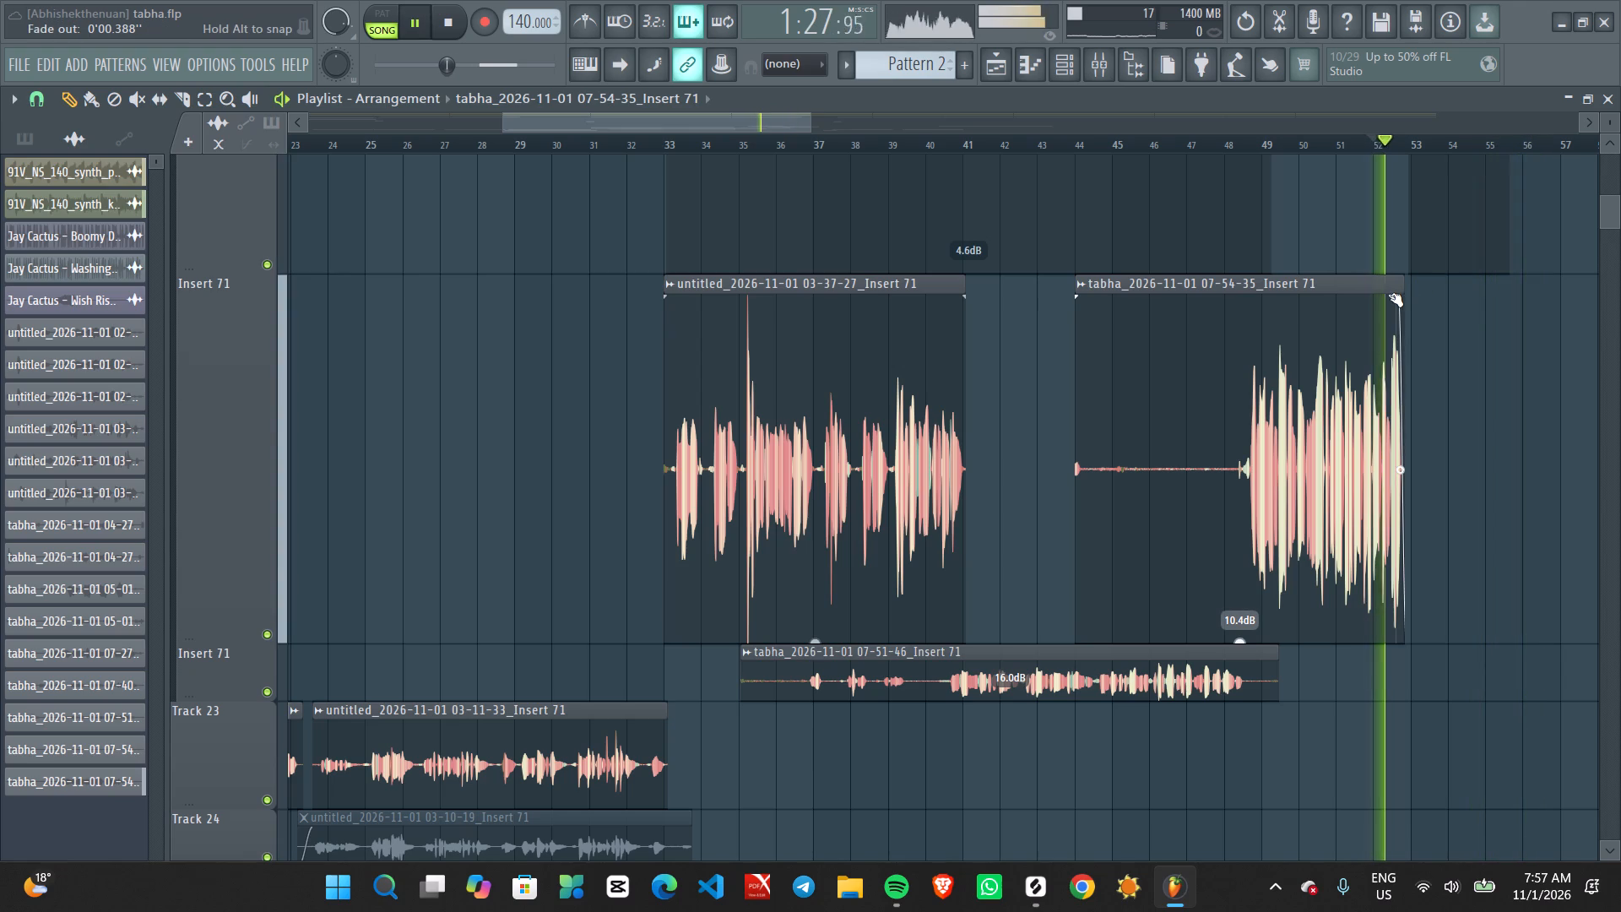
pyautogui.press('space')
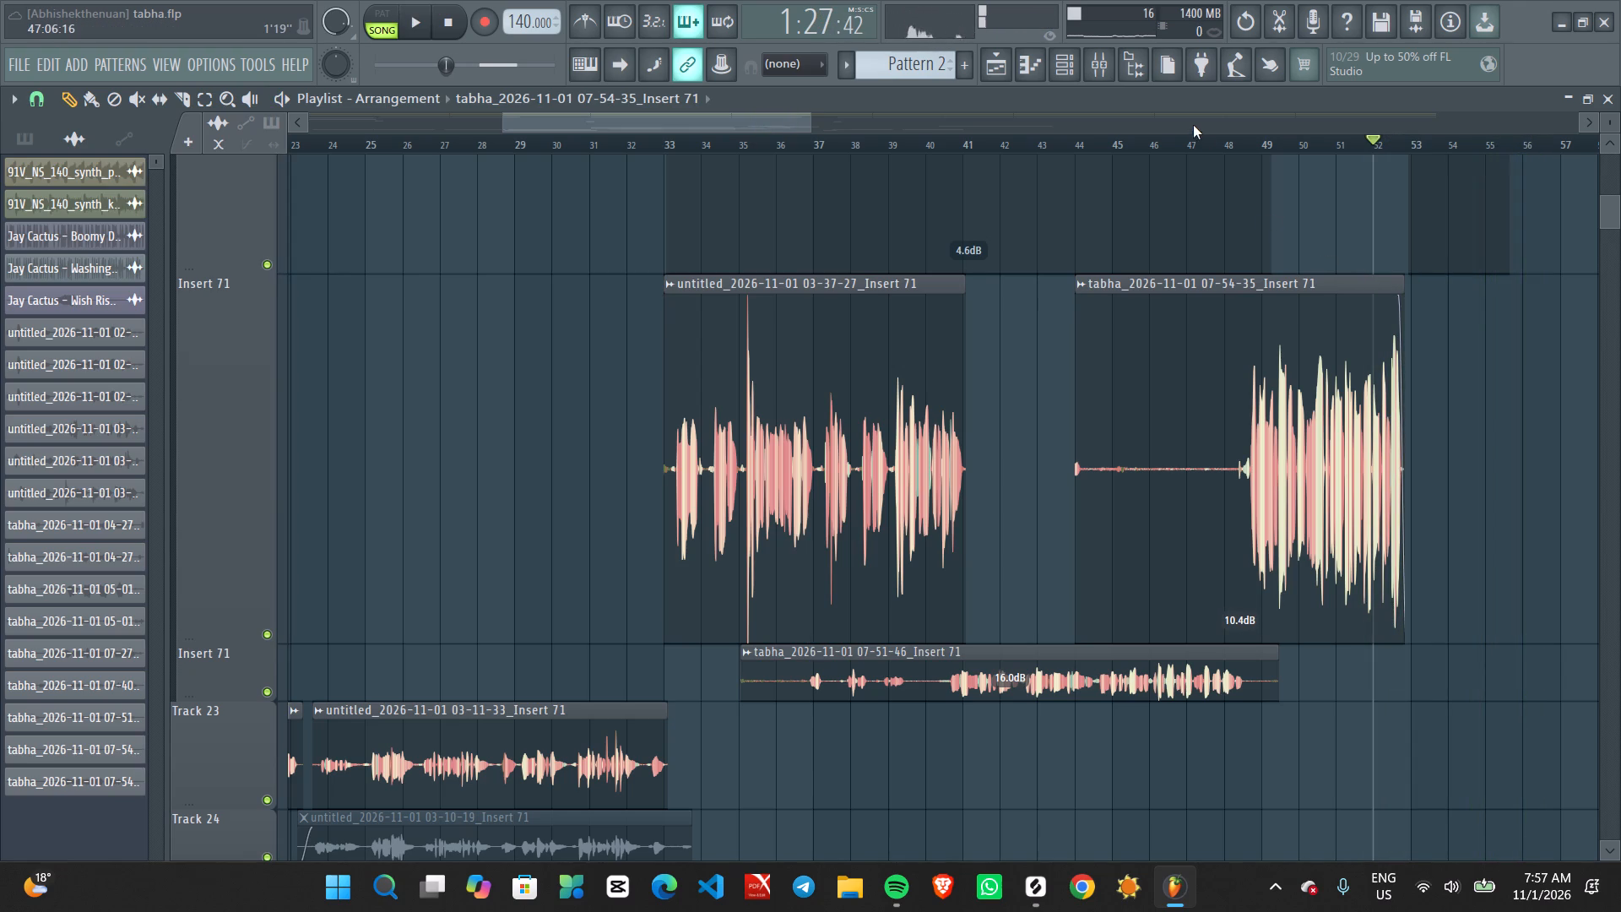
# Play the trimmed 07-54-35 clip with the beat from bar 47.
pyautogui.click(1189, 147)
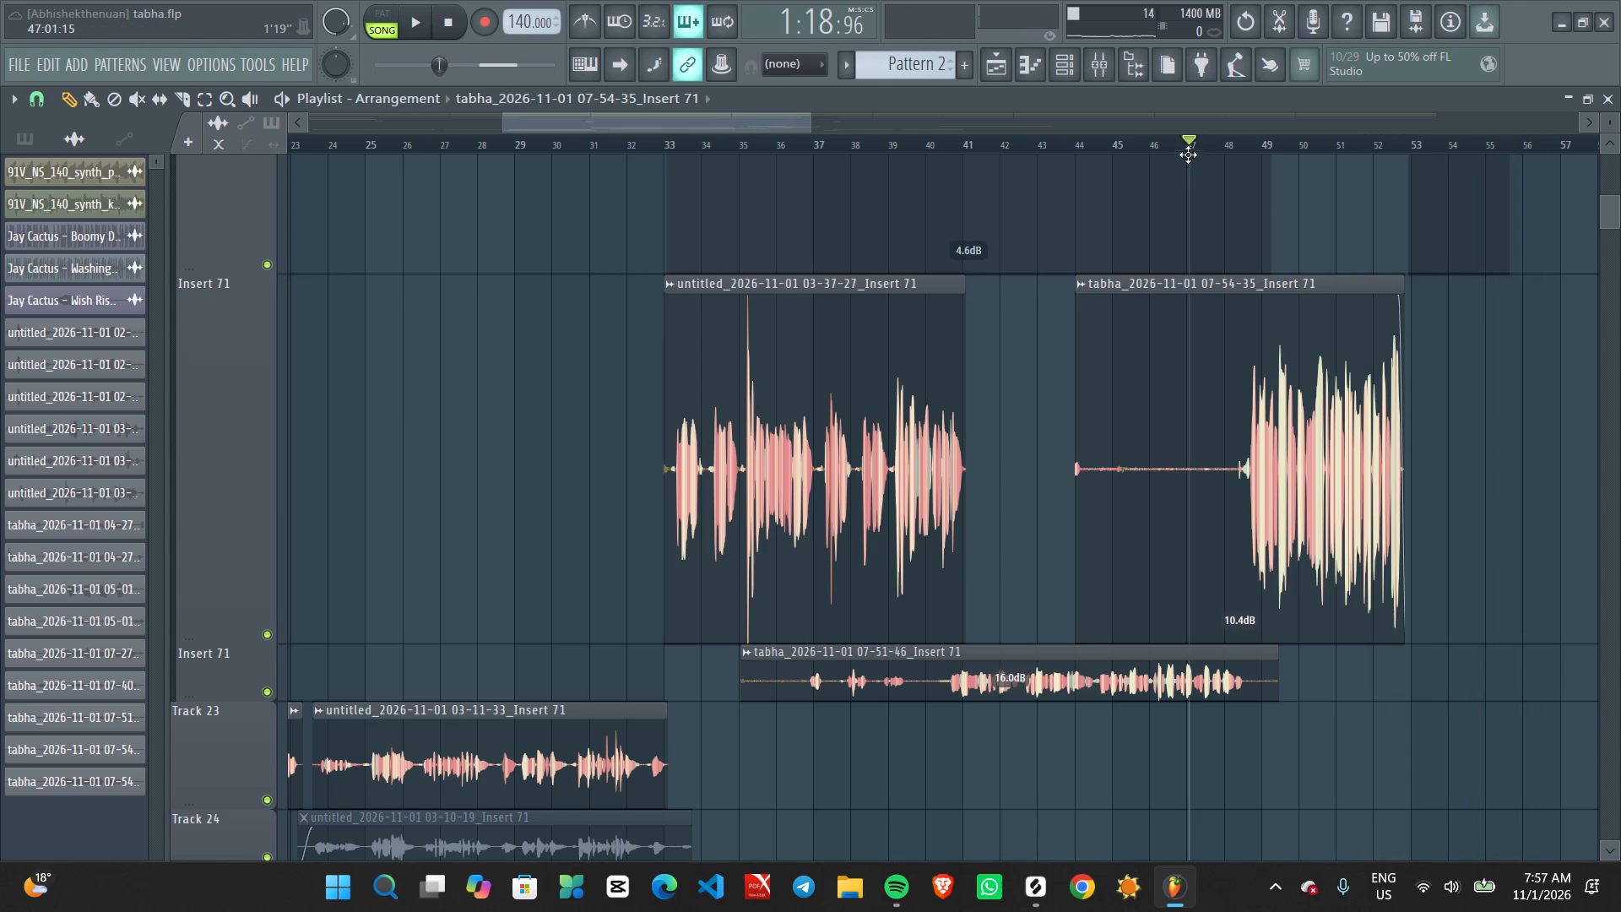
pyautogui.press('space')
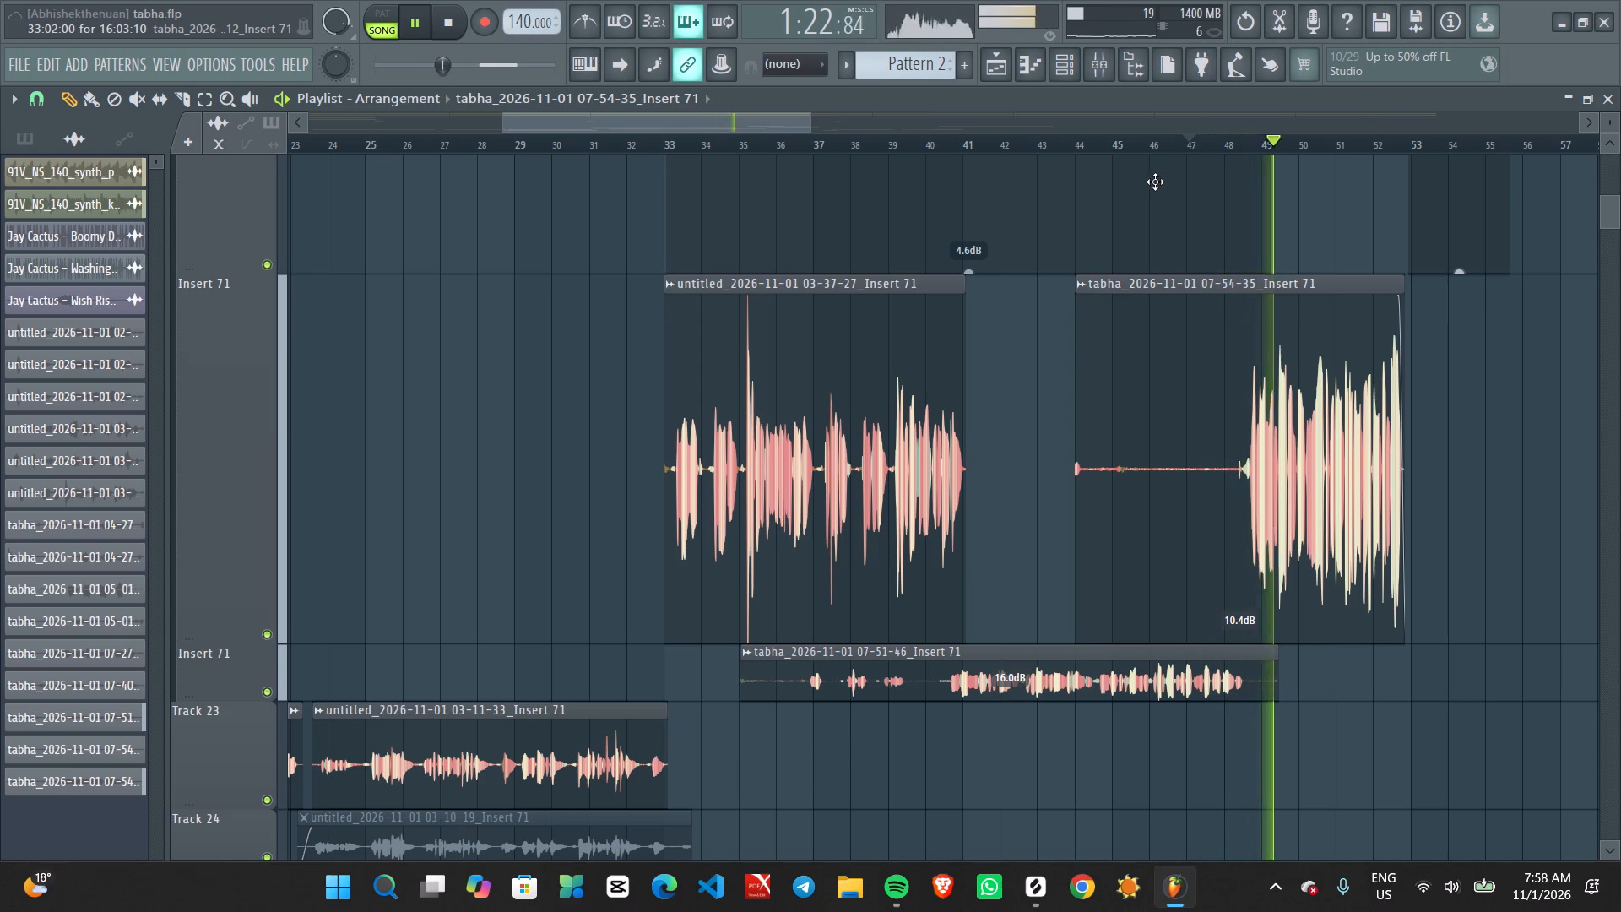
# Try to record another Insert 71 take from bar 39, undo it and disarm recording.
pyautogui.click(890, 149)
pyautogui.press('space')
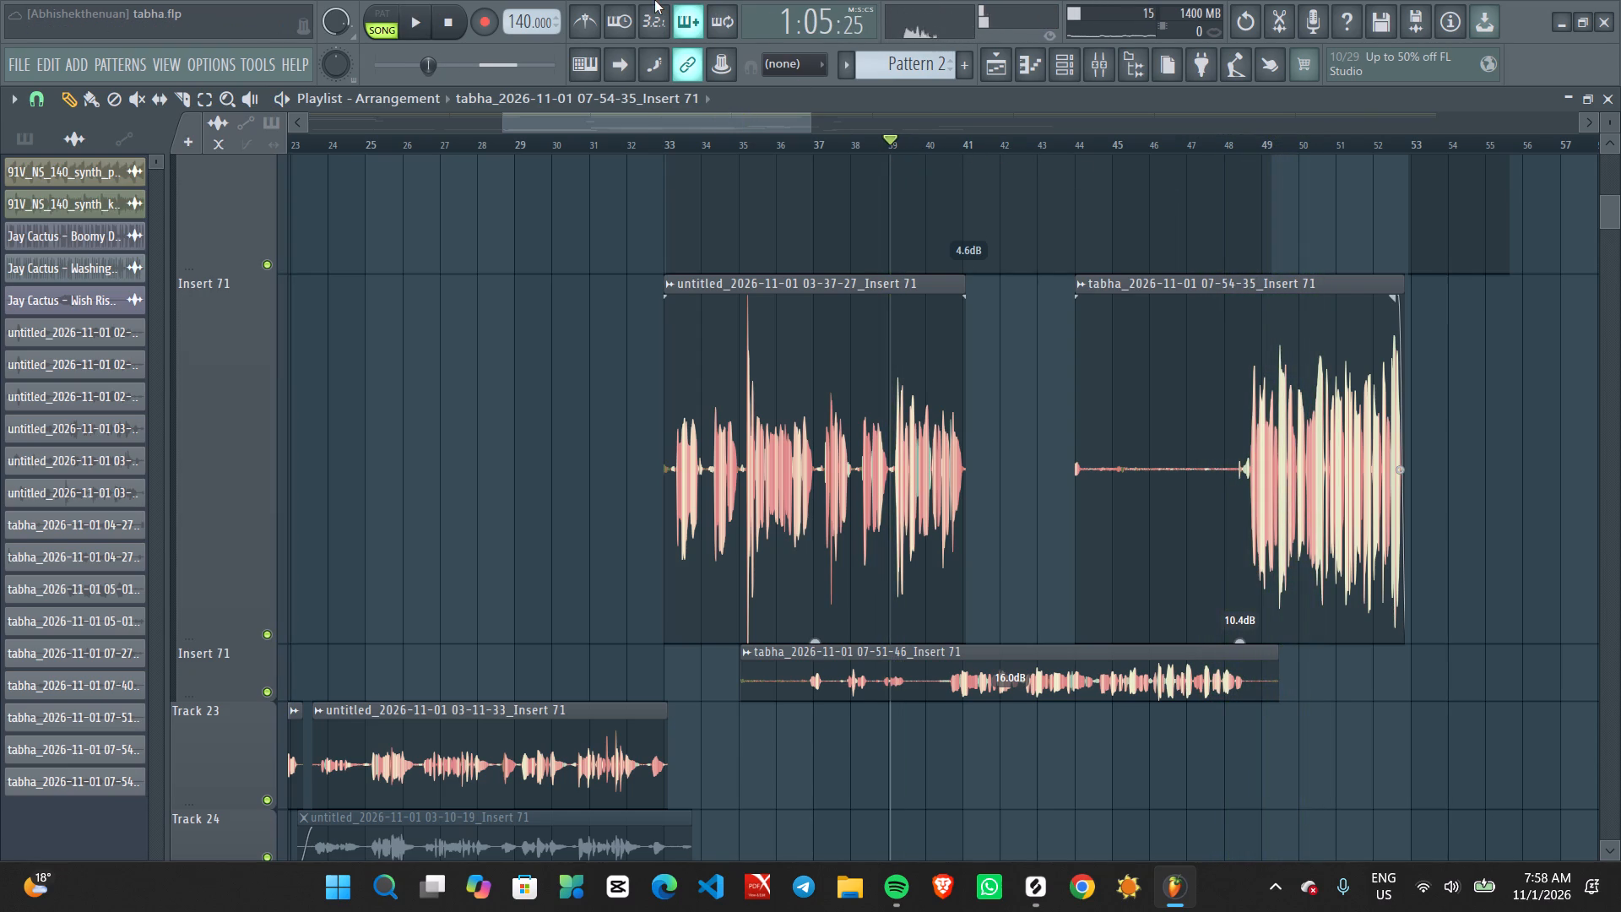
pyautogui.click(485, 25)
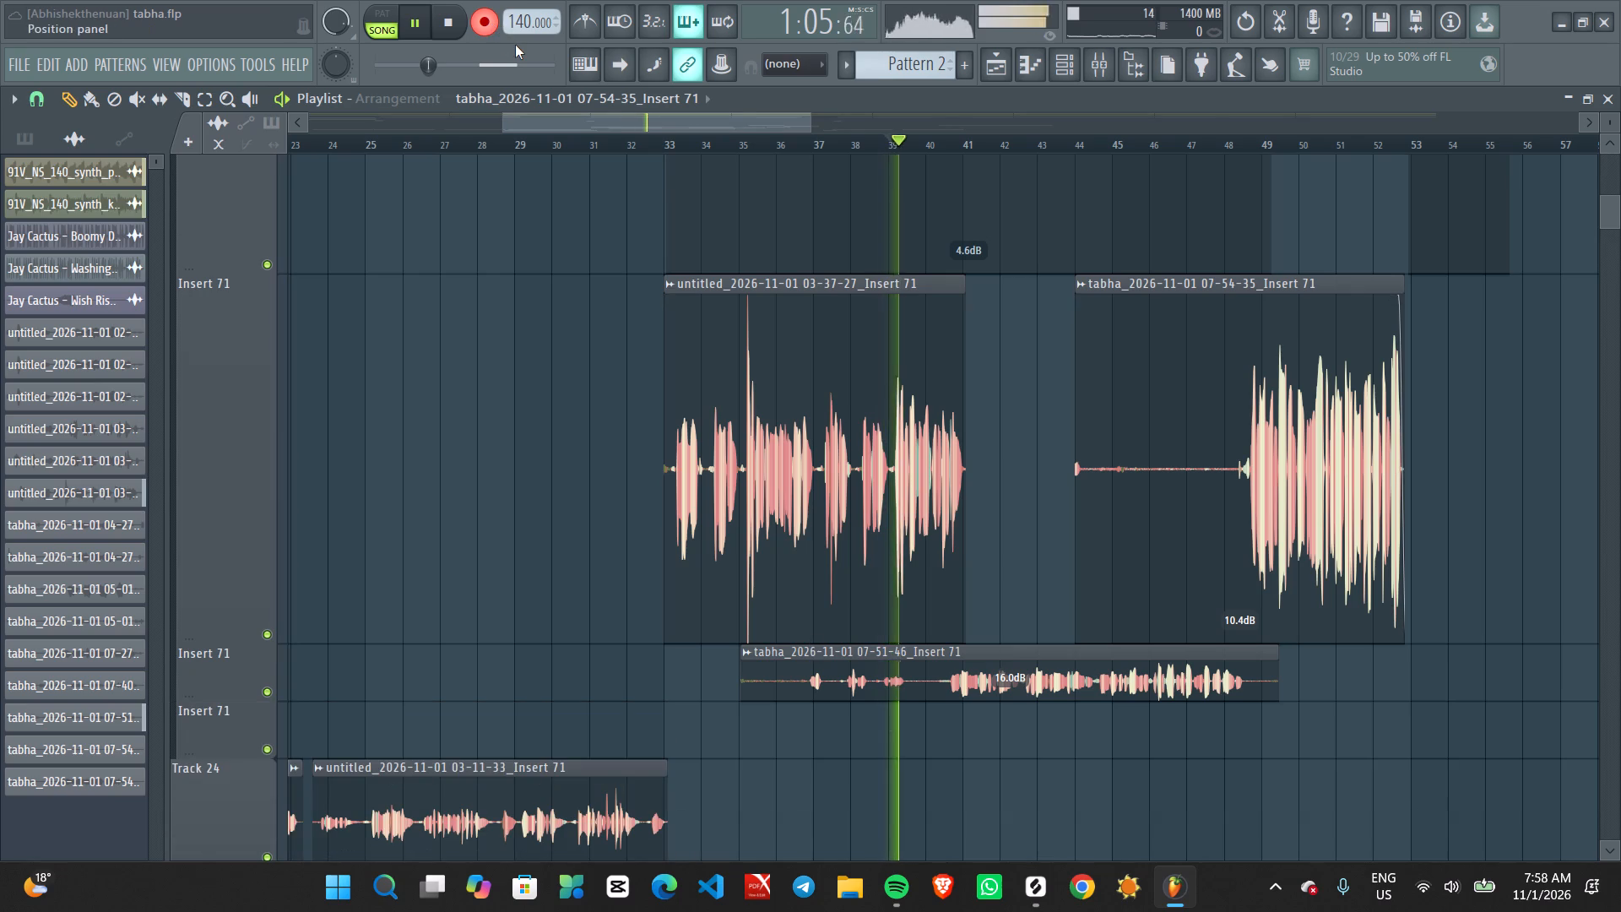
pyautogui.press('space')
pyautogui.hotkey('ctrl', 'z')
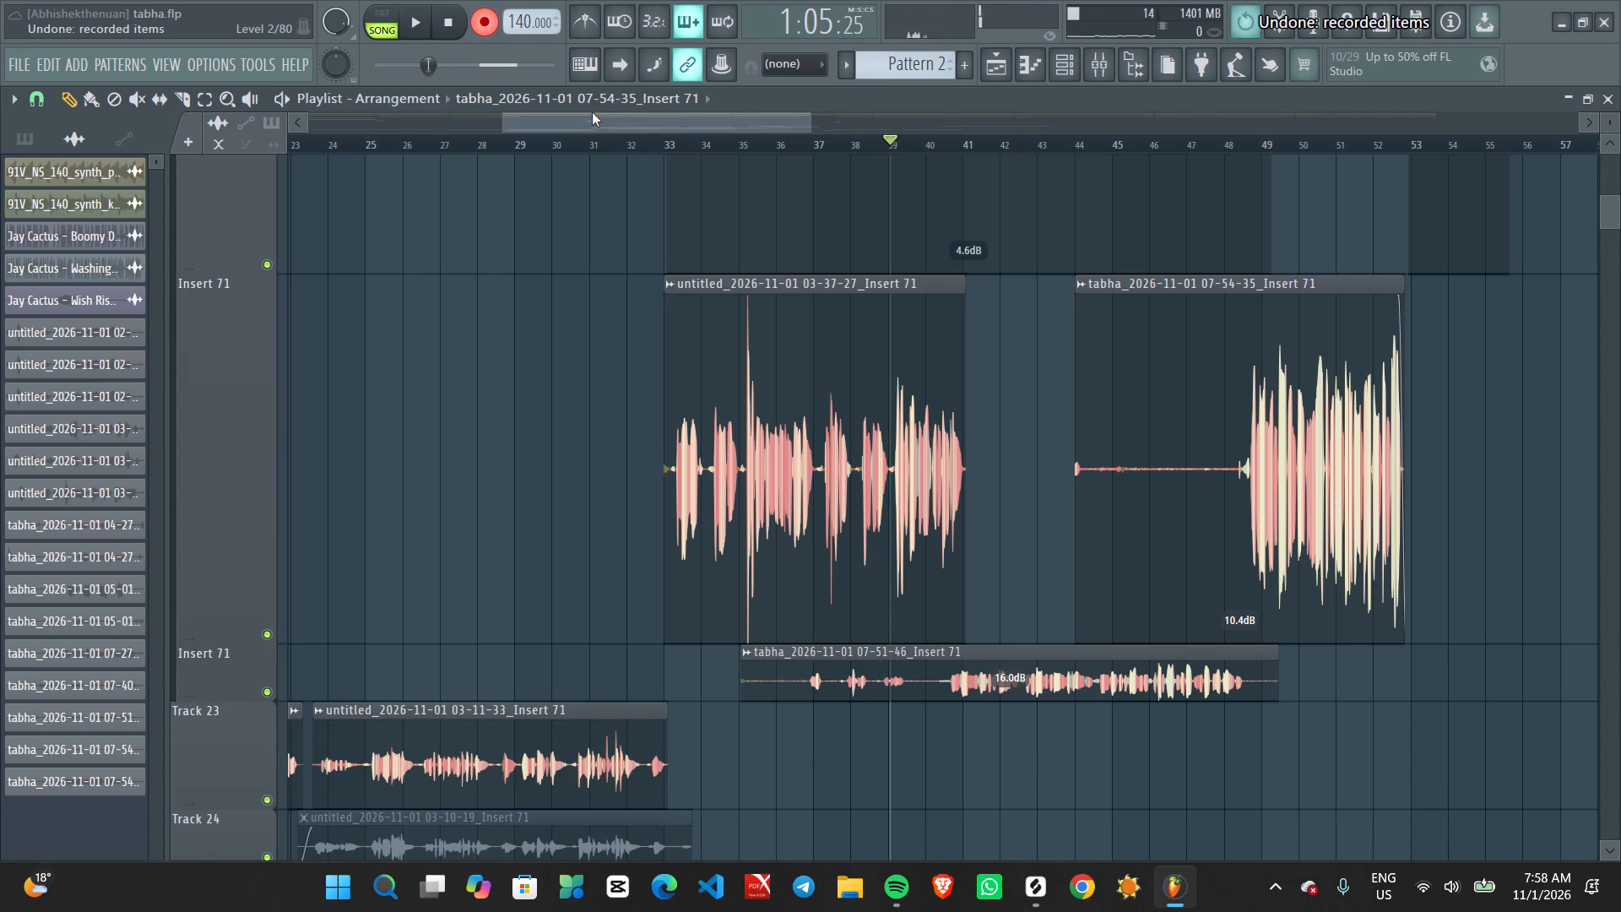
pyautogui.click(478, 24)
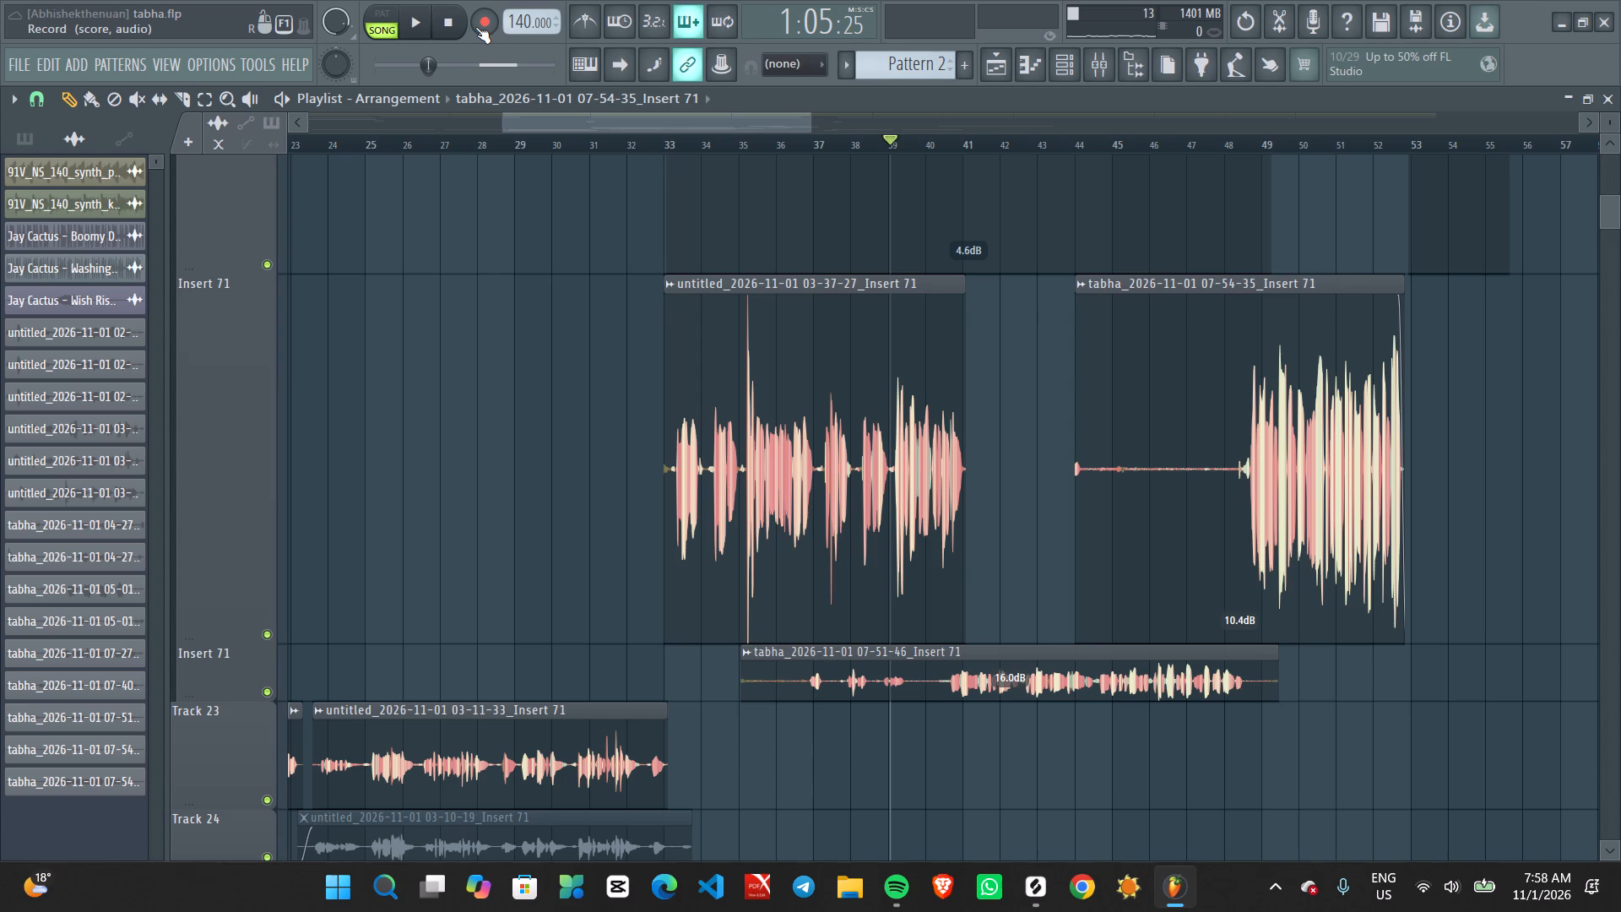
# Play the arrangement from bar 39 to review the vocals leading into the 07-54-35 take.
pyautogui.press('space')
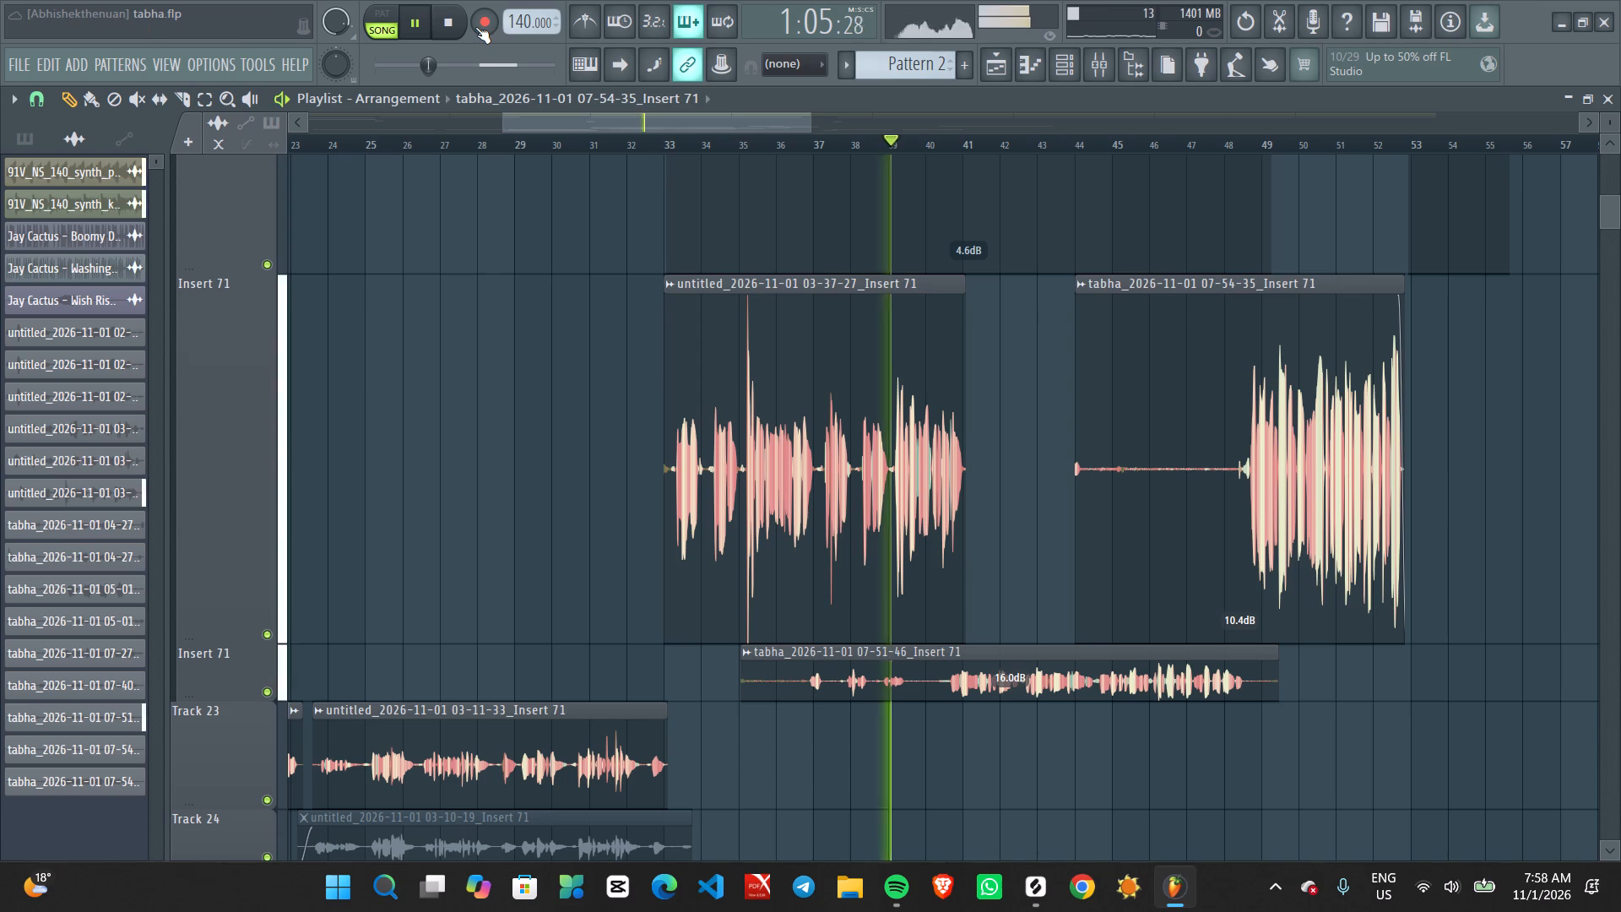
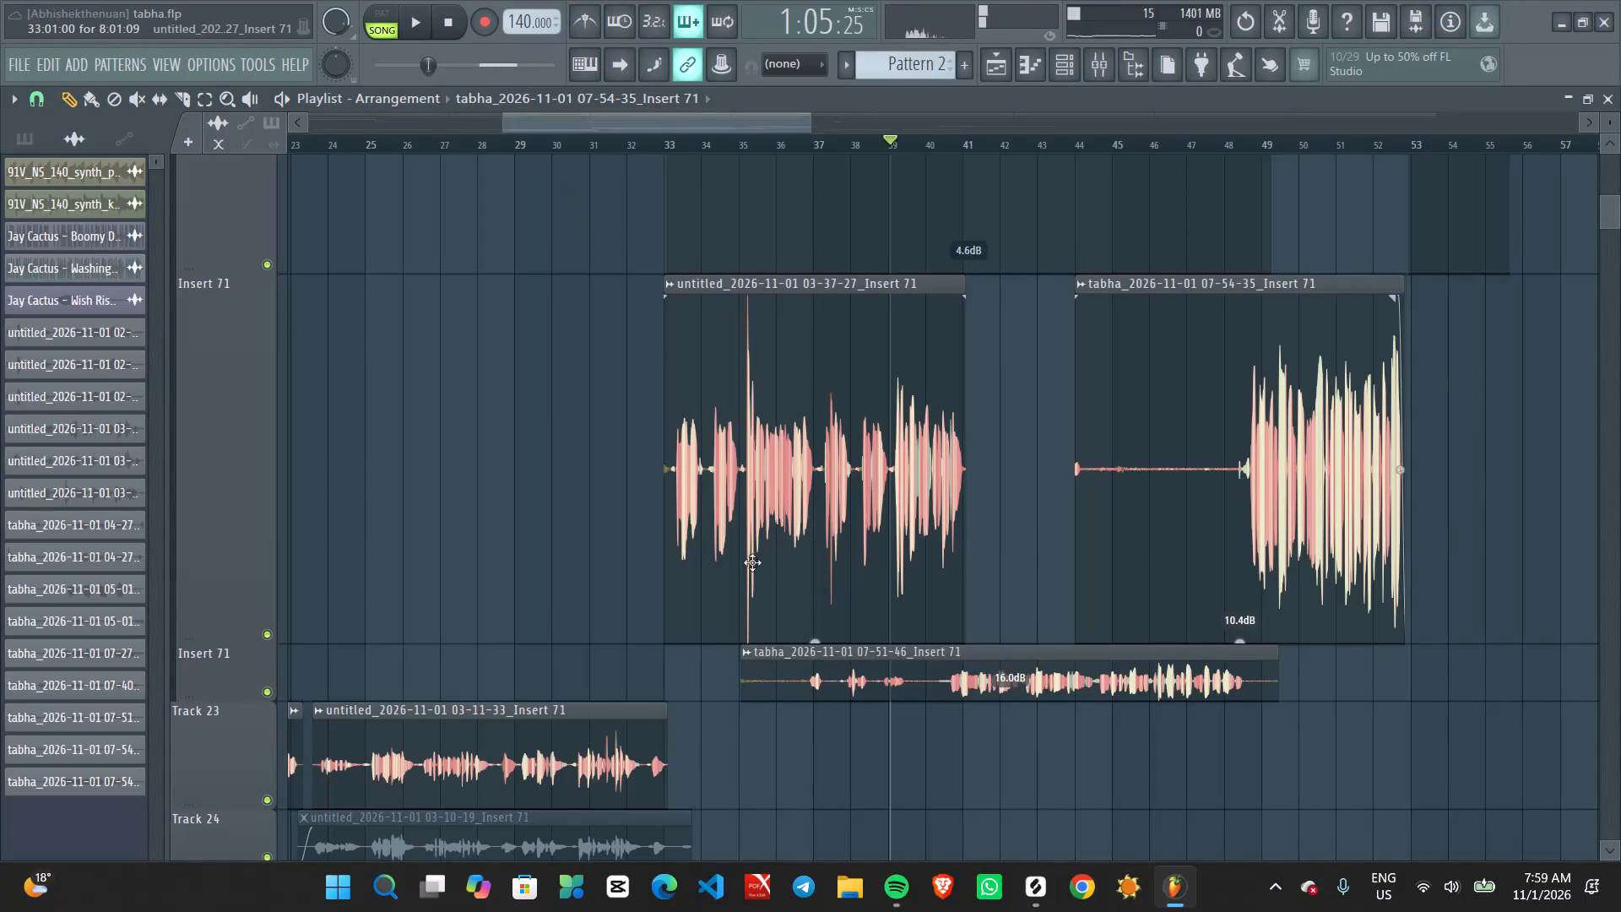
# Unmute the two Insert 71 vocal clips starting near bars 51 and 55.
pyautogui.scroll(8, 1158, 544)
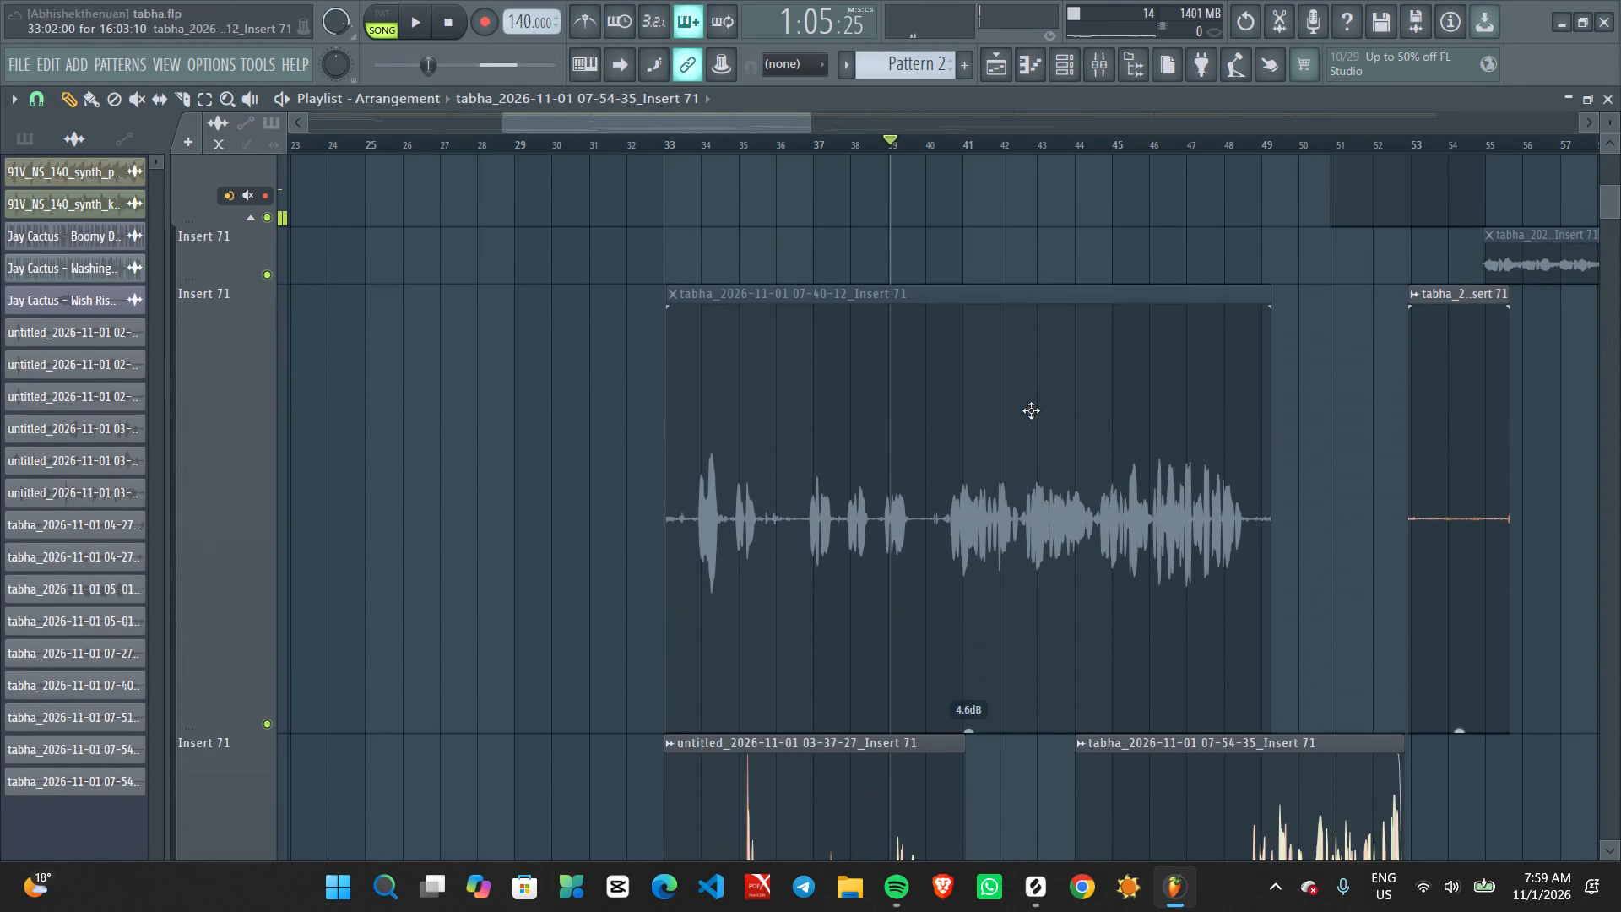
pyautogui.moveTo(648, 126); pyautogui.dragTo(689, 117)
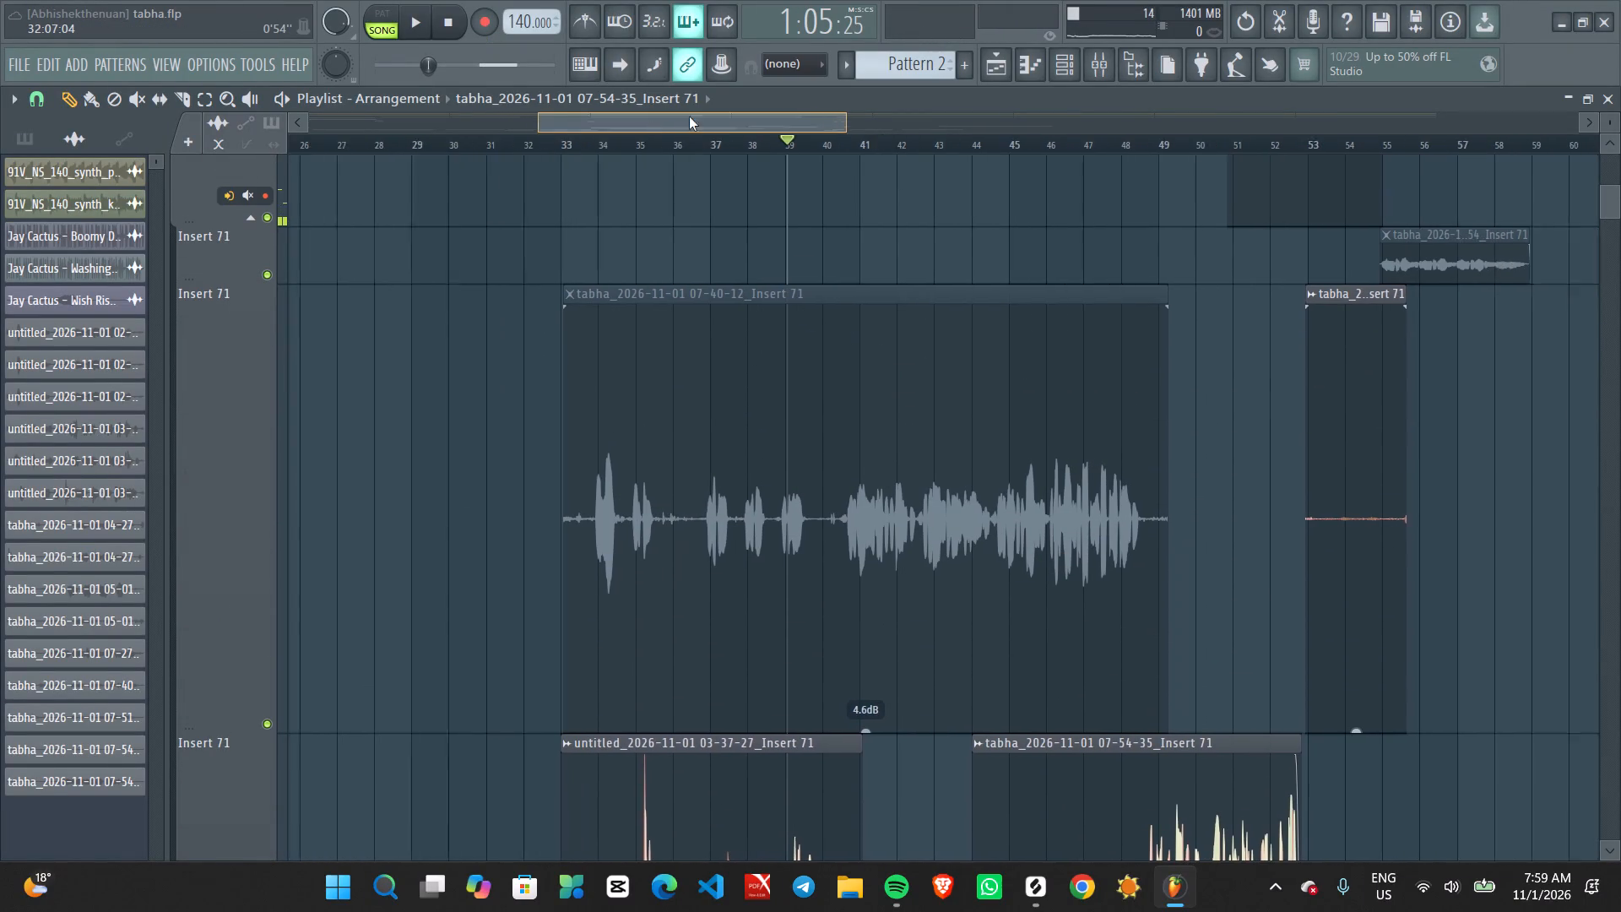
pyautogui.moveTo(689, 117); pyautogui.dragTo(800, 147)
pyautogui.scroll(12, 886, 459)
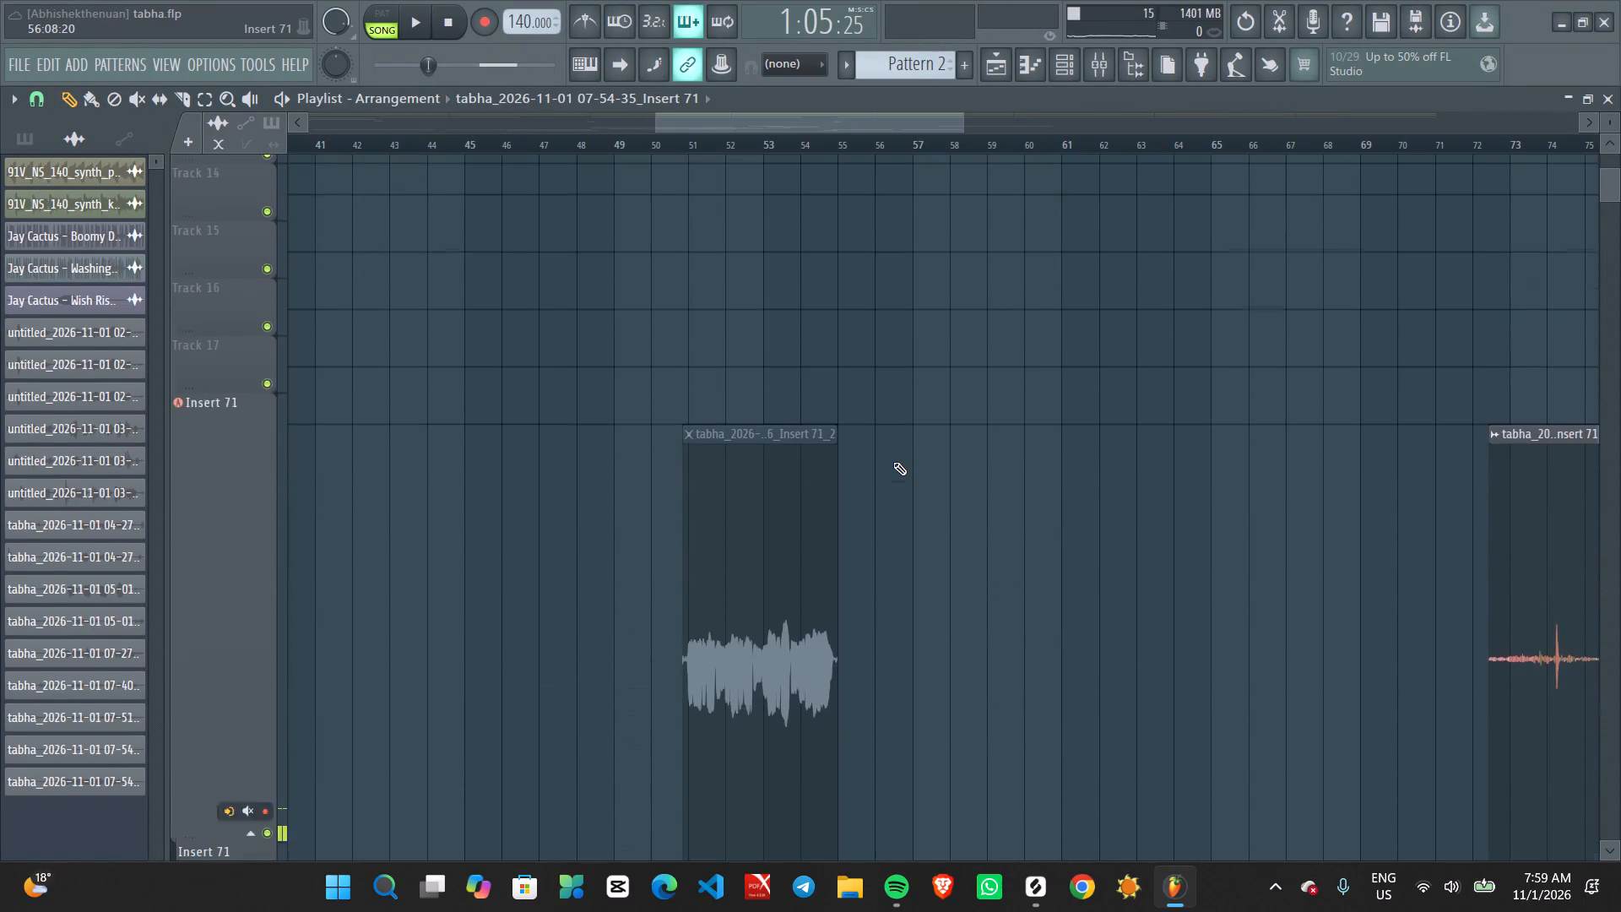
pyautogui.scroll(4, 893, 462)
pyautogui.scroll(-2, 893, 462)
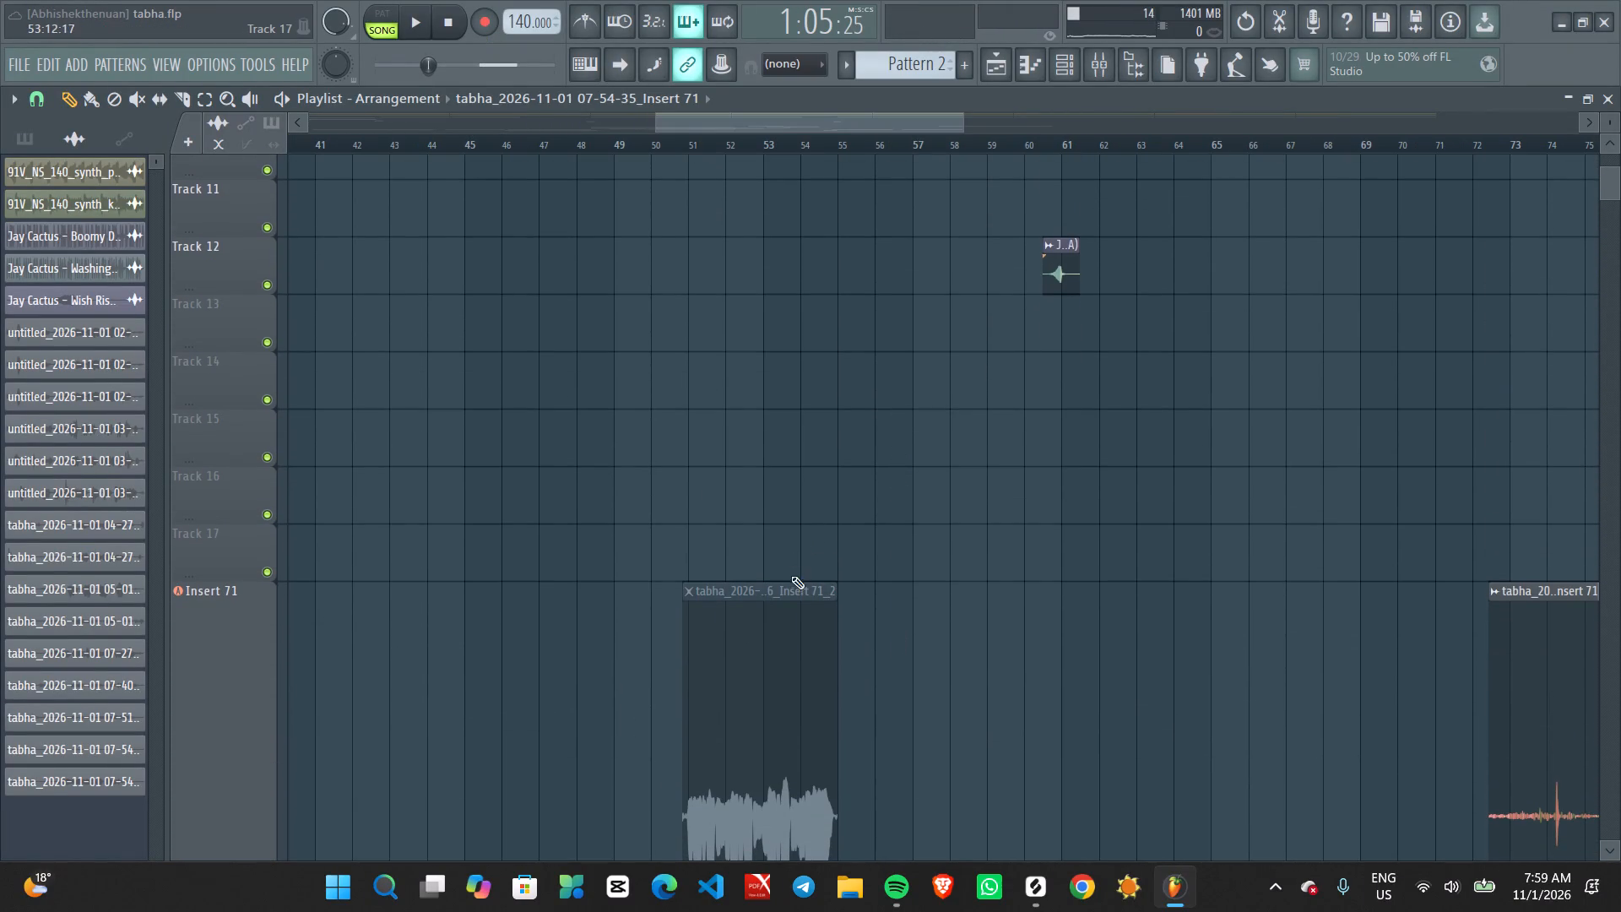
pyautogui.press('t')
pyautogui.click(797, 655)
pyautogui.scroll(-5, 930, 578)
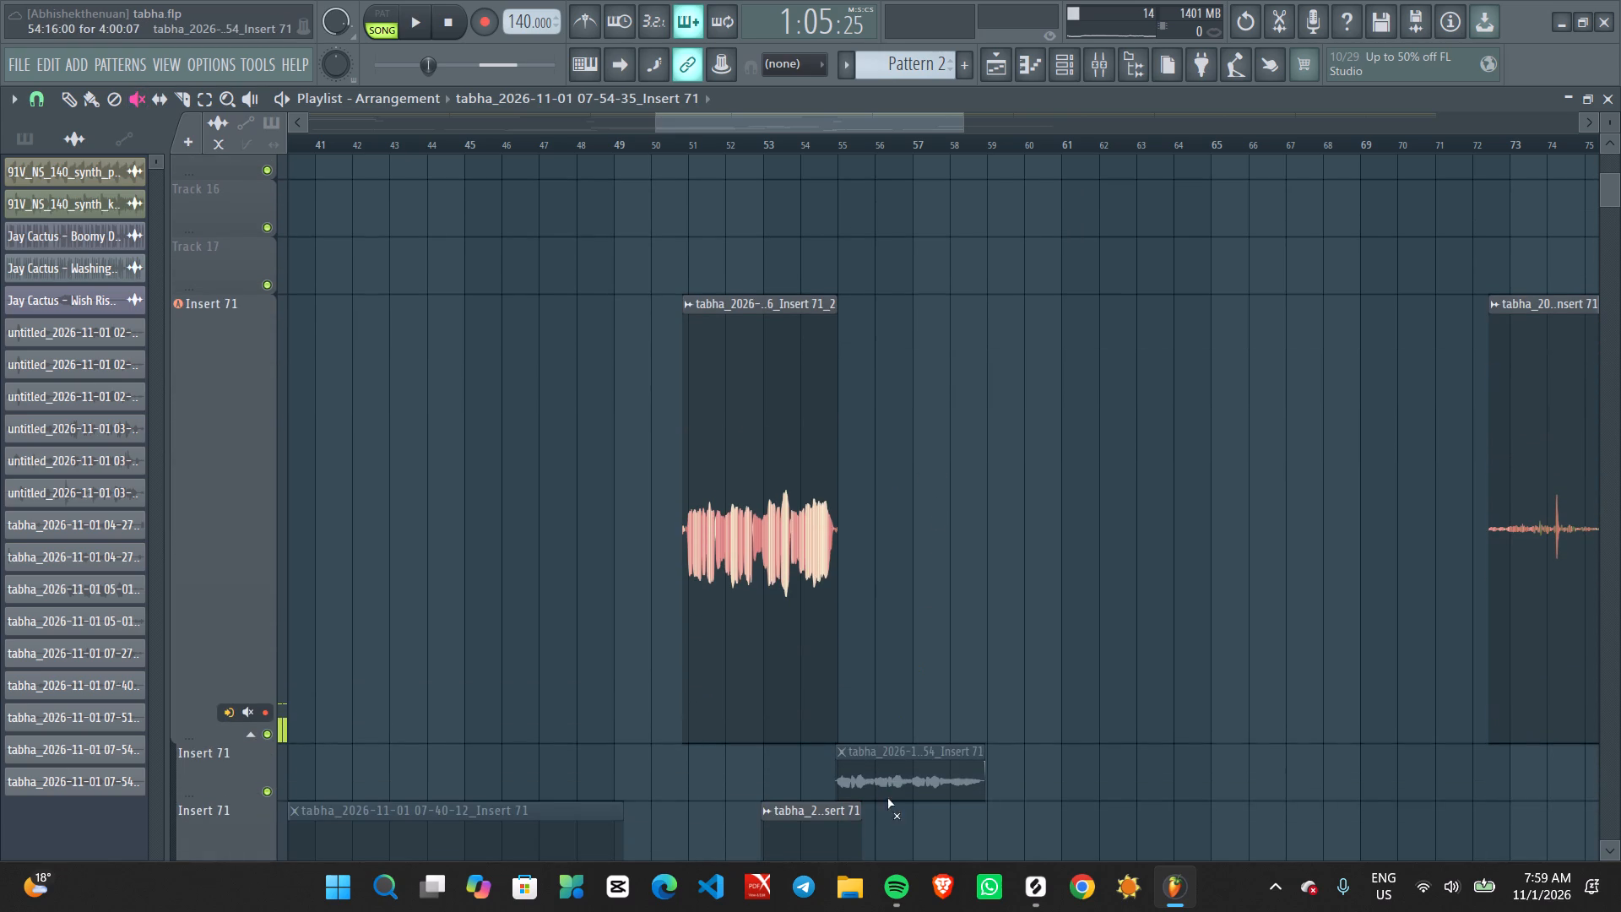
pyautogui.click(883, 779)
# Mute the short, nearly silent Insert 71 clip at bar 53 beside the 07-40-12 take.
pyautogui.scroll(-11, 890, 743)
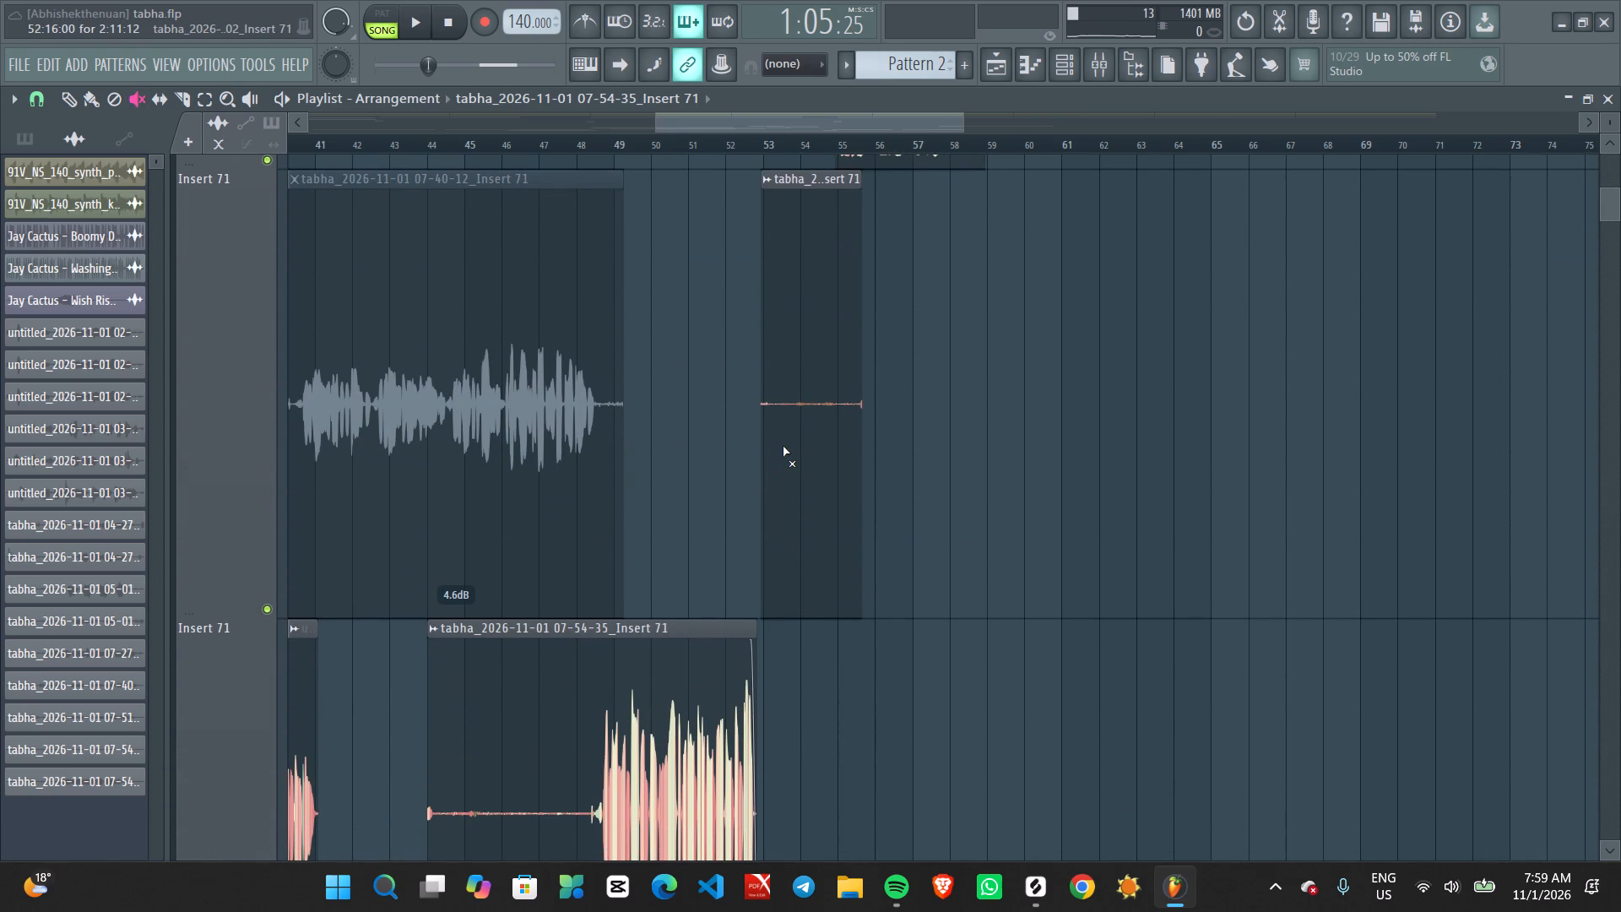
pyautogui.click(783, 446)
# Play the arrangement from bar 39 past bar 54 to hear the vocals, and switch back to the Draw tool.
pyautogui.moveTo(908, 123); pyautogui.dragTo(865, 128)
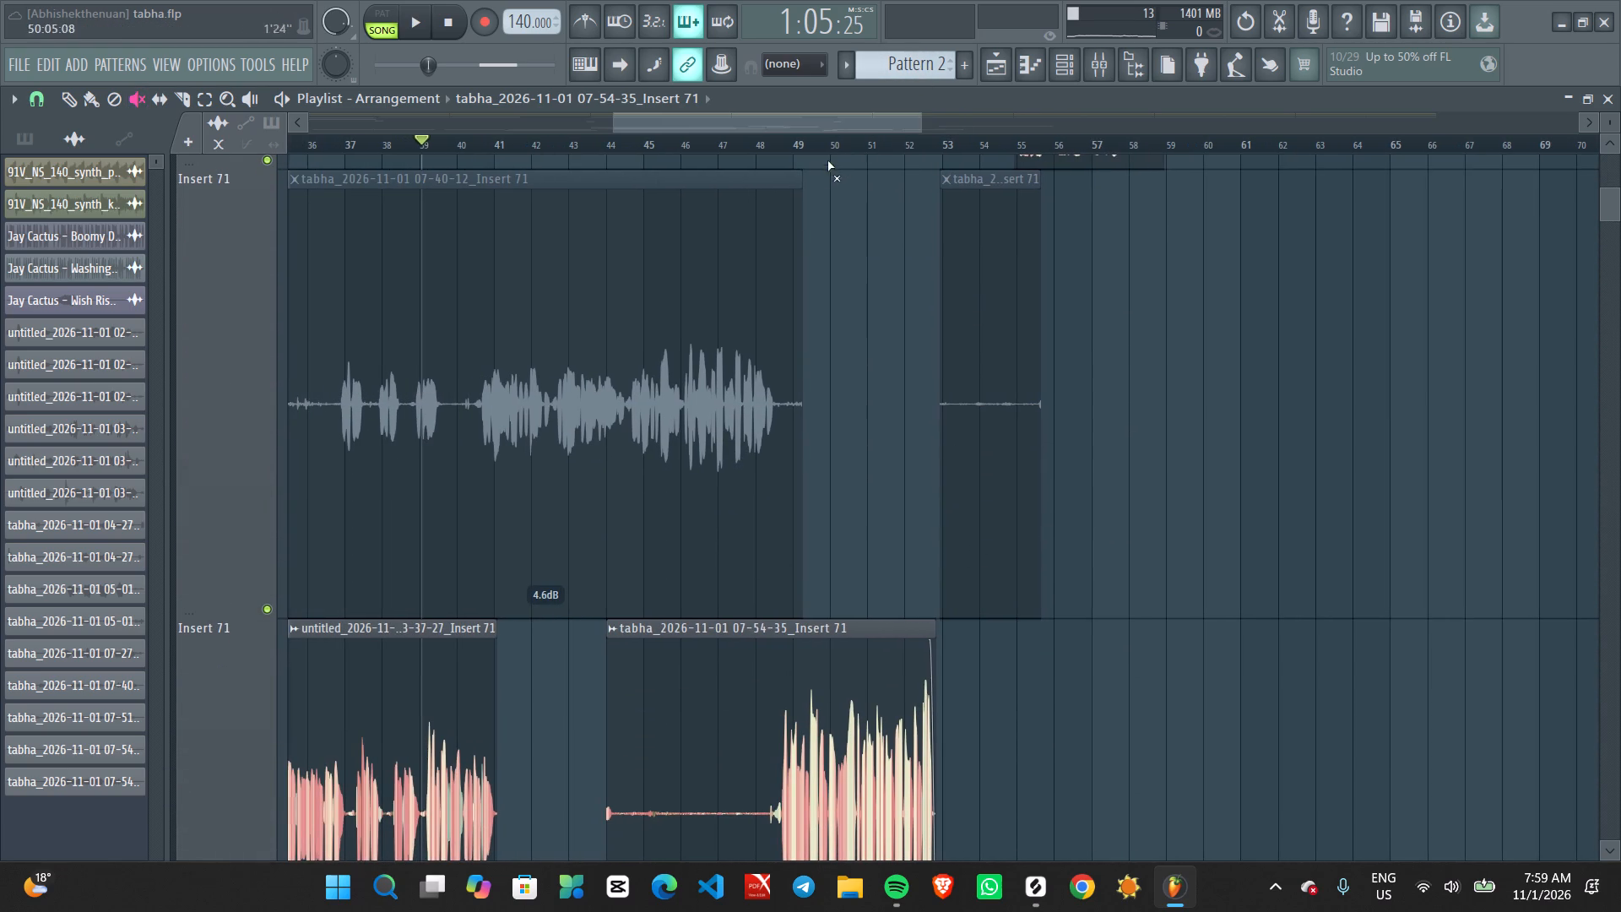
pyautogui.press('space')
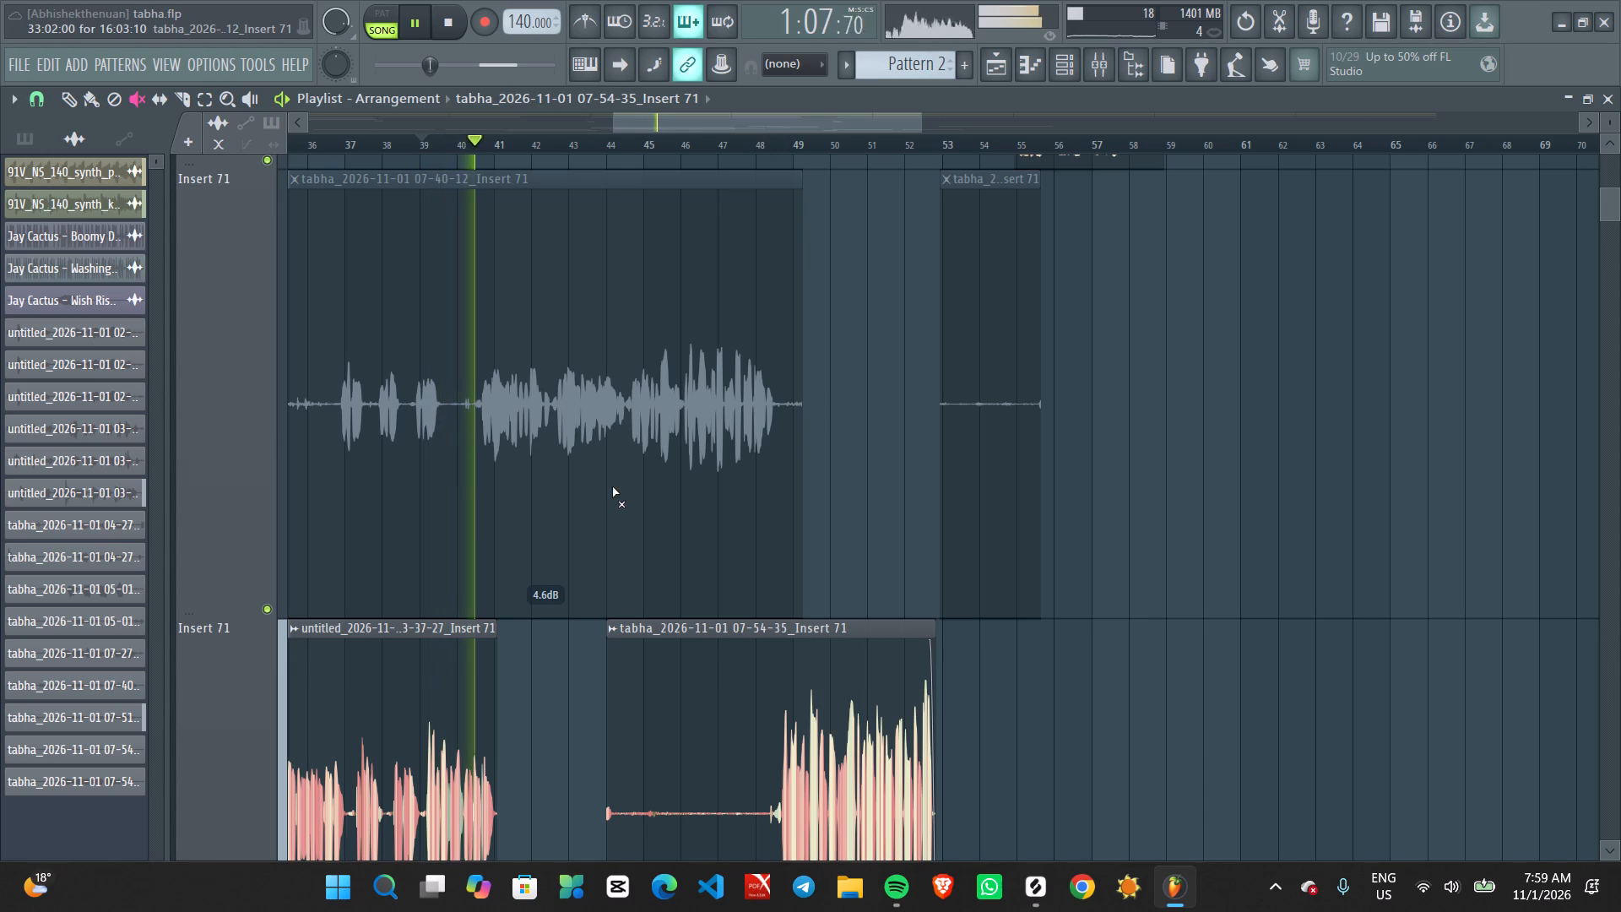
pyautogui.press('p')
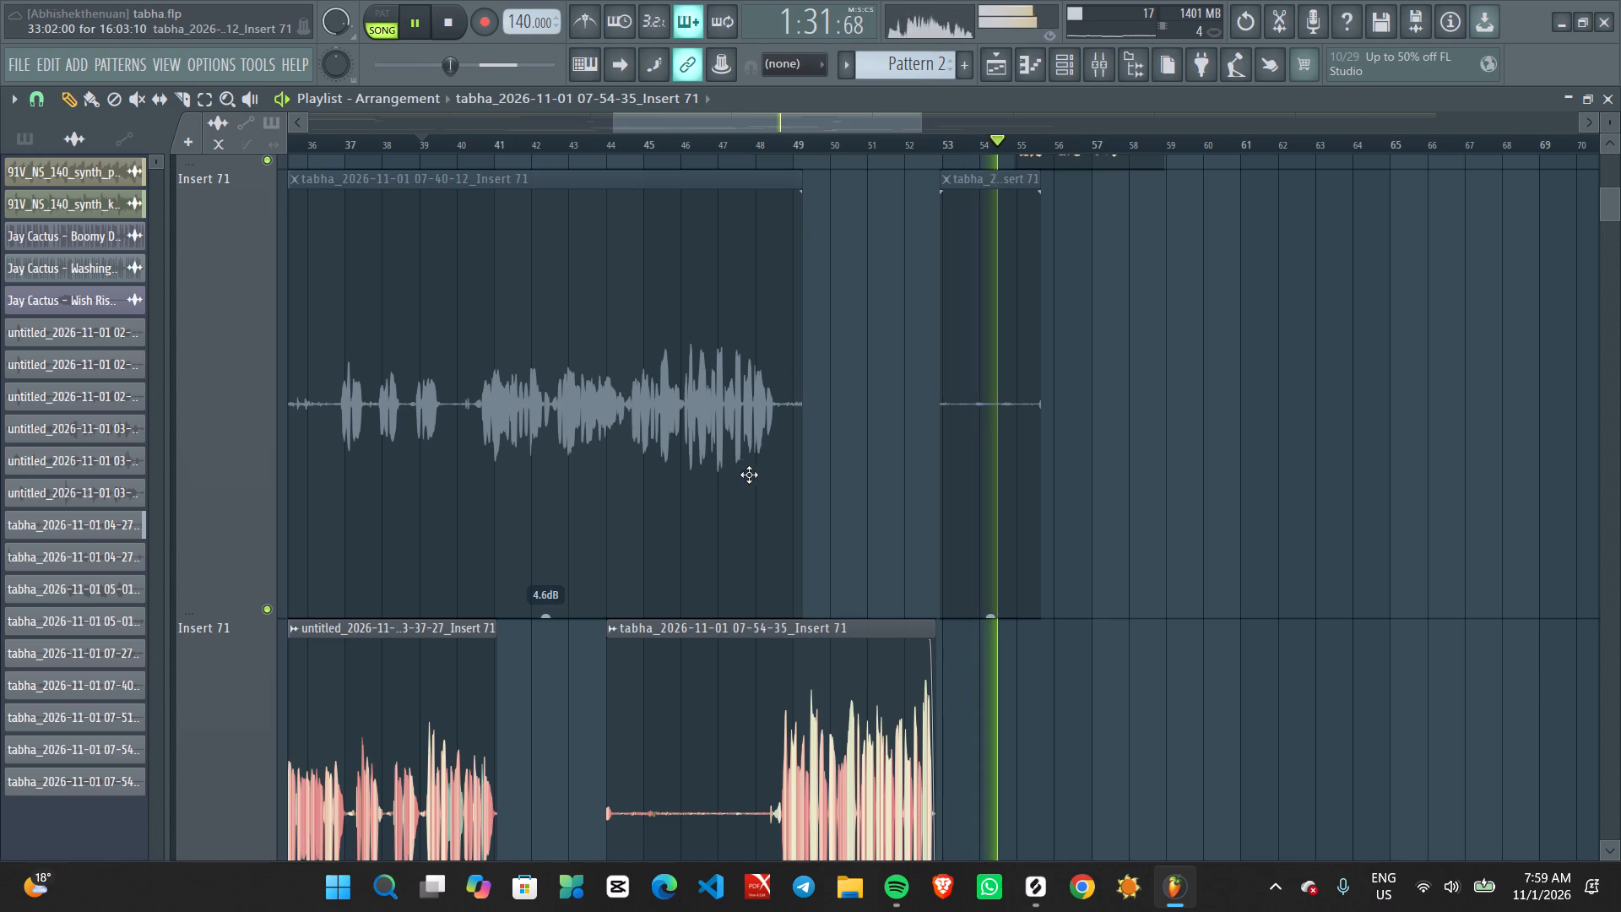
pyautogui.press('space')
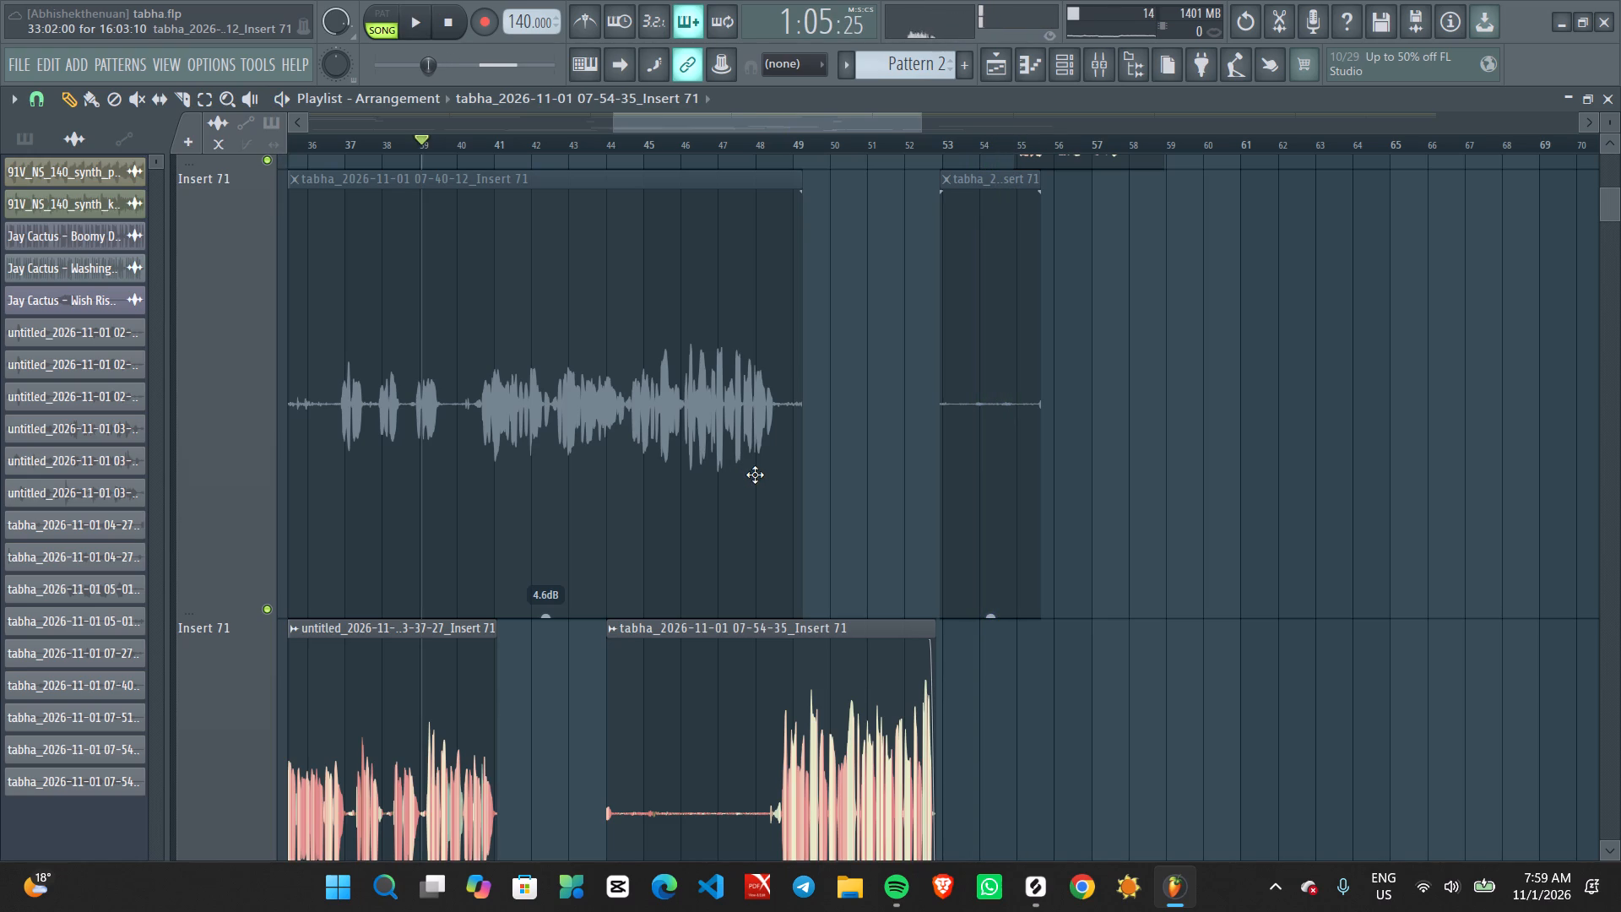
# Play the arrangement from just before bar 48 to review the transition into the unmuted clips at bars 51 and 55.
pyautogui.scroll(3, 789, 483)
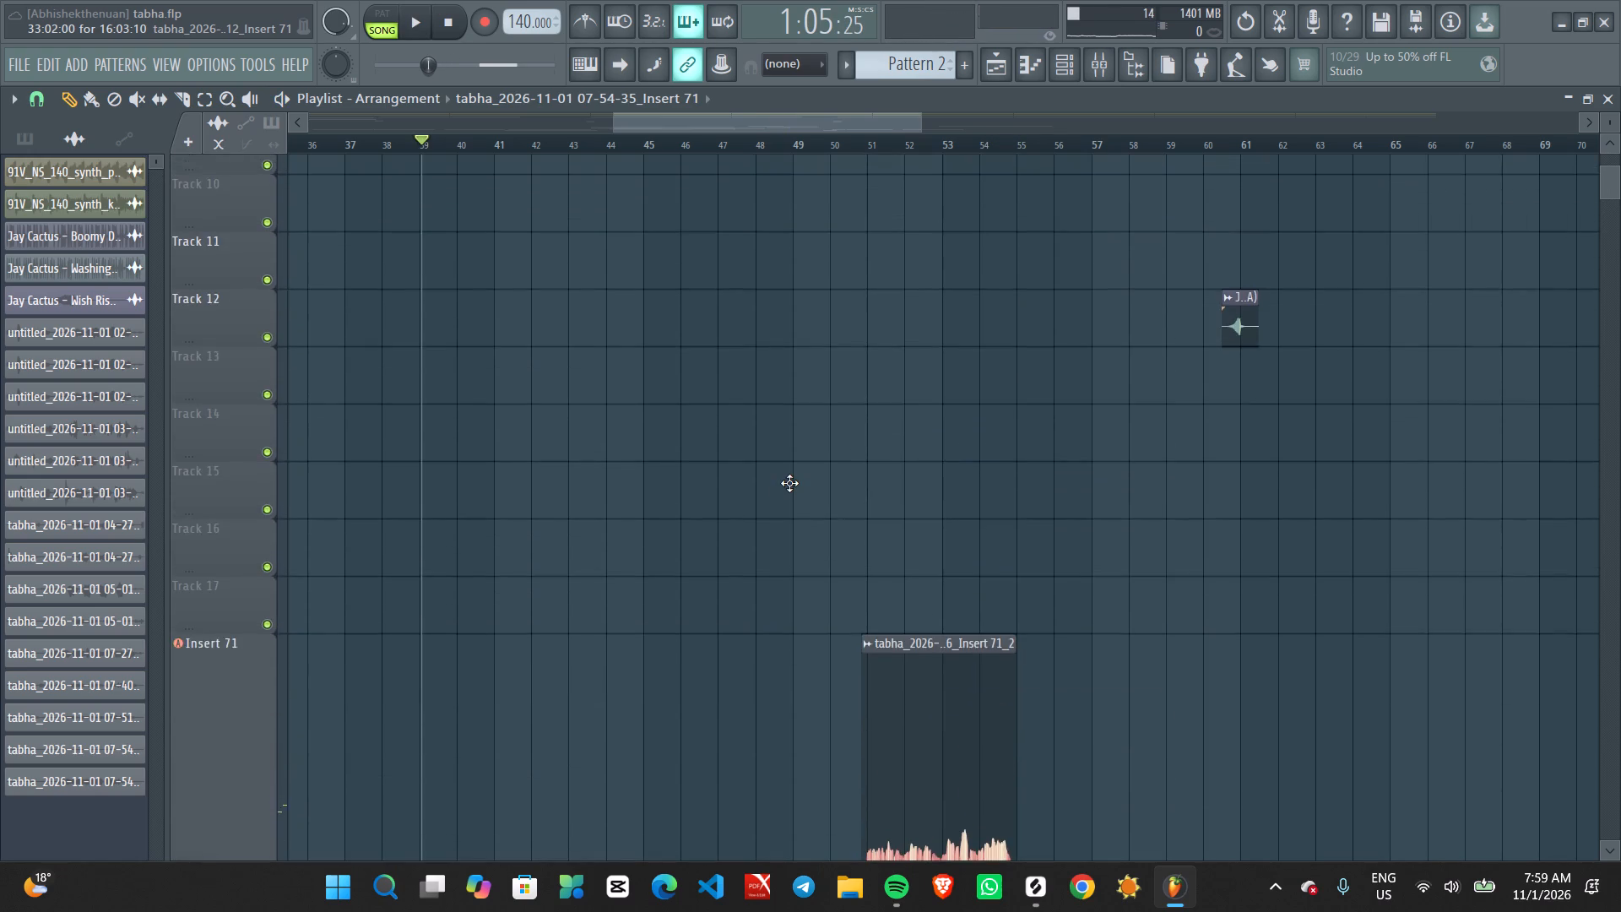
pyautogui.scroll(-2, 789, 483)
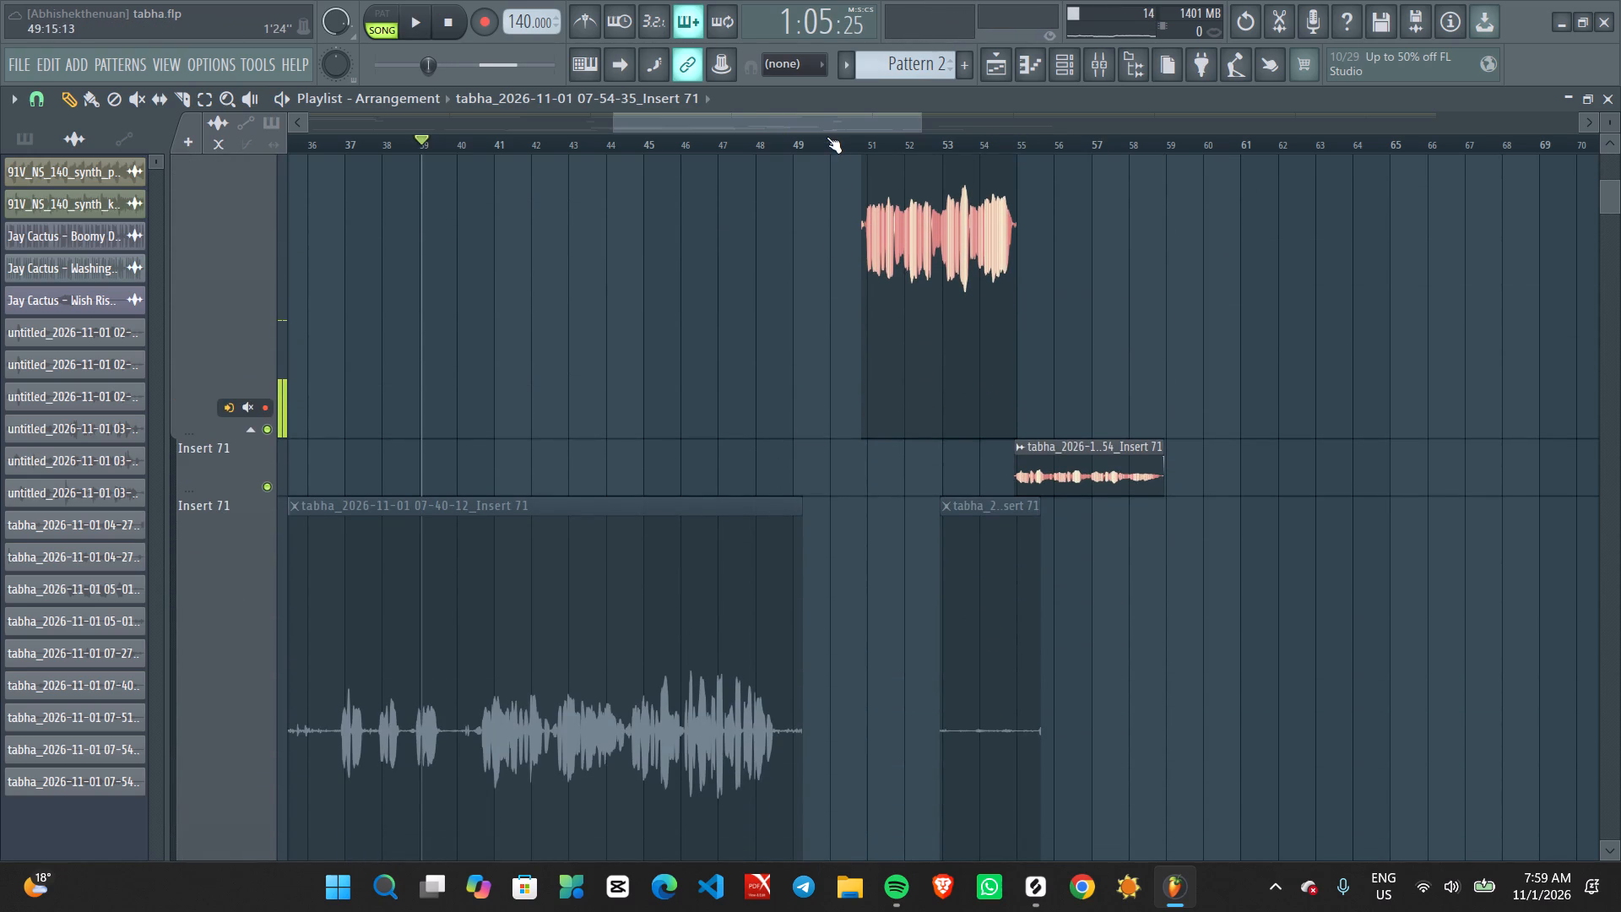
pyautogui.moveTo(826, 138); pyautogui.dragTo(791, 138)
pyautogui.press('space')
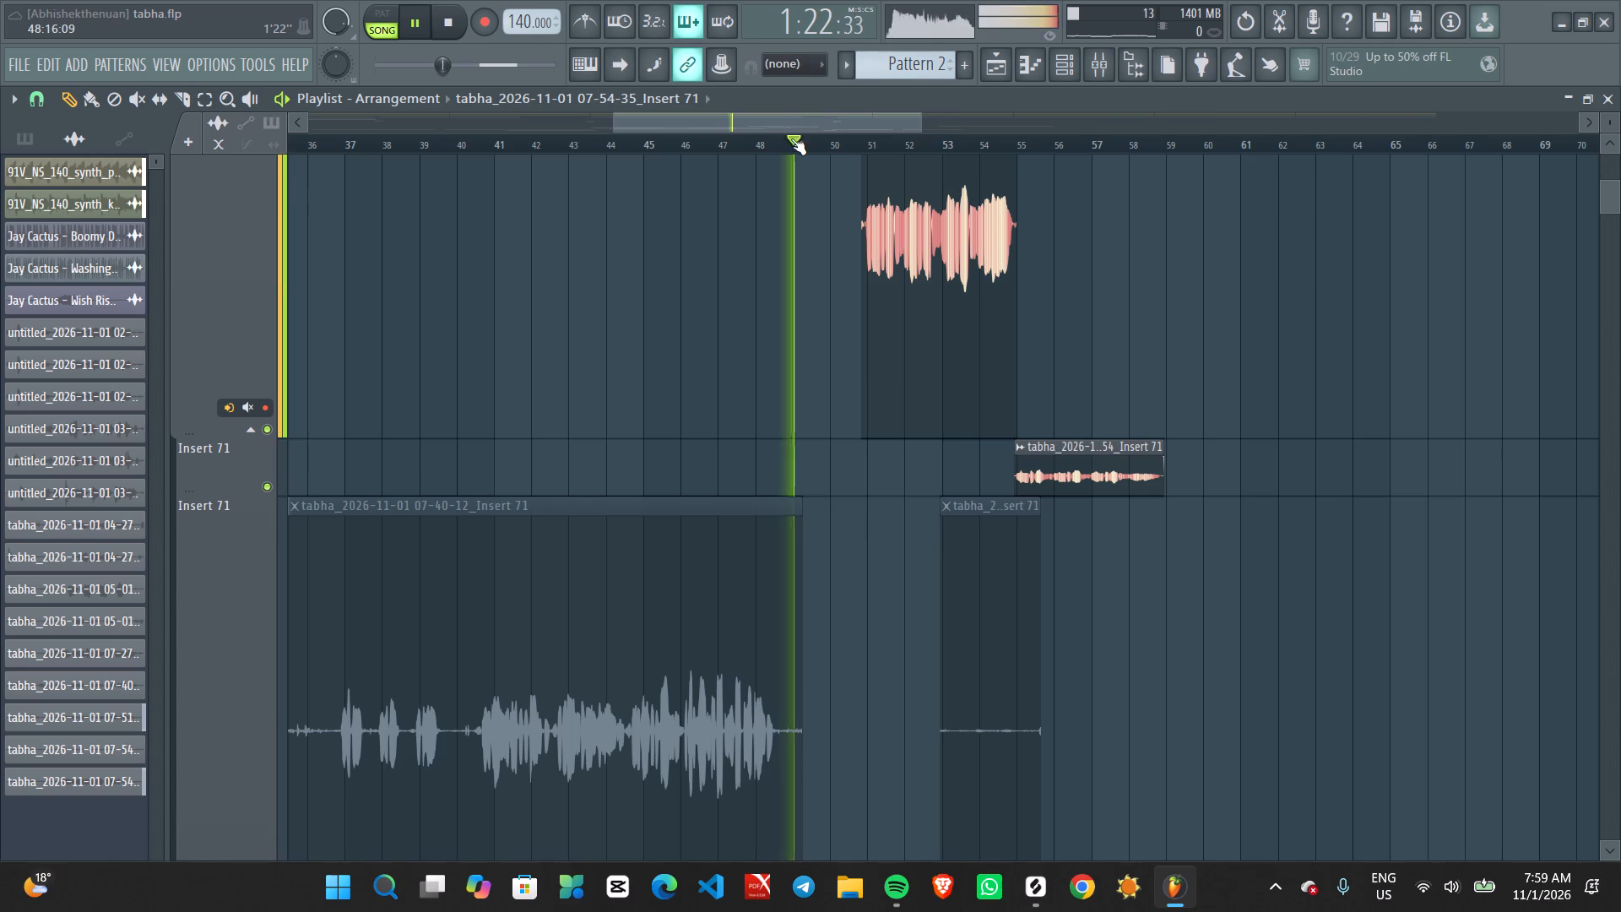
pyautogui.click(752, 144)
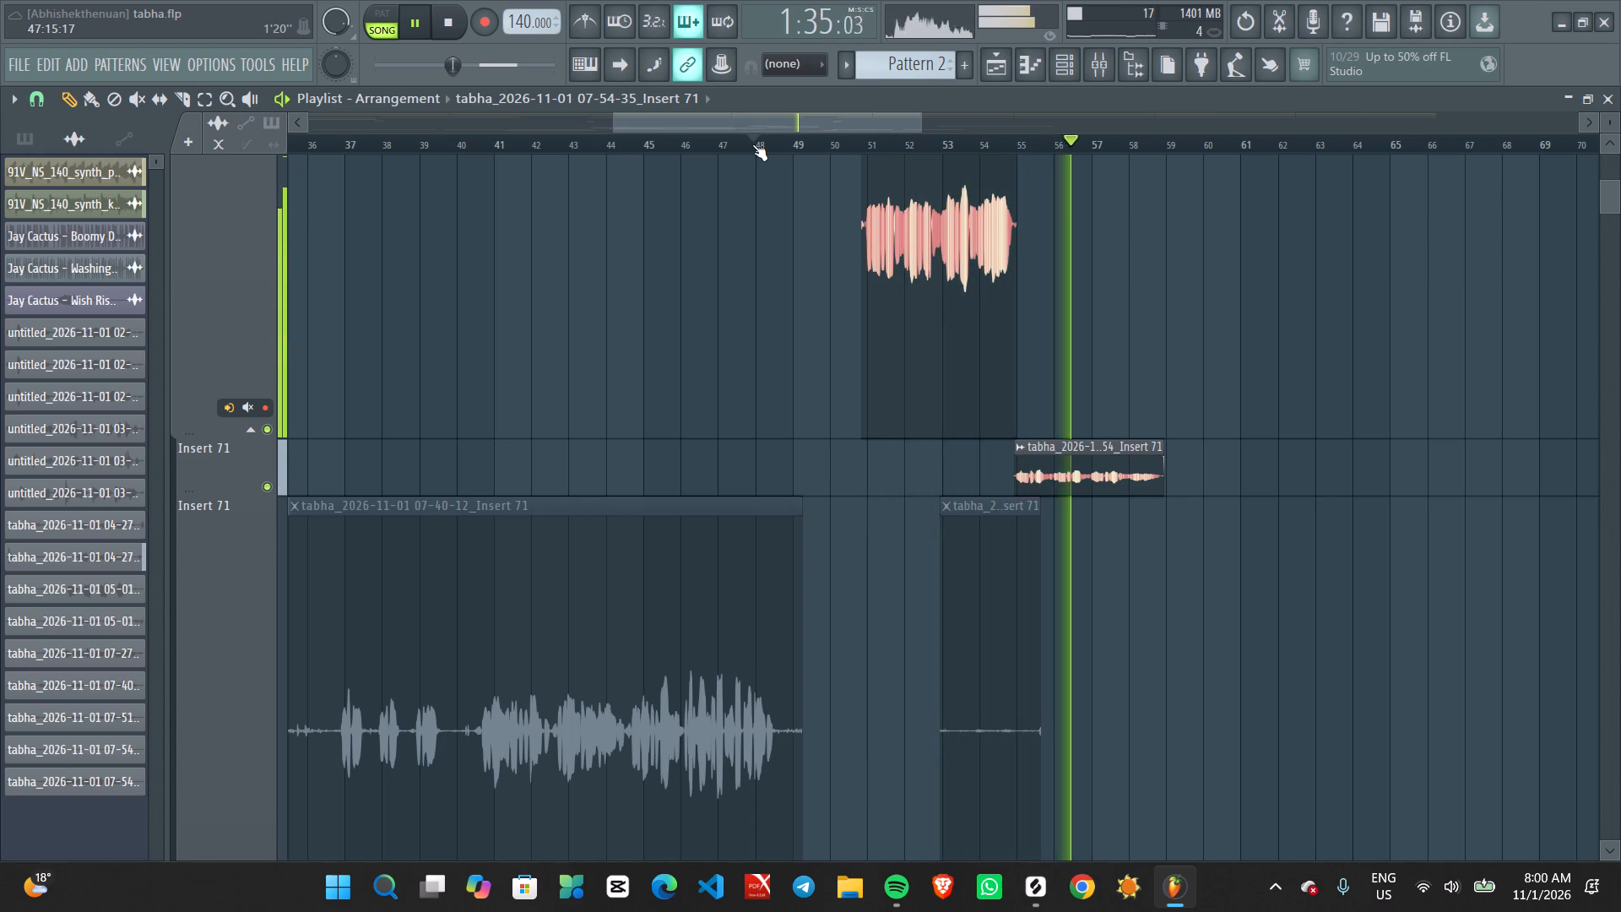
pyautogui.press('space')
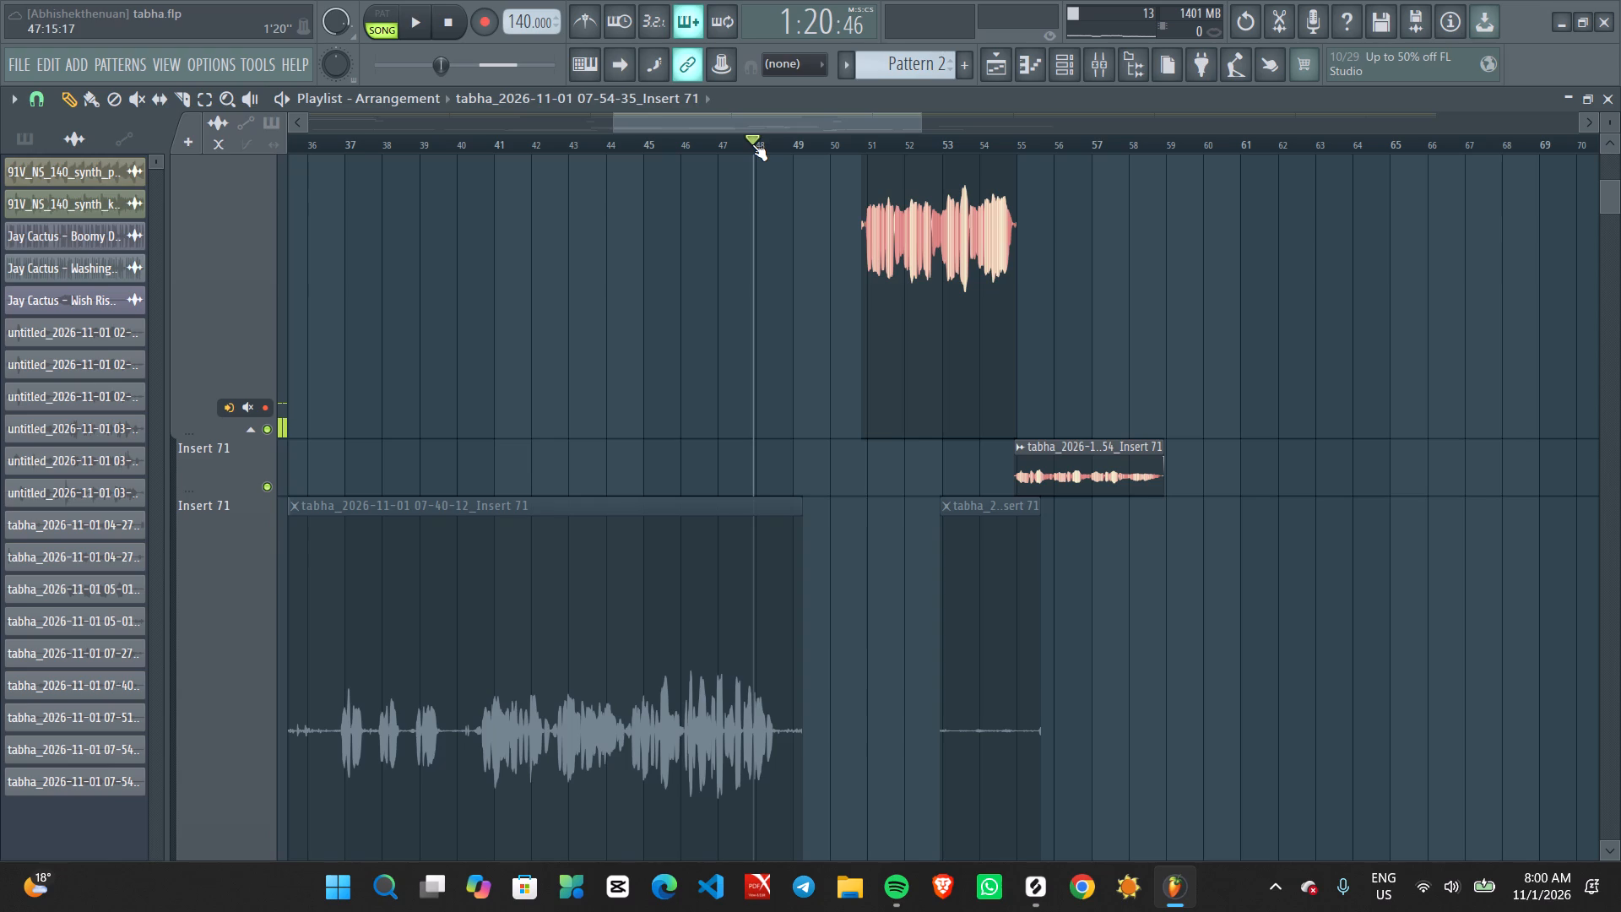
# Play the 07-27-34 Insert 71 take from bar 76.
pyautogui.keyDown('ctrl'); pyautogui.scroll(-5, 995, 239); pyautogui.keyUp('ctrl')
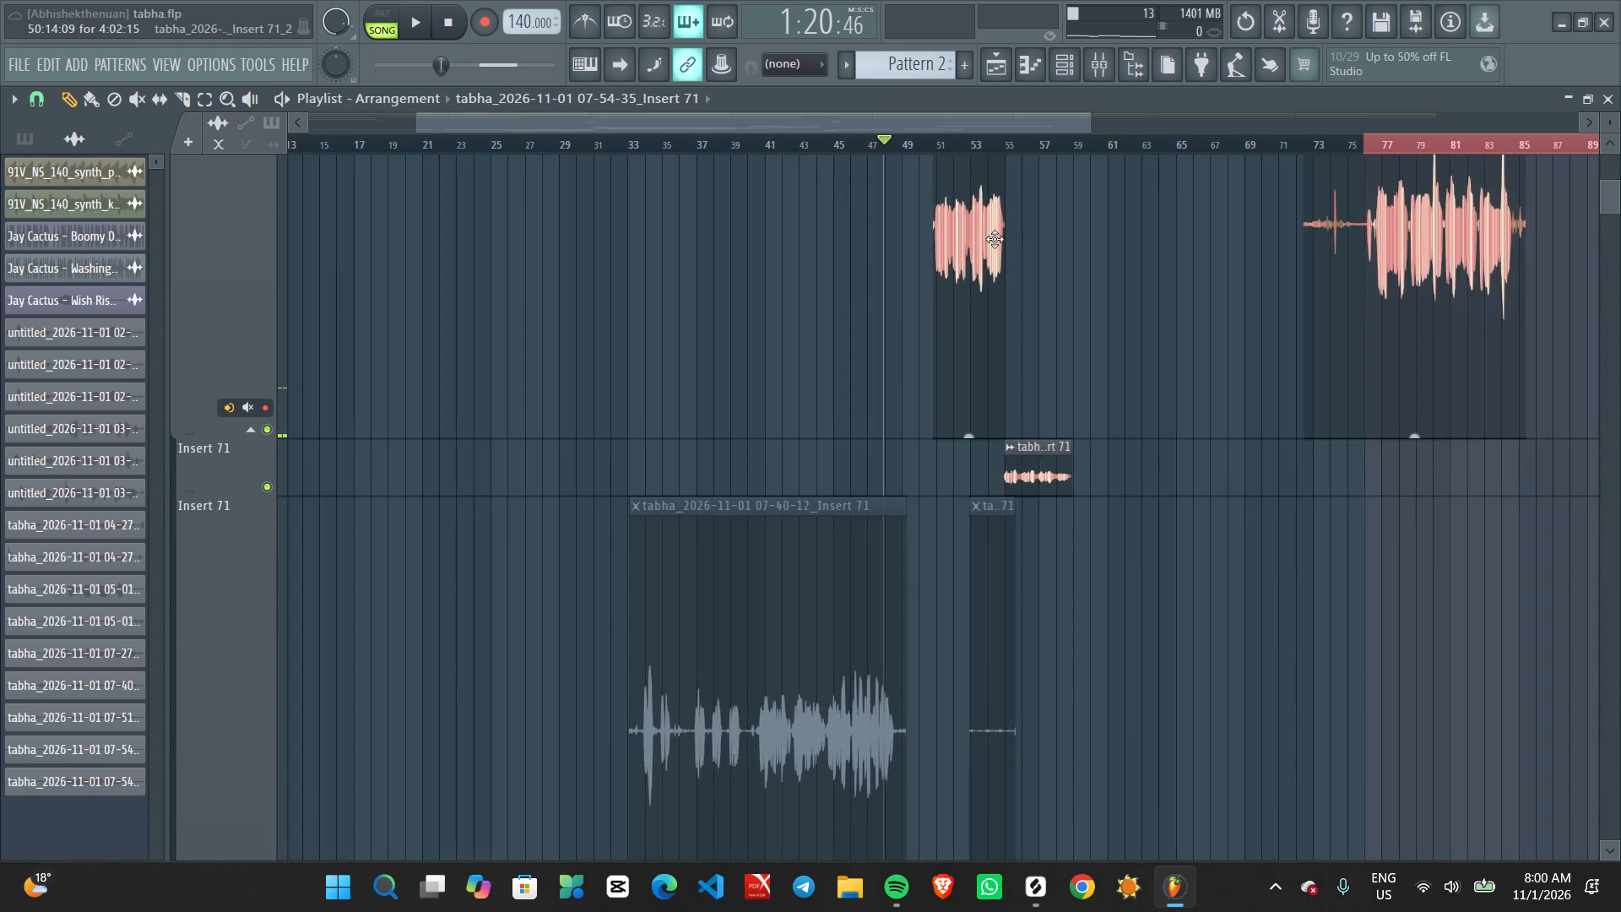
pyautogui.scroll(1, 995, 239)
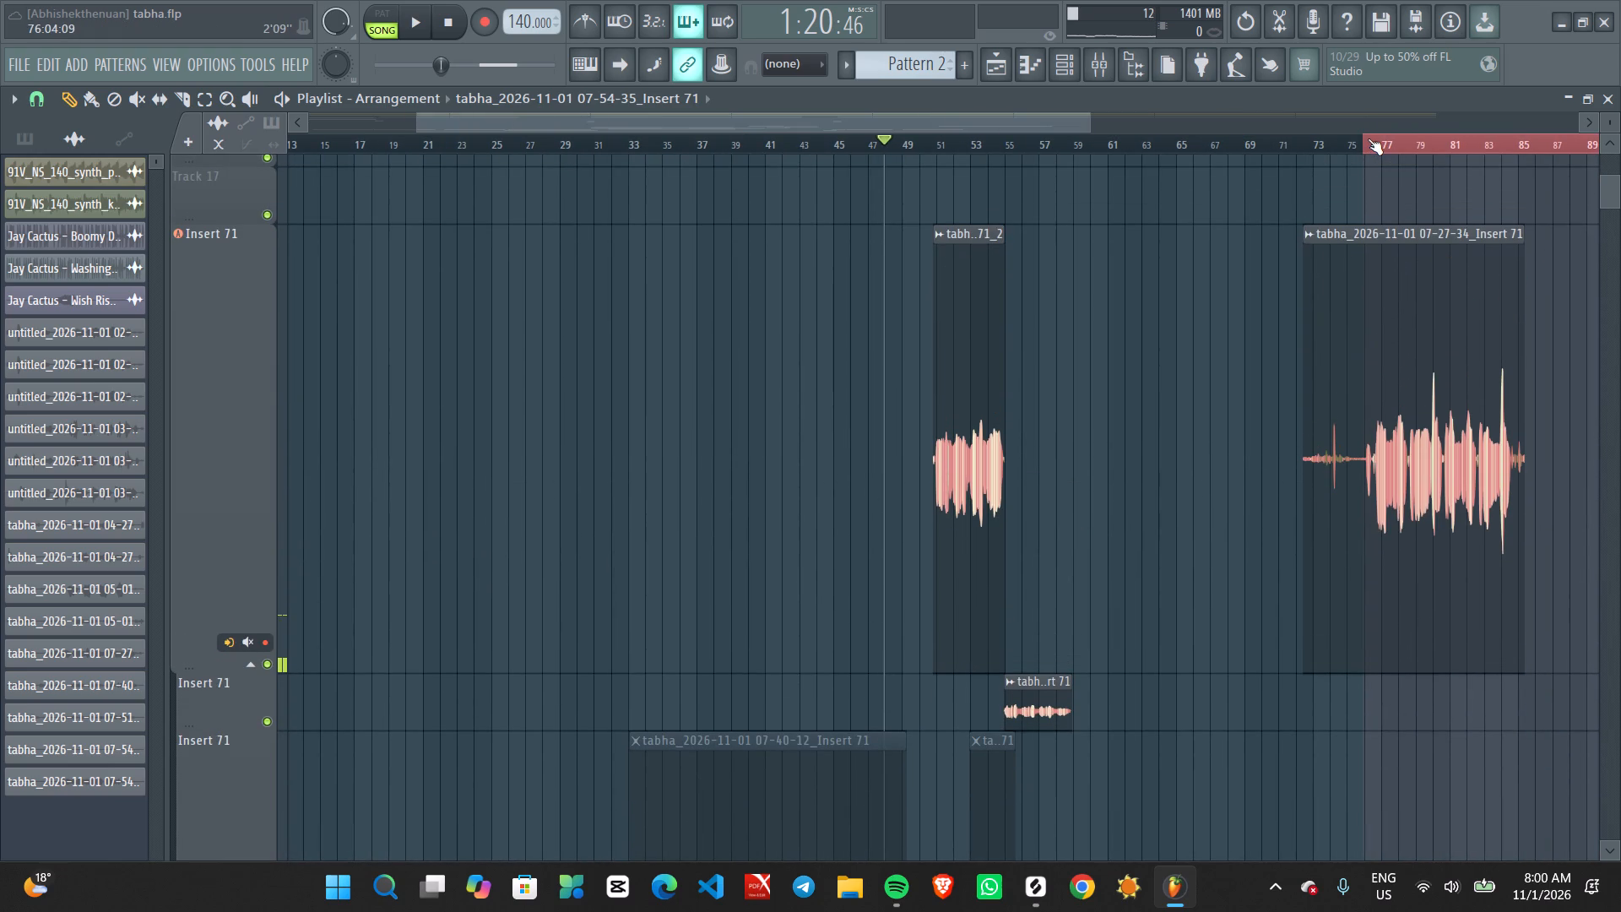
pyautogui.click(1368, 138)
pyautogui.press('space')
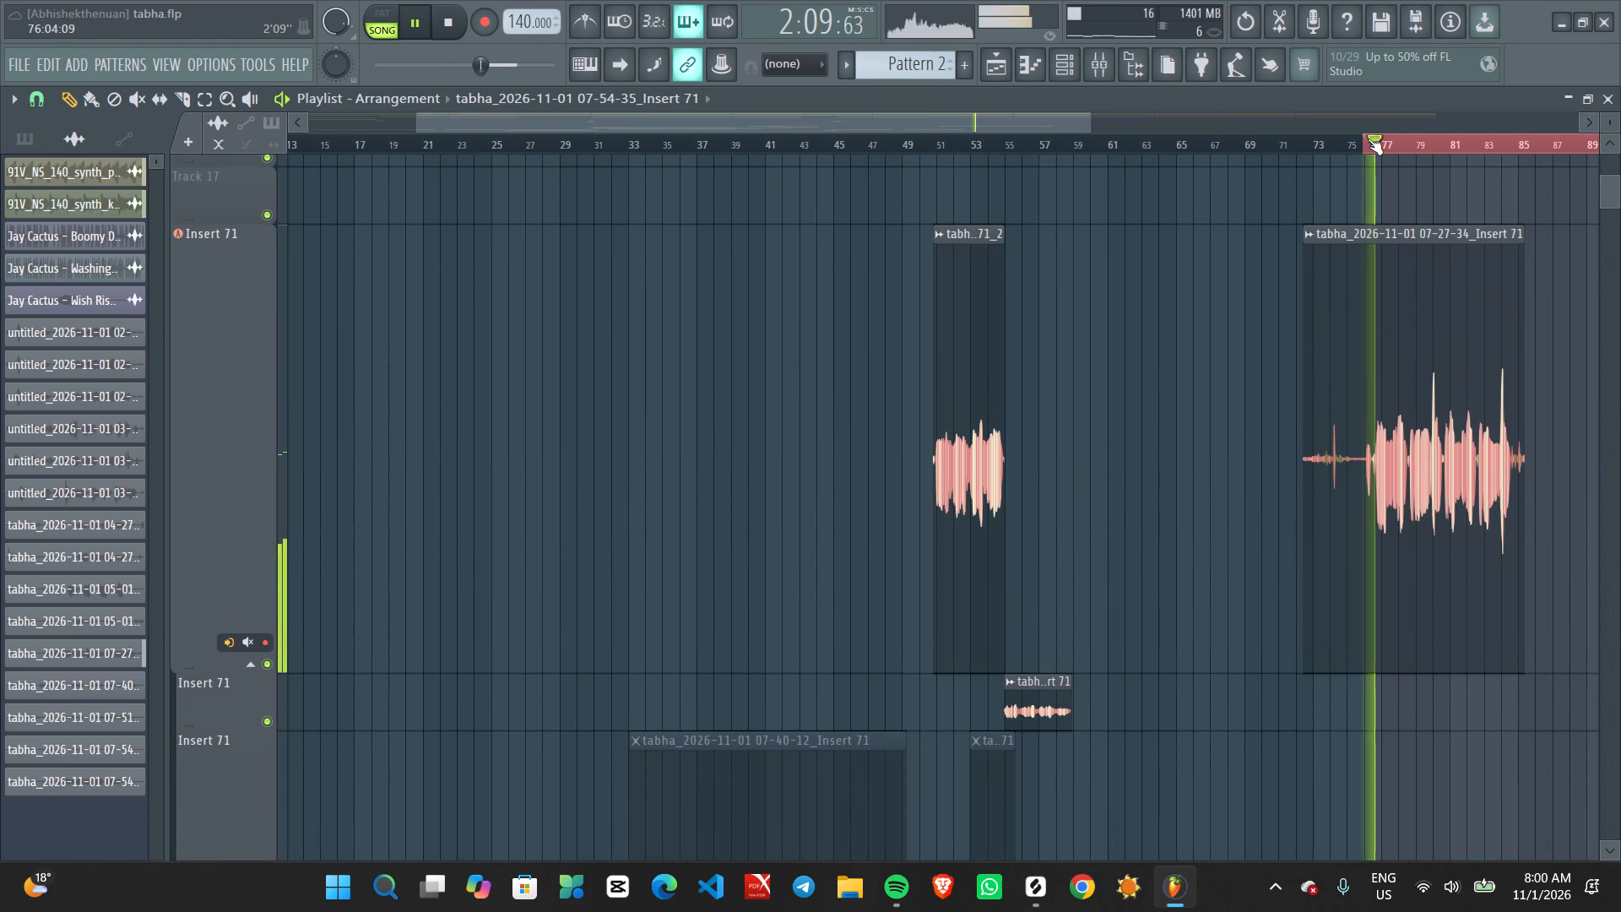
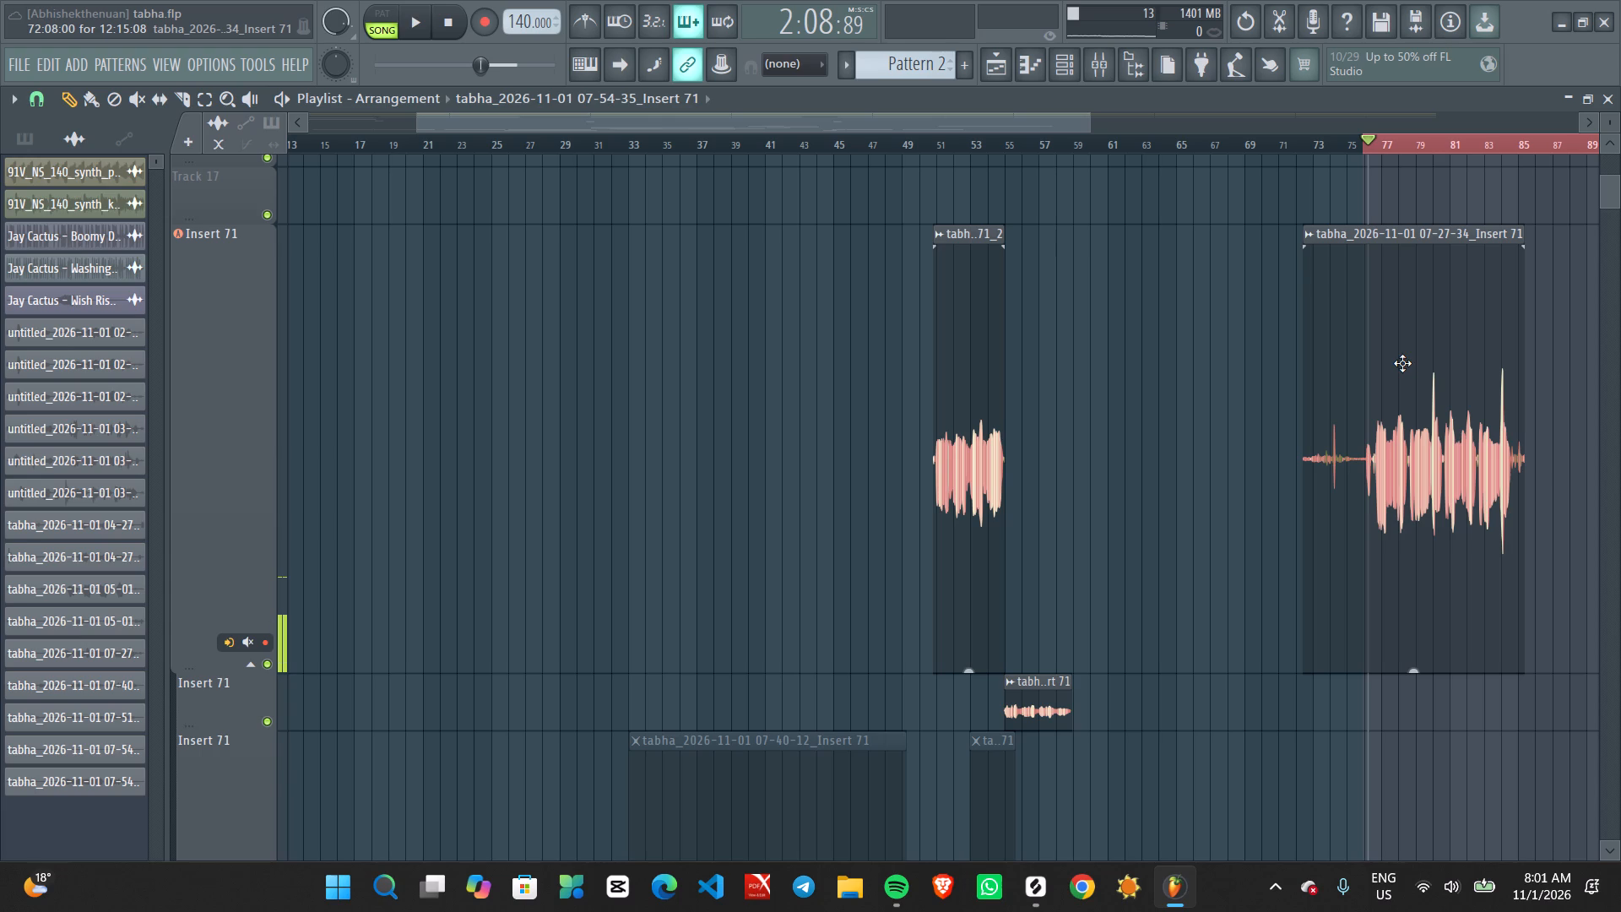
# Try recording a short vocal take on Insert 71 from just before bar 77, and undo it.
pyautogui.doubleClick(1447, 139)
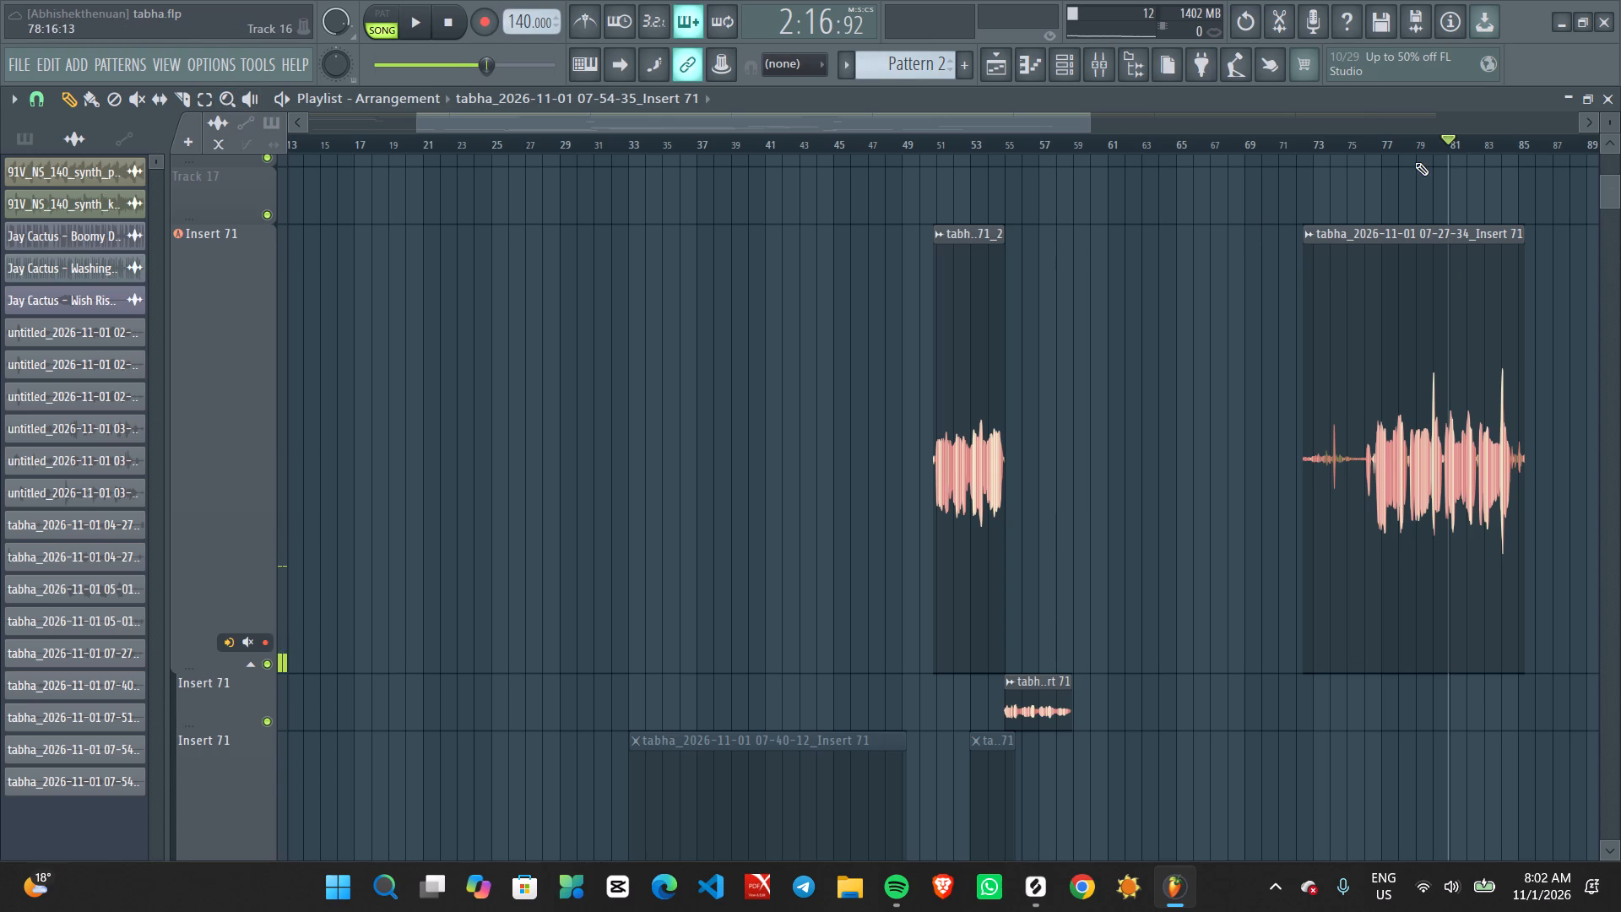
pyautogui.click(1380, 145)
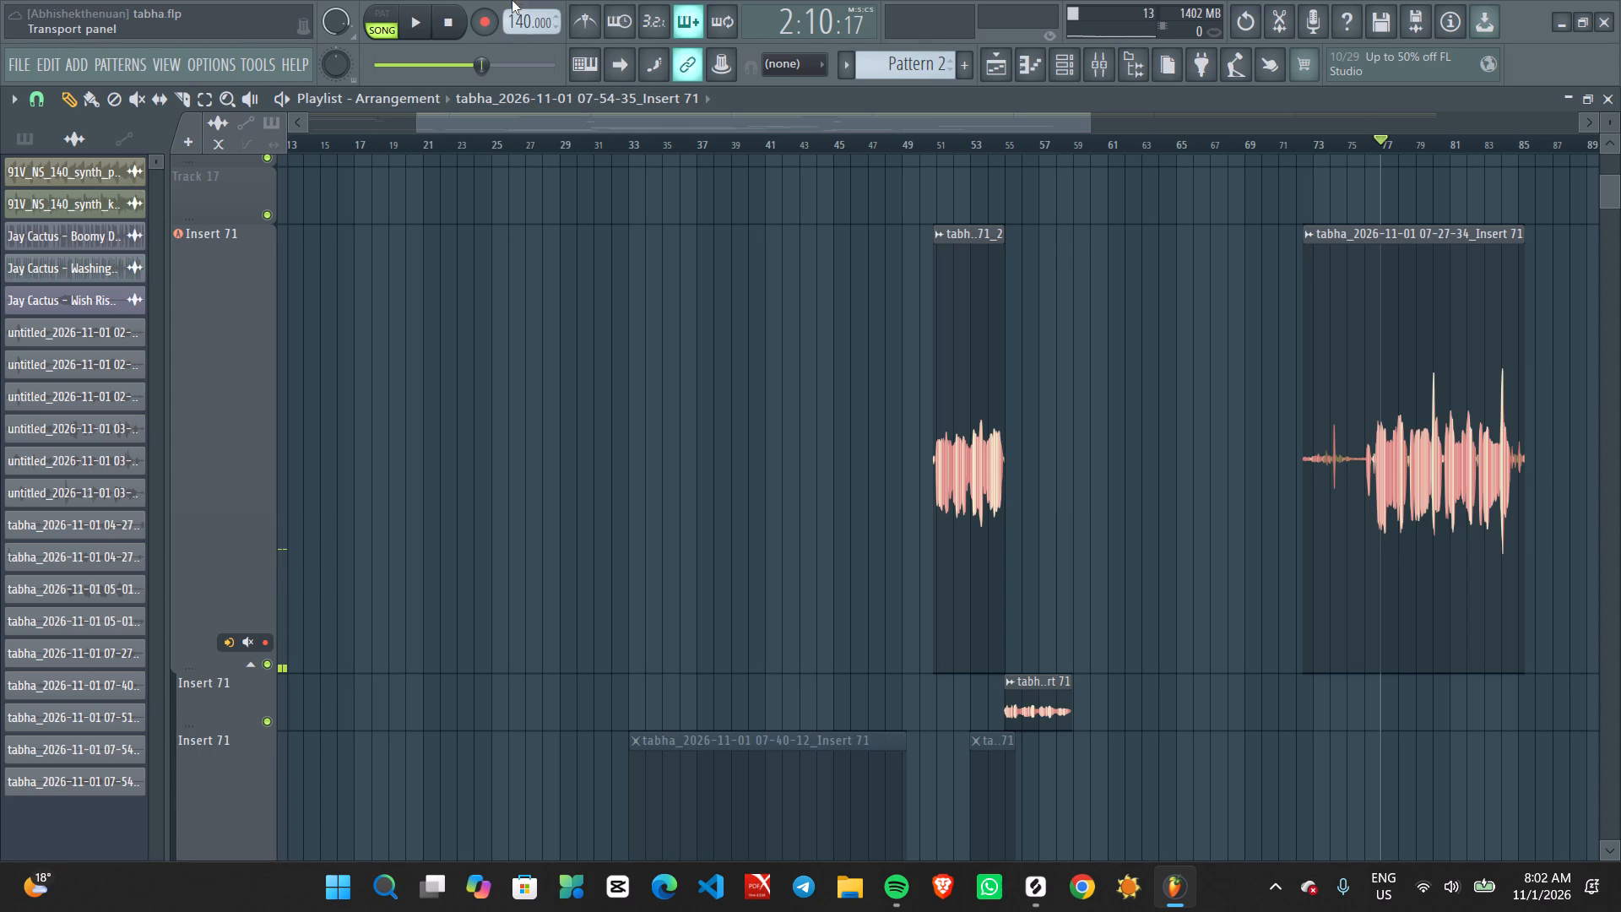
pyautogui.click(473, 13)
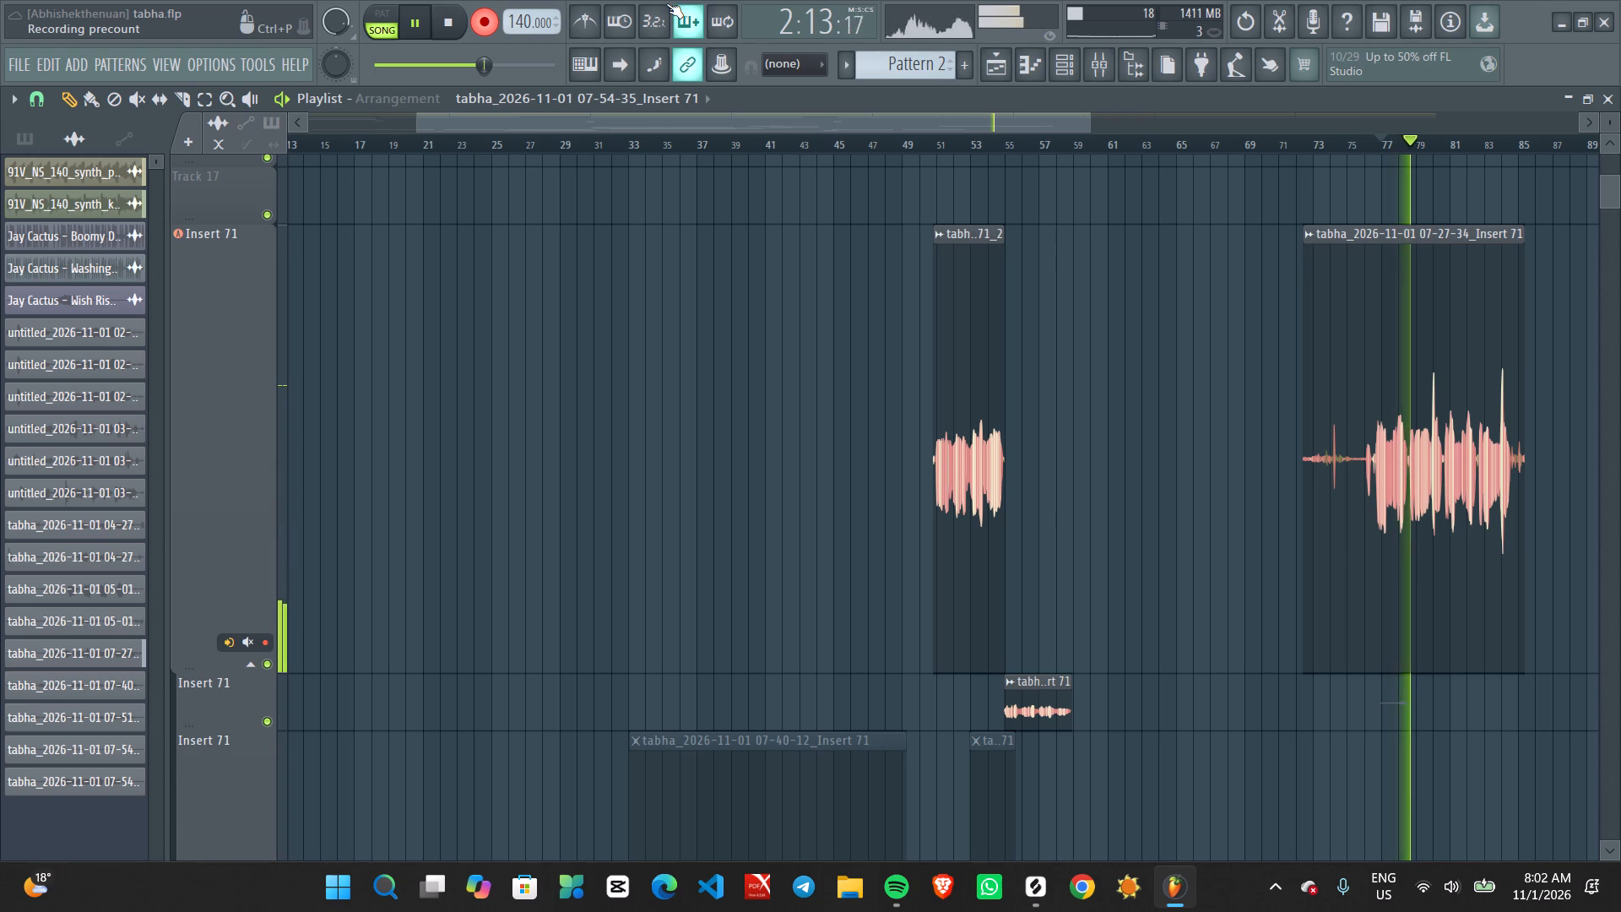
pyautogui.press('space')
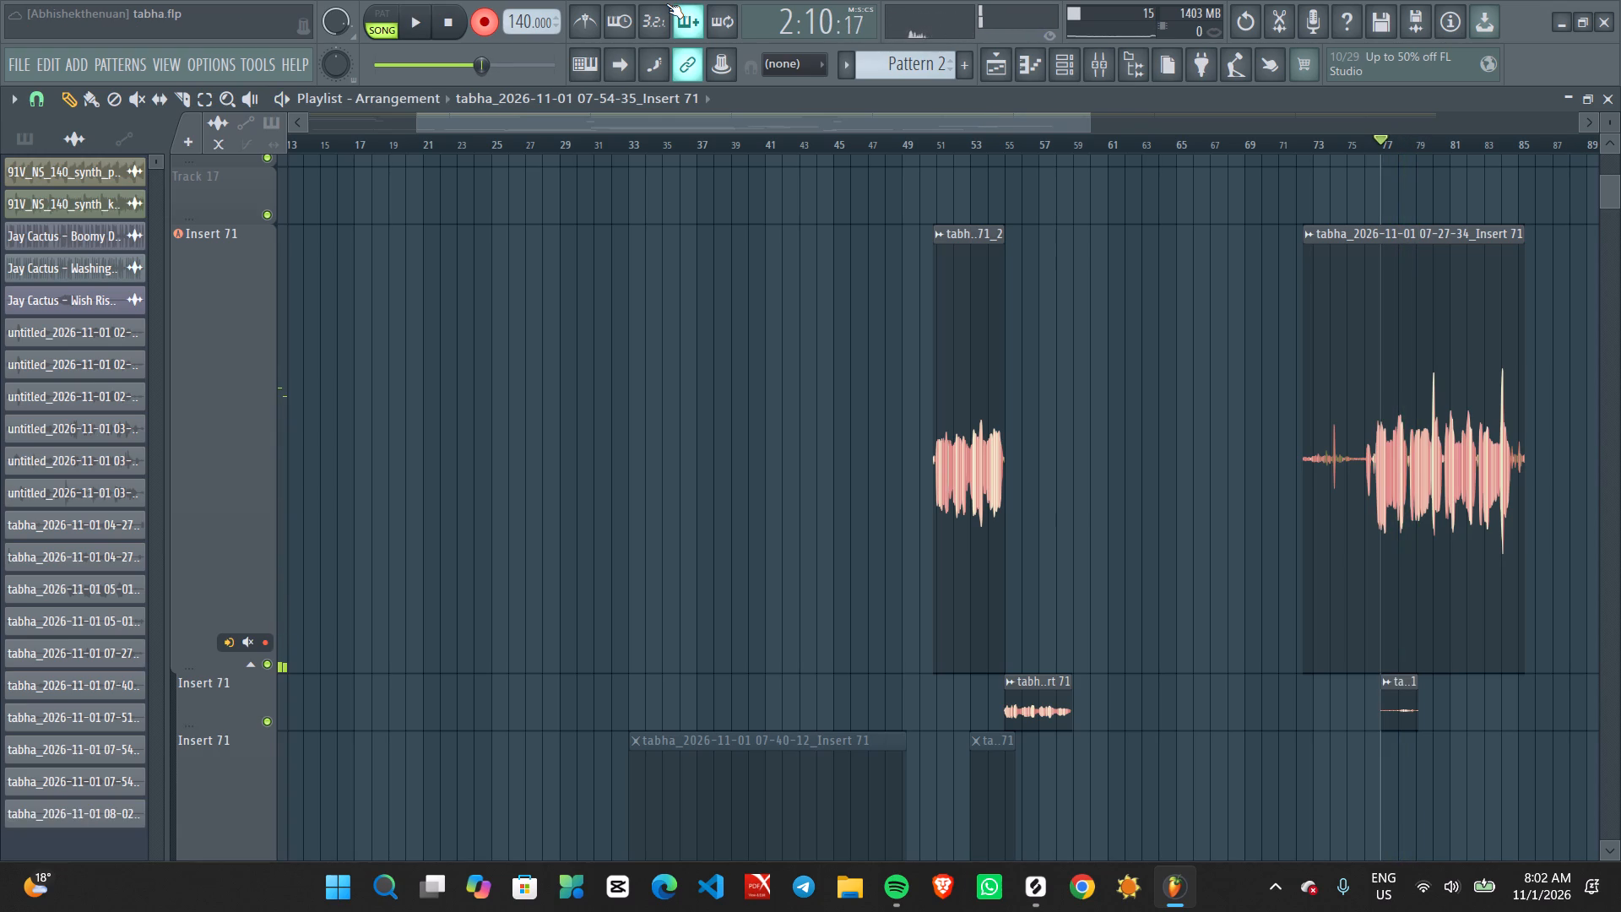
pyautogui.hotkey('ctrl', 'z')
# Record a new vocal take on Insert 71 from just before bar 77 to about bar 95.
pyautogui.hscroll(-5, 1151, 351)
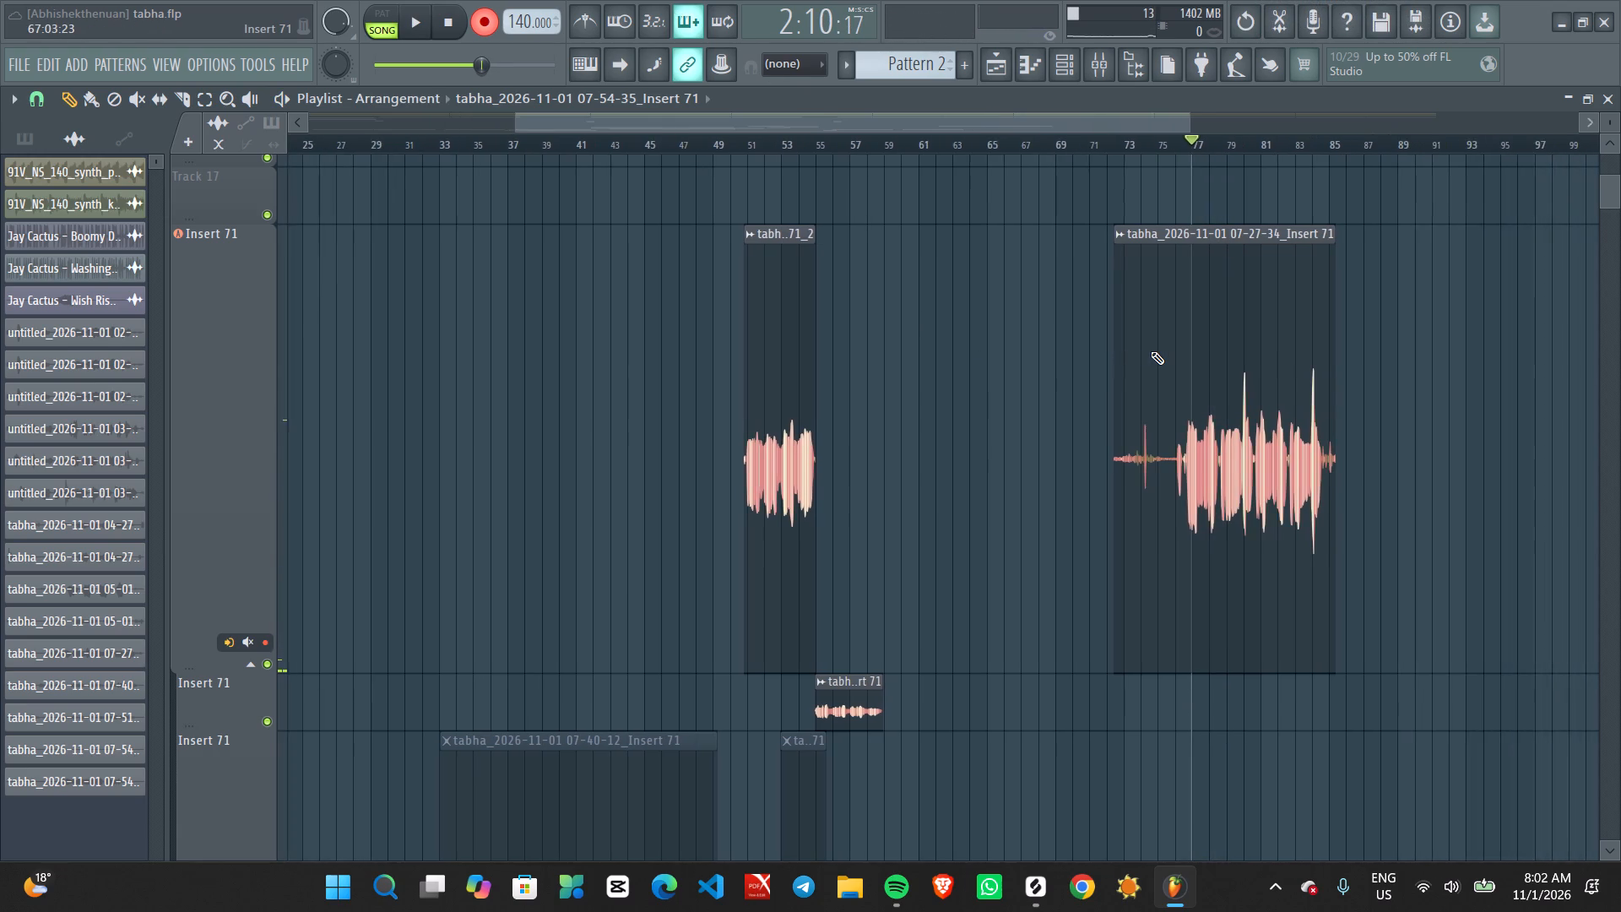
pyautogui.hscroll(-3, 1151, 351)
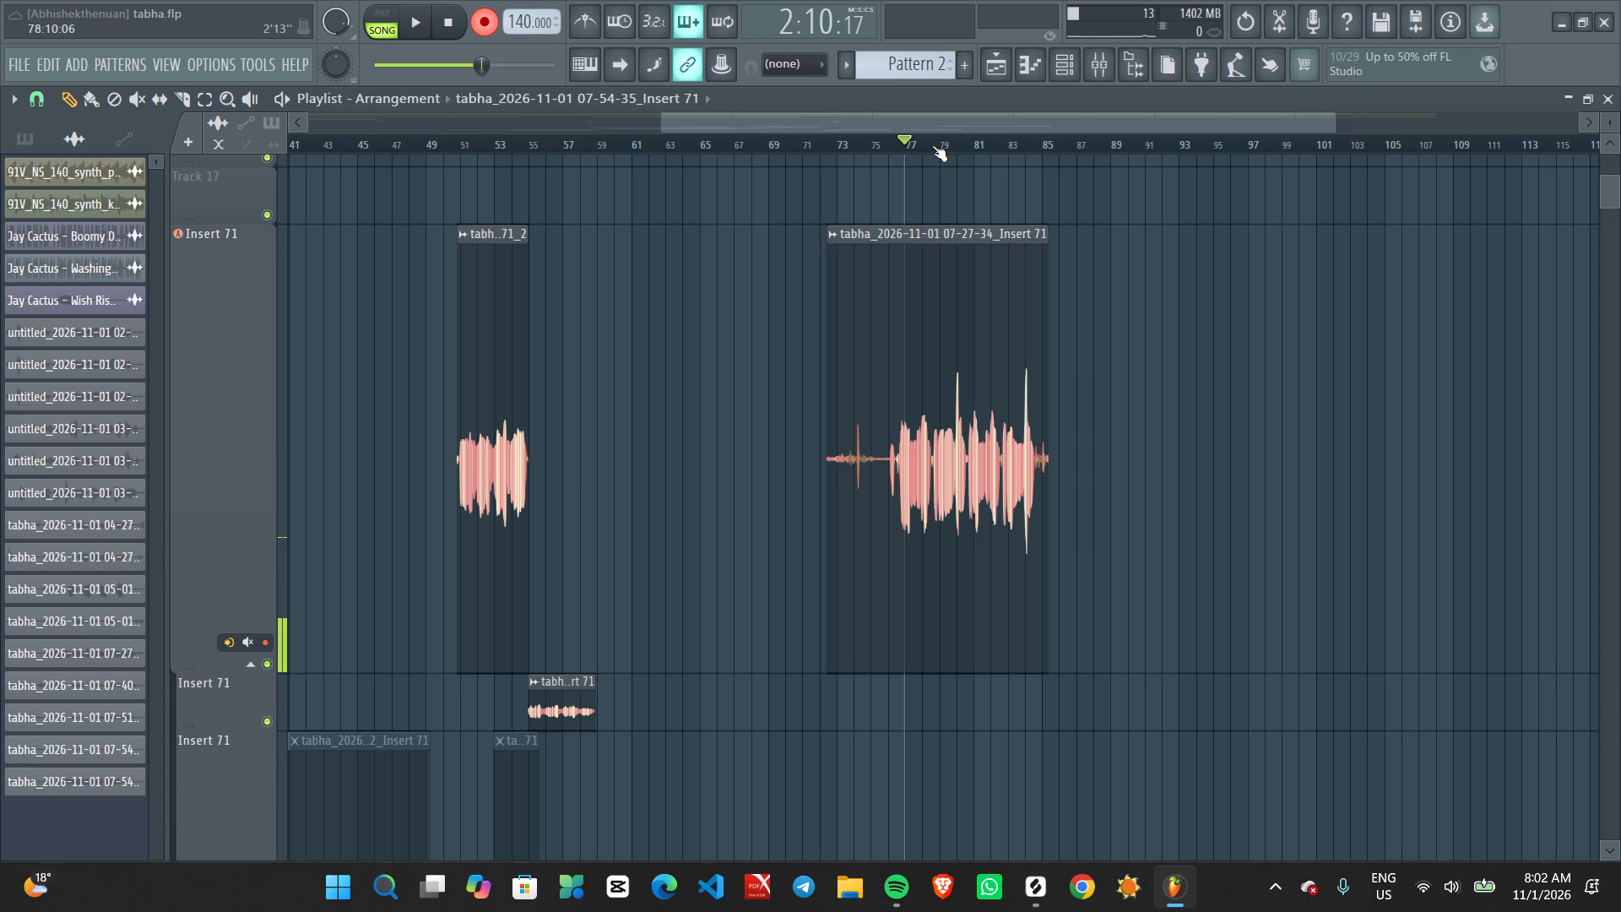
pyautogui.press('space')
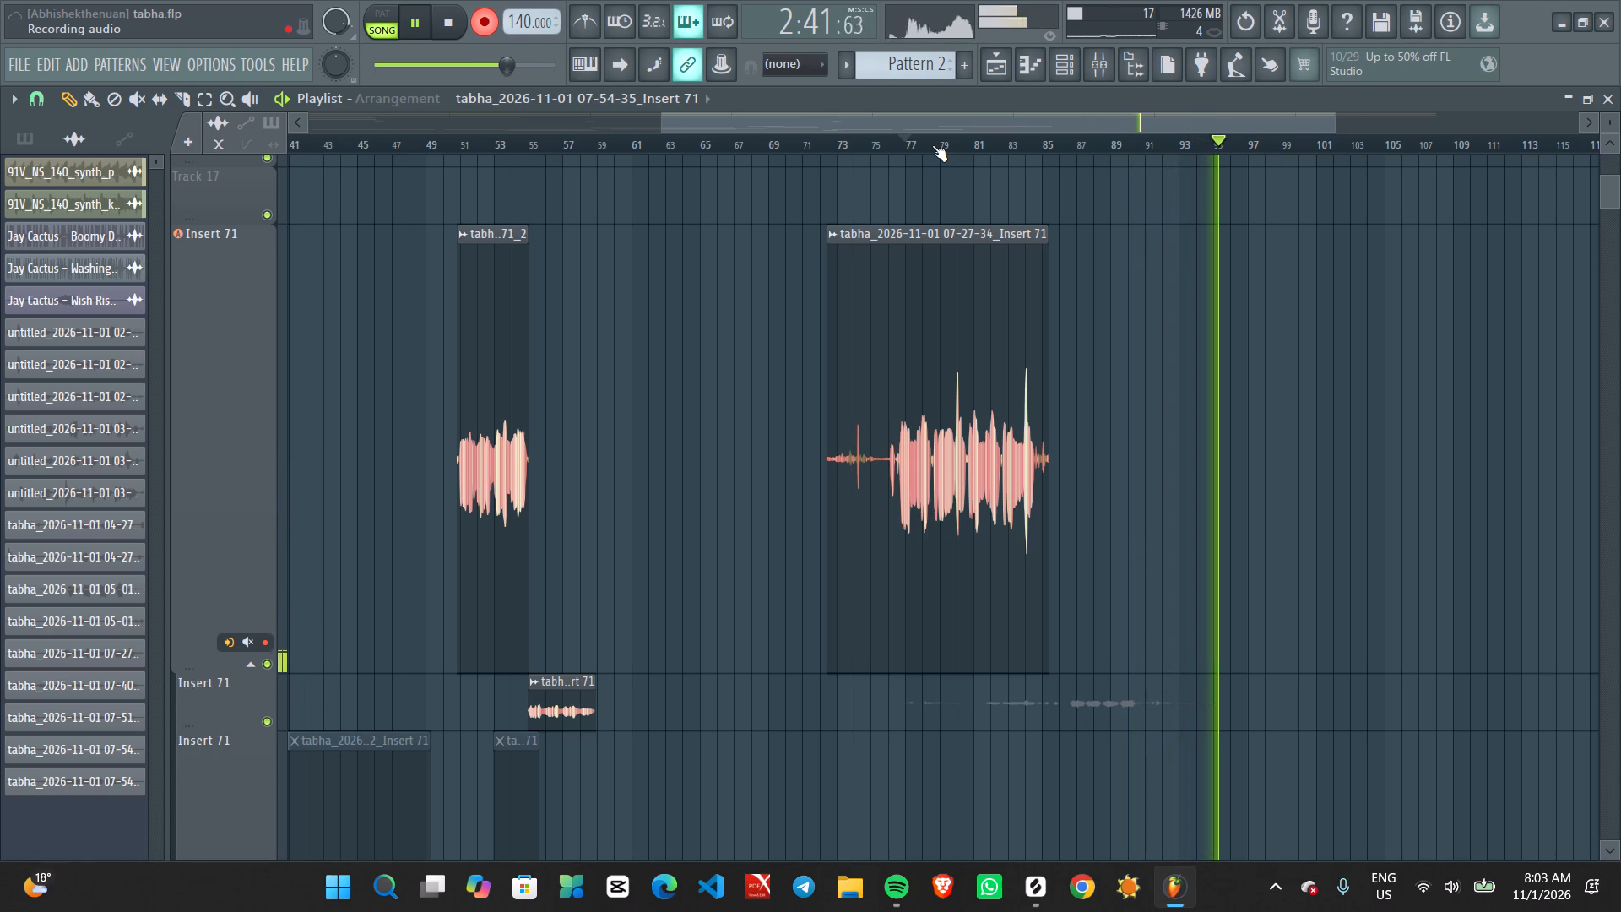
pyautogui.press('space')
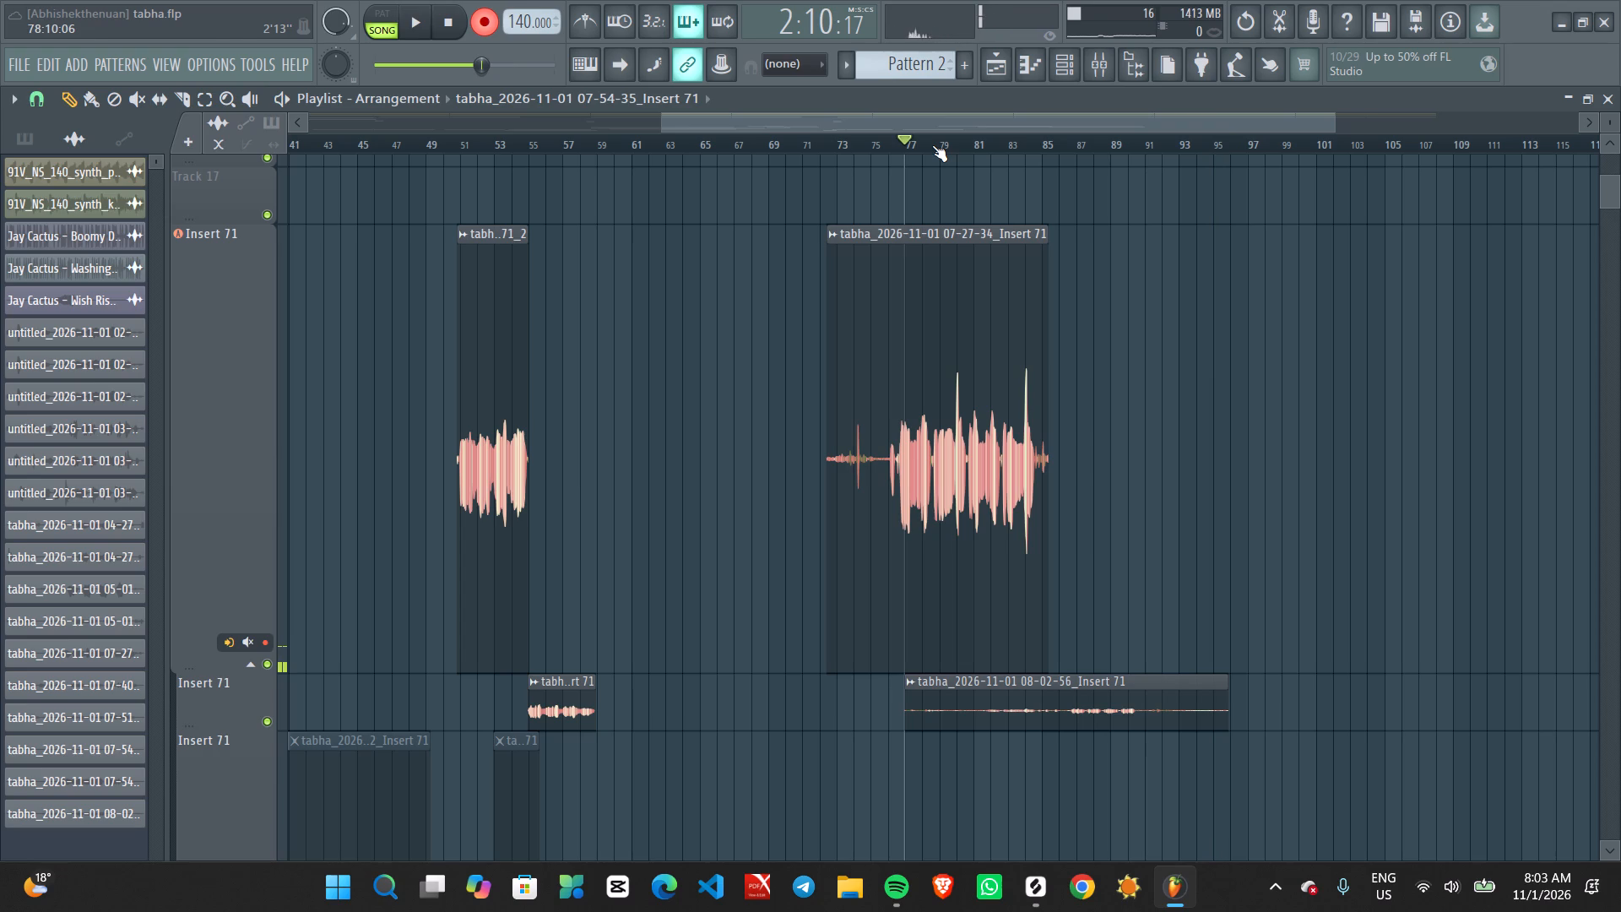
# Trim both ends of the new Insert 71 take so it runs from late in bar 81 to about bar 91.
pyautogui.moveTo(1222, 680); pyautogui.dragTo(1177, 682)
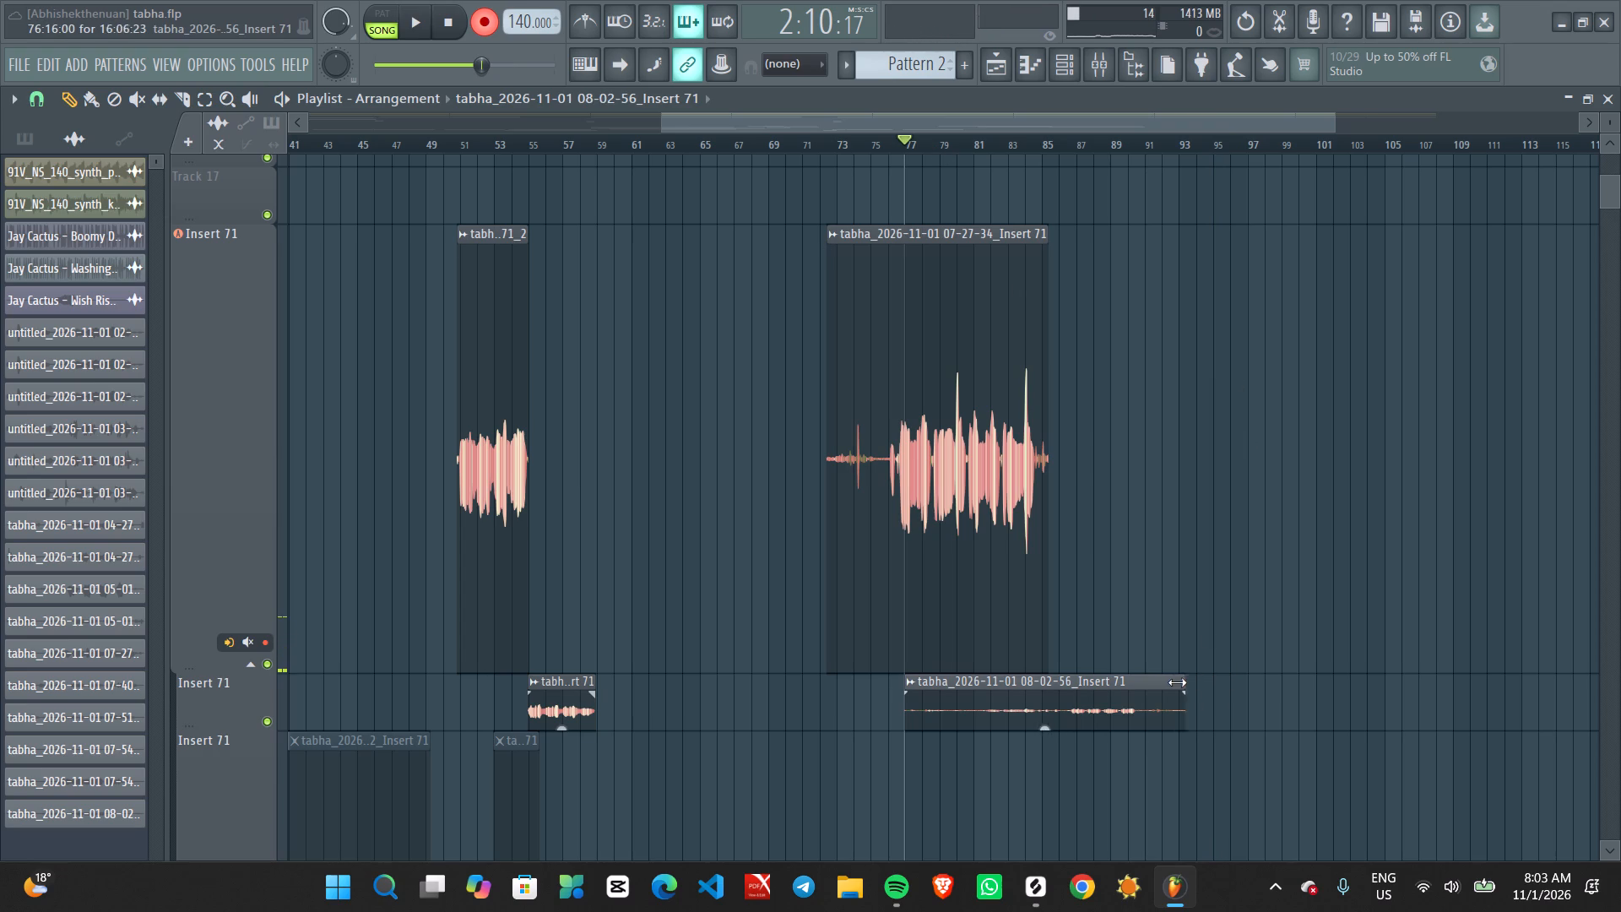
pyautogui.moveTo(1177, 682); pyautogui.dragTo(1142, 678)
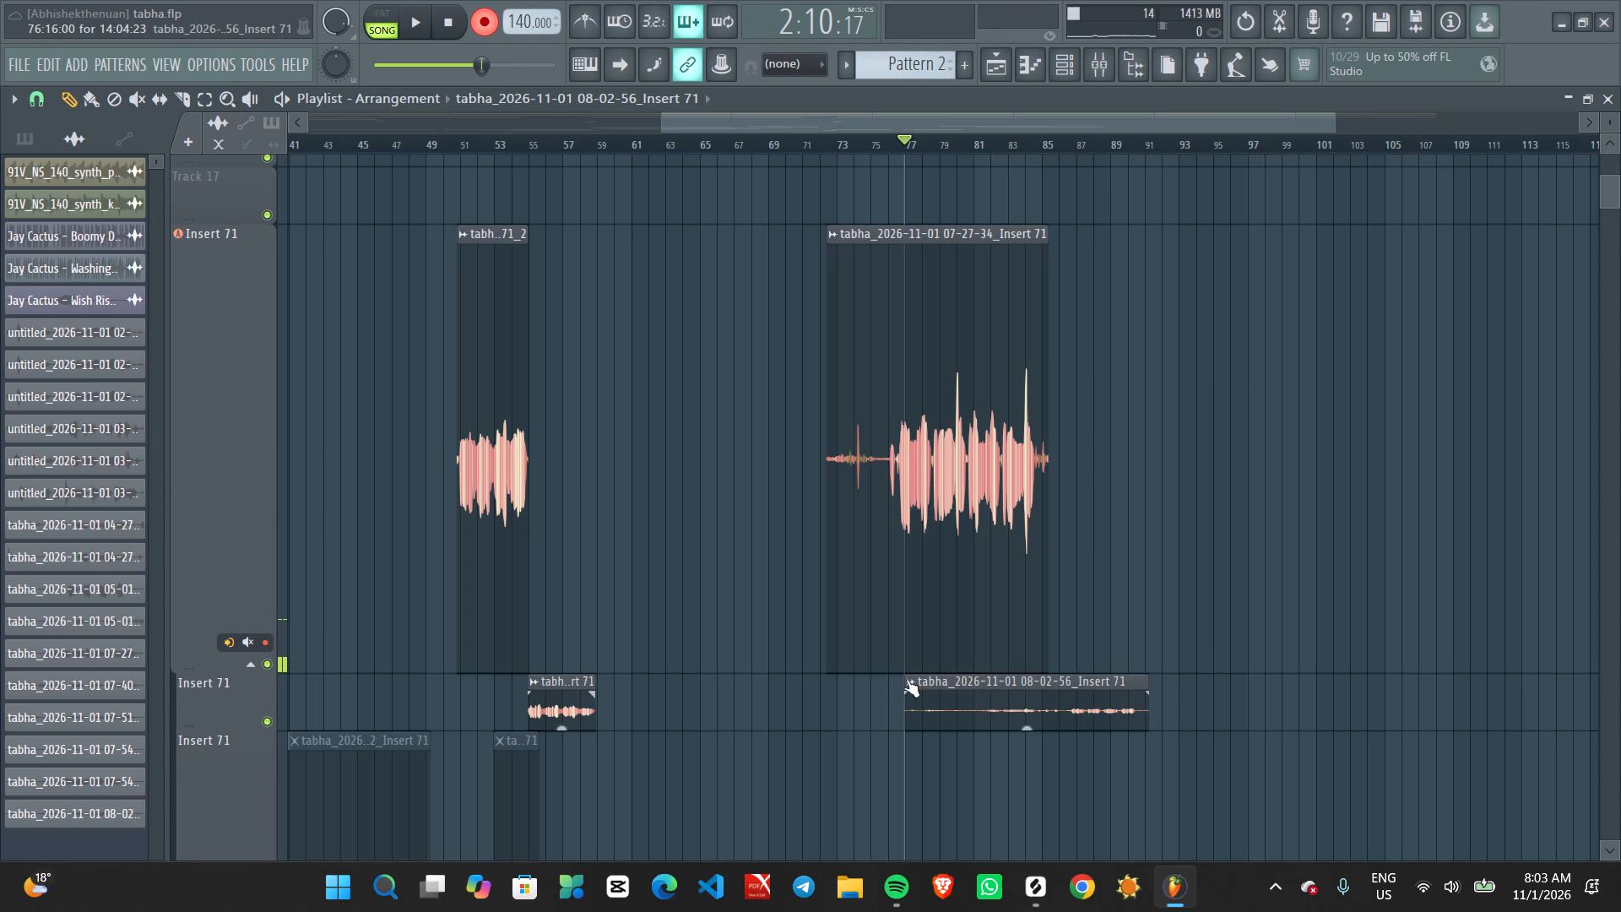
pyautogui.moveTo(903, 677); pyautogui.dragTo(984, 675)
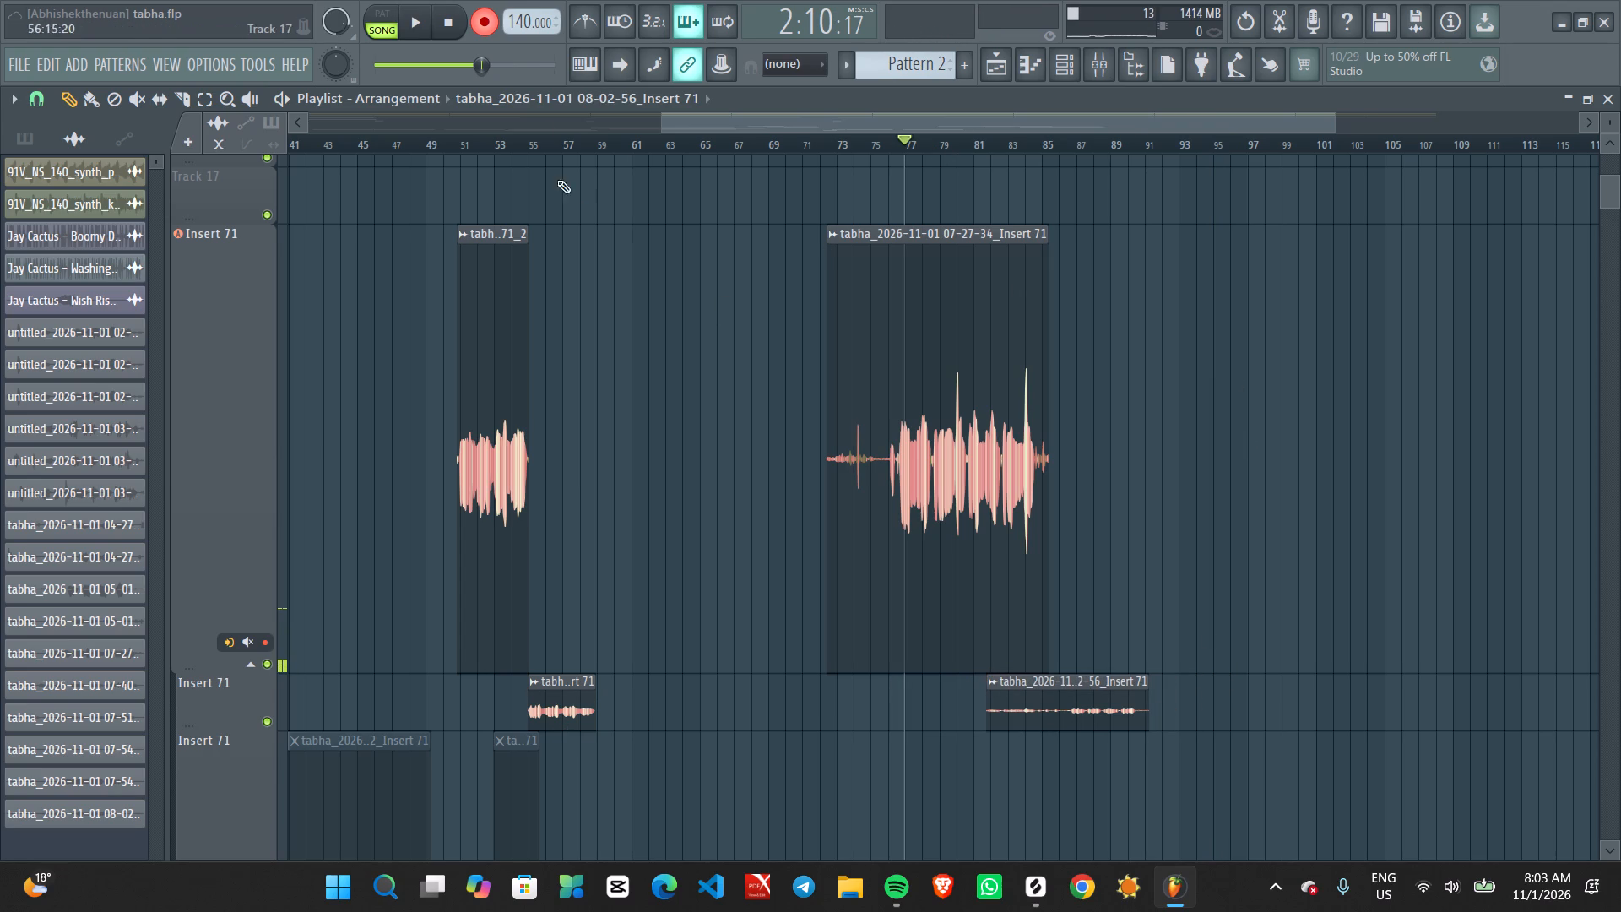
# Disarm recording and play the arrangement from just before bar 80 past bar 85 to hear the trimmed take.
pyautogui.click(496, 33)
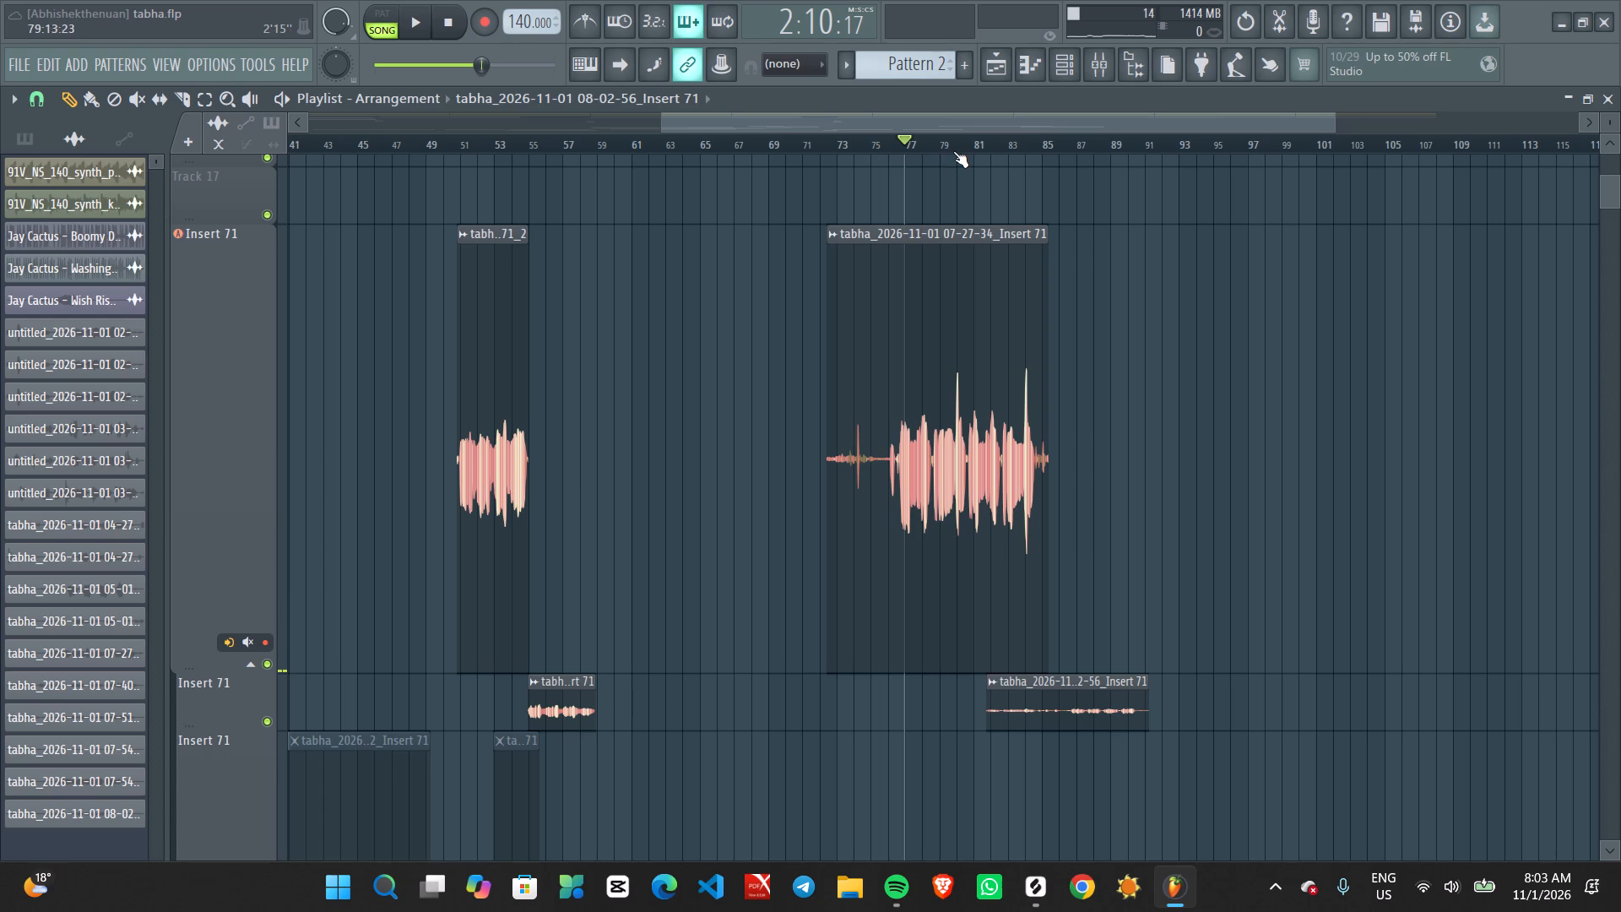
pyautogui.click(955, 151)
pyautogui.press('space')
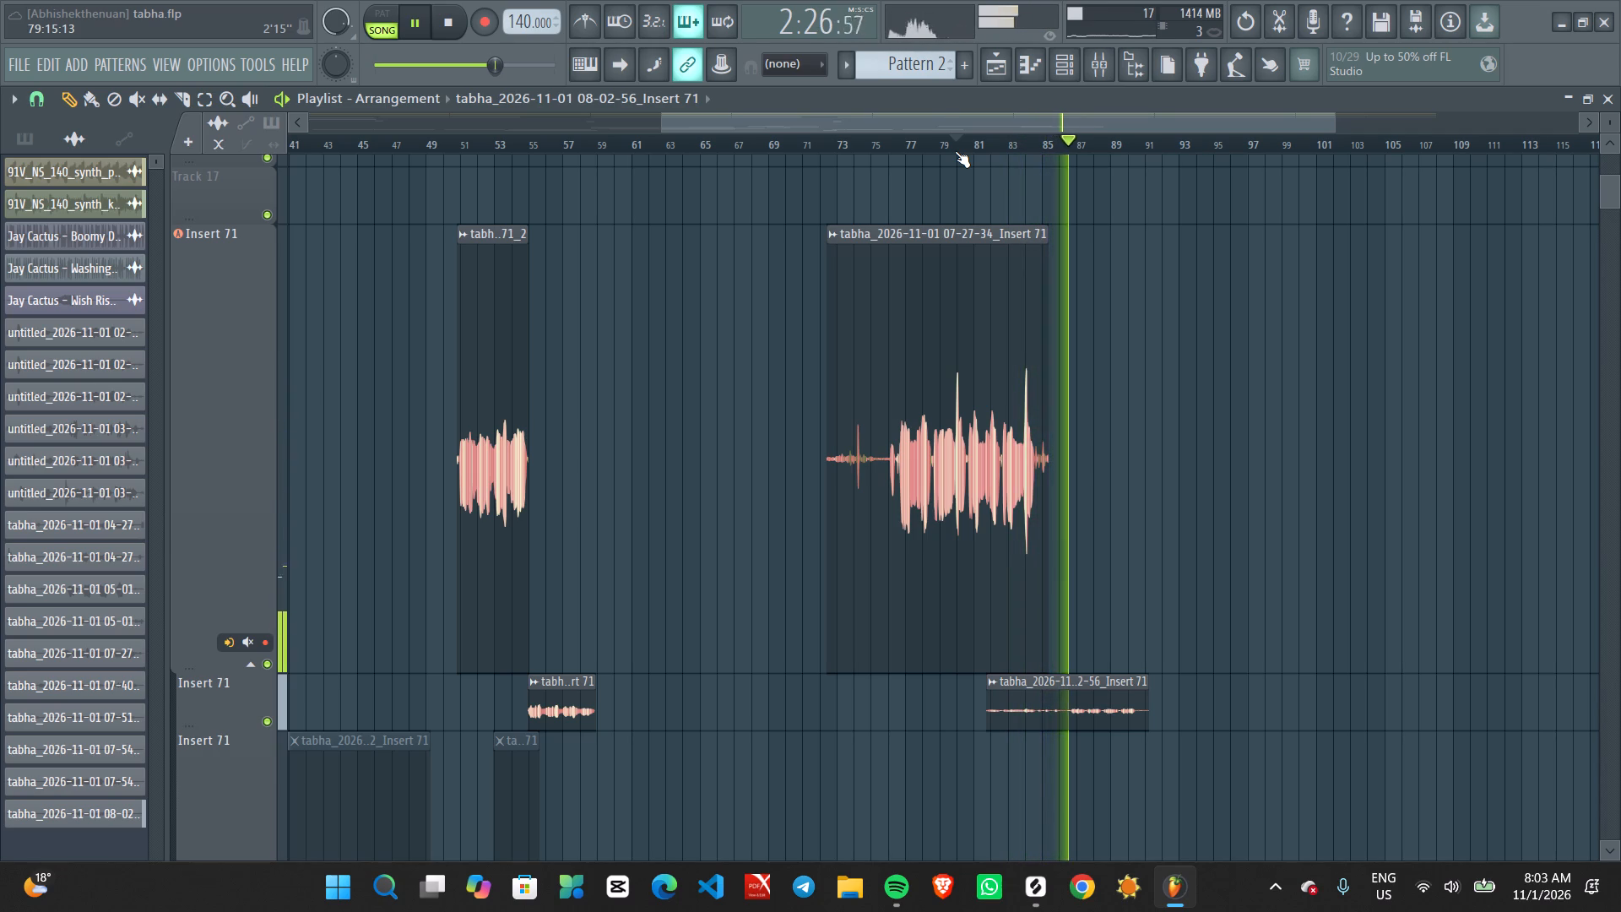
pyautogui.press('space')
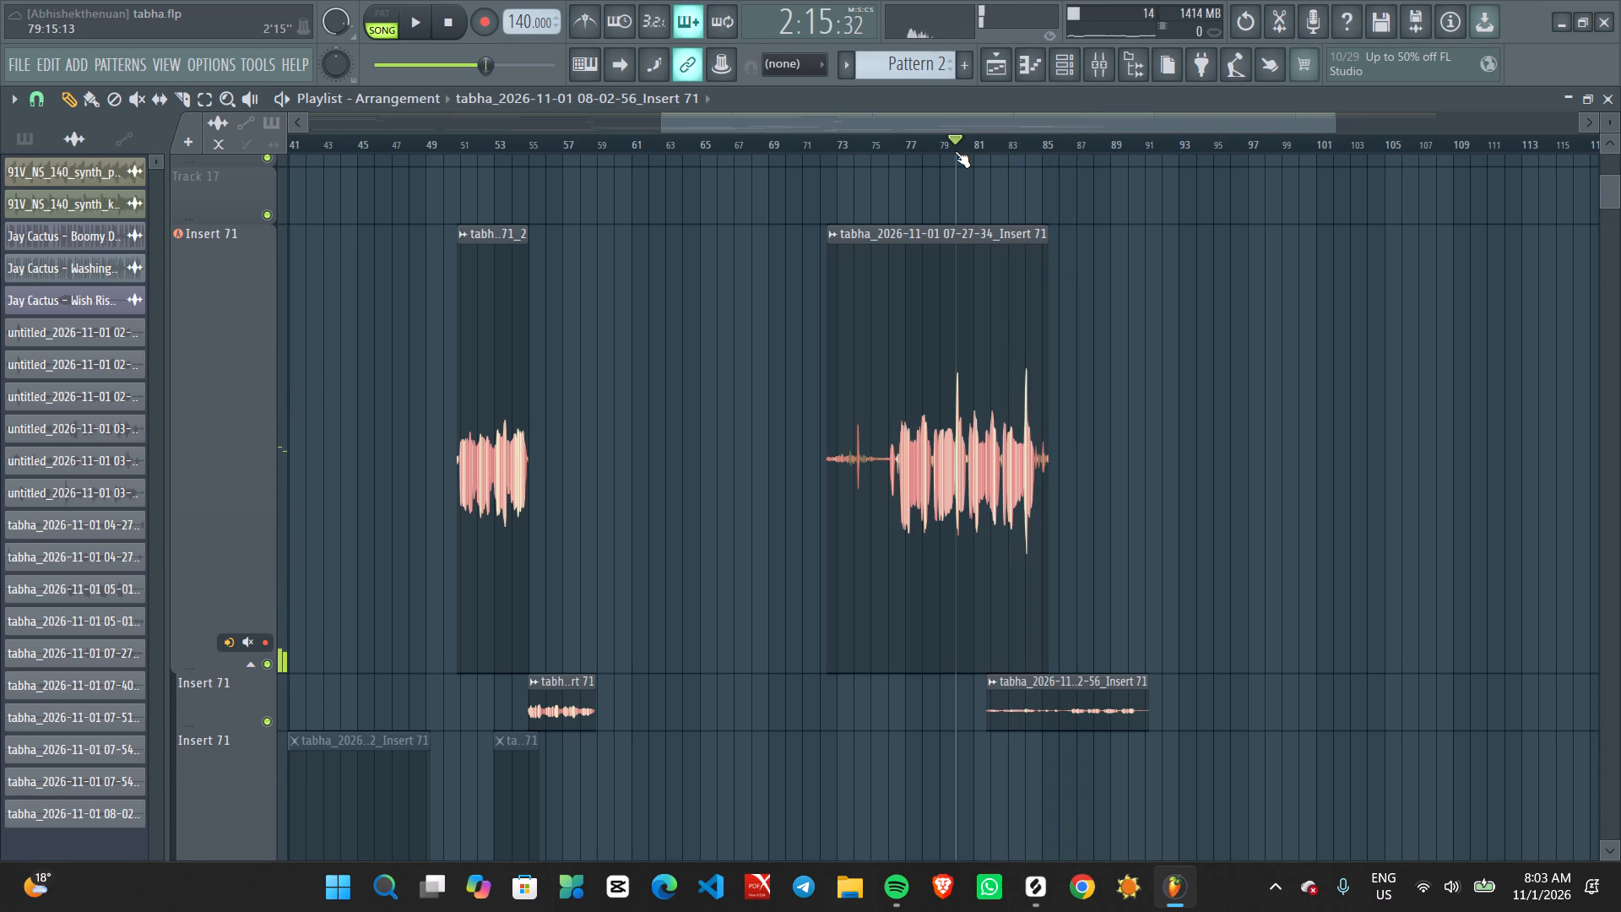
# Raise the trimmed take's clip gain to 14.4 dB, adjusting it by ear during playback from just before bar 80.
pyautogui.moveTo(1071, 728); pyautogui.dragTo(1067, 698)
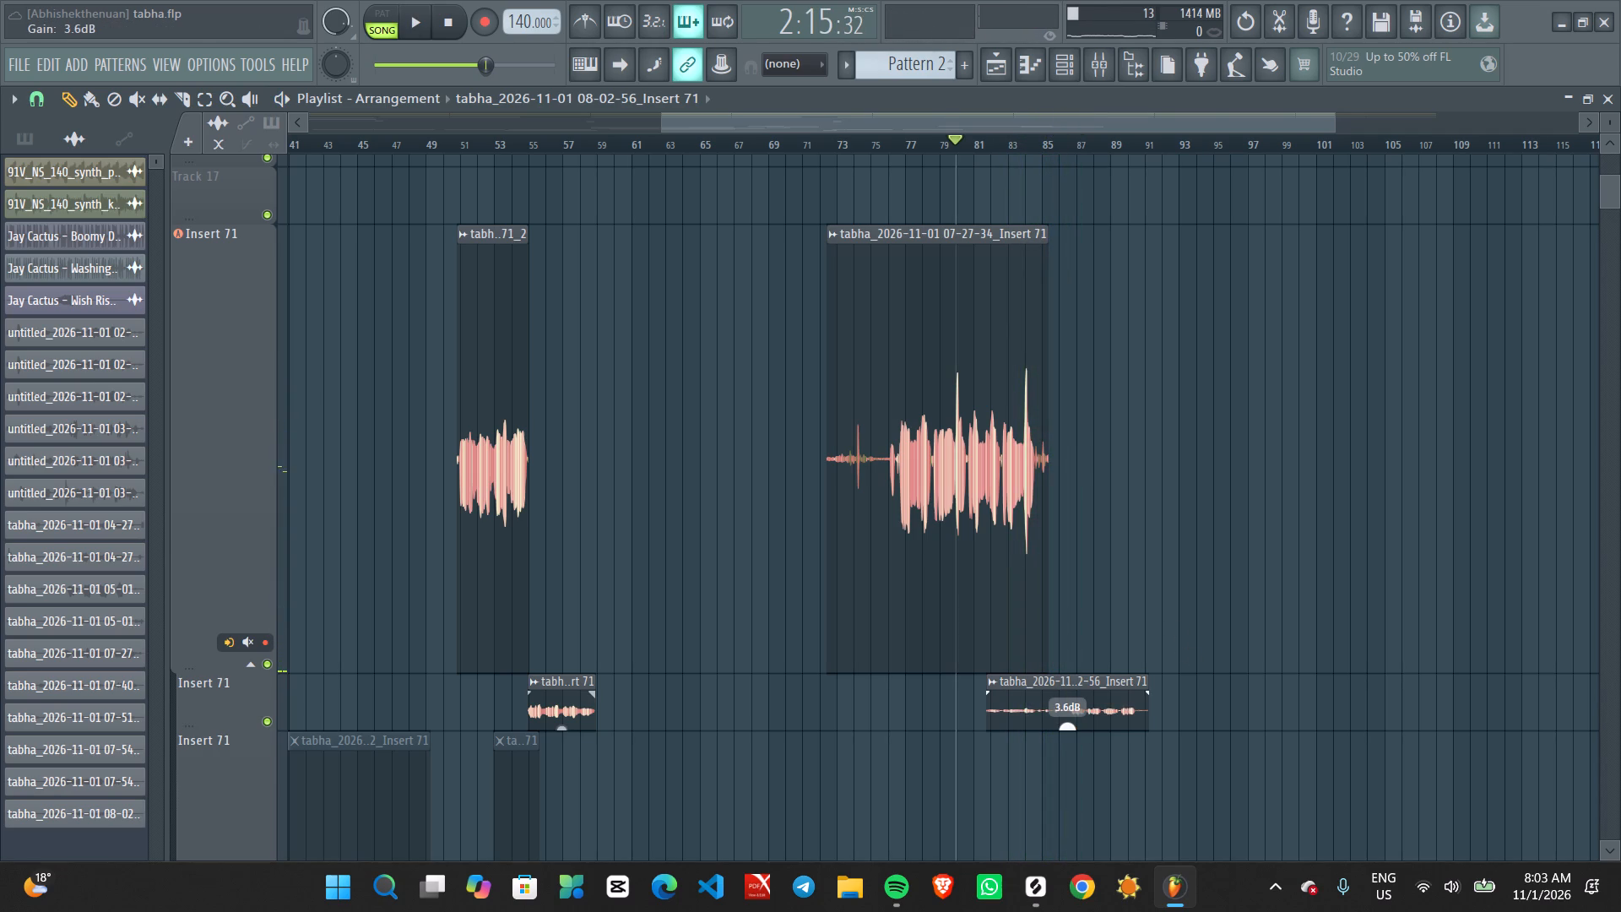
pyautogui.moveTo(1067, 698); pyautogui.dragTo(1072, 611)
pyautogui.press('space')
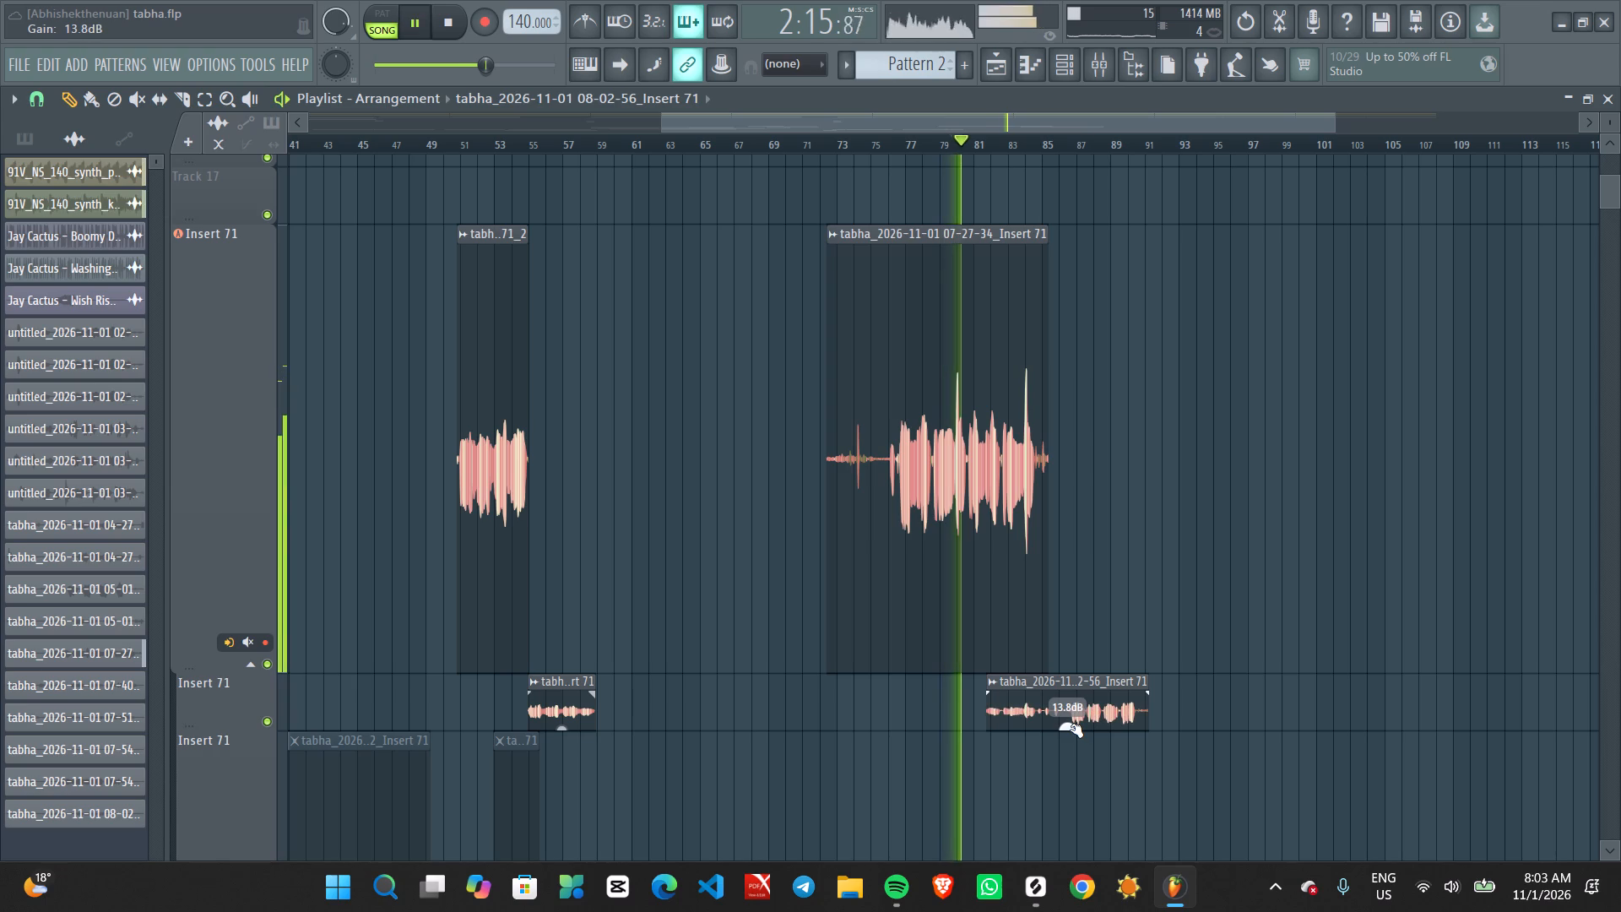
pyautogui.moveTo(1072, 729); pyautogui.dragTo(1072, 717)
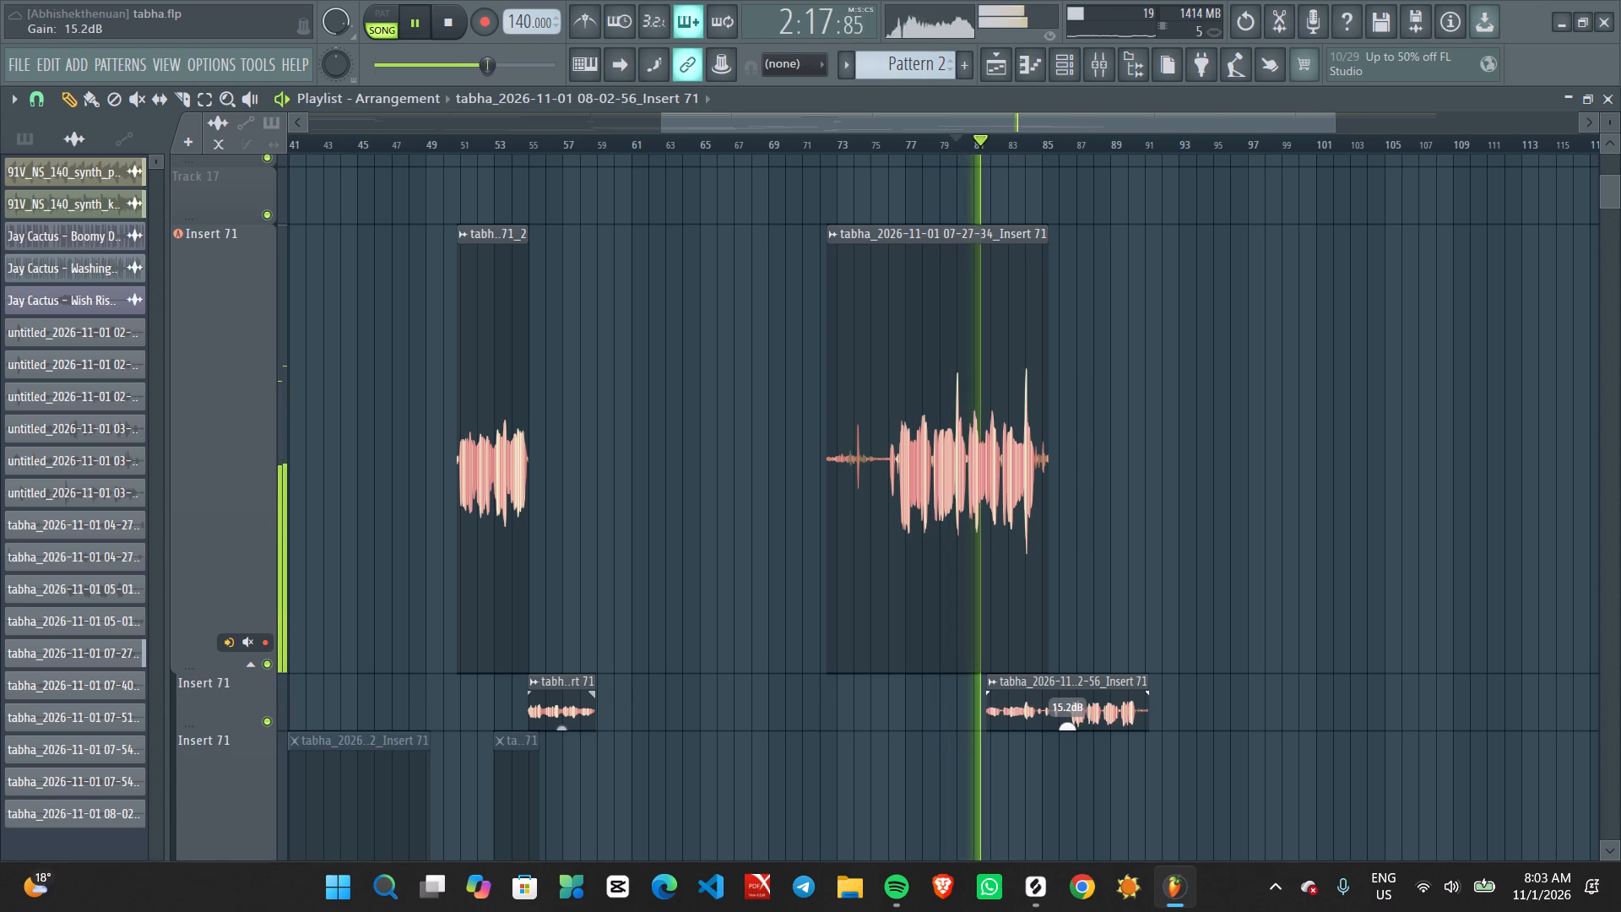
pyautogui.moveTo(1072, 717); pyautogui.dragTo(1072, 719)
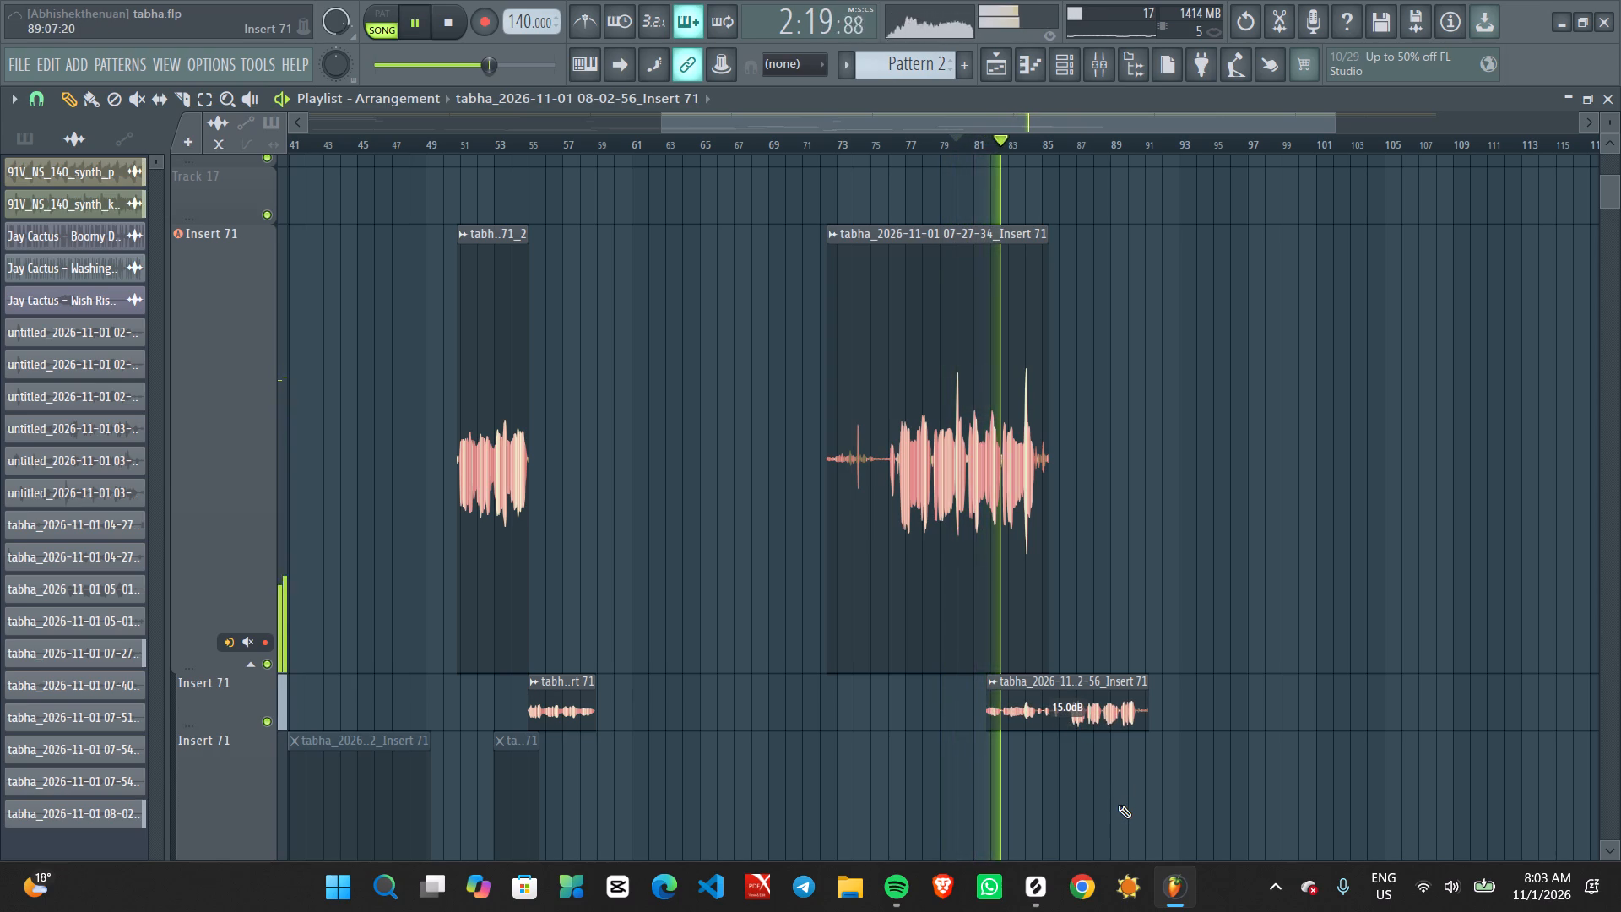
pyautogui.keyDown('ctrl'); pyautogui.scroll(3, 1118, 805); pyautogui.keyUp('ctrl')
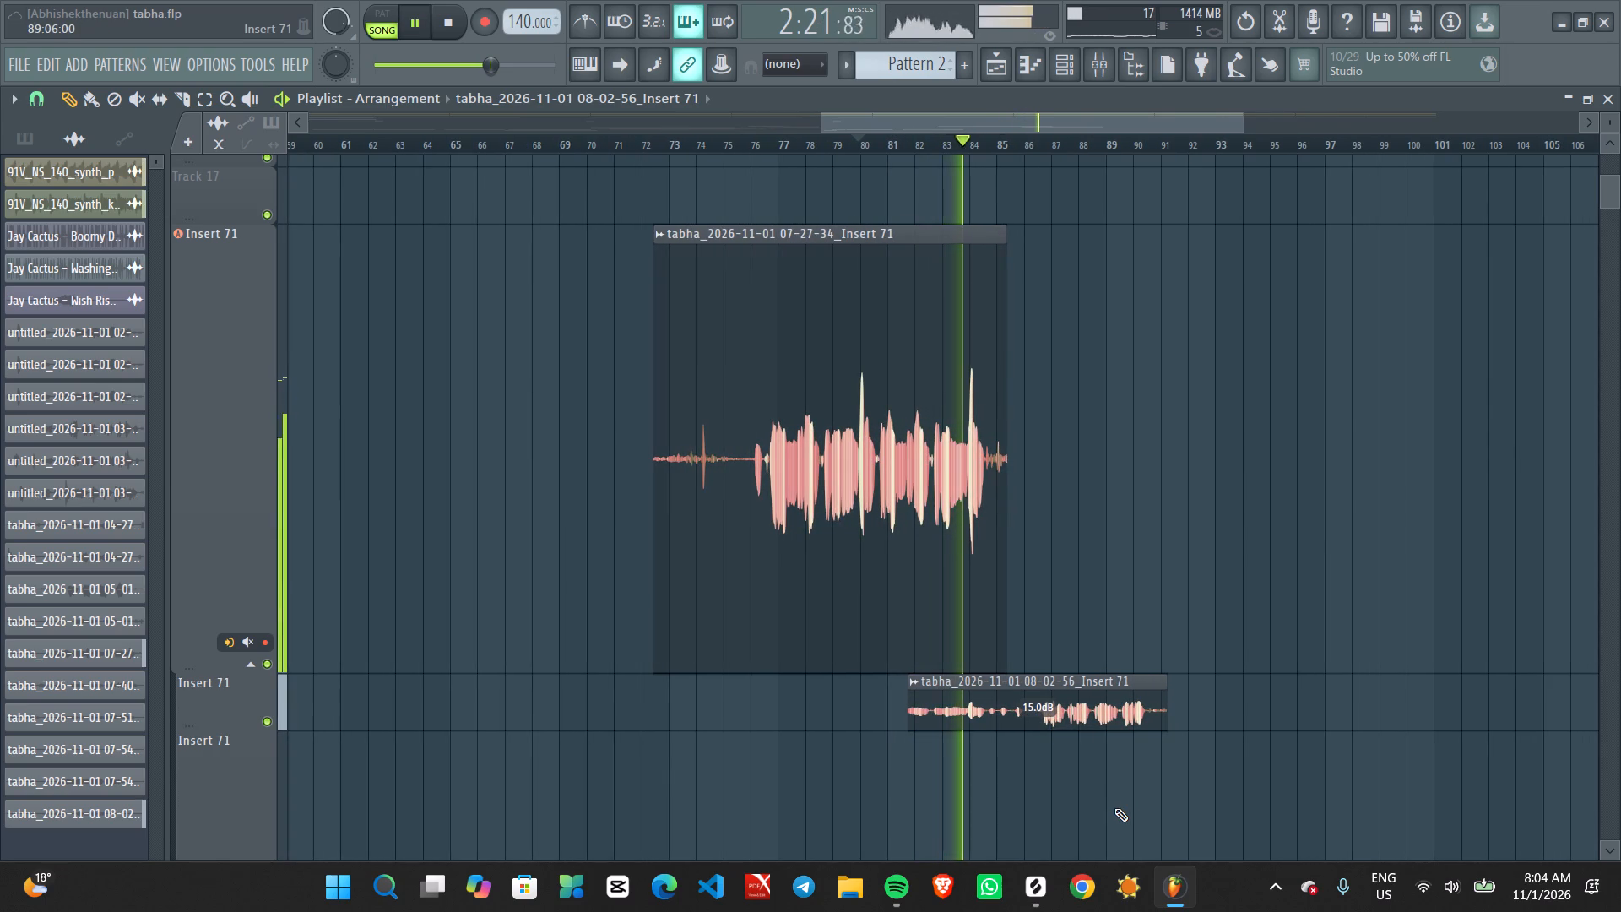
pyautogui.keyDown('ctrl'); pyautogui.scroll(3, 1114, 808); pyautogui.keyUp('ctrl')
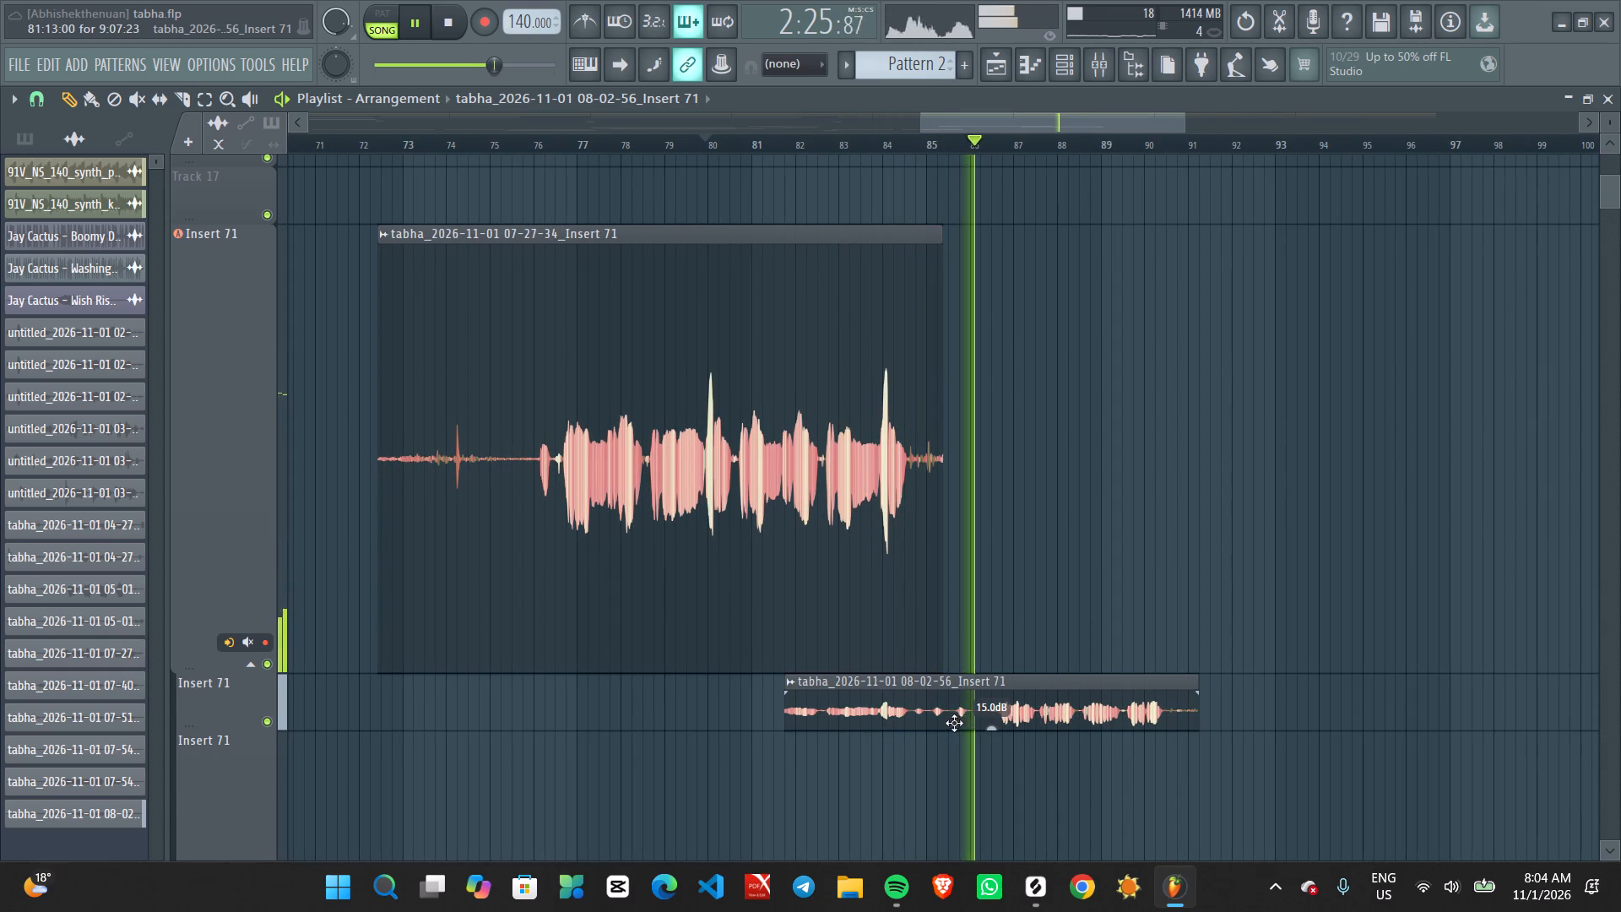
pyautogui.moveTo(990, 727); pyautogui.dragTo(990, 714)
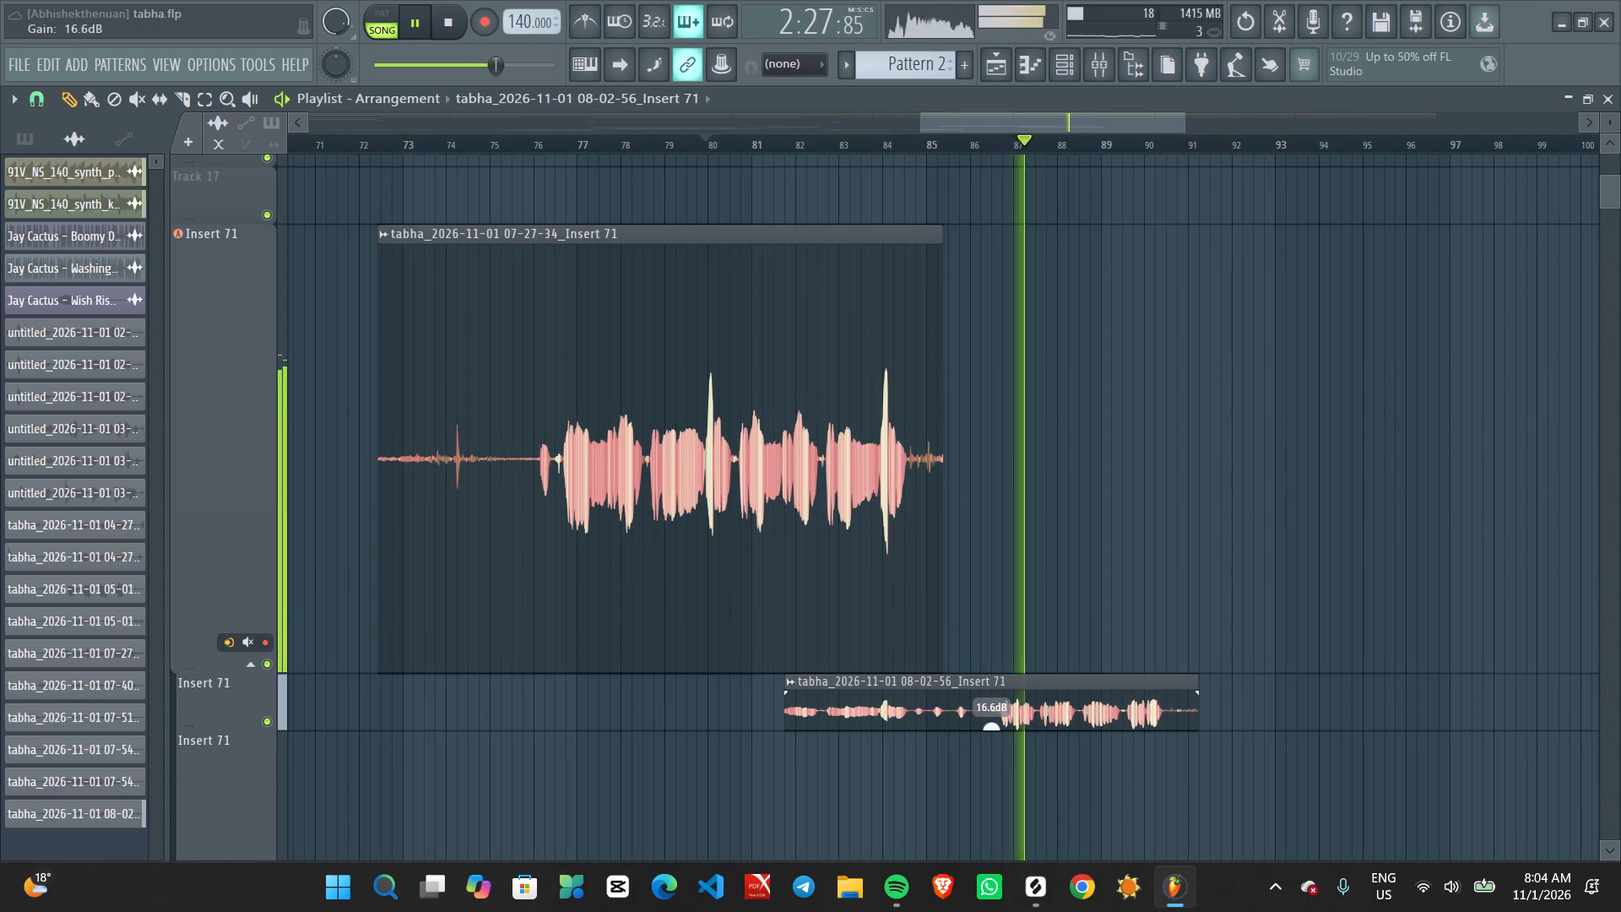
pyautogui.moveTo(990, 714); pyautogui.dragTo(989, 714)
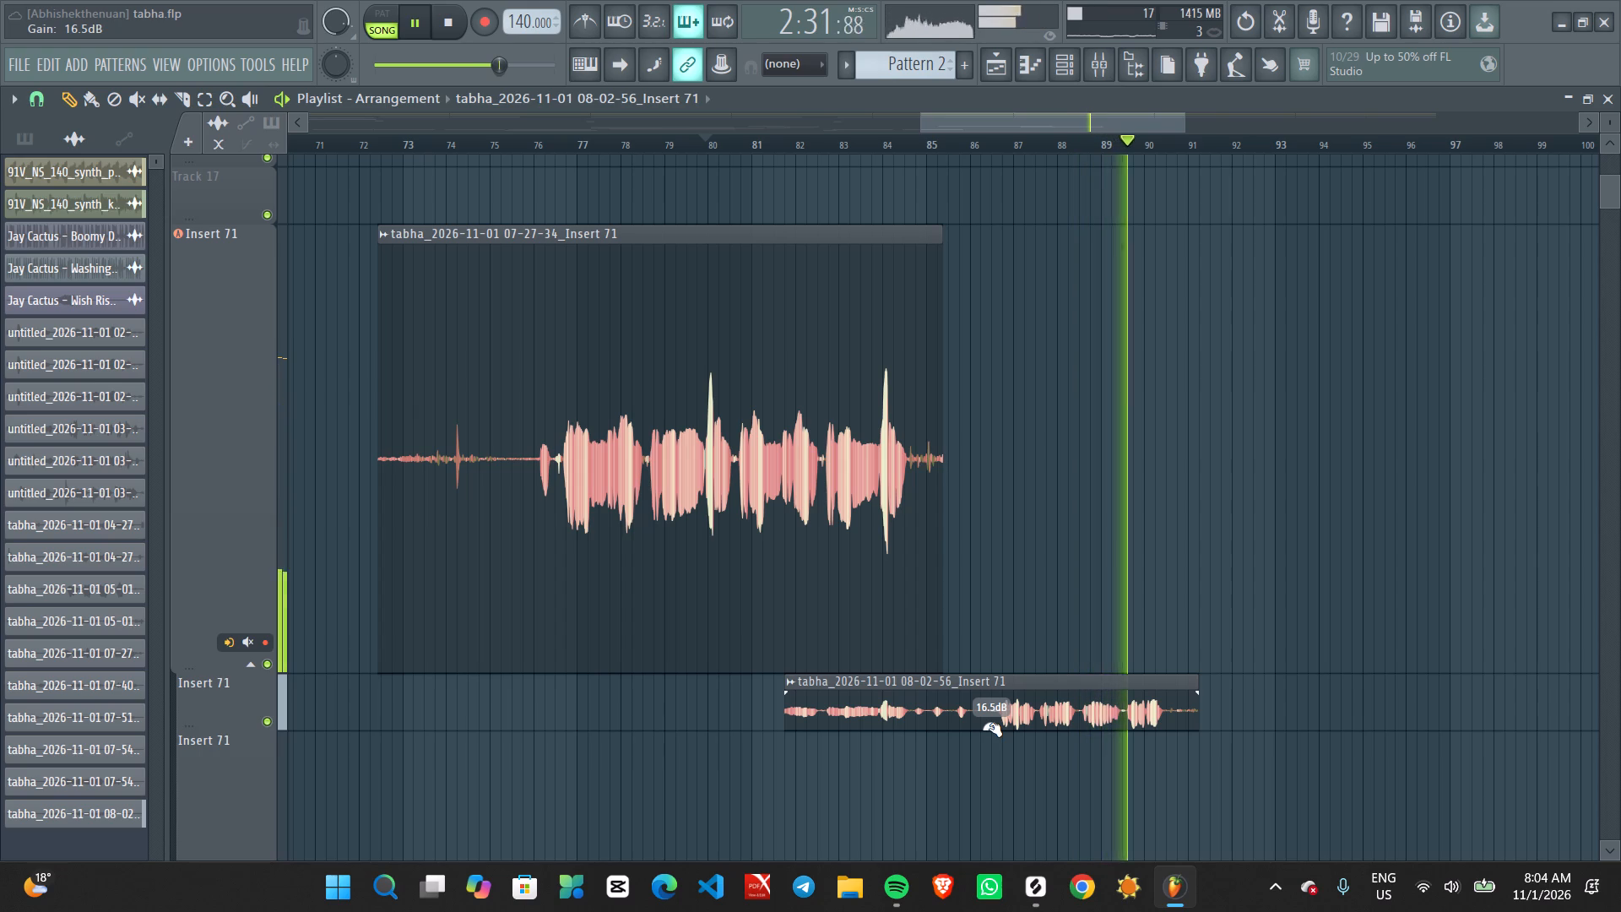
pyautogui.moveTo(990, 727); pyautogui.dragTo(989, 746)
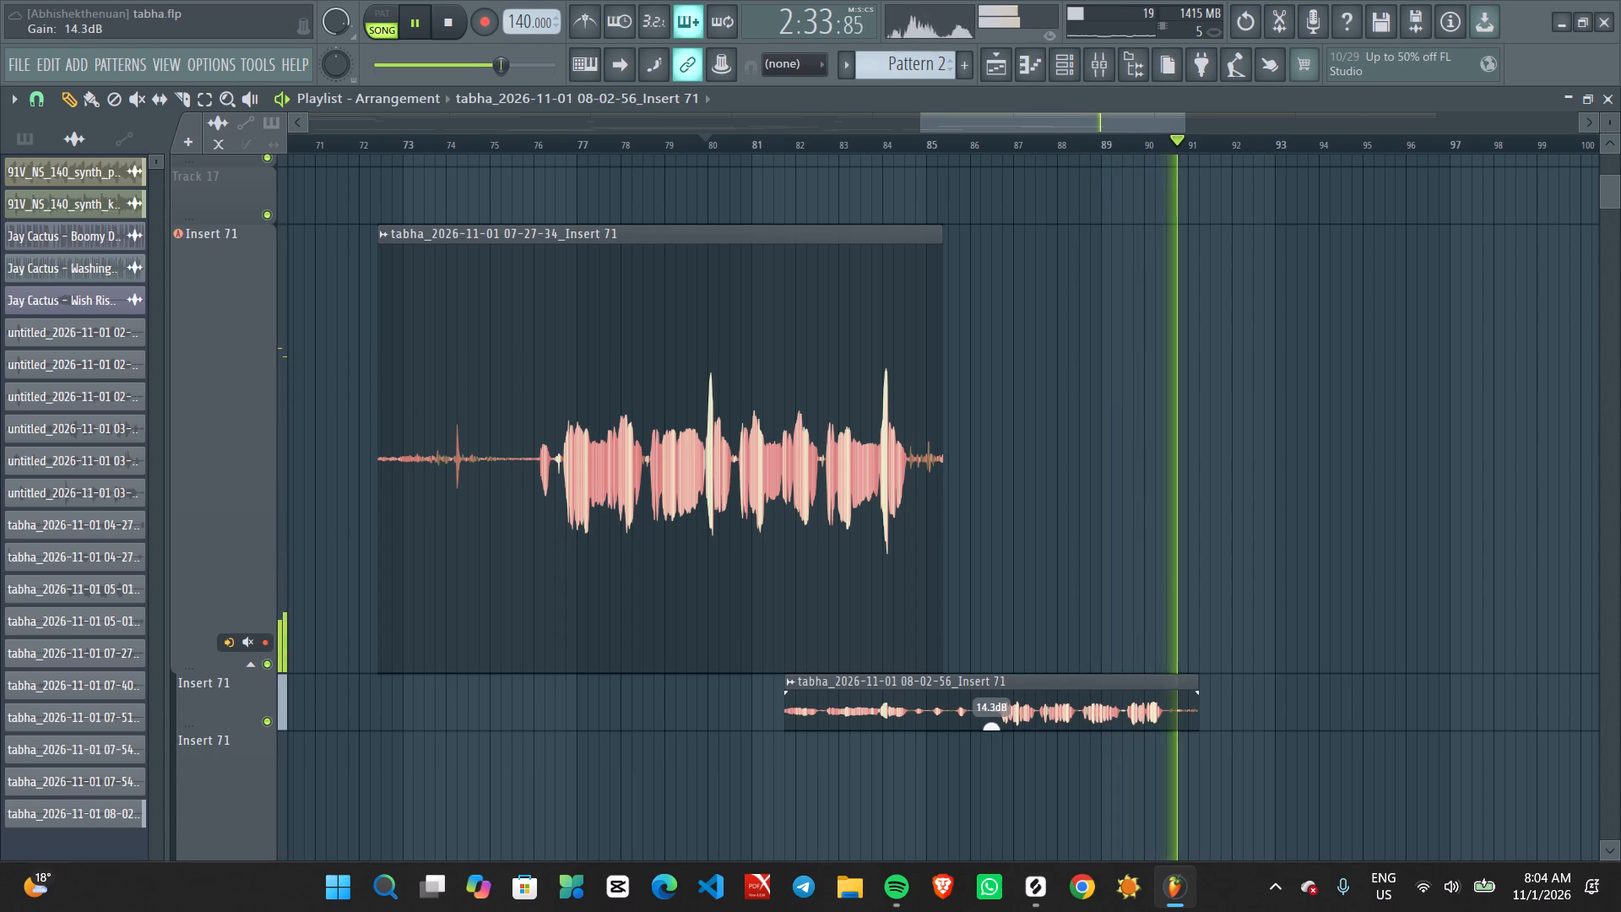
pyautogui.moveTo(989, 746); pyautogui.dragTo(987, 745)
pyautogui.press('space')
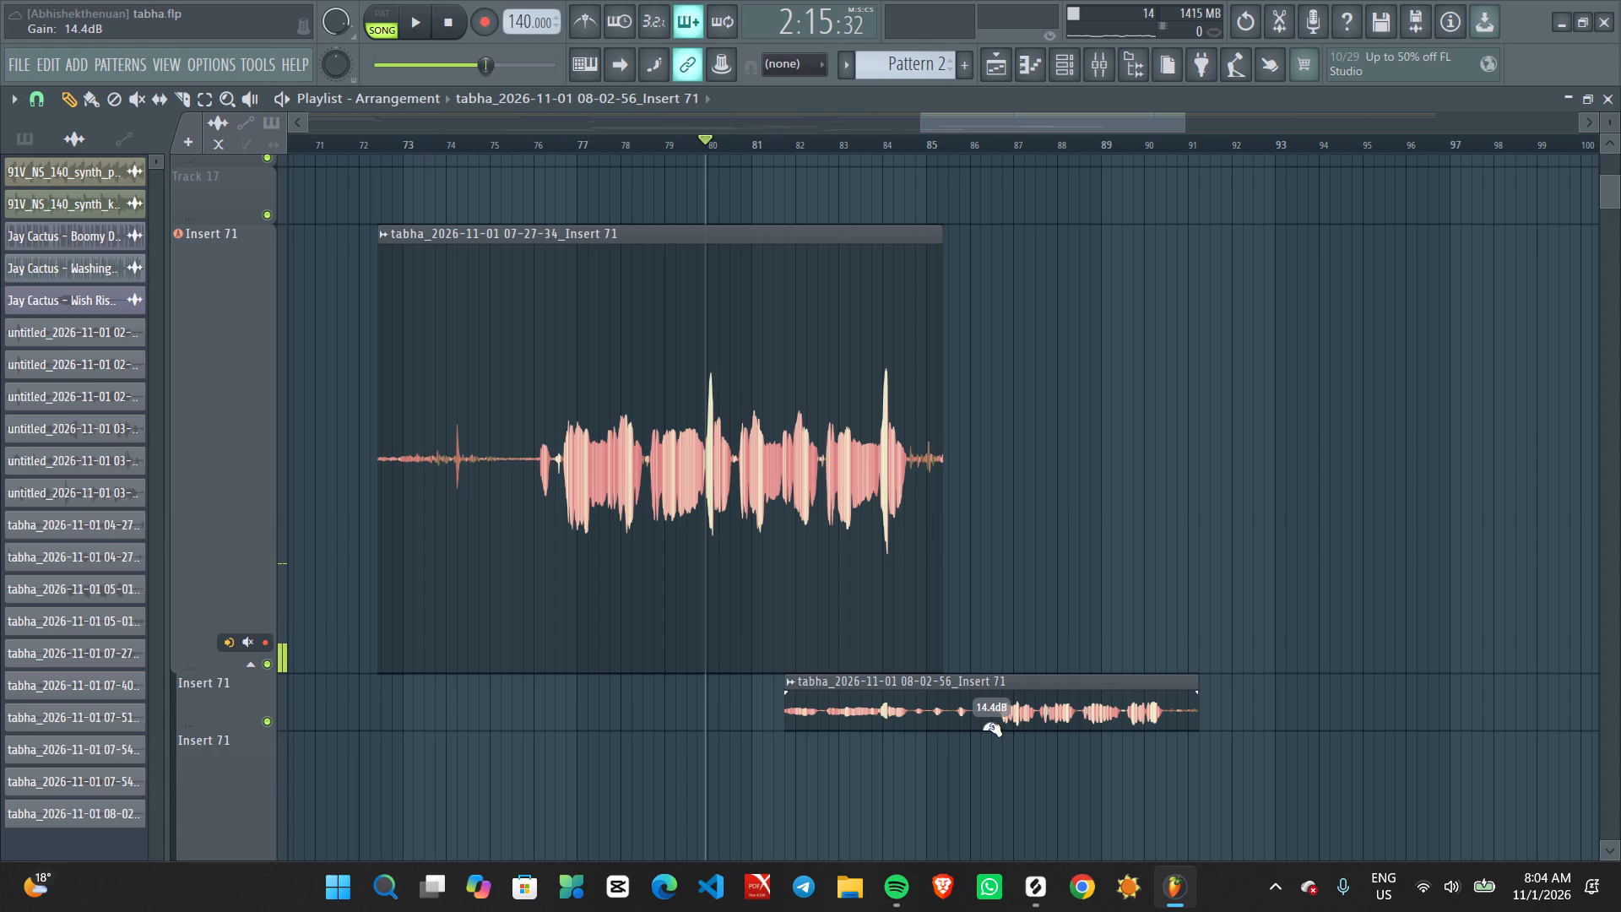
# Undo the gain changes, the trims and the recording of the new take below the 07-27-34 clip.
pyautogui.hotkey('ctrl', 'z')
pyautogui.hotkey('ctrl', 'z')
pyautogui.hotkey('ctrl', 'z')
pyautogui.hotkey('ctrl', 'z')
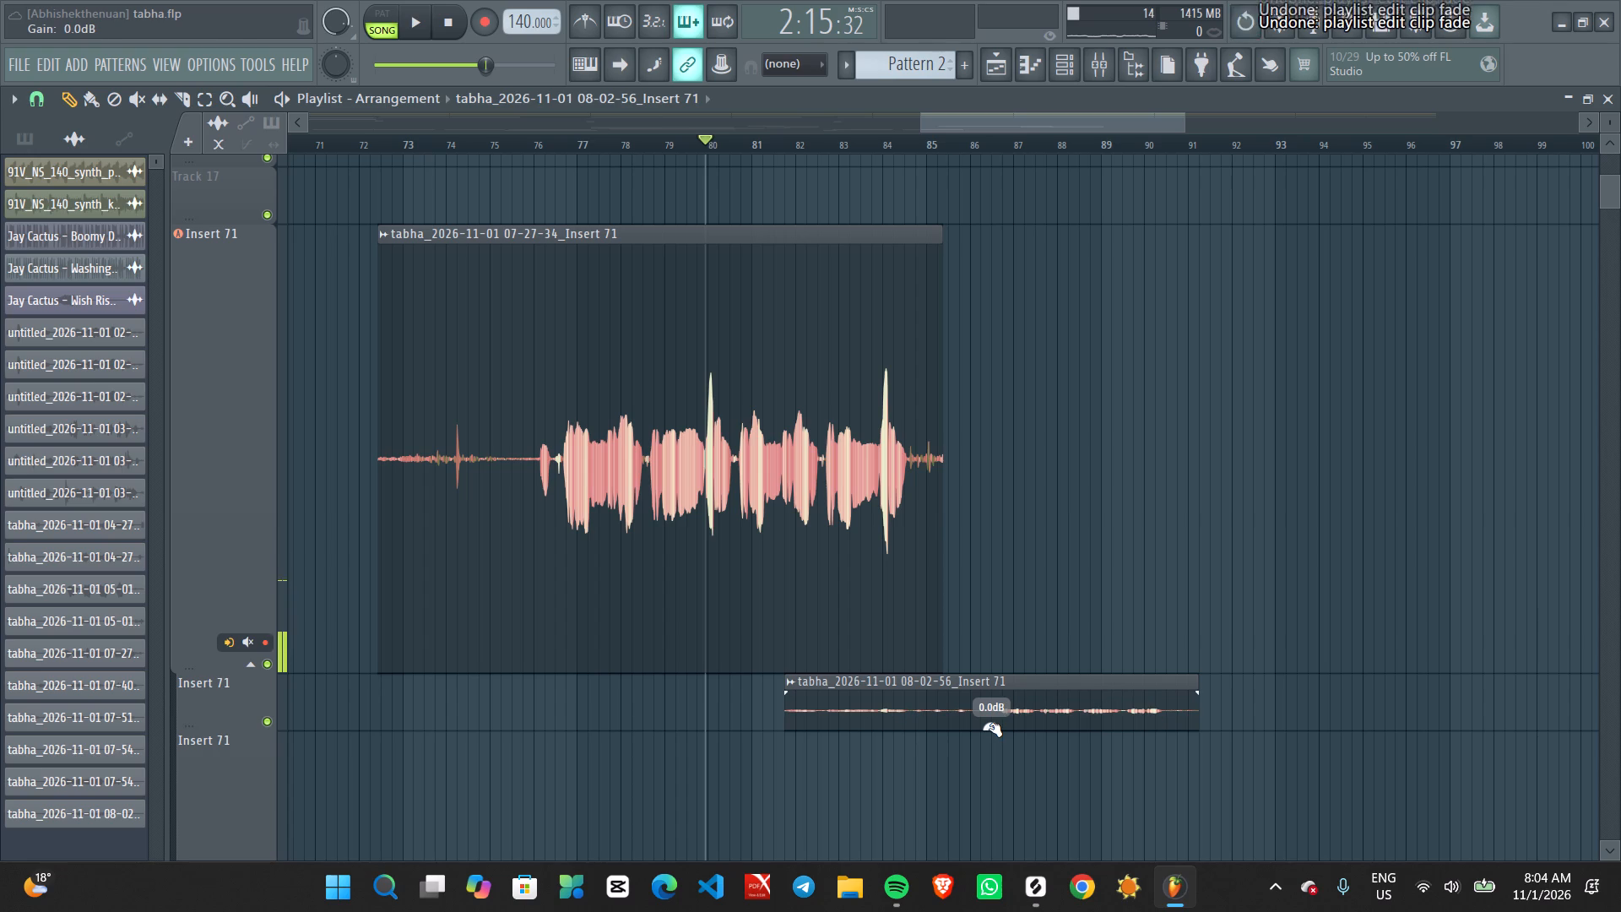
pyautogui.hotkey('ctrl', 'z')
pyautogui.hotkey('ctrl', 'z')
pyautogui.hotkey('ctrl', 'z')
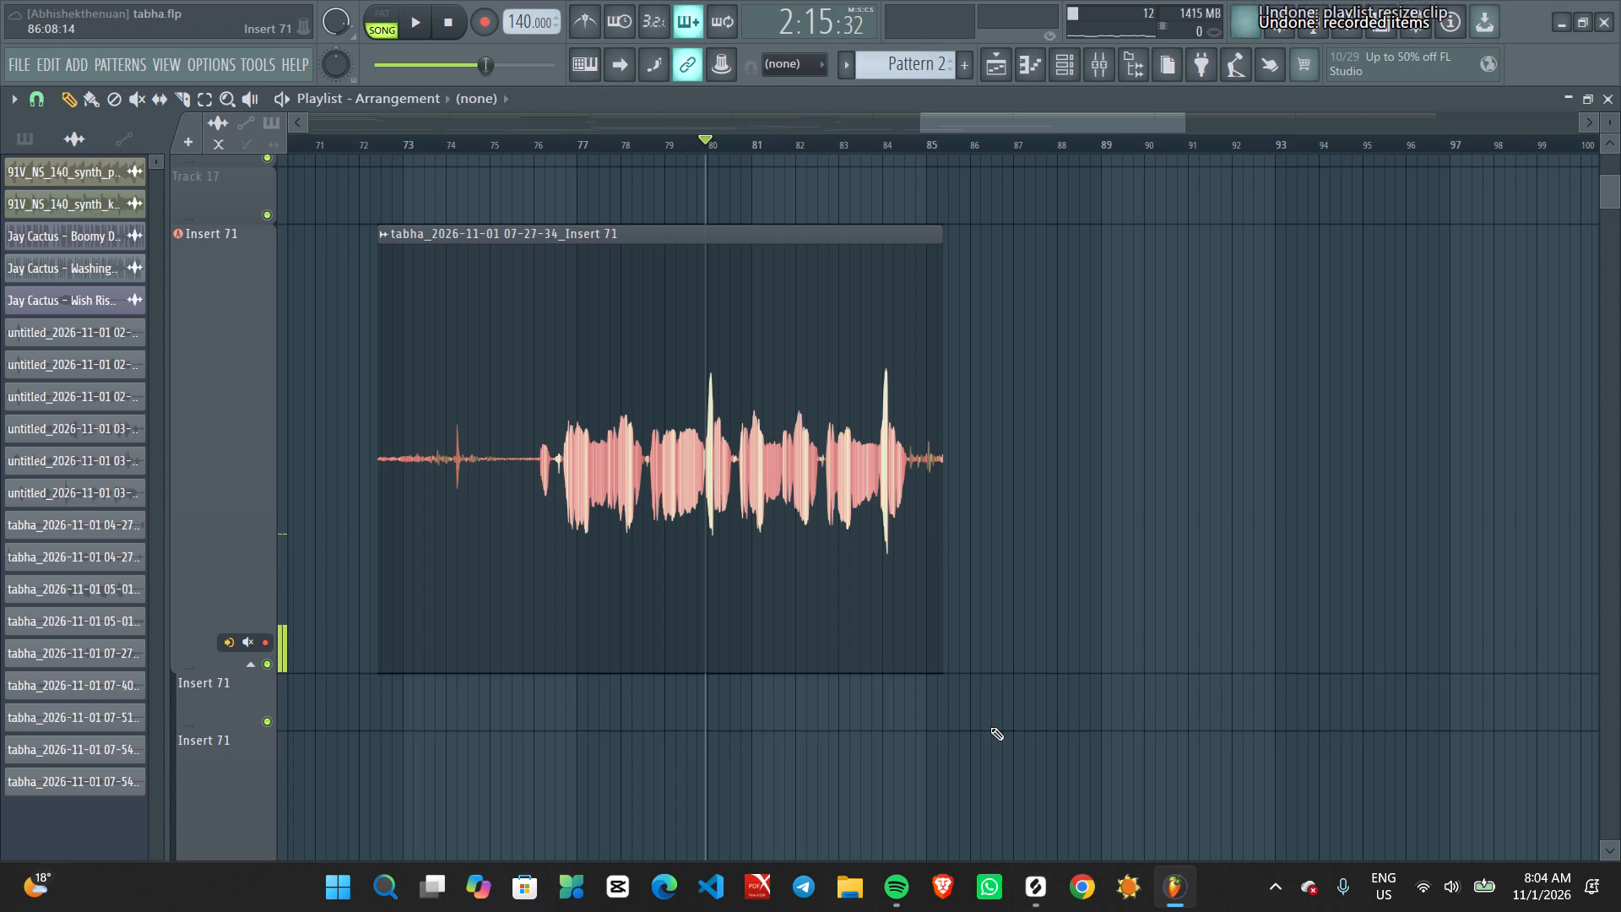
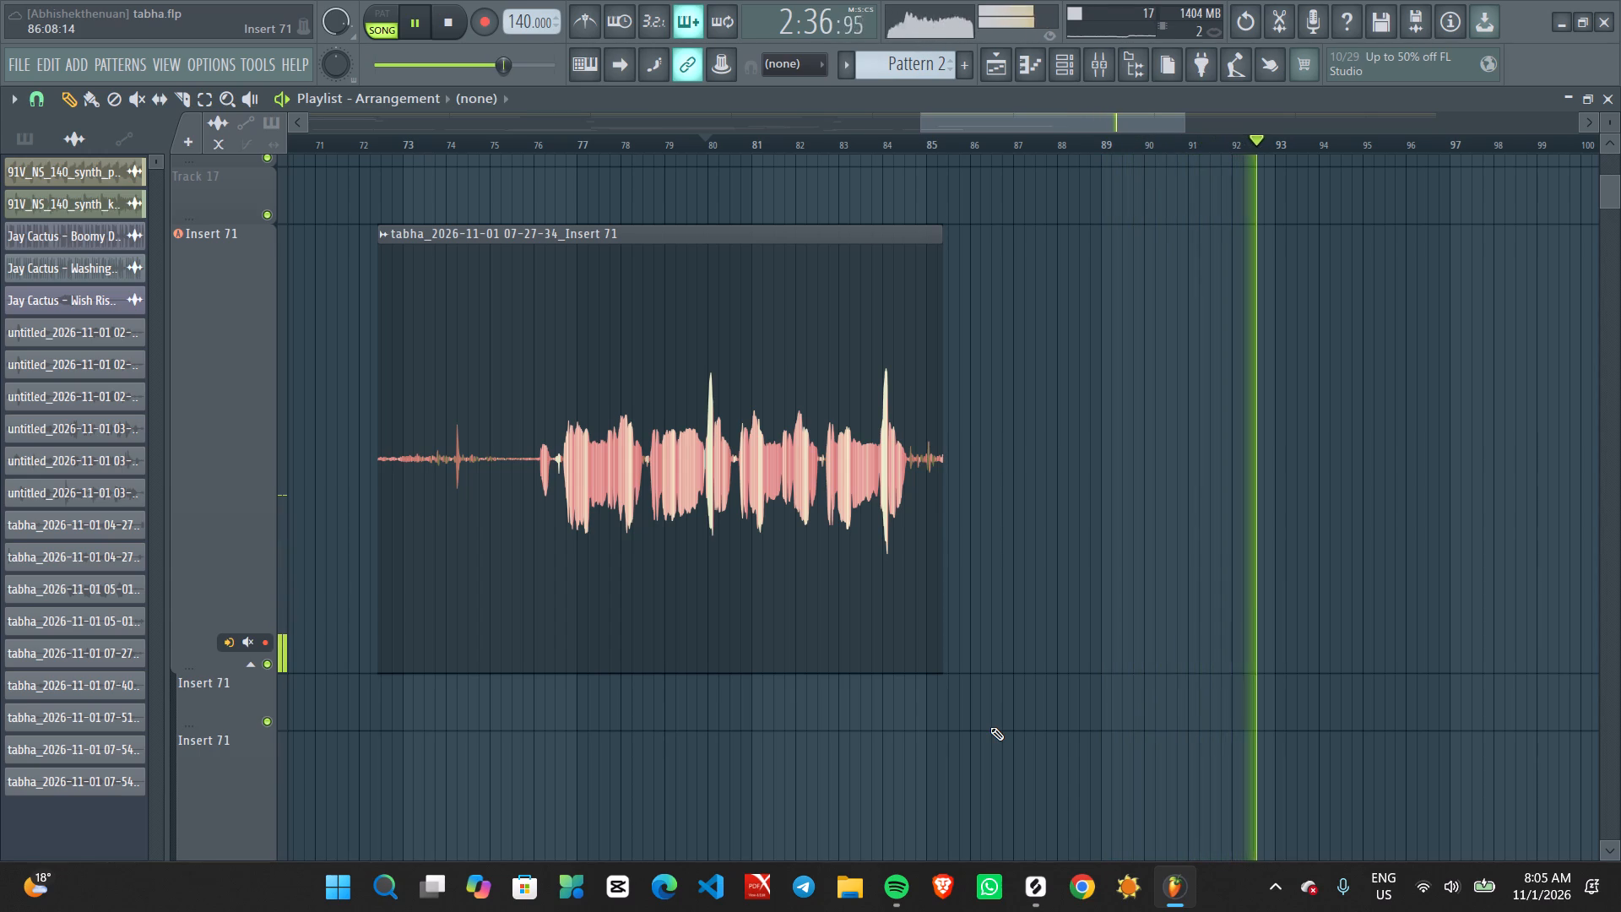
# Stop playback and record a new Insert 71 take below the 07-27-34 clip, from just before bar 80 to about bar 89.
pyautogui.click(990, 727)
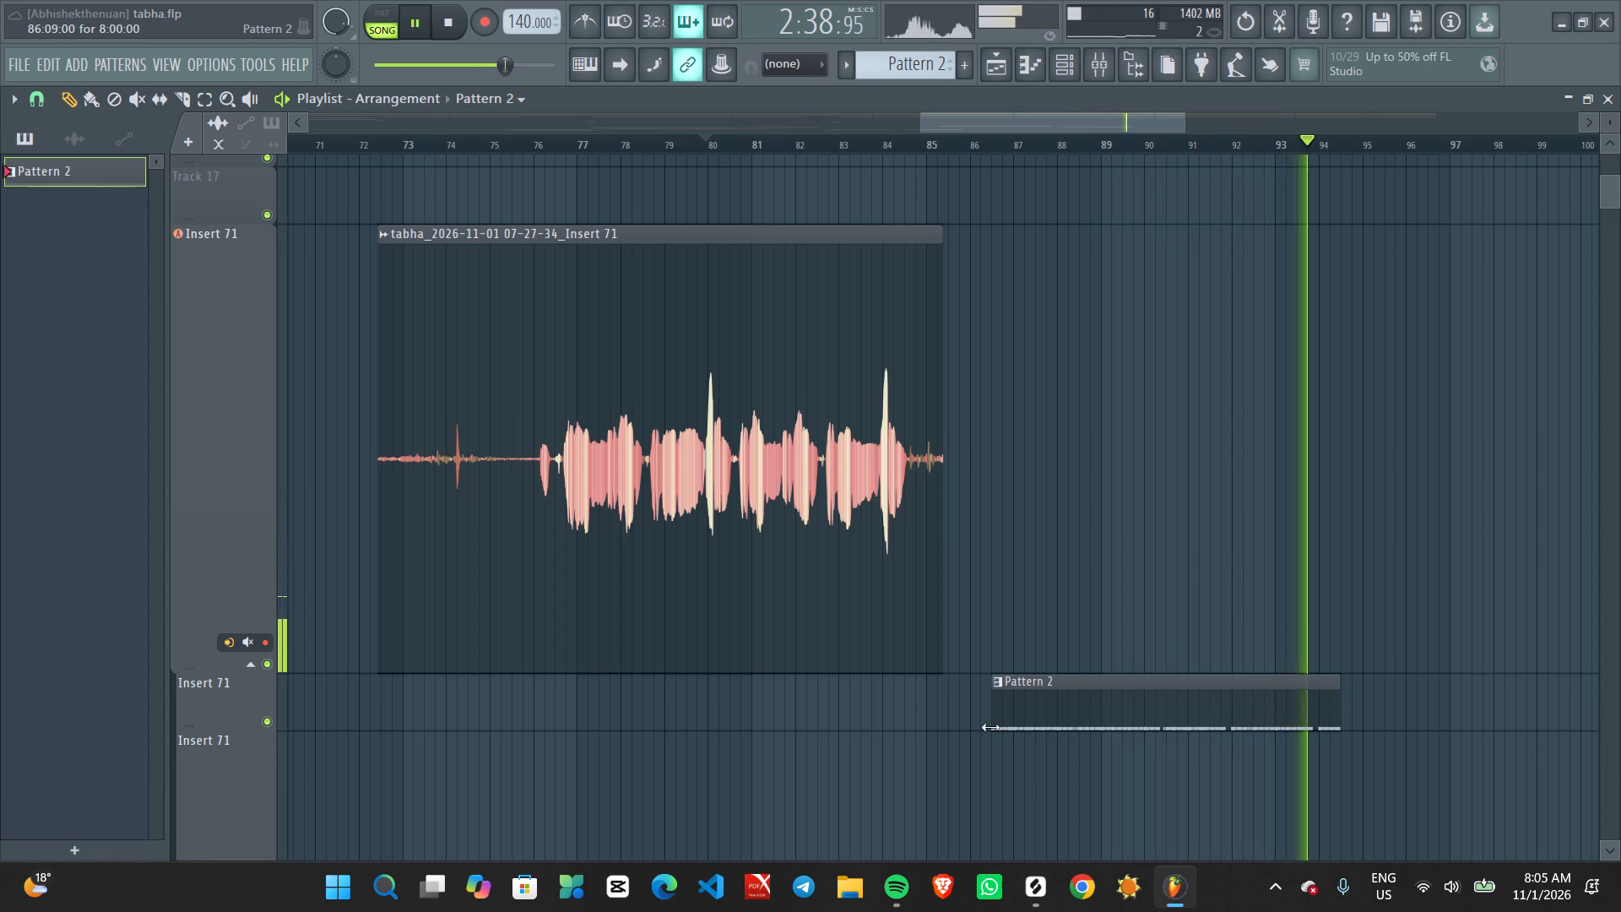
pyautogui.hotkey('ctrl', 'z')
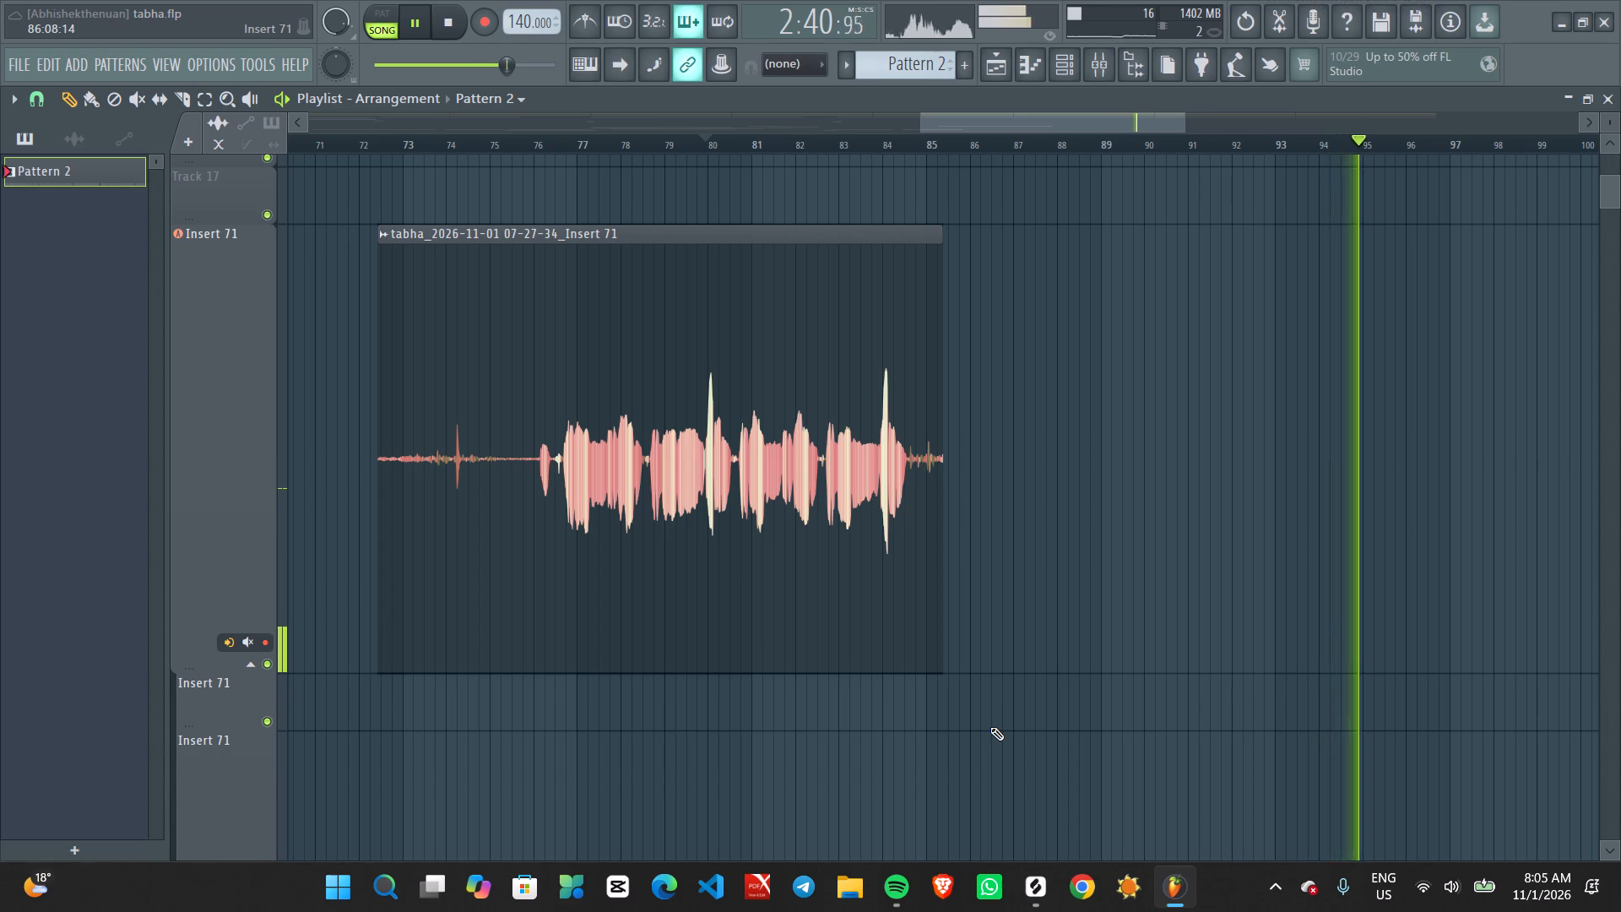
pyautogui.press('space')
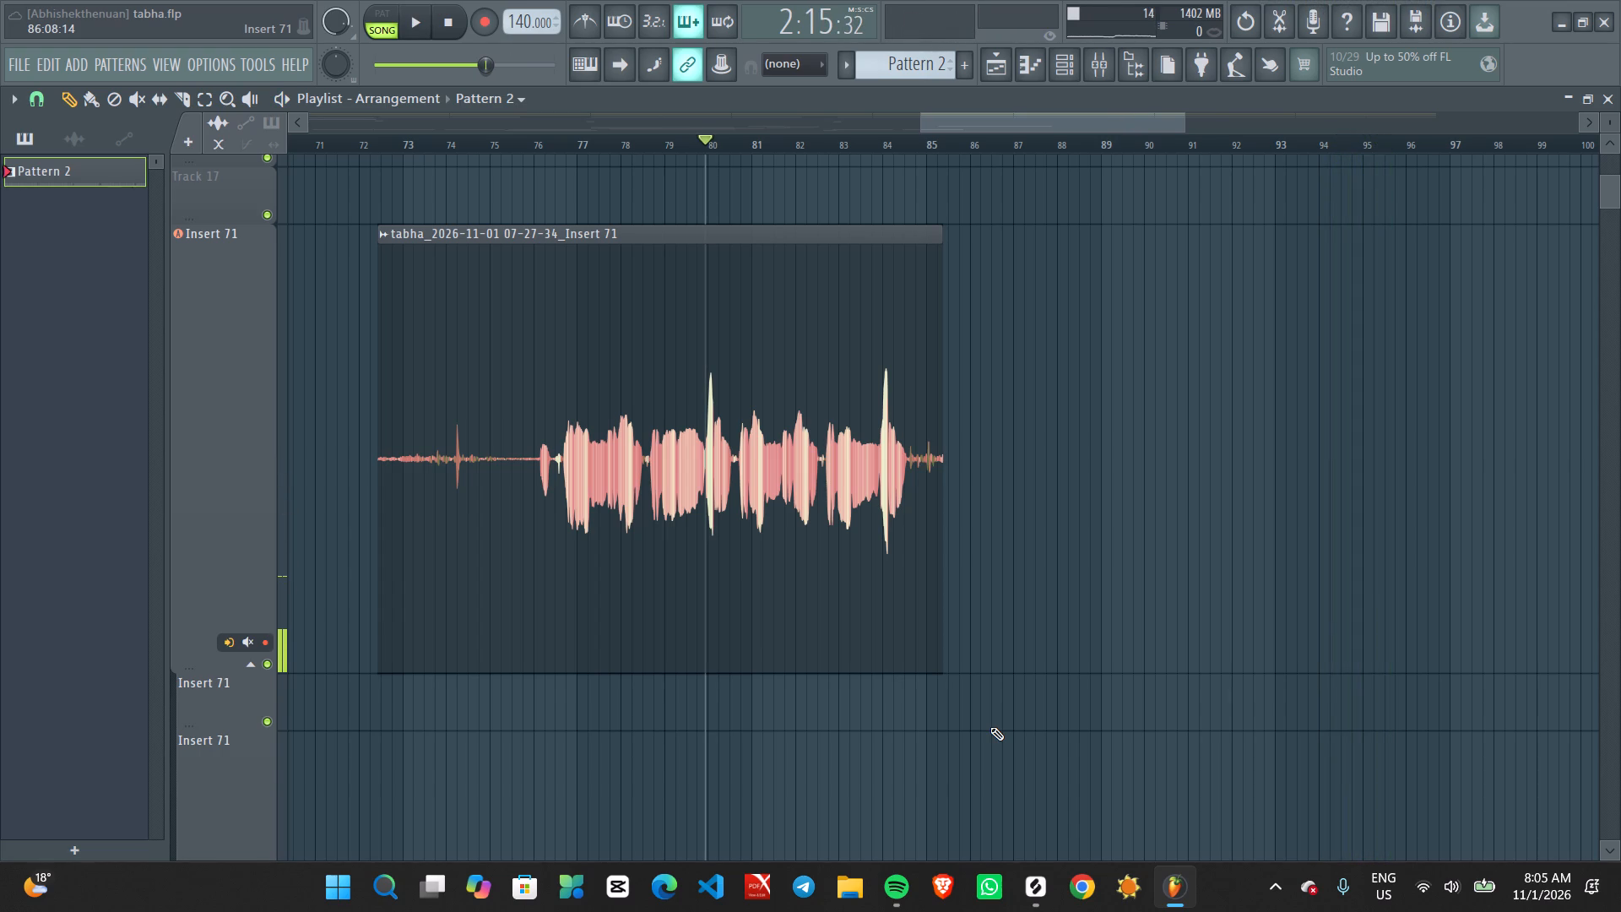
pyautogui.press('r')
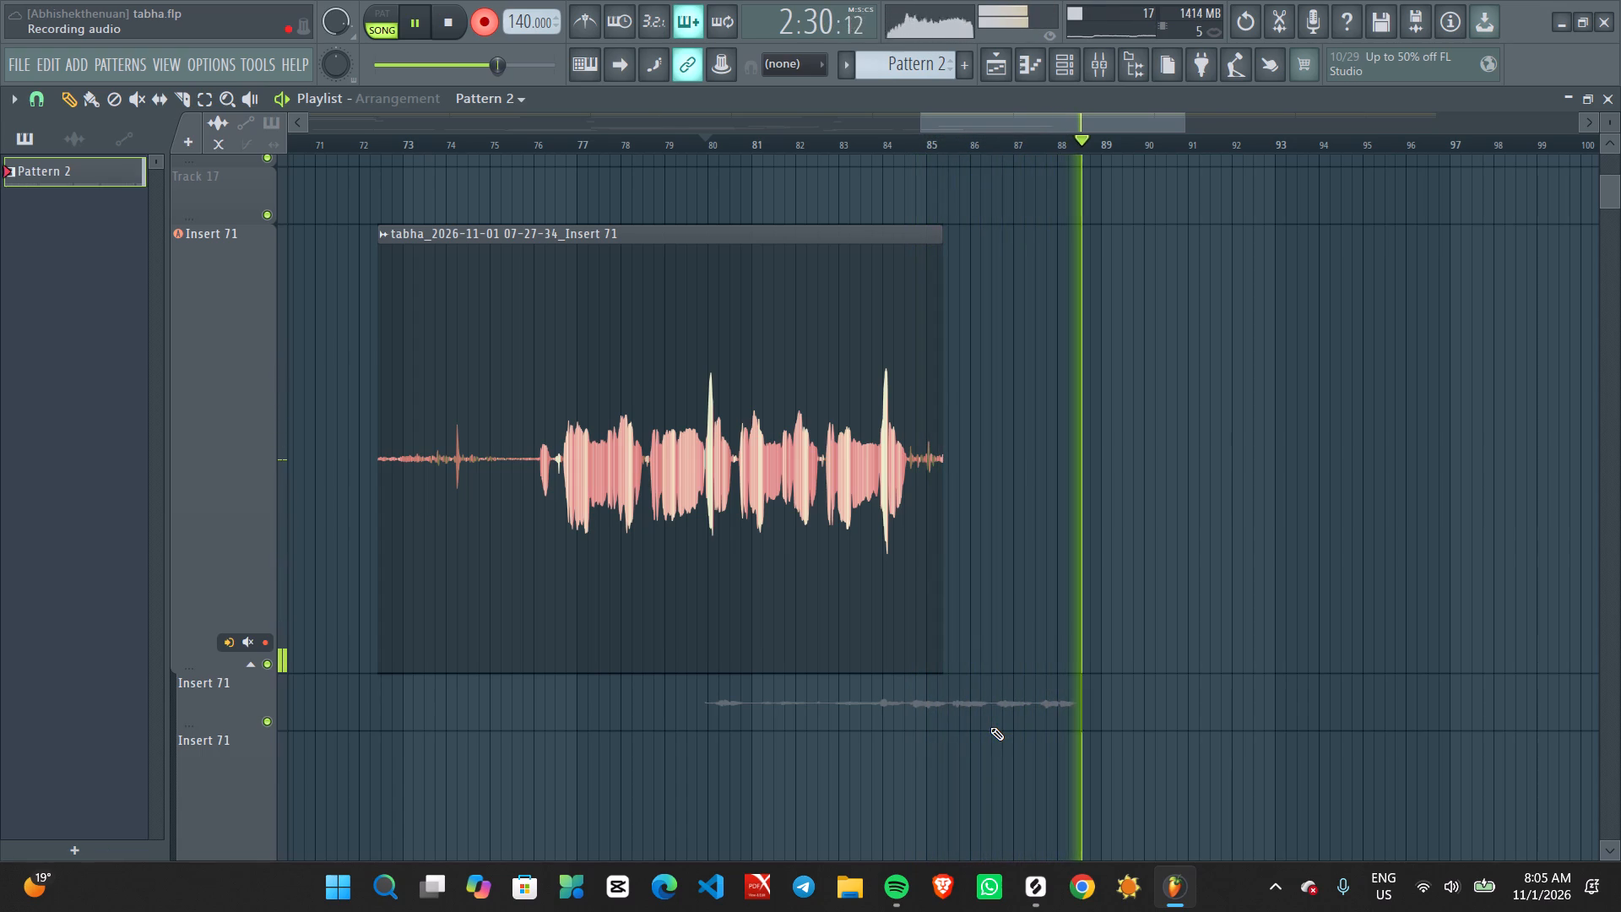
pyautogui.press('space')
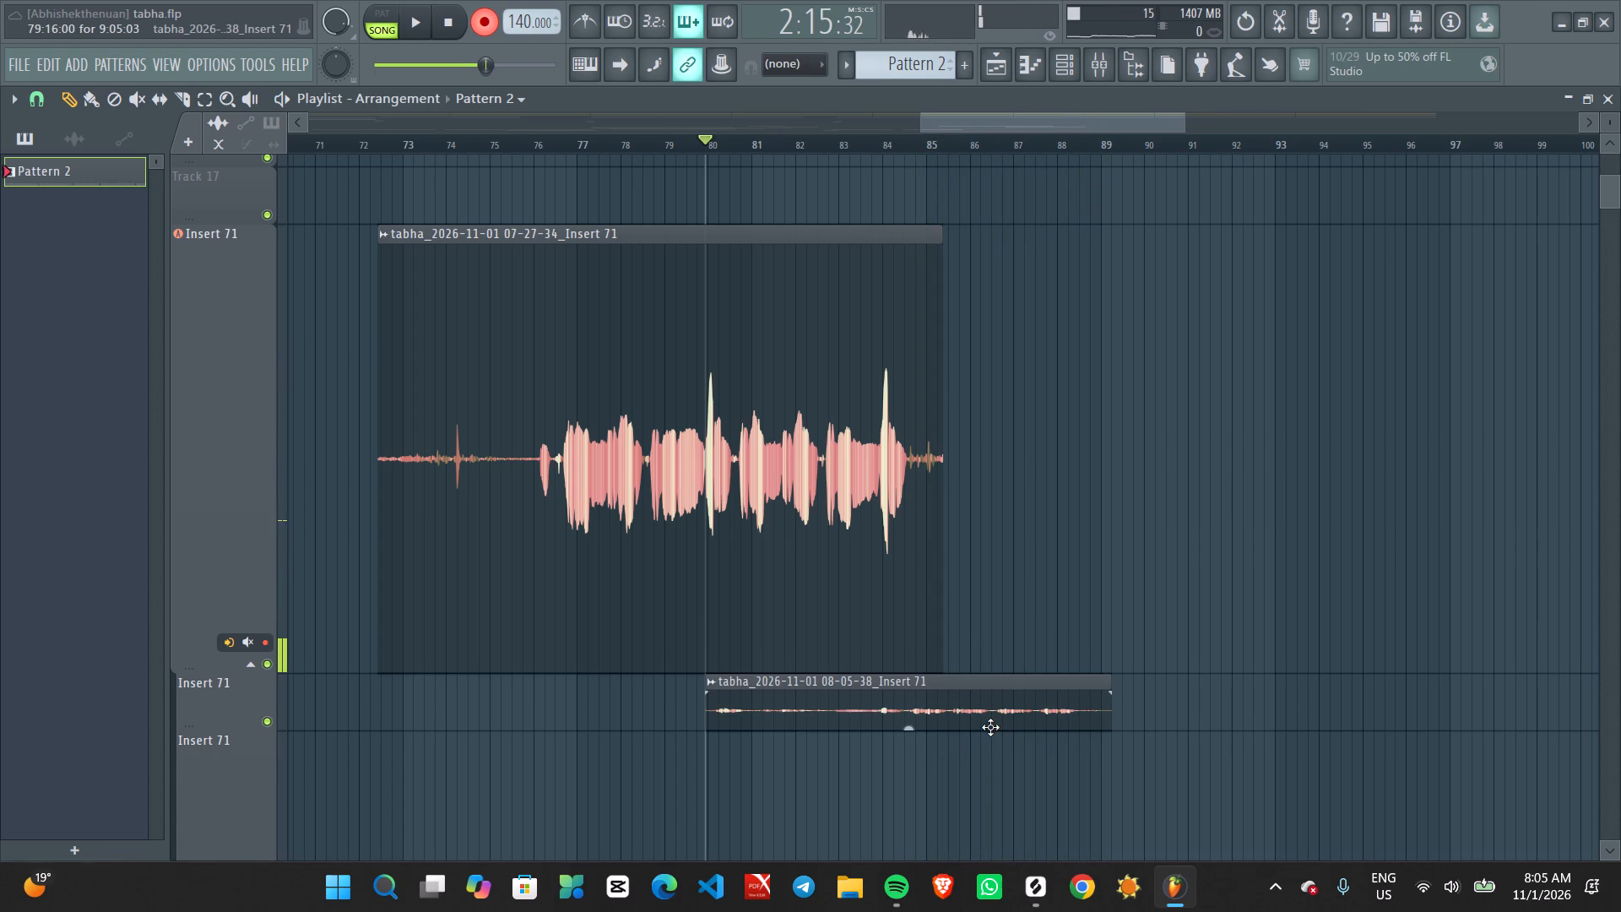
# Raise the newly recorded 08-05-38 take's clip gain to 13.1 dB and disarm recording.
pyautogui.moveTo(910, 730); pyautogui.dragTo(908, 697)
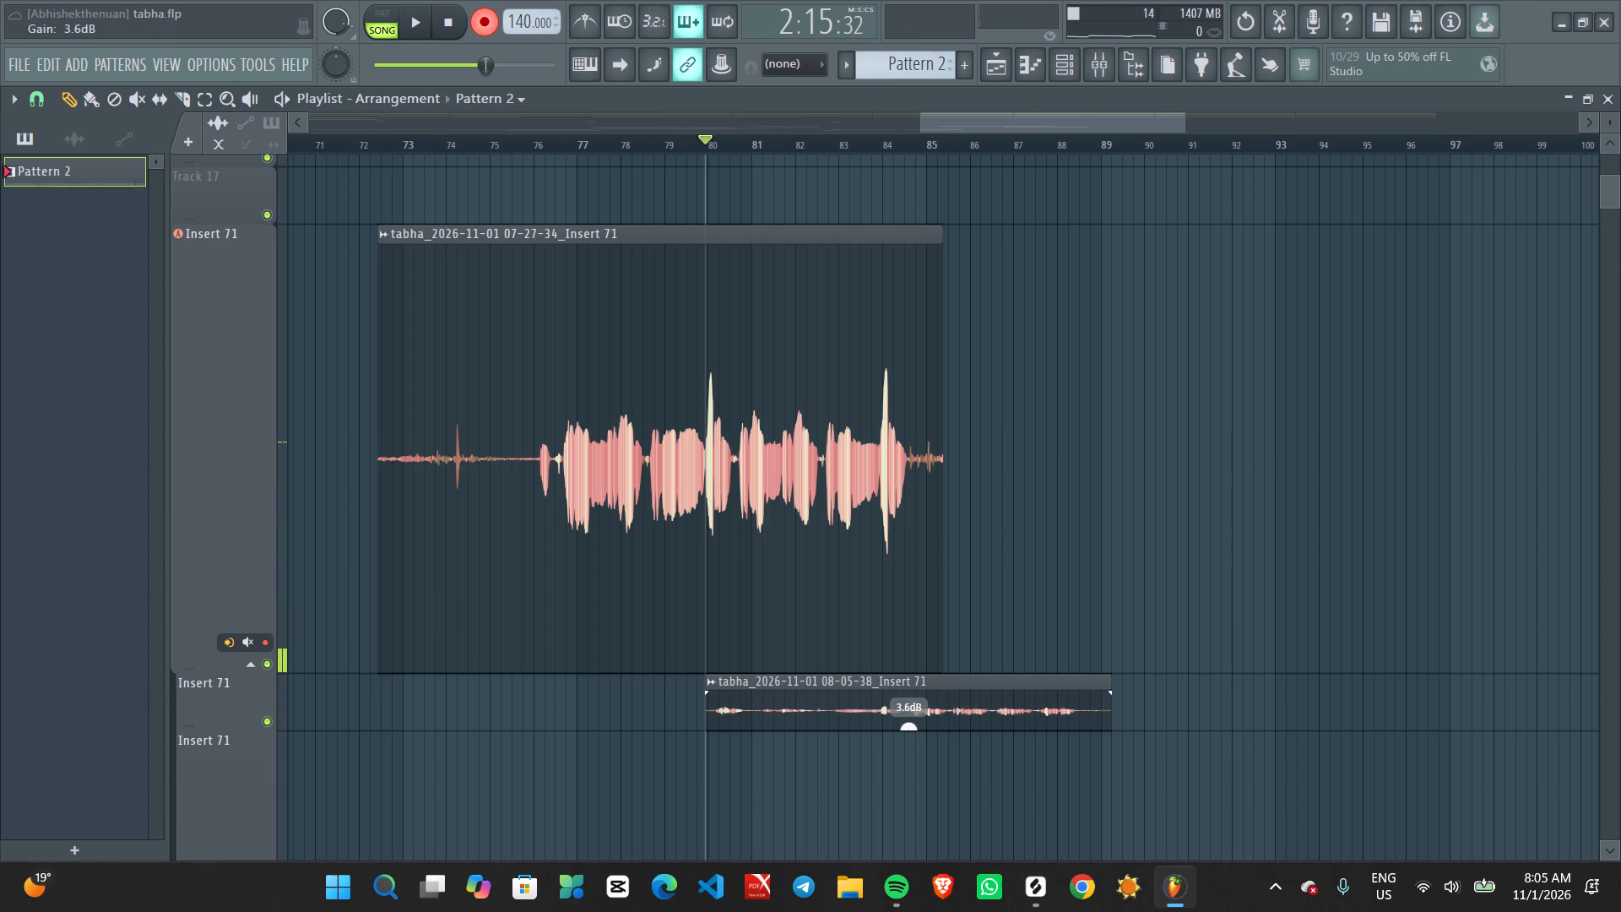
pyautogui.moveTo(908, 697); pyautogui.dragTo(898, 619)
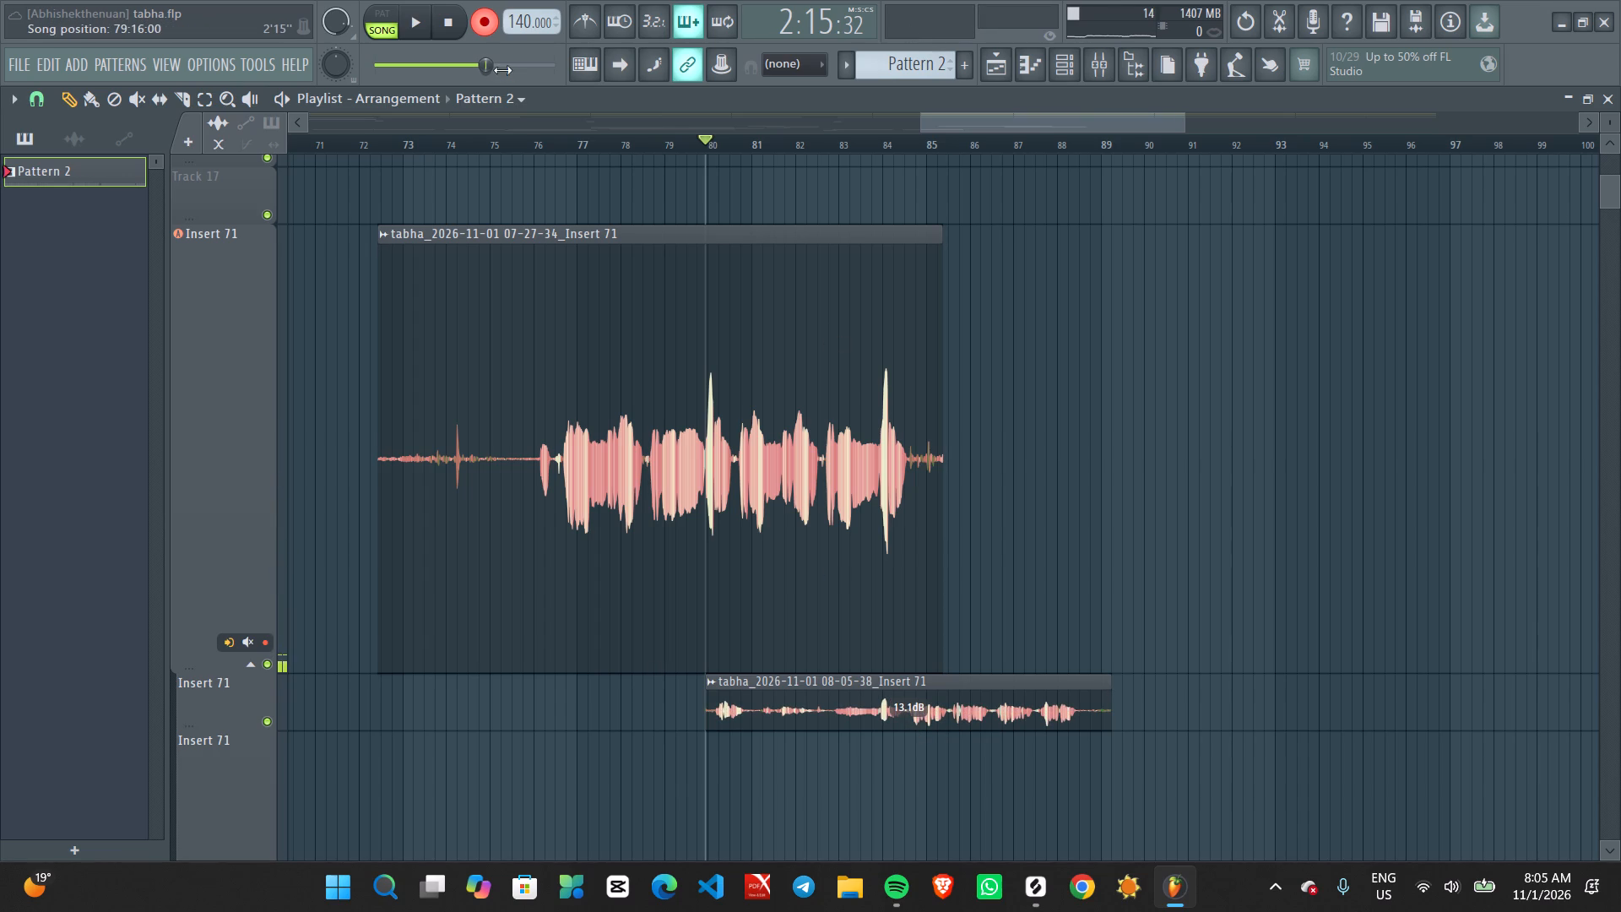
pyautogui.click(478, 2)
pyautogui.click(487, 24)
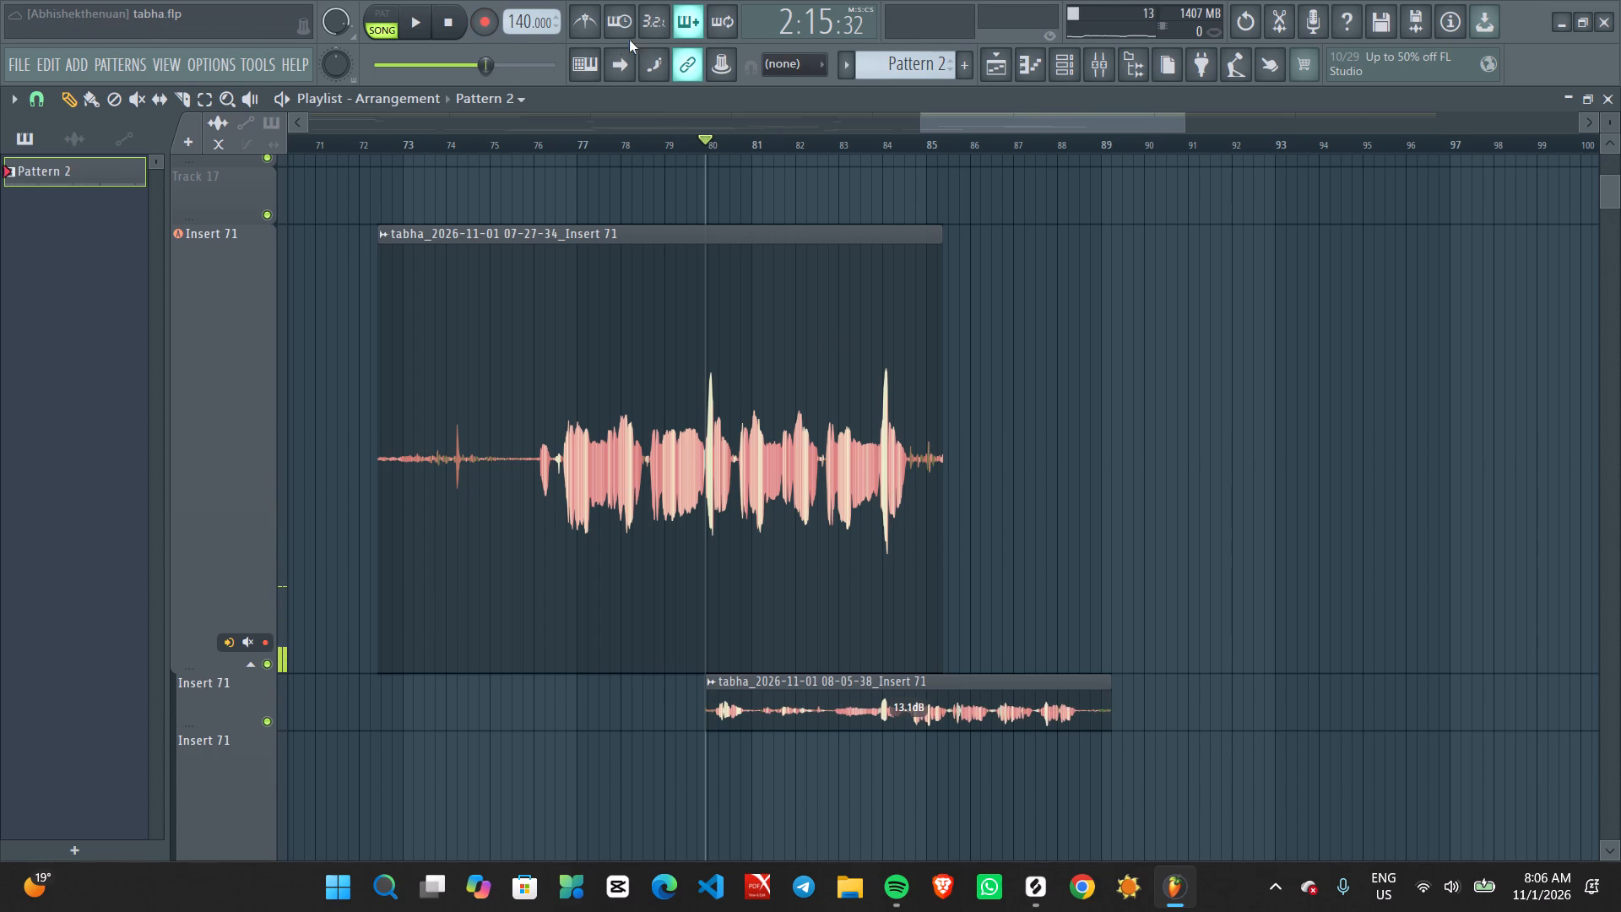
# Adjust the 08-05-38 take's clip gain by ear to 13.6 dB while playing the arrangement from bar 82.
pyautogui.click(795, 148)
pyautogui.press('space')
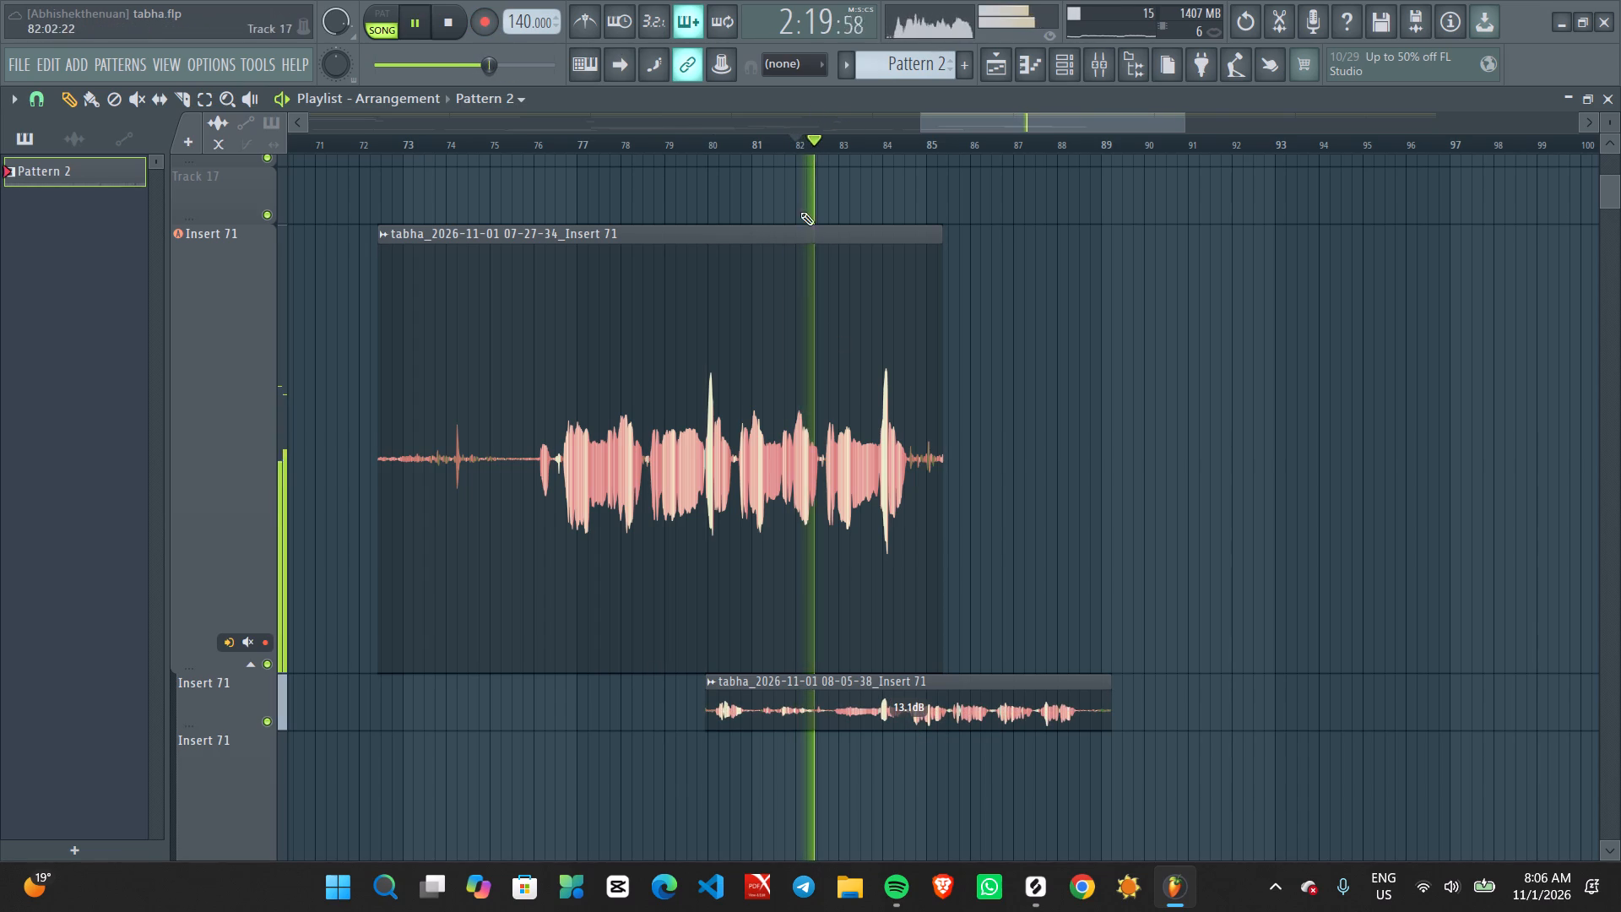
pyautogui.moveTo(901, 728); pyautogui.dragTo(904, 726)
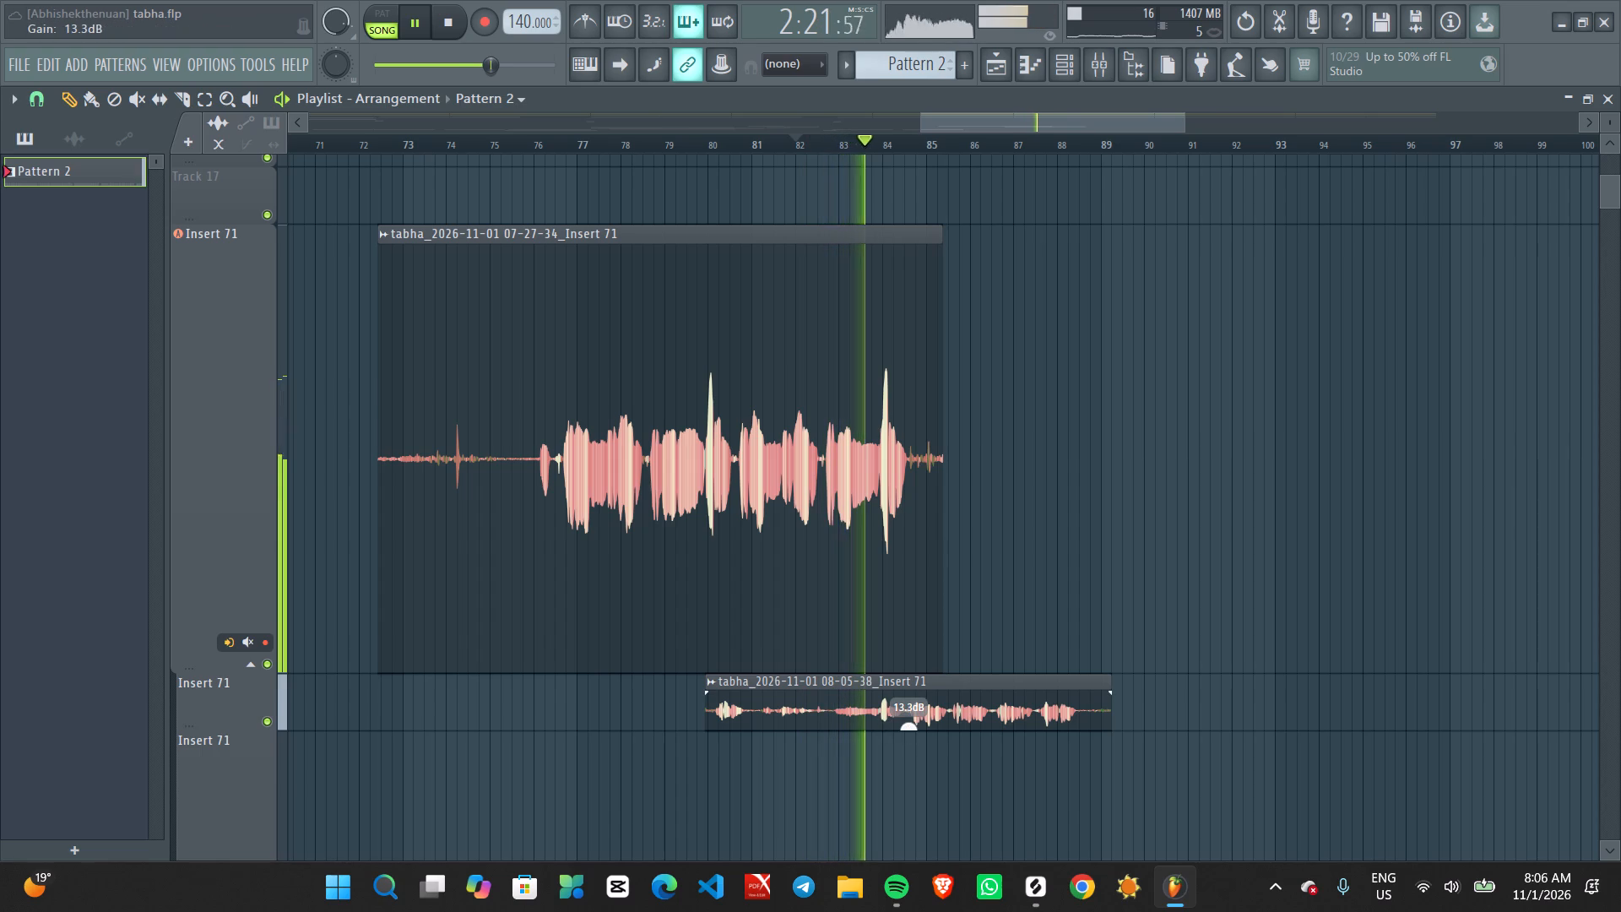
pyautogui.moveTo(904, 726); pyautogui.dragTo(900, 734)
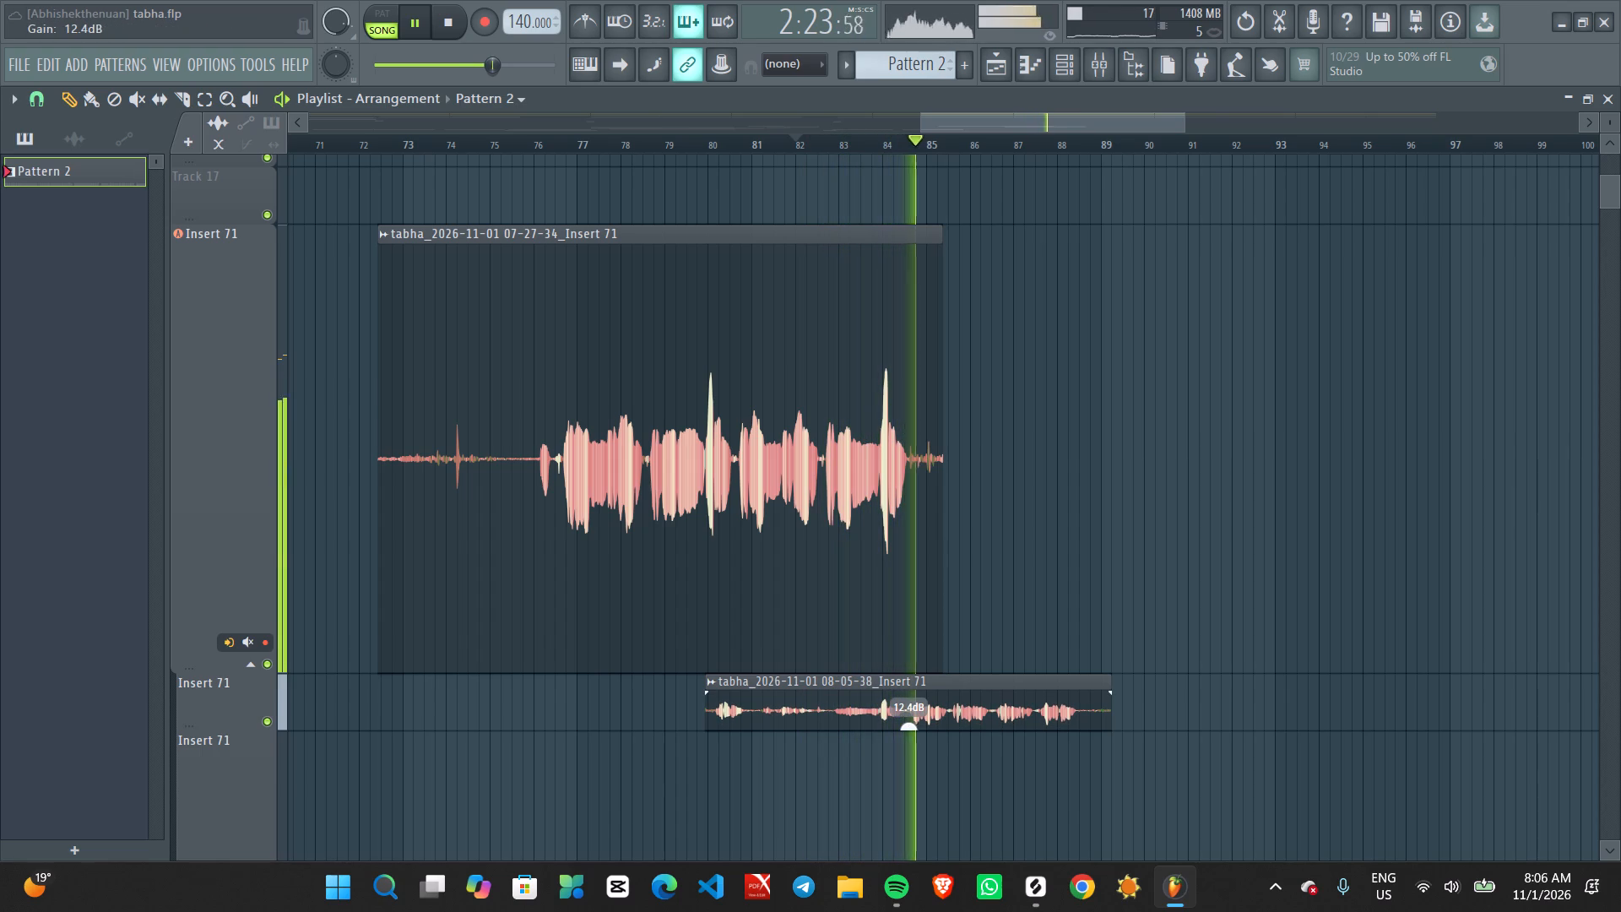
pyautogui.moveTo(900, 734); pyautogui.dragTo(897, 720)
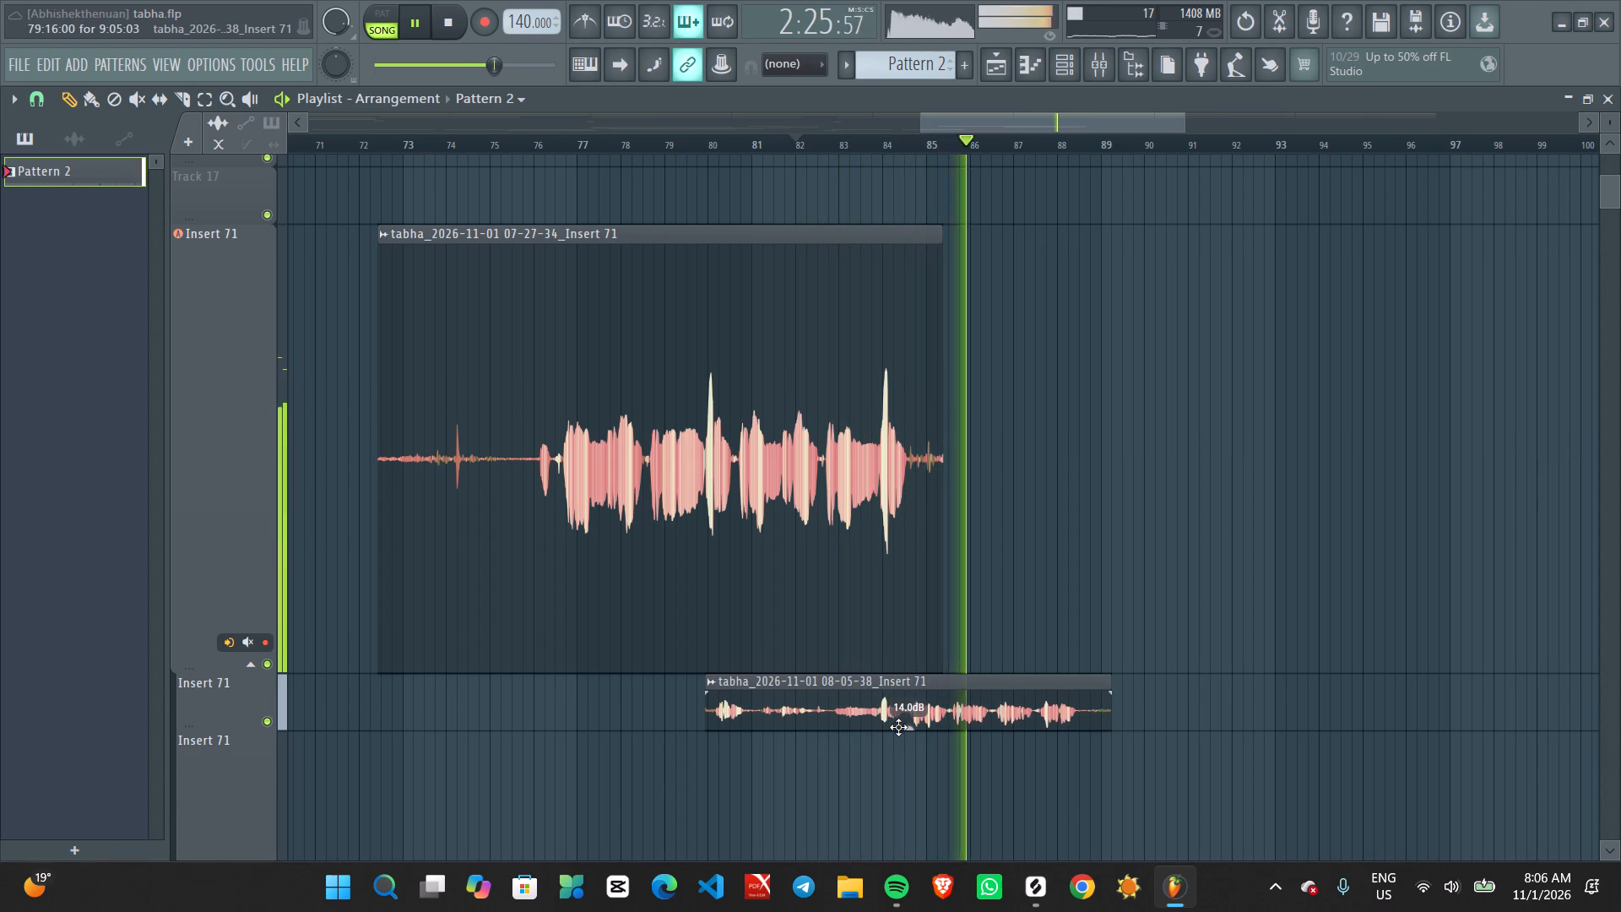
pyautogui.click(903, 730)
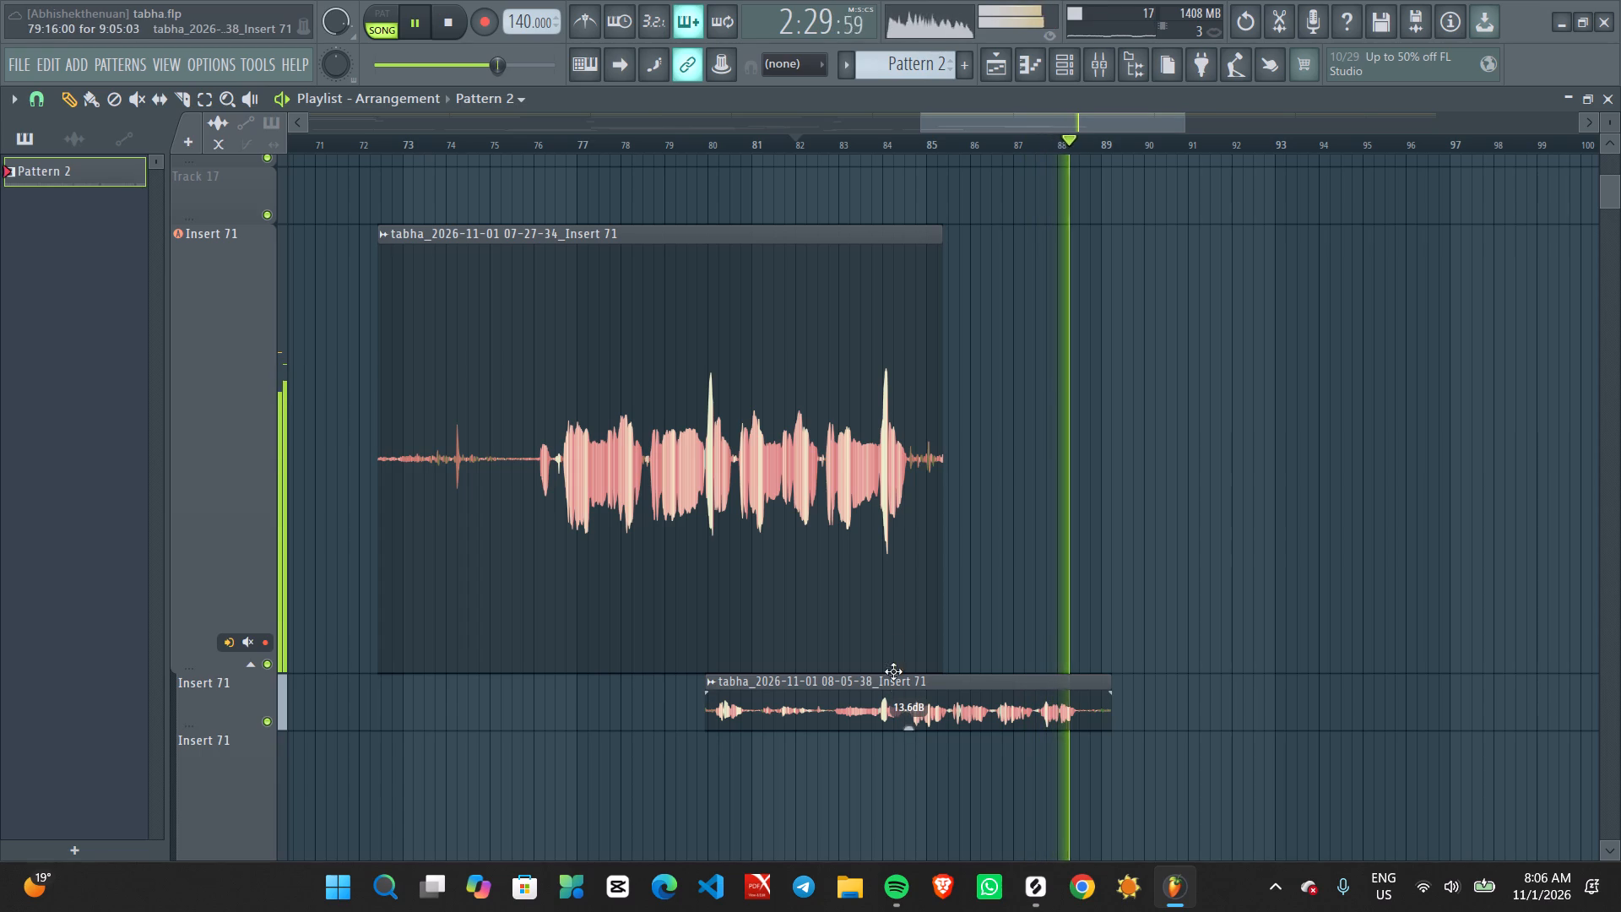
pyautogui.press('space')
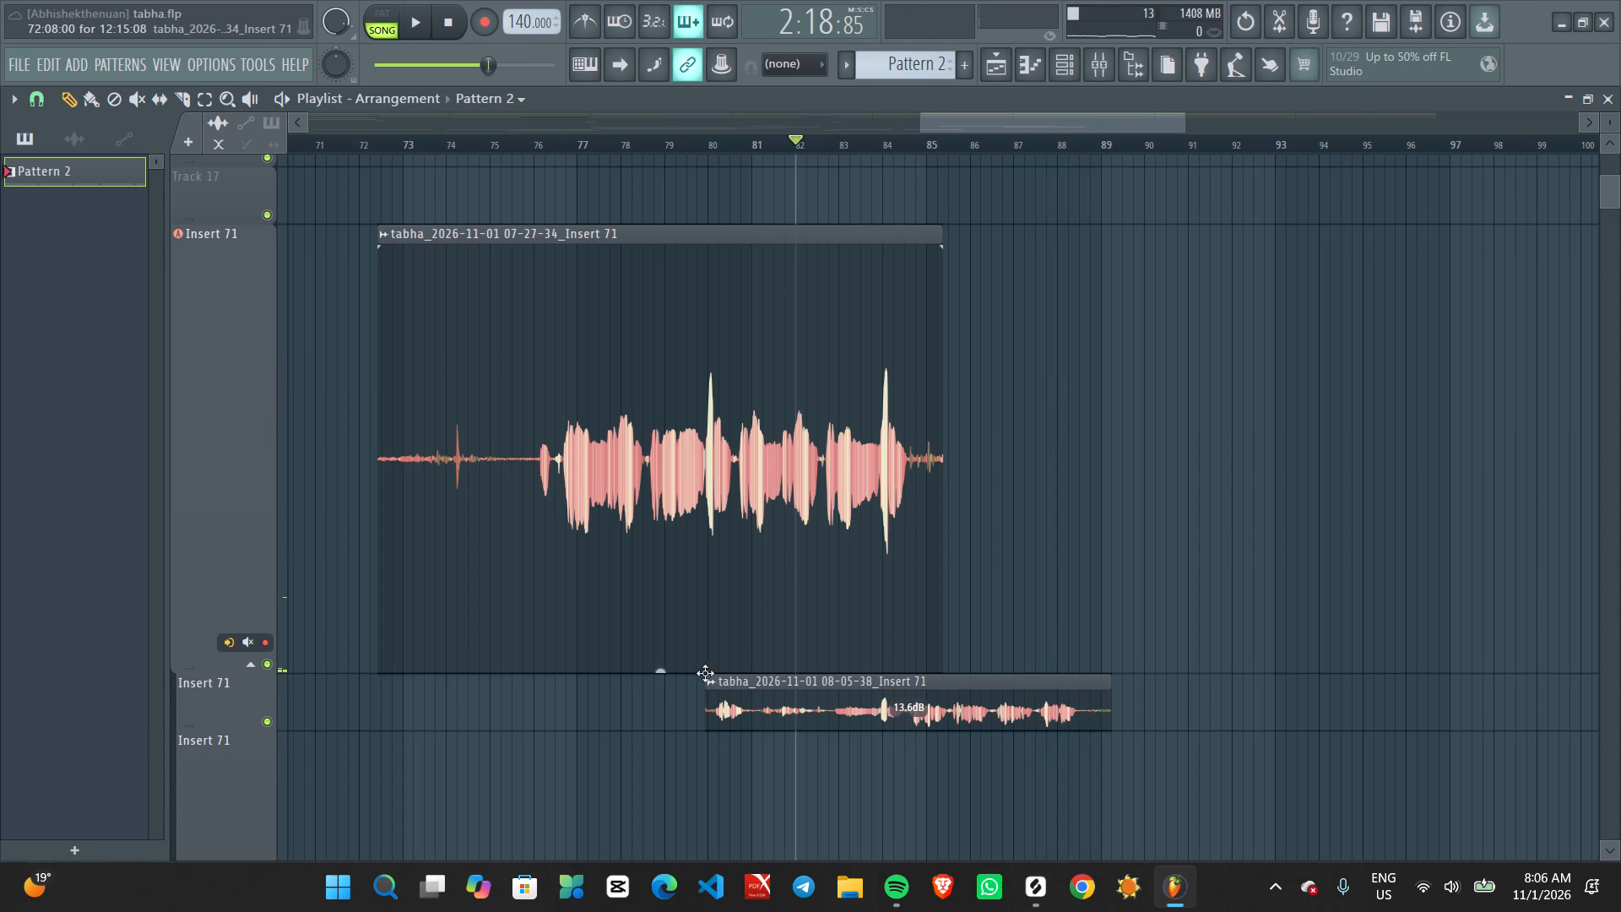
# Trim the start of the 08-05-38 take so it begins about halfway through bar 84.
pyautogui.moveTo(705, 676); pyautogui.dragTo(903, 649)
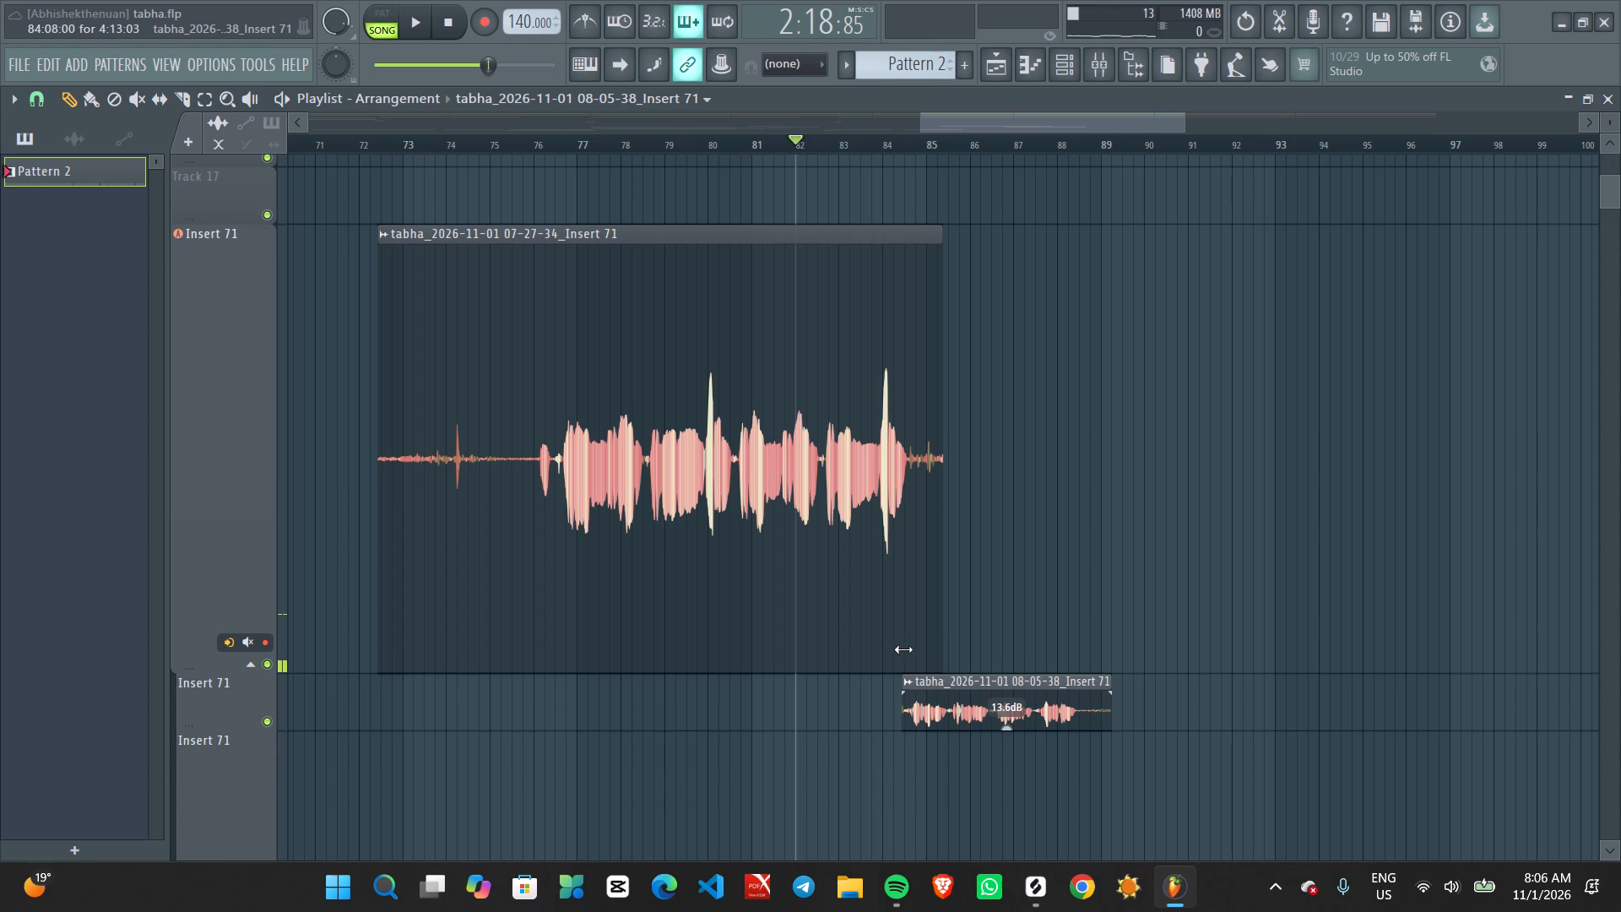
pyautogui.moveTo(903, 649); pyautogui.dragTo(903, 650)
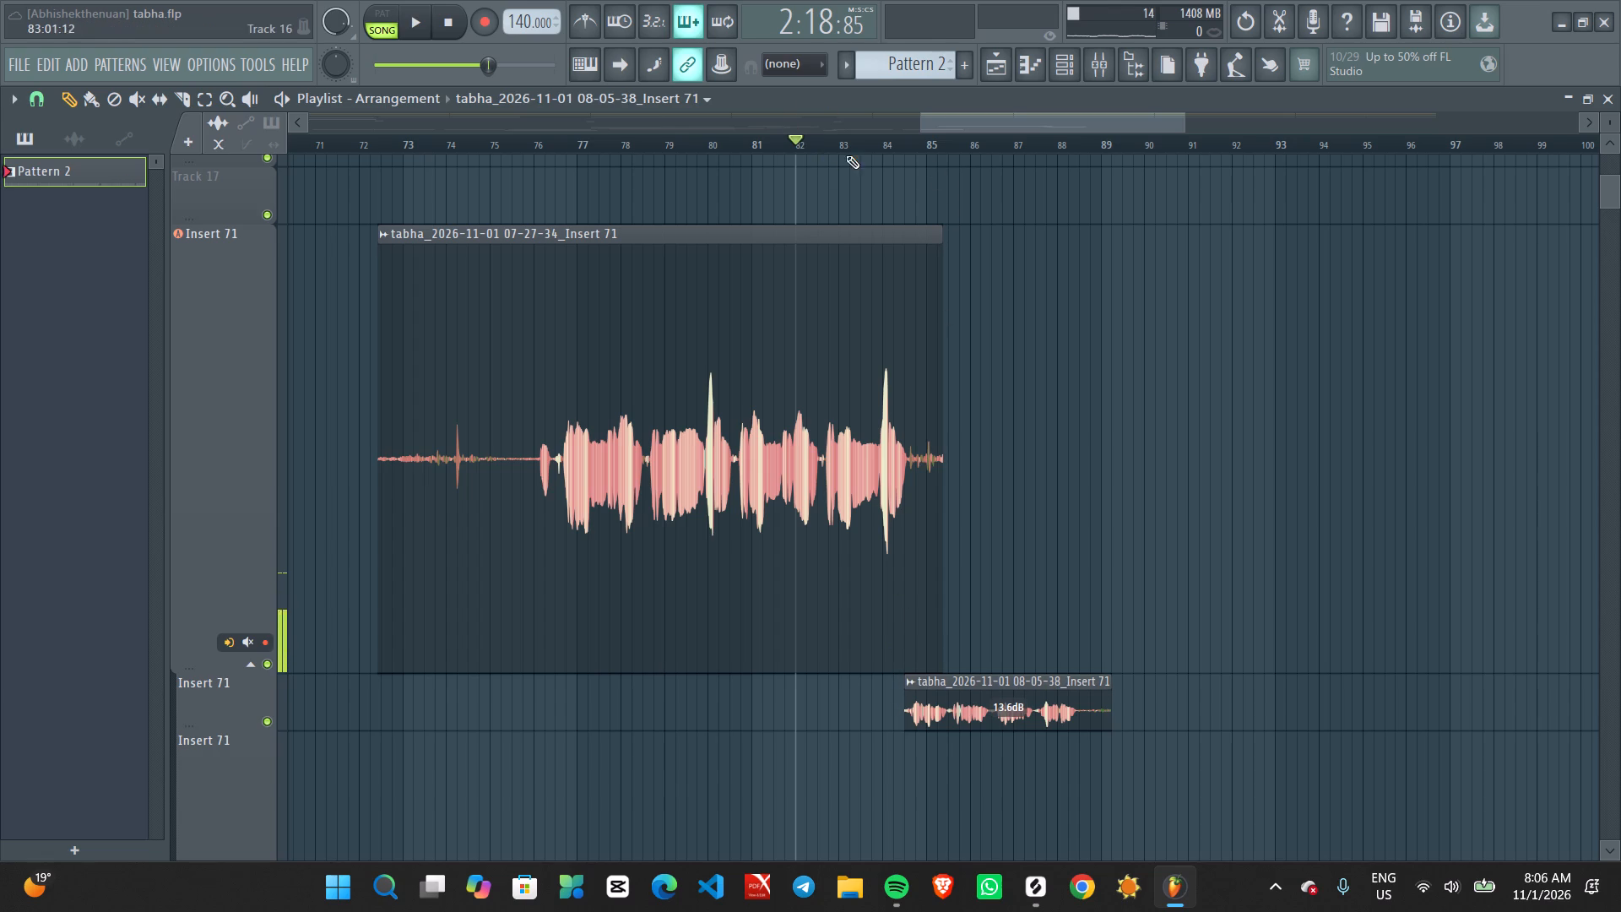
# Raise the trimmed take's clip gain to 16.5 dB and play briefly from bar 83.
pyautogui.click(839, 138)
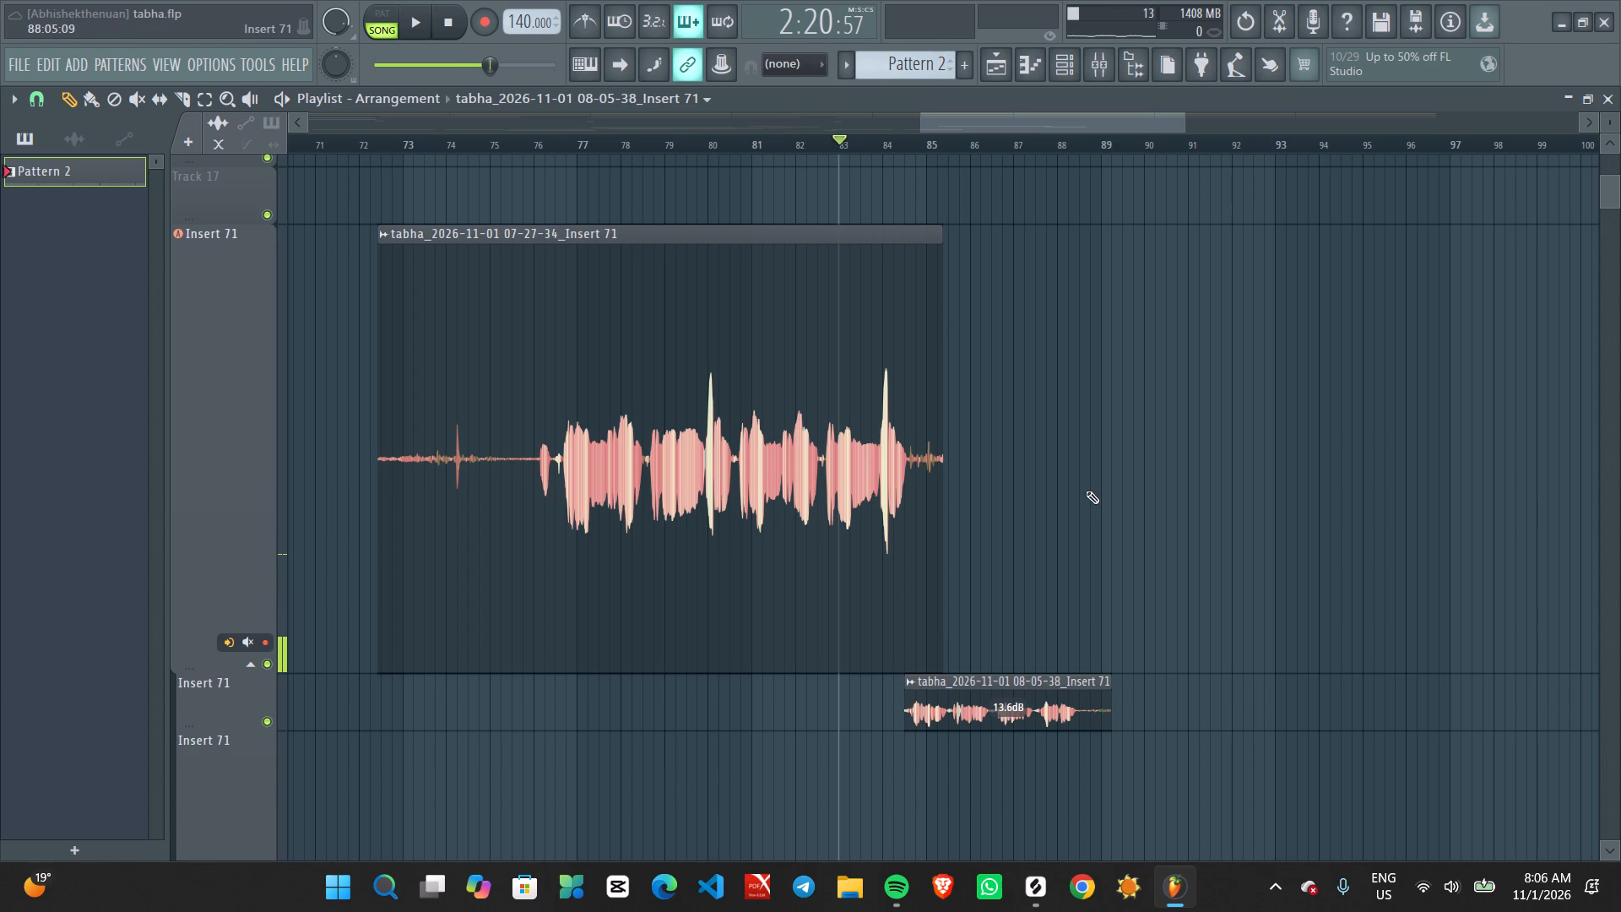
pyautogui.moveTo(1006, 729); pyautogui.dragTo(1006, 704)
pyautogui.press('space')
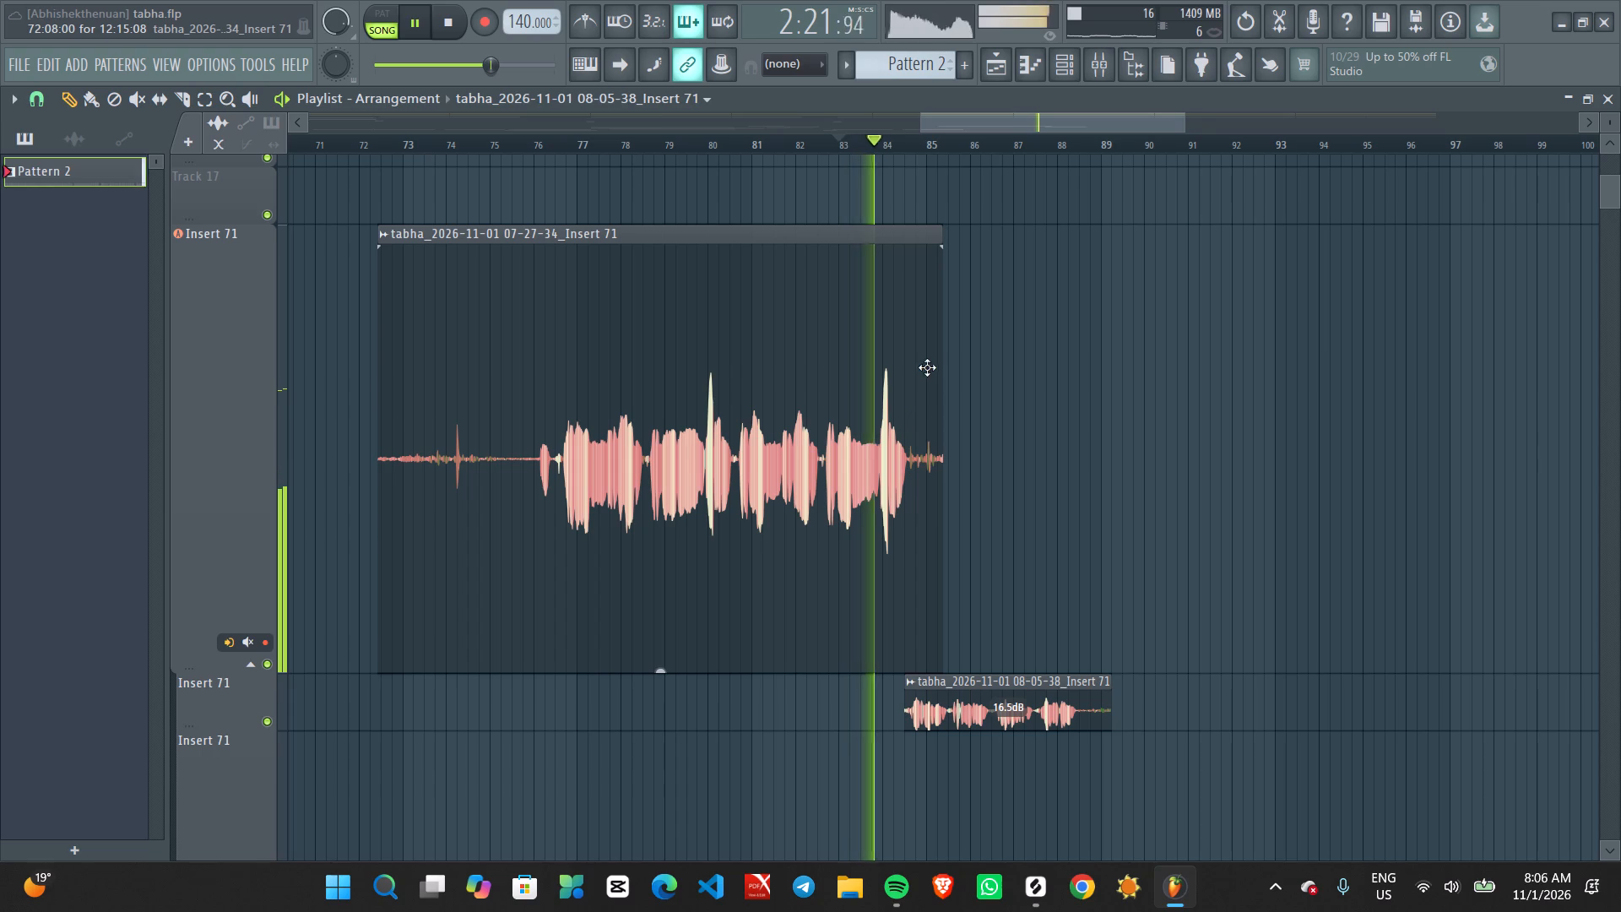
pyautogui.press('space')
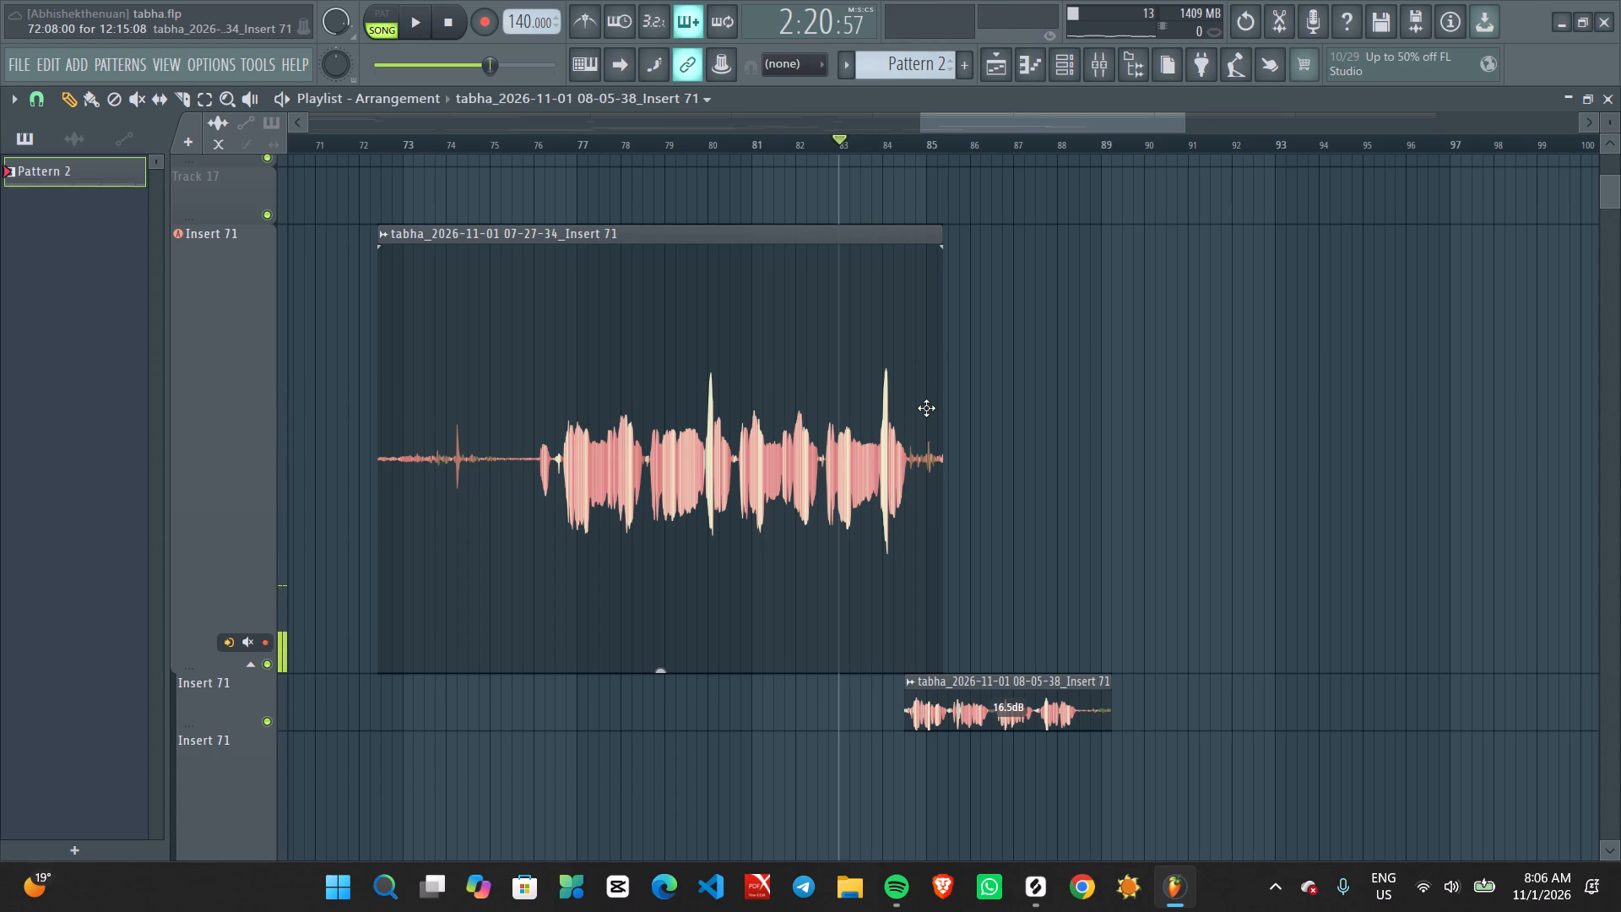
# Play the arrangement from about bar 76 past bar 87 to hear both Insert 71 takes in sequence.
pyautogui.click(581, 135)
pyautogui.click(567, 137)
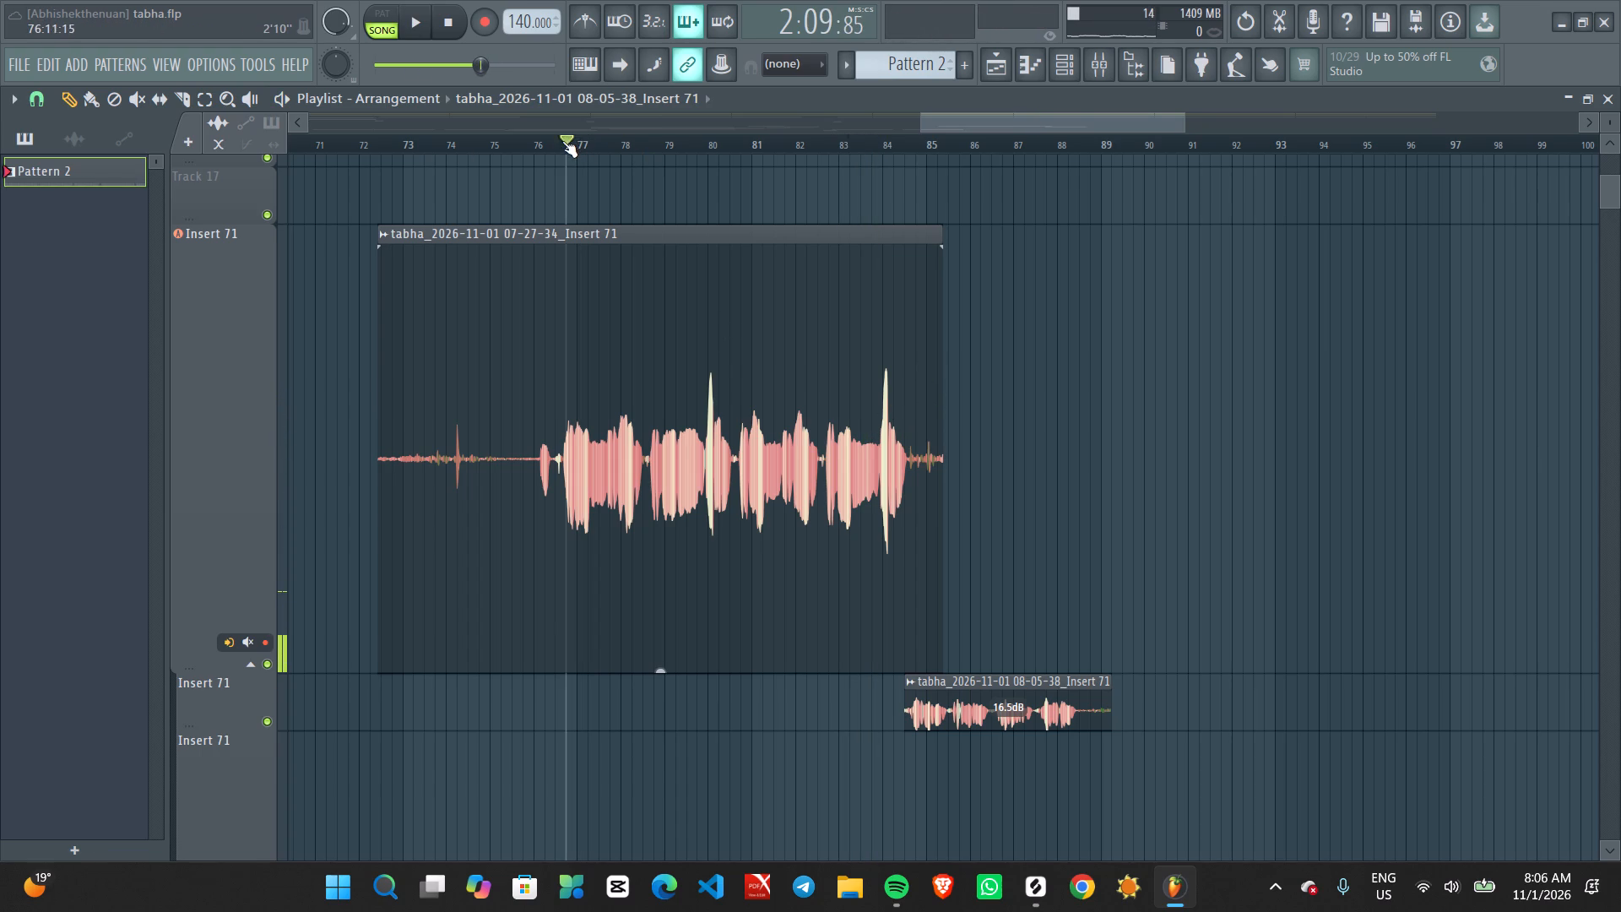
pyautogui.click(536, 148)
pyautogui.press('space')
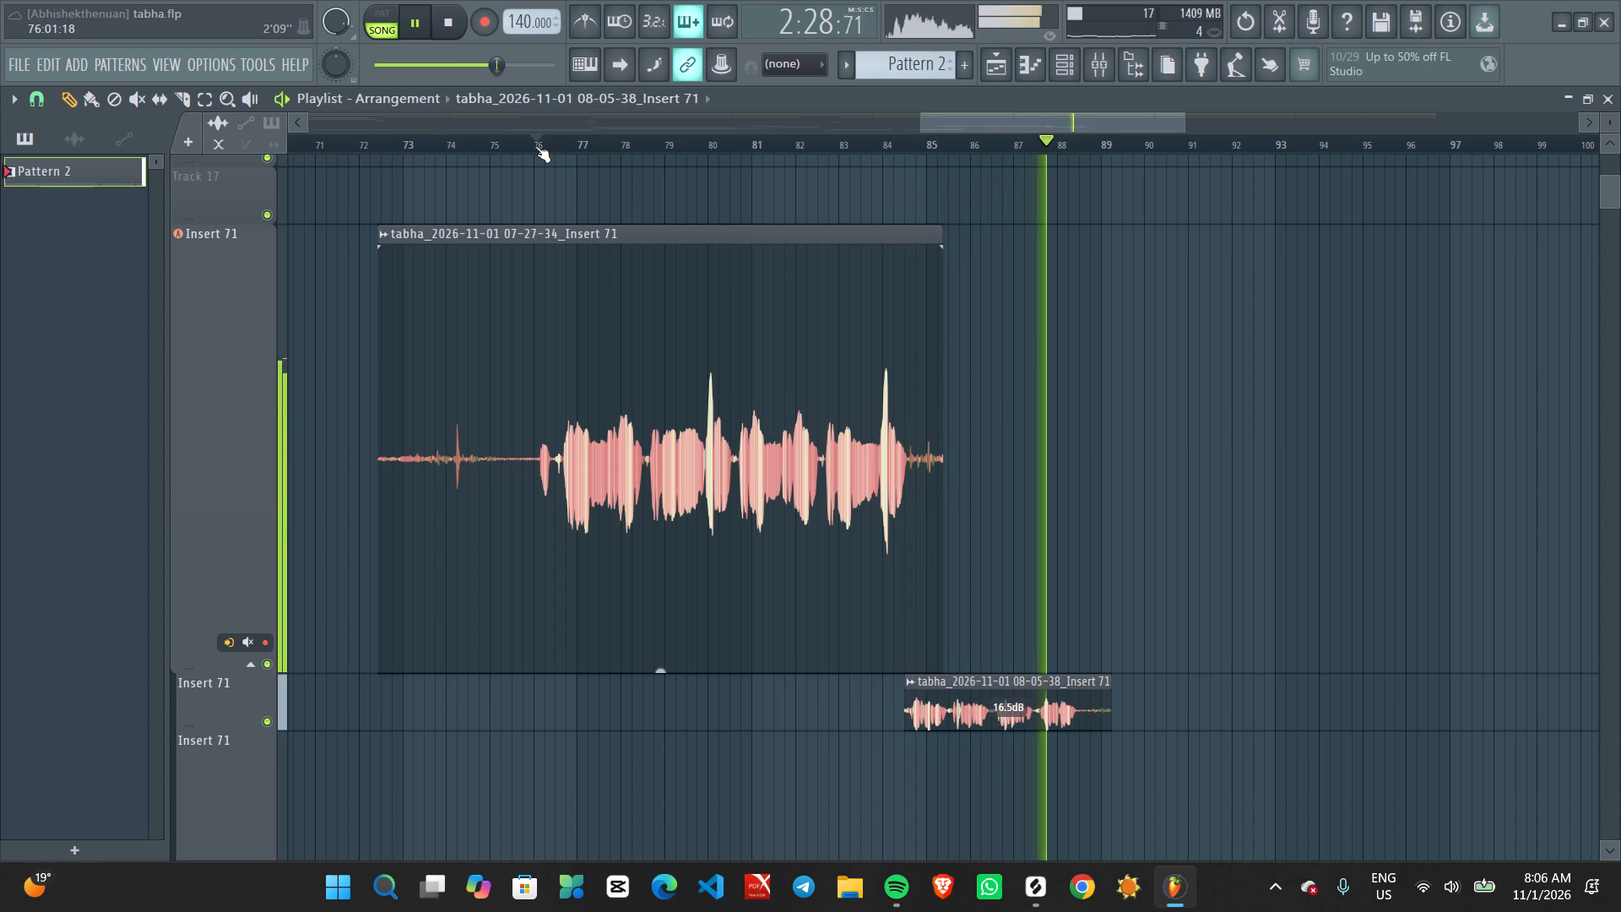
pyautogui.press('space')
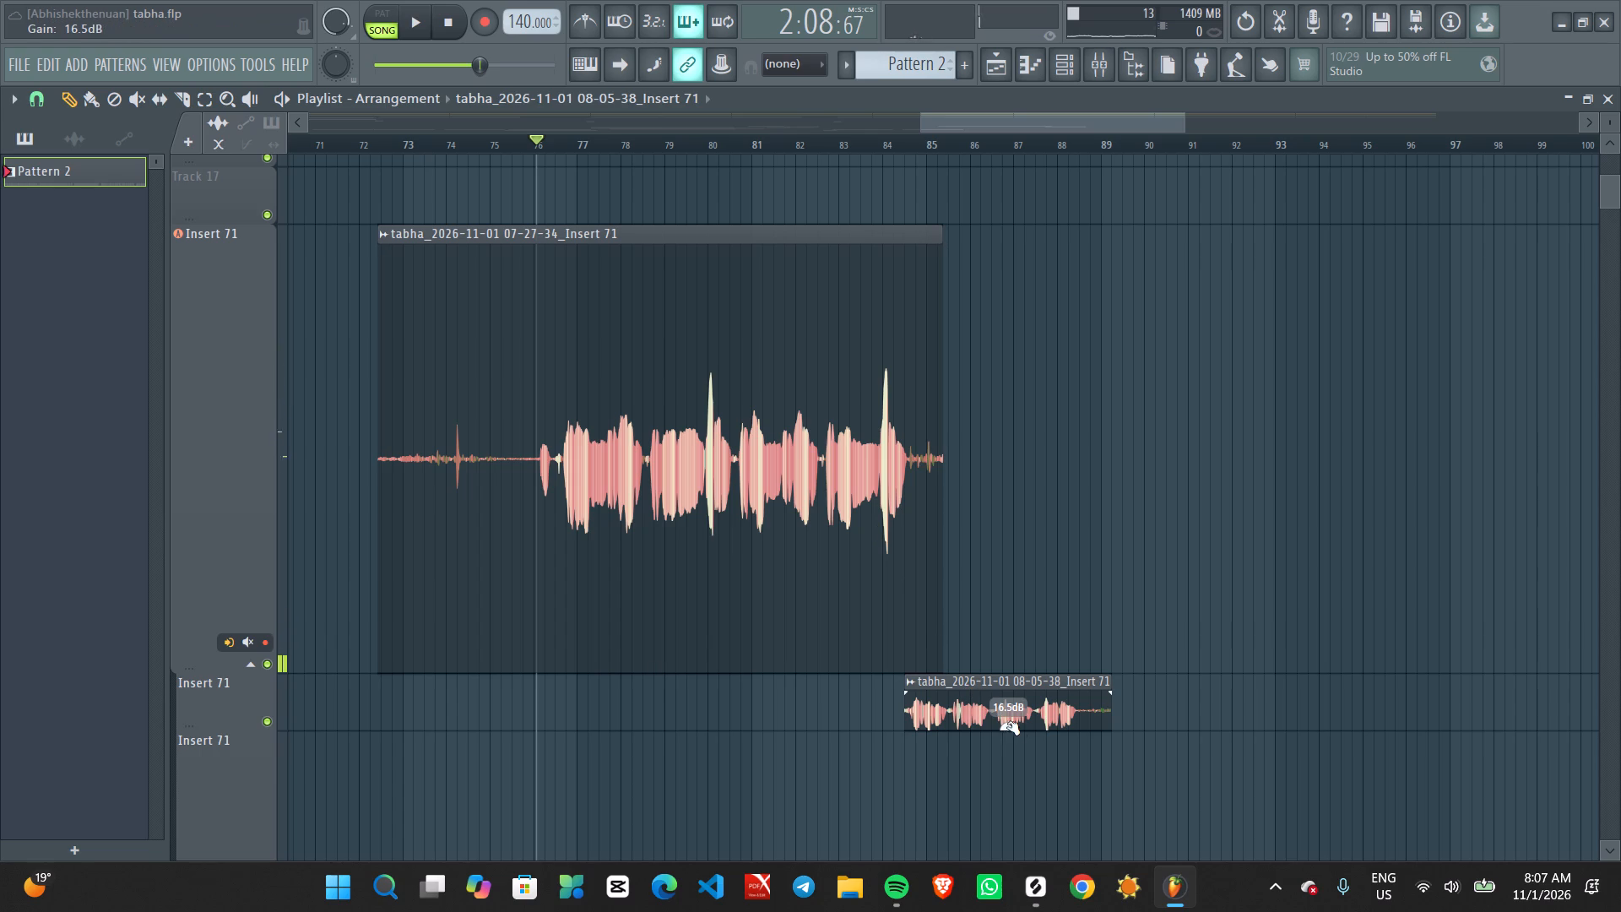
# Lower the 08-05-38 take's clip gain to 12.4 dB and play it from about halfway through bar 83.
pyautogui.moveTo(1015, 729); pyautogui.dragTo(1018, 763)
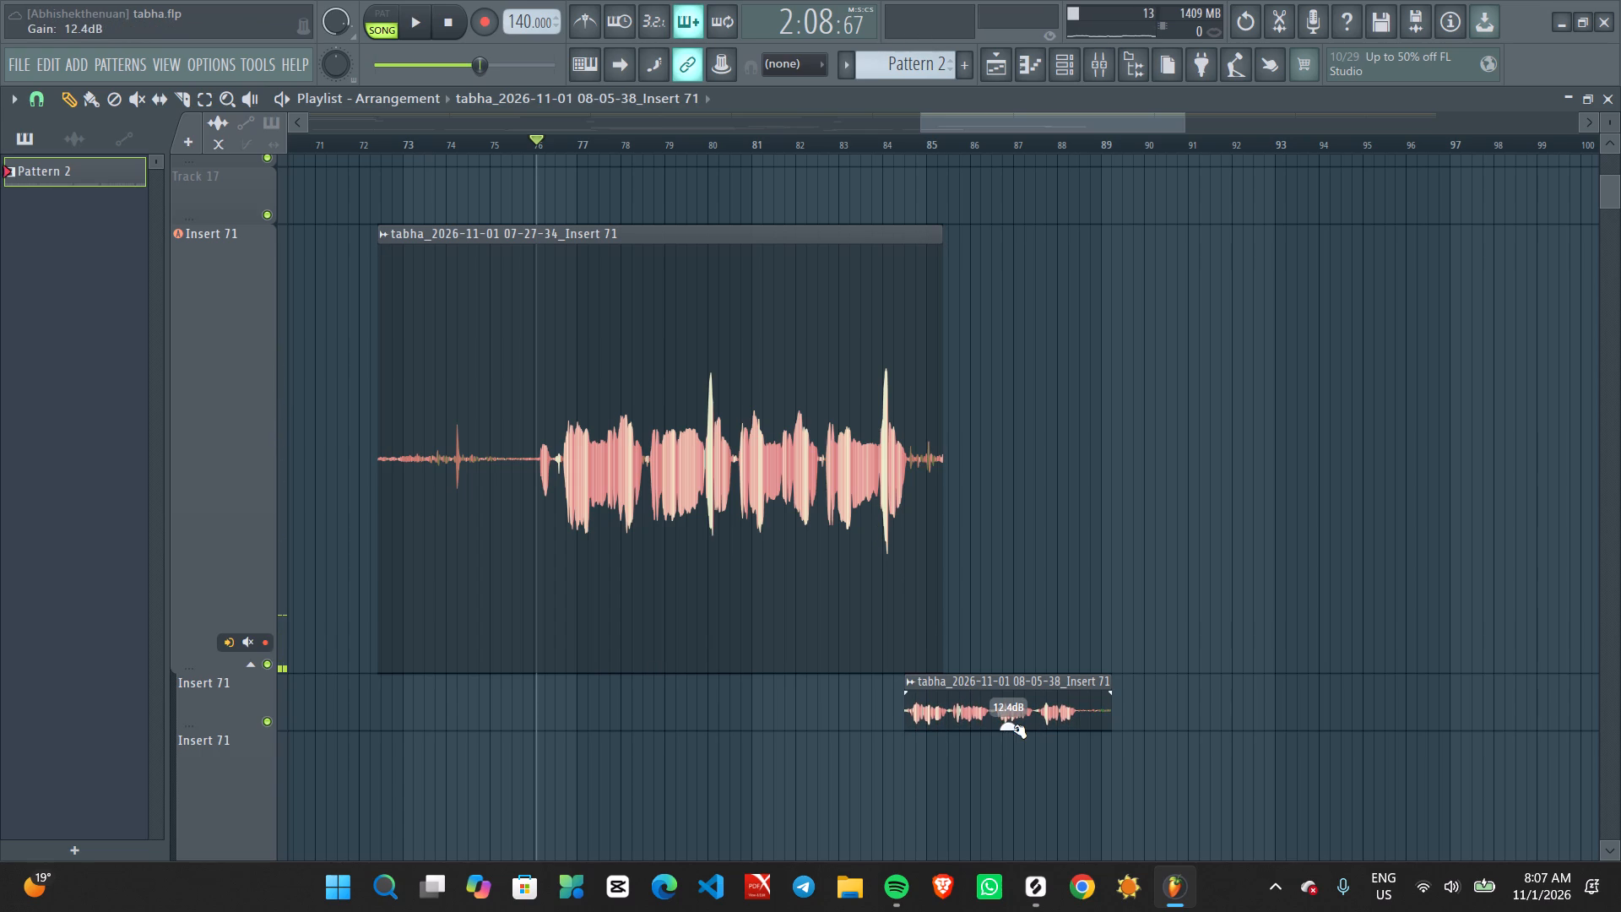
pyautogui.click(862, 141)
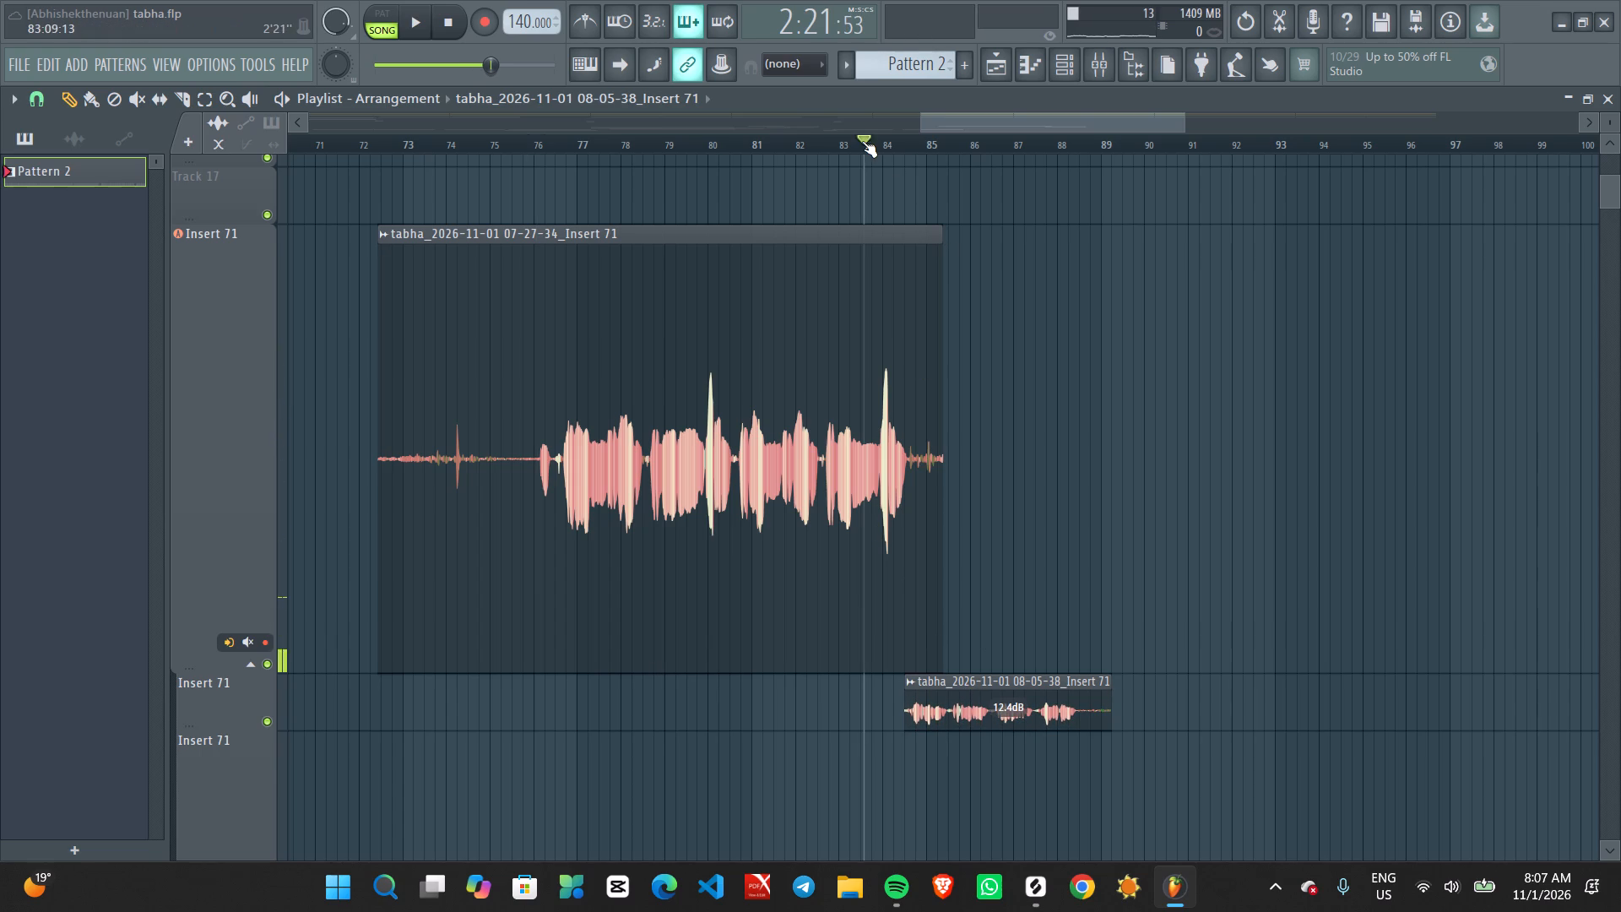
pyautogui.press('space')
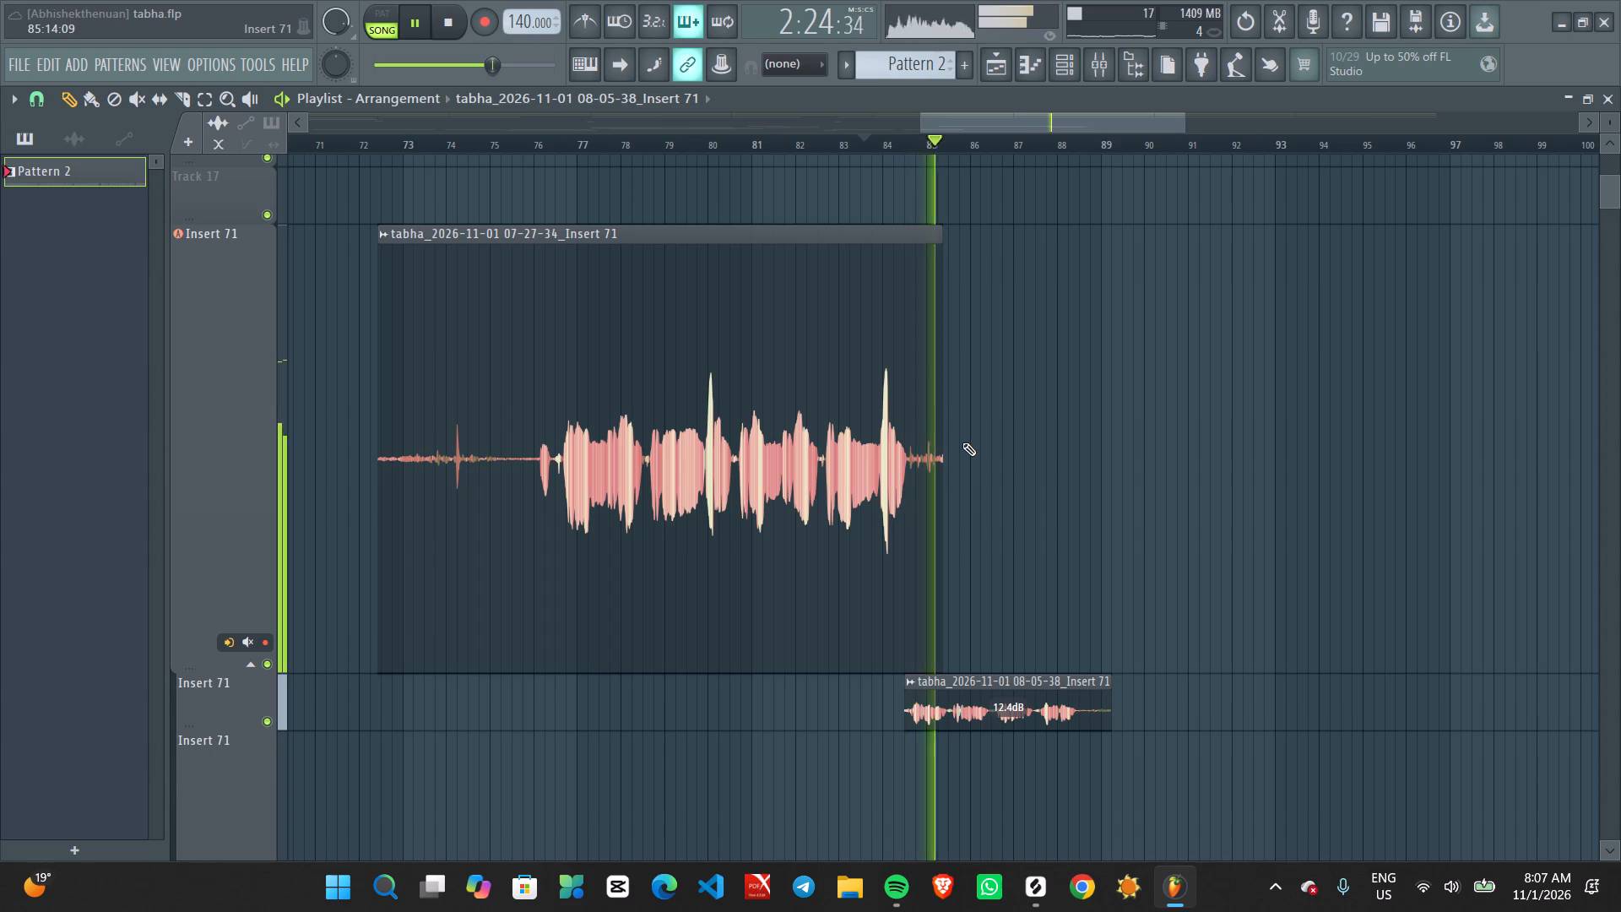
# Trim the end of the 07-27-34 clip back to about the middle of bar 84 and play across the join past bar 88.
pyautogui.keyDown('ctrl'); pyautogui.scroll(8, 962, 442); pyautogui.keyUp('ctrl')
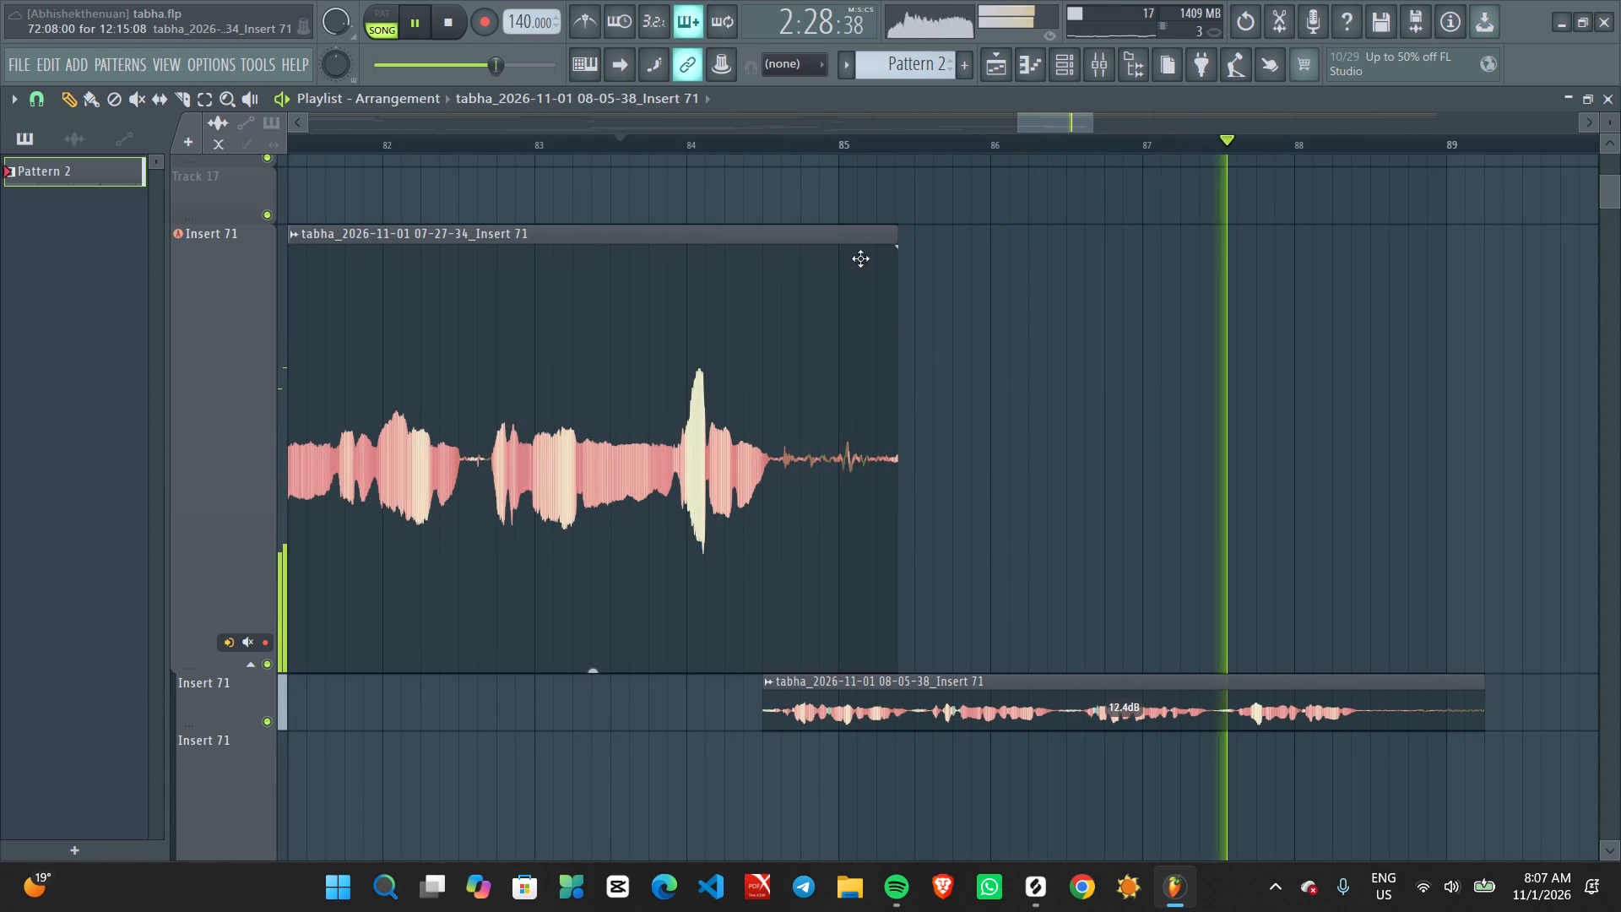
pyautogui.moveTo(889, 241); pyautogui.dragTo(774, 255)
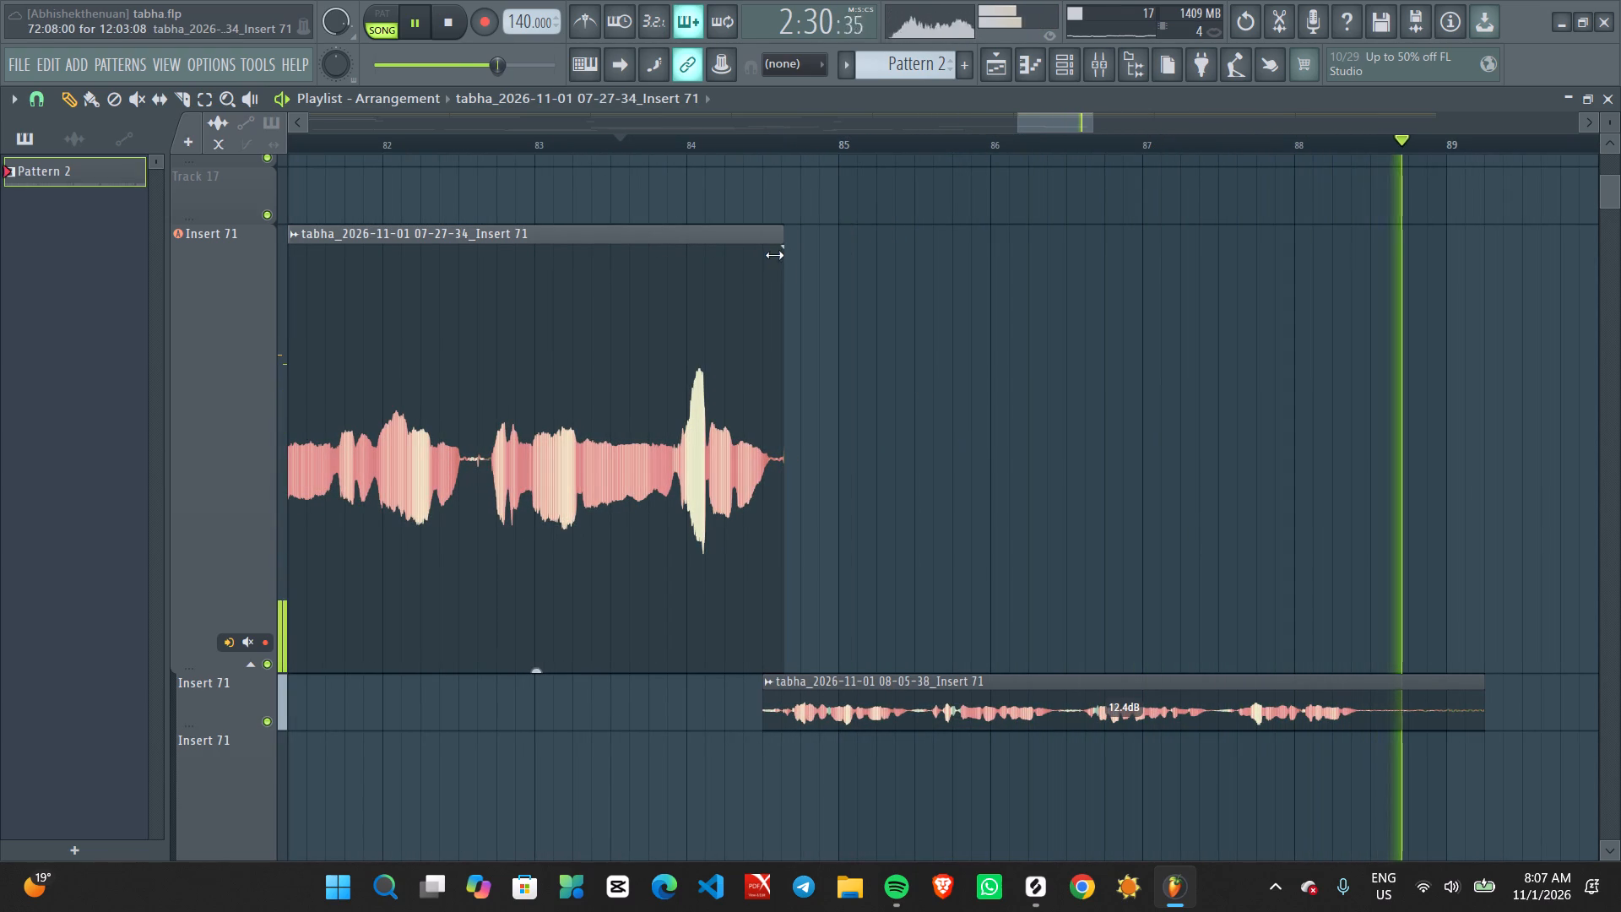
pyautogui.moveTo(774, 255); pyautogui.dragTo(770, 256)
pyautogui.press('space')
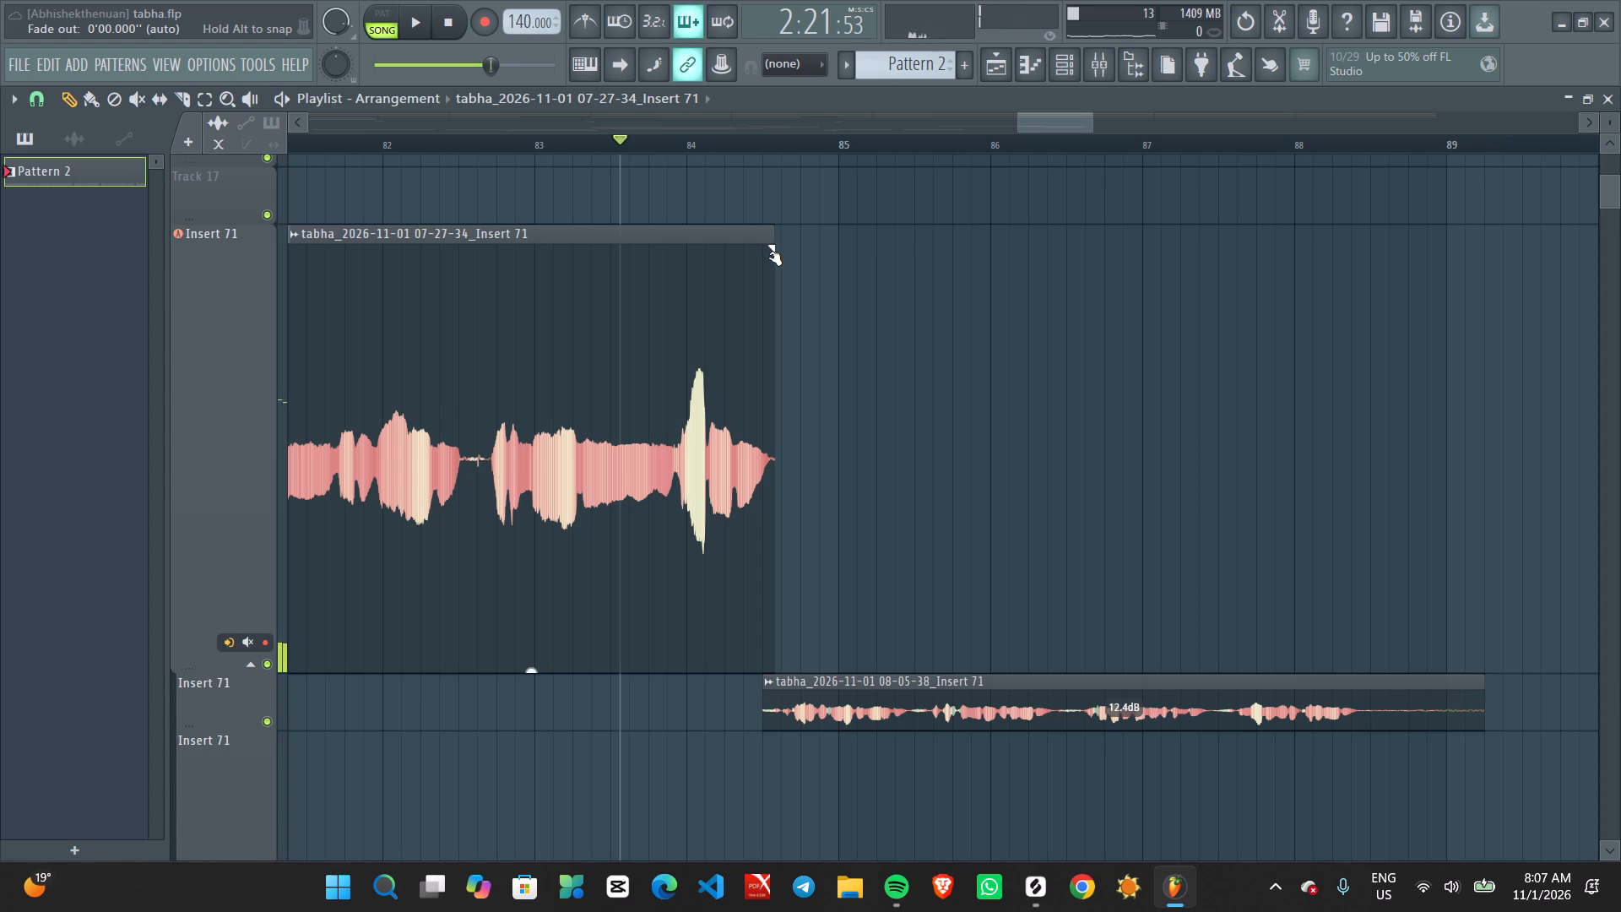
pyautogui.press('space')
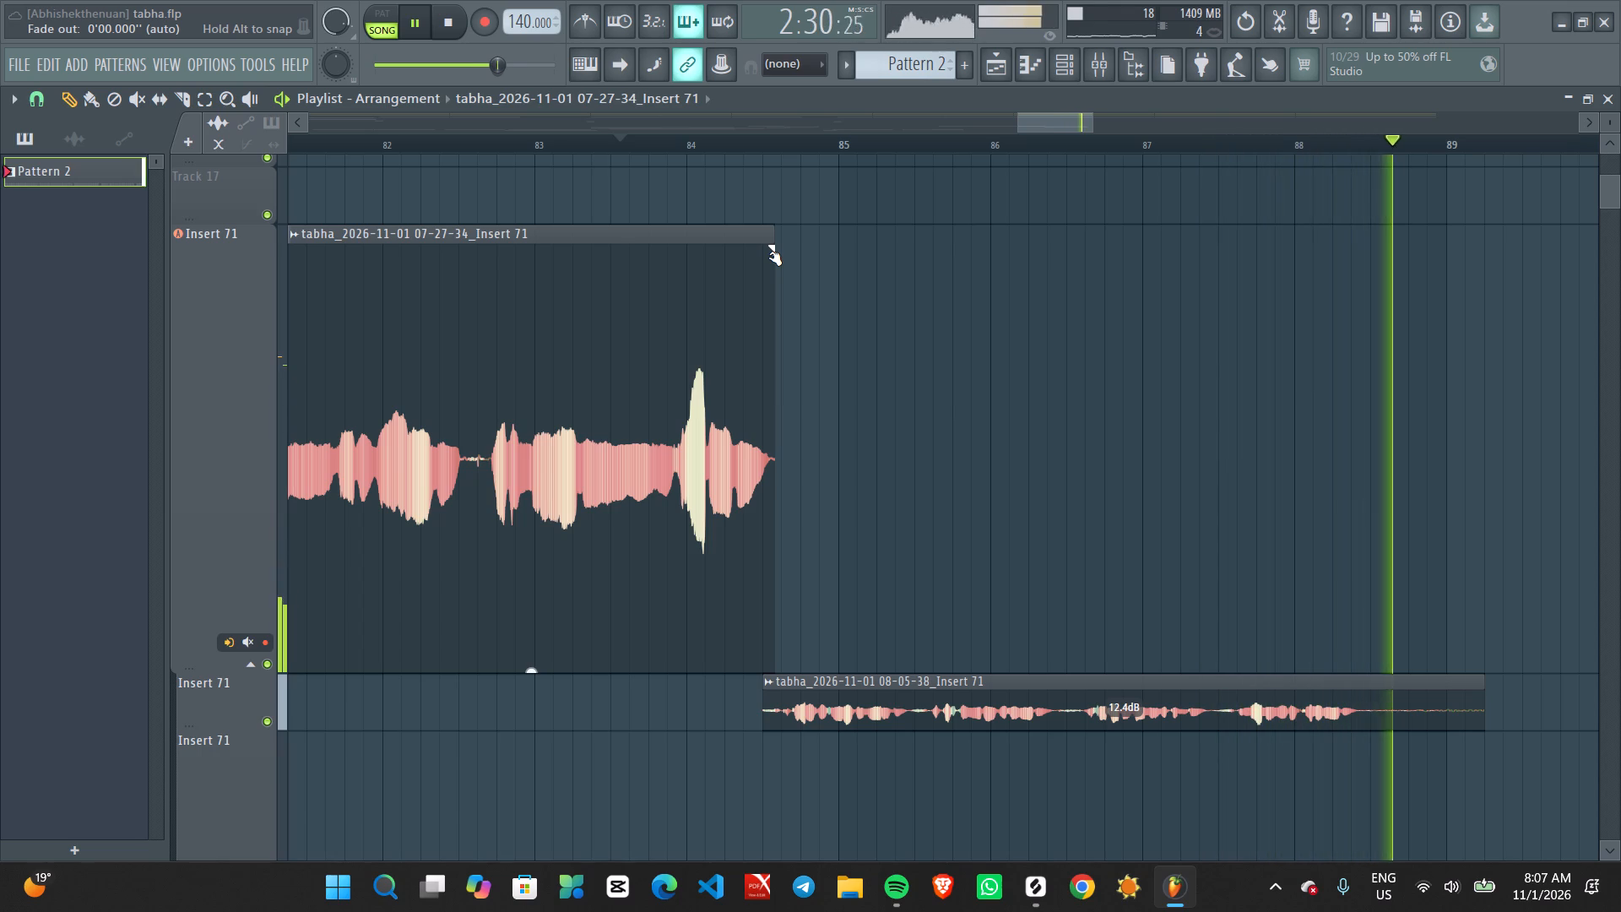
pyautogui.press('space')
# Move the playback position back to about bar 76, ahead of the vocals in the 07-27-34 clip.
pyautogui.keyDown('ctrl'); pyautogui.scroll(-8, 770, 256); pyautogui.keyUp('ctrl')
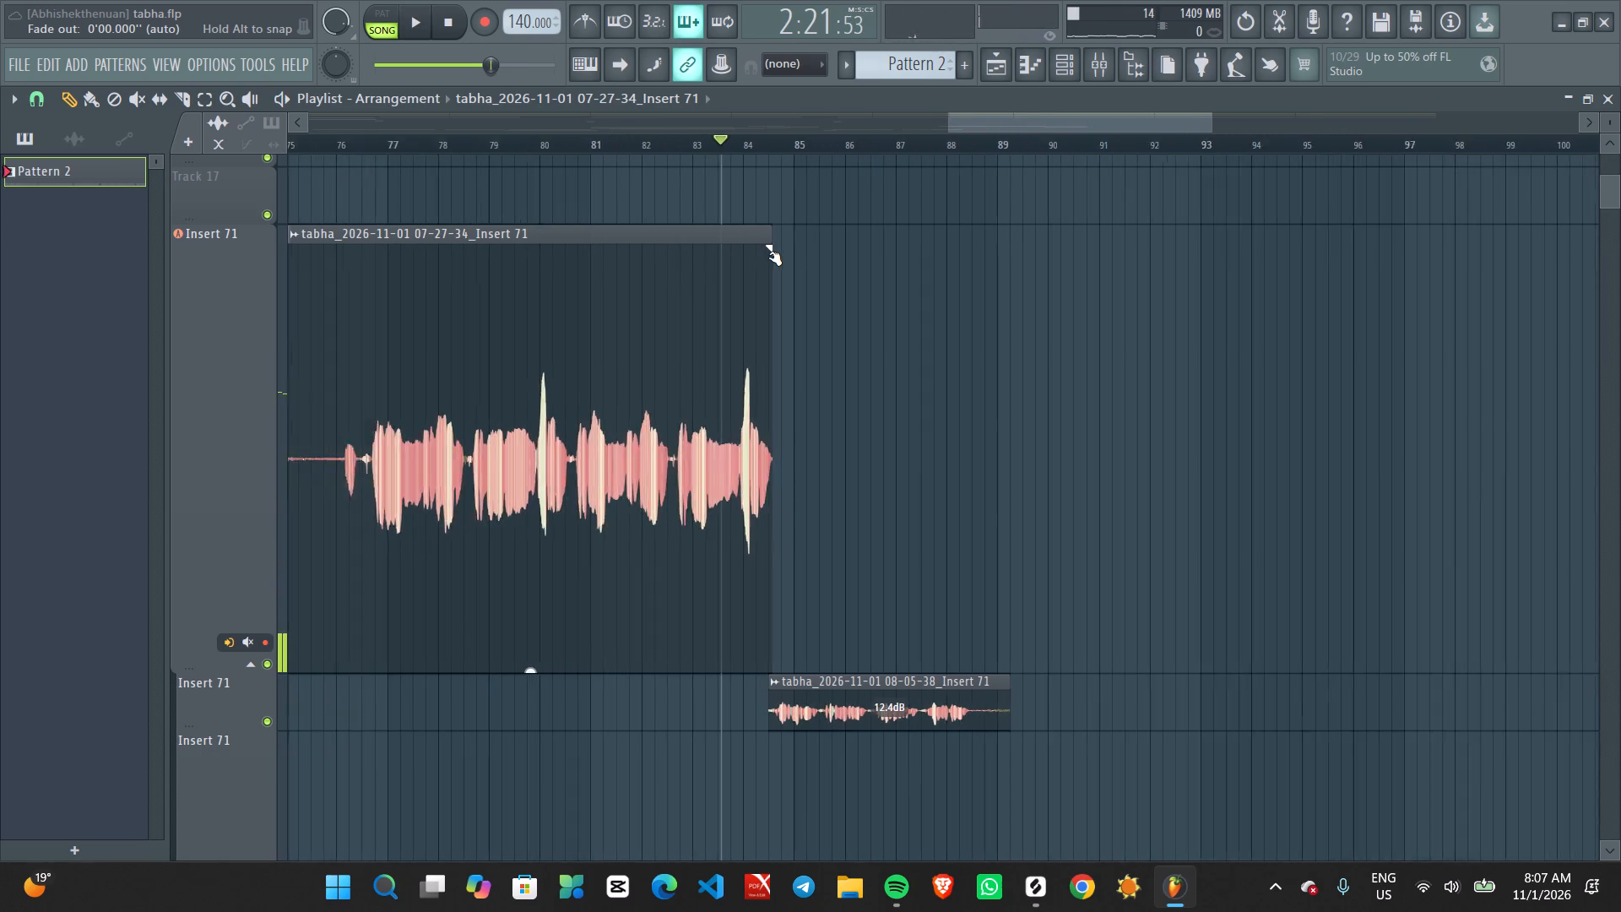
pyautogui.keyDown('ctrl'); pyautogui.scroll(-1, 770, 256); pyautogui.keyUp('ctrl')
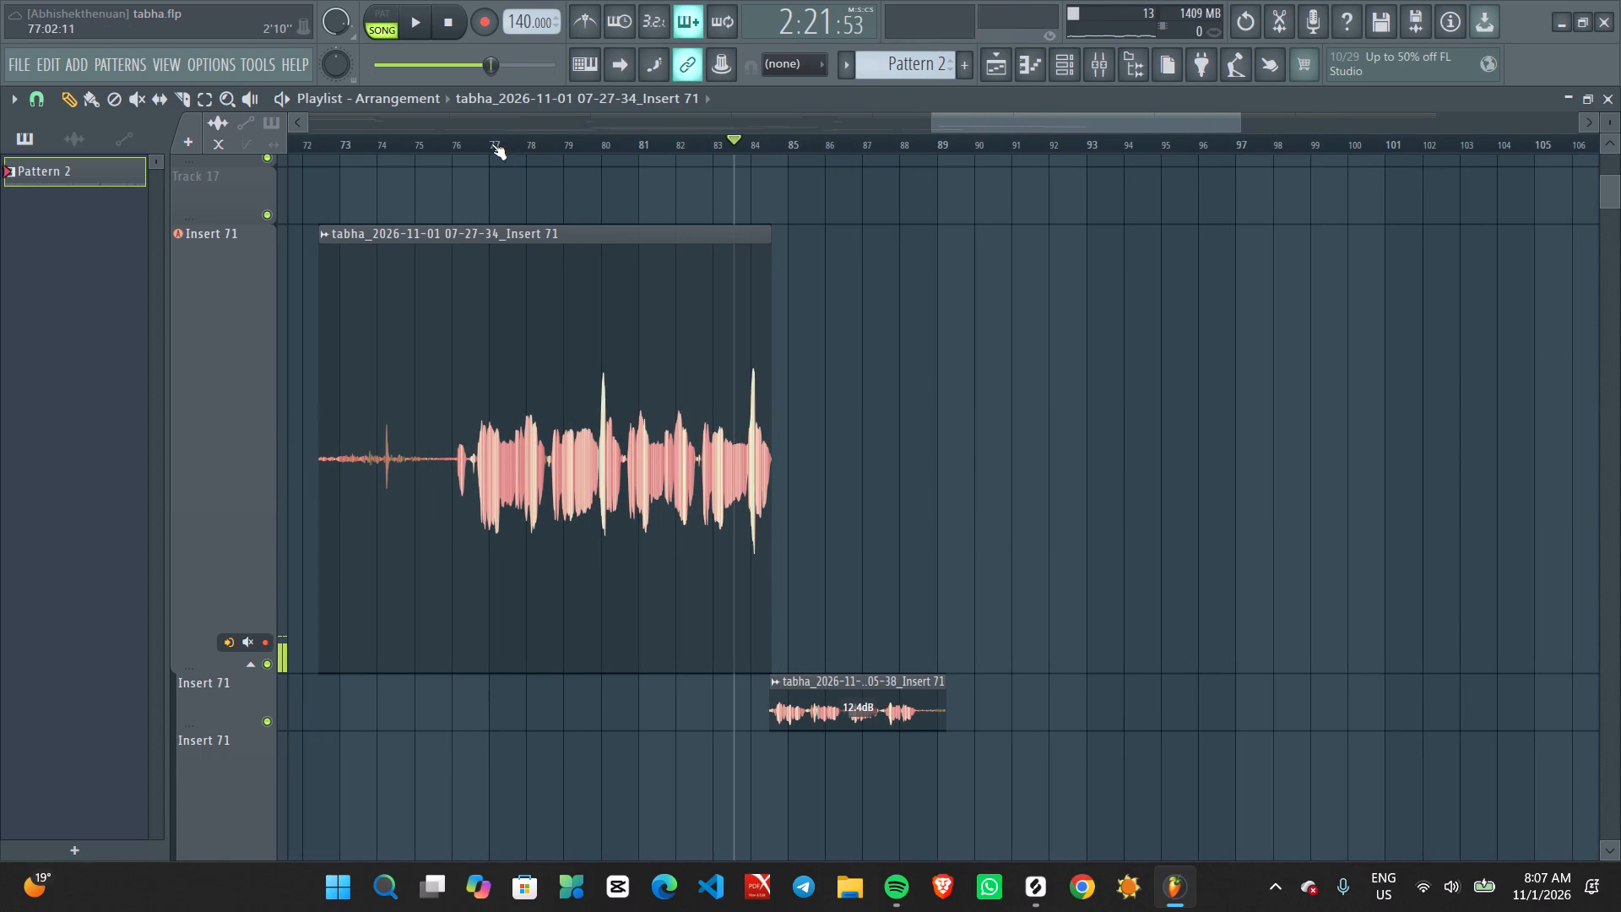
pyautogui.click(490, 143)
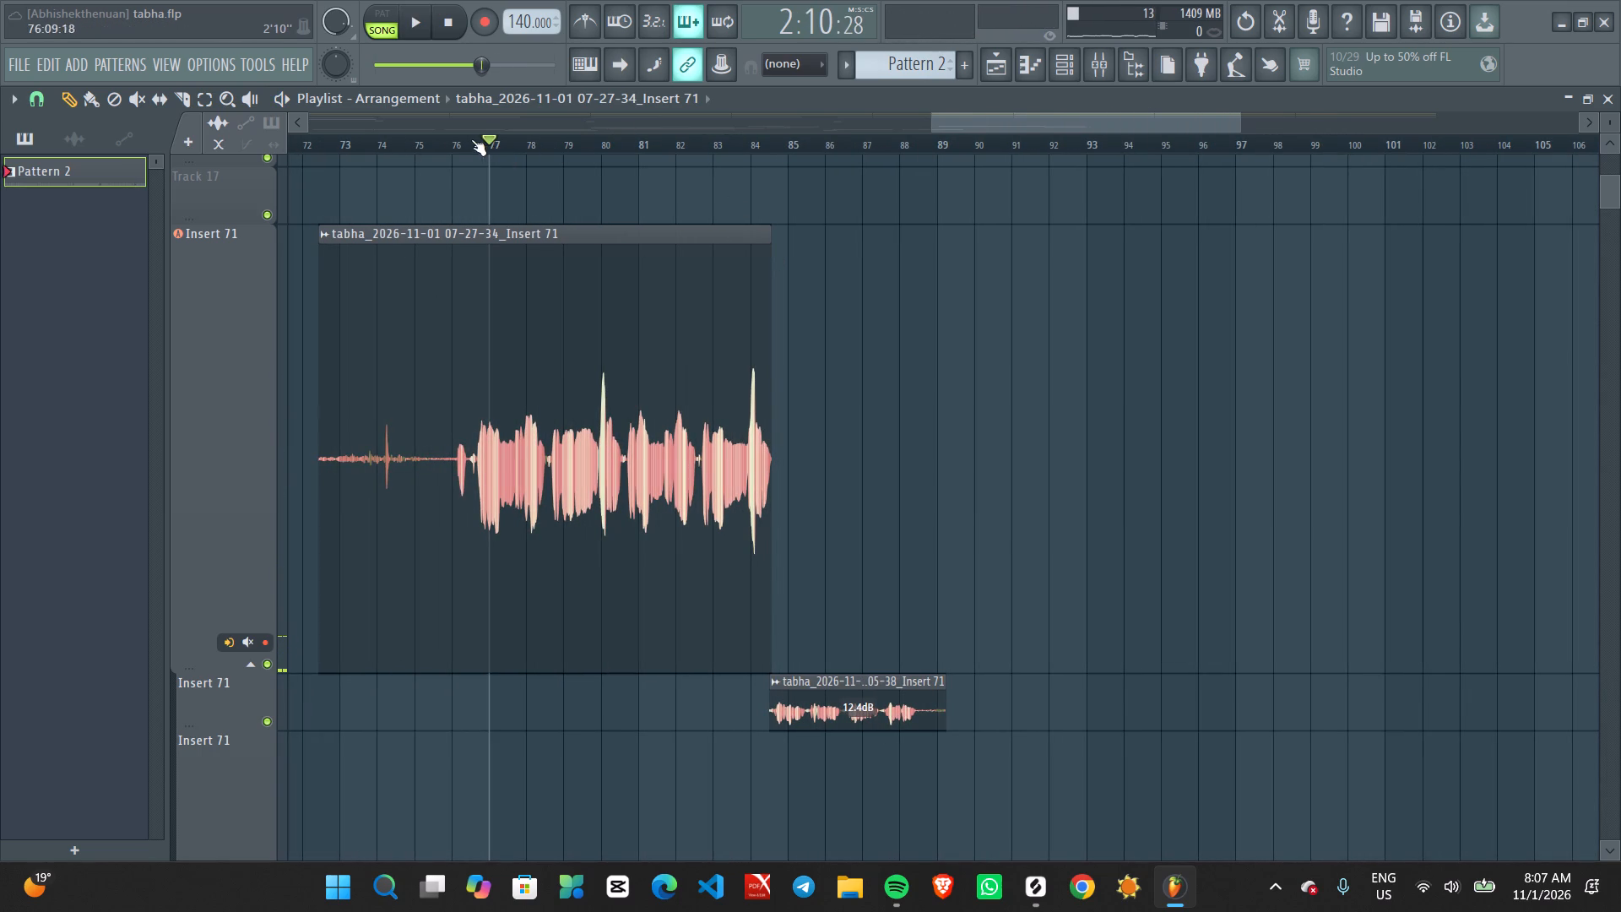
pyautogui.click(452, 138)
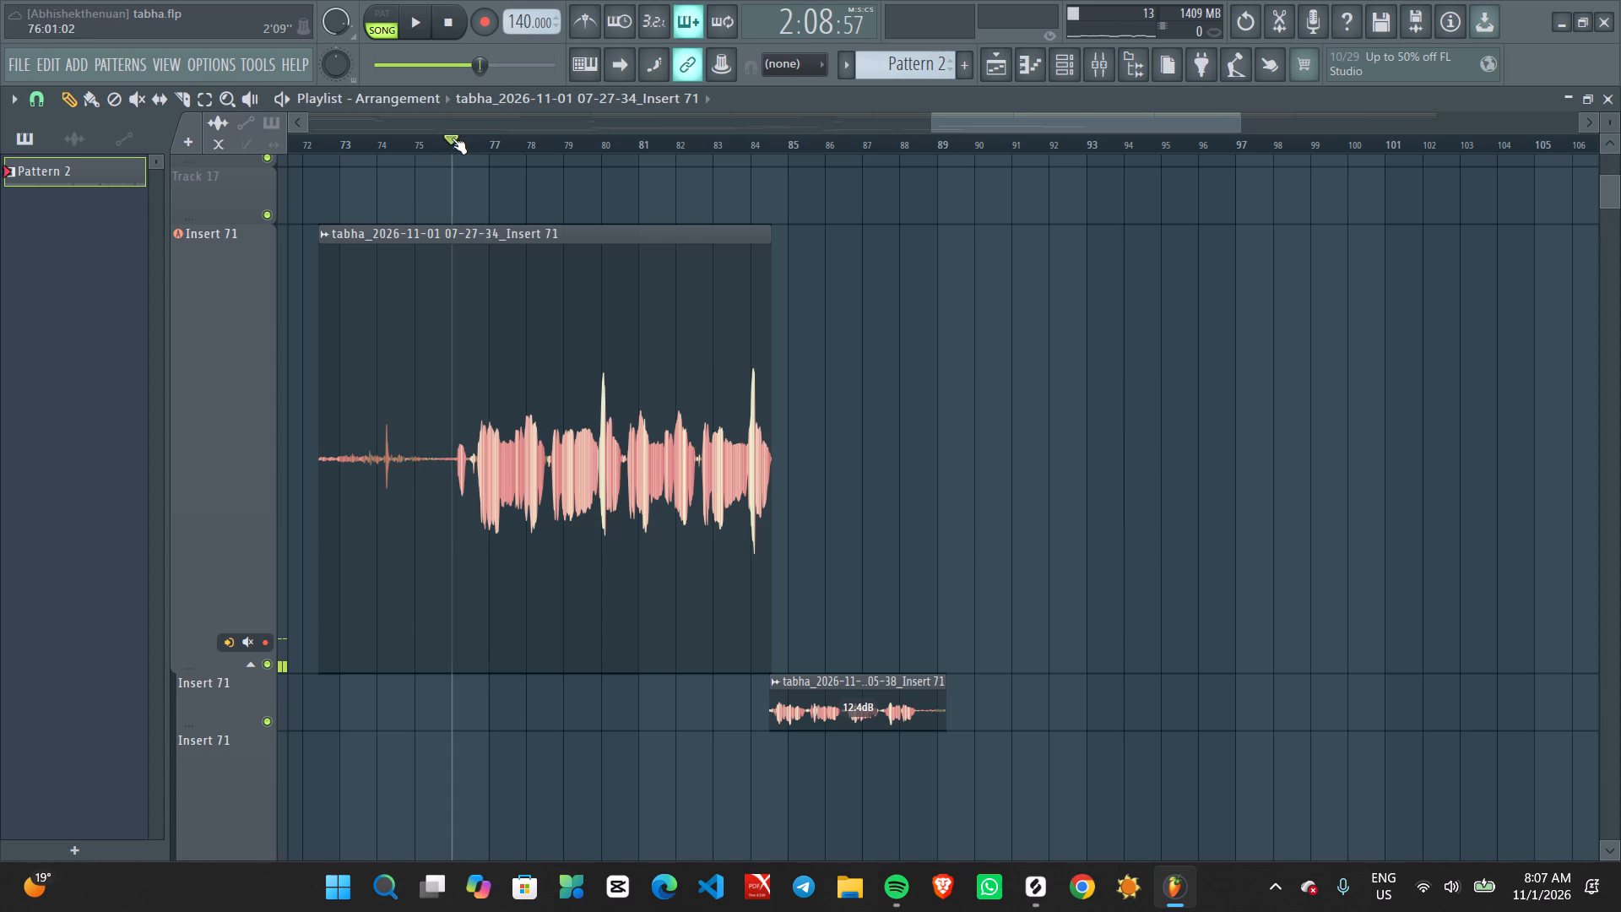
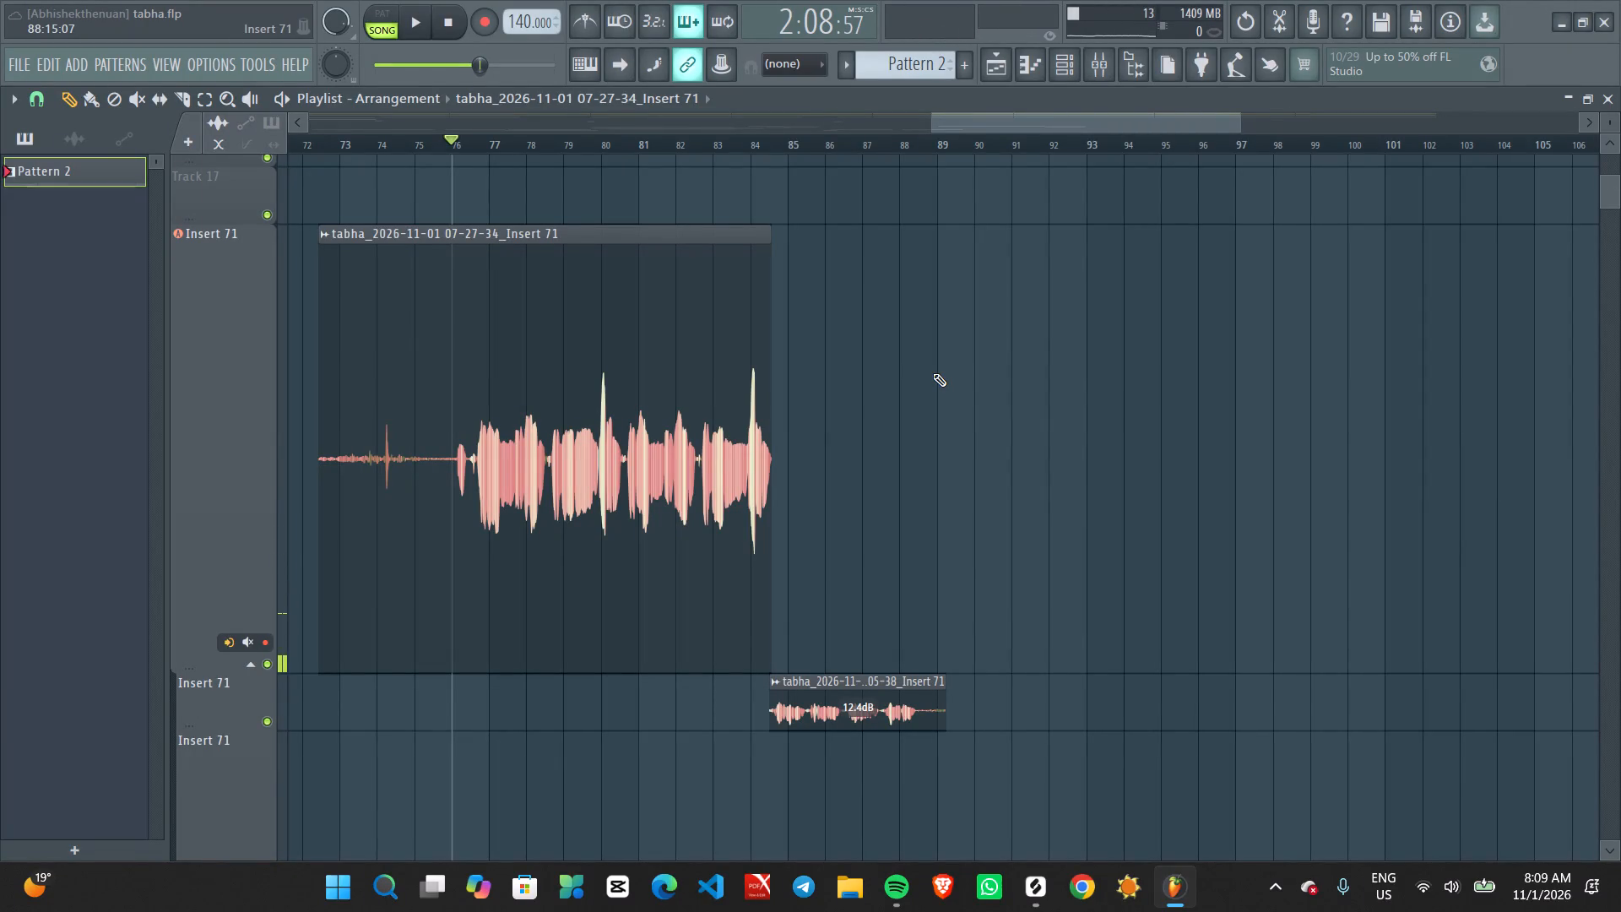
# Play both Insert 71 takes from about bar 76 past bar 87 to check the join and level match.
pyautogui.press('space')
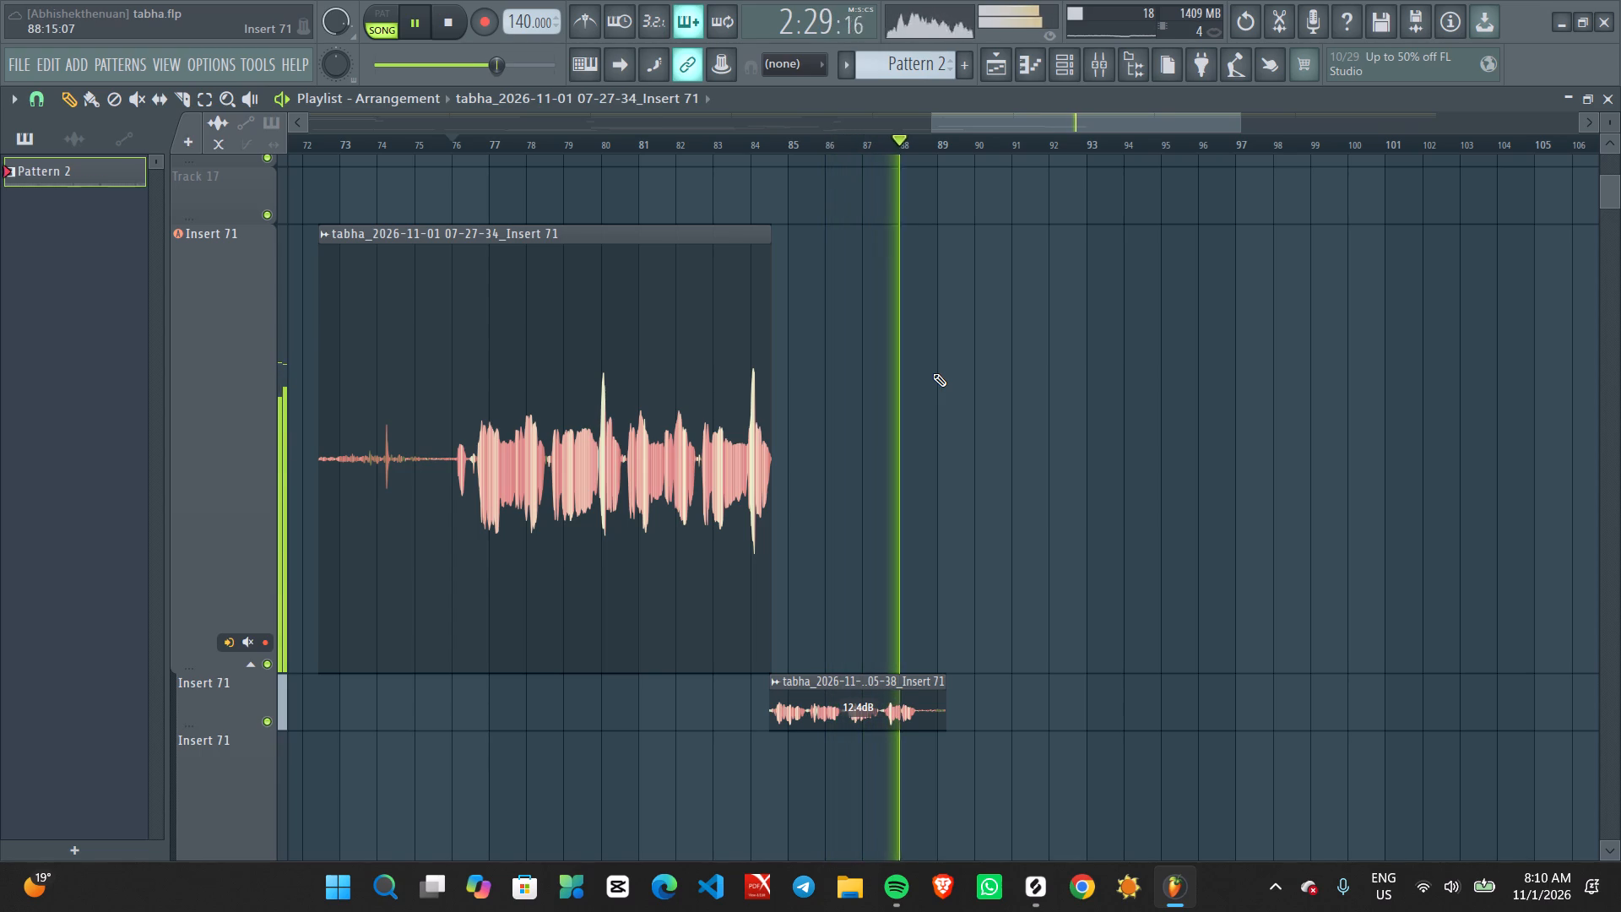
pyautogui.press('space')
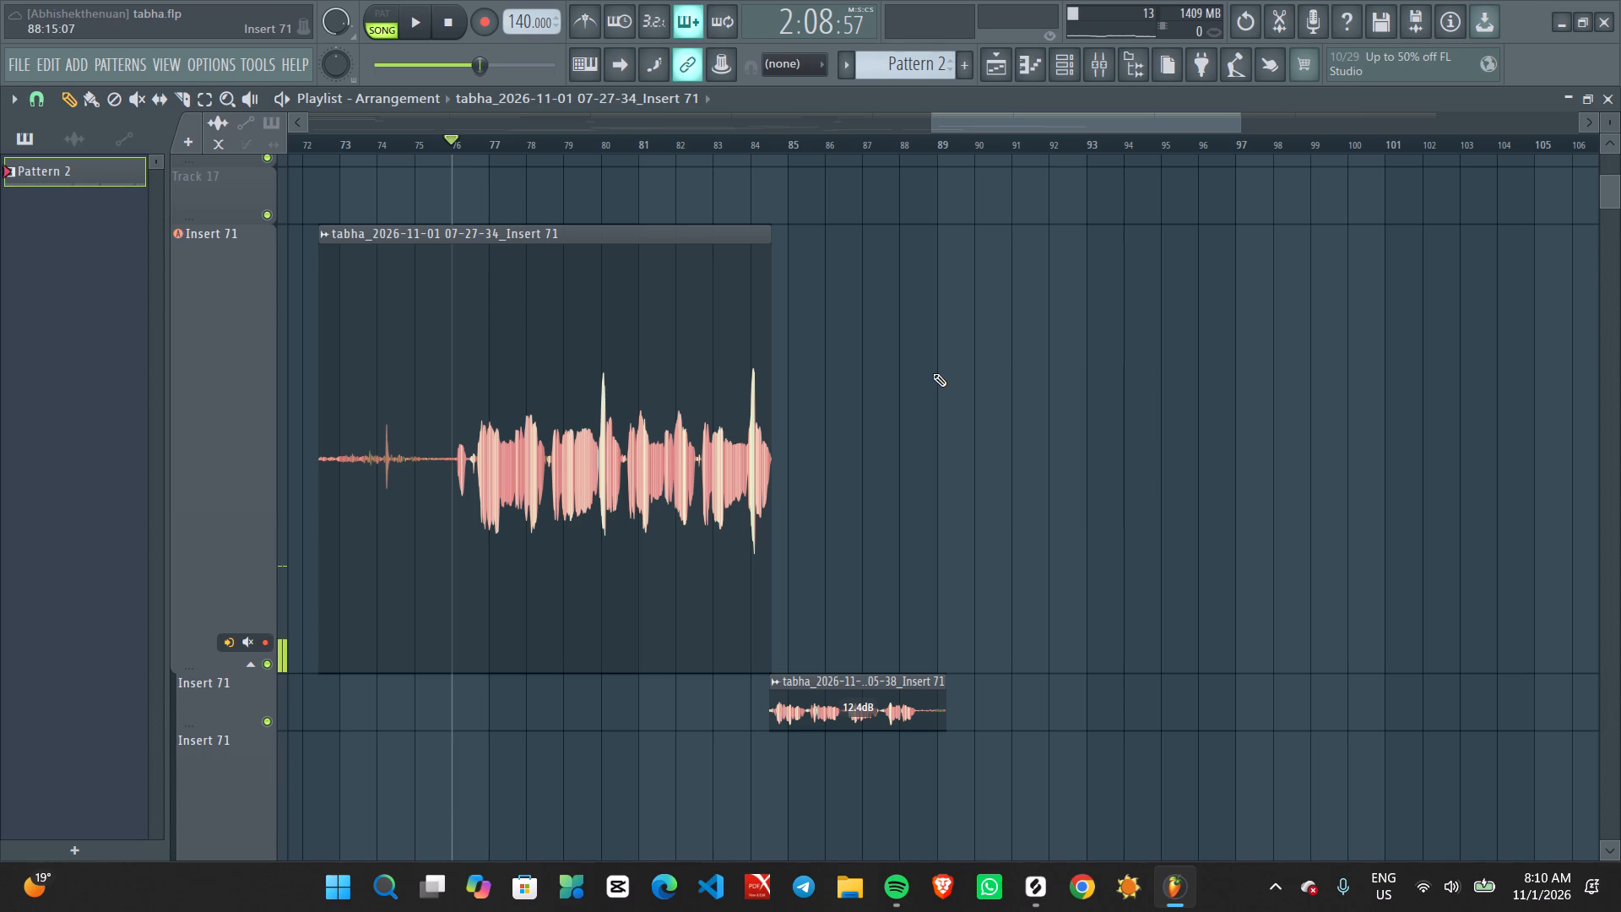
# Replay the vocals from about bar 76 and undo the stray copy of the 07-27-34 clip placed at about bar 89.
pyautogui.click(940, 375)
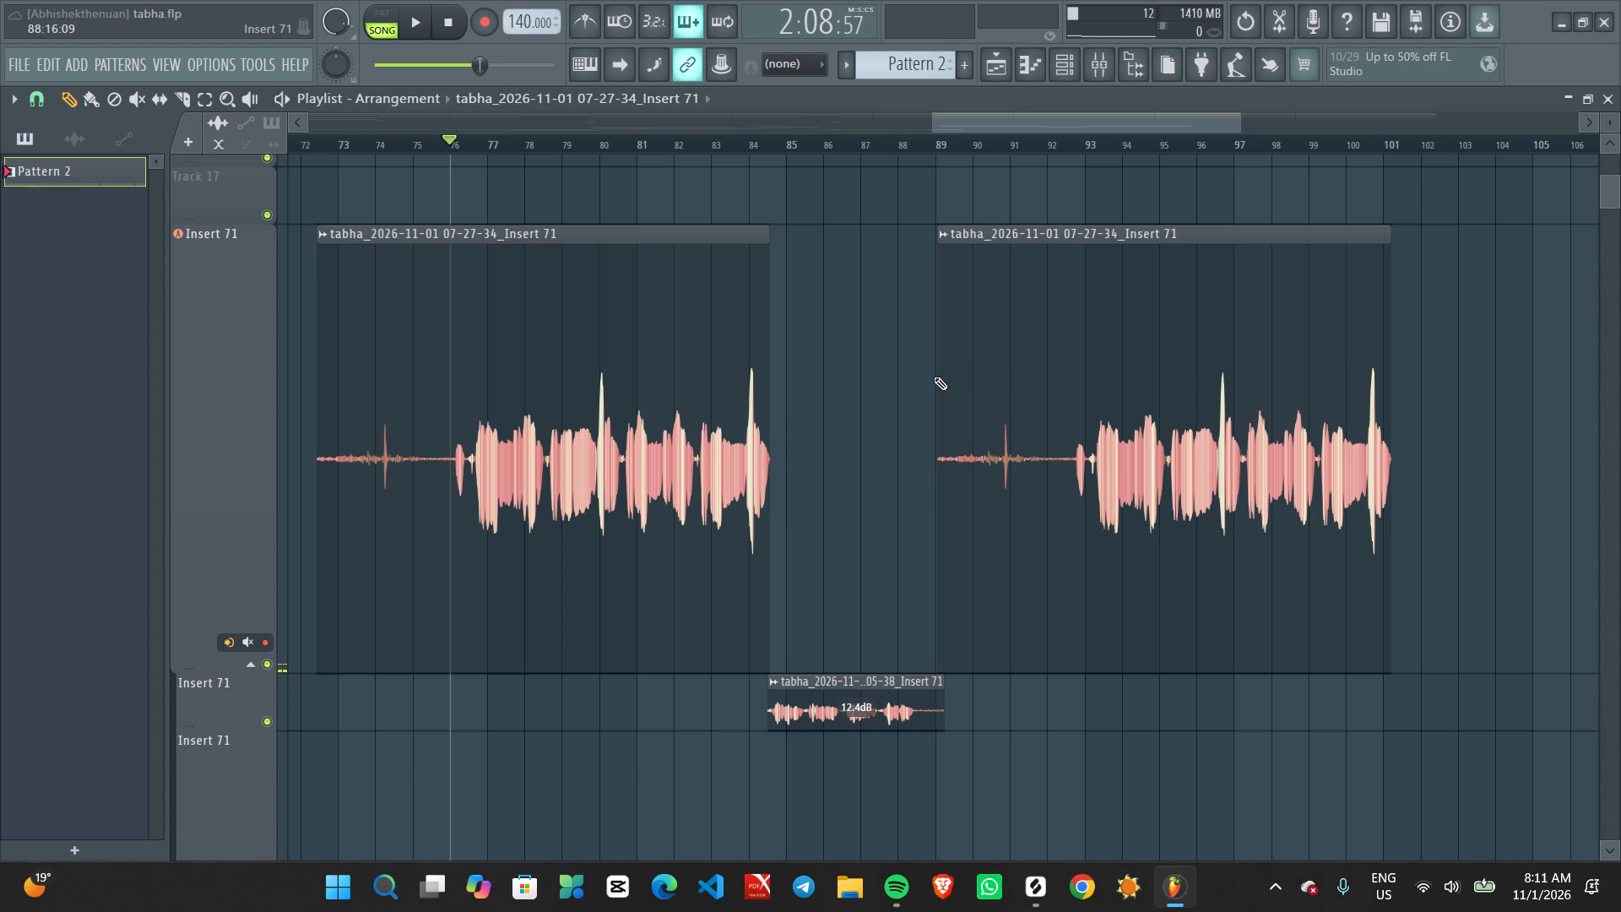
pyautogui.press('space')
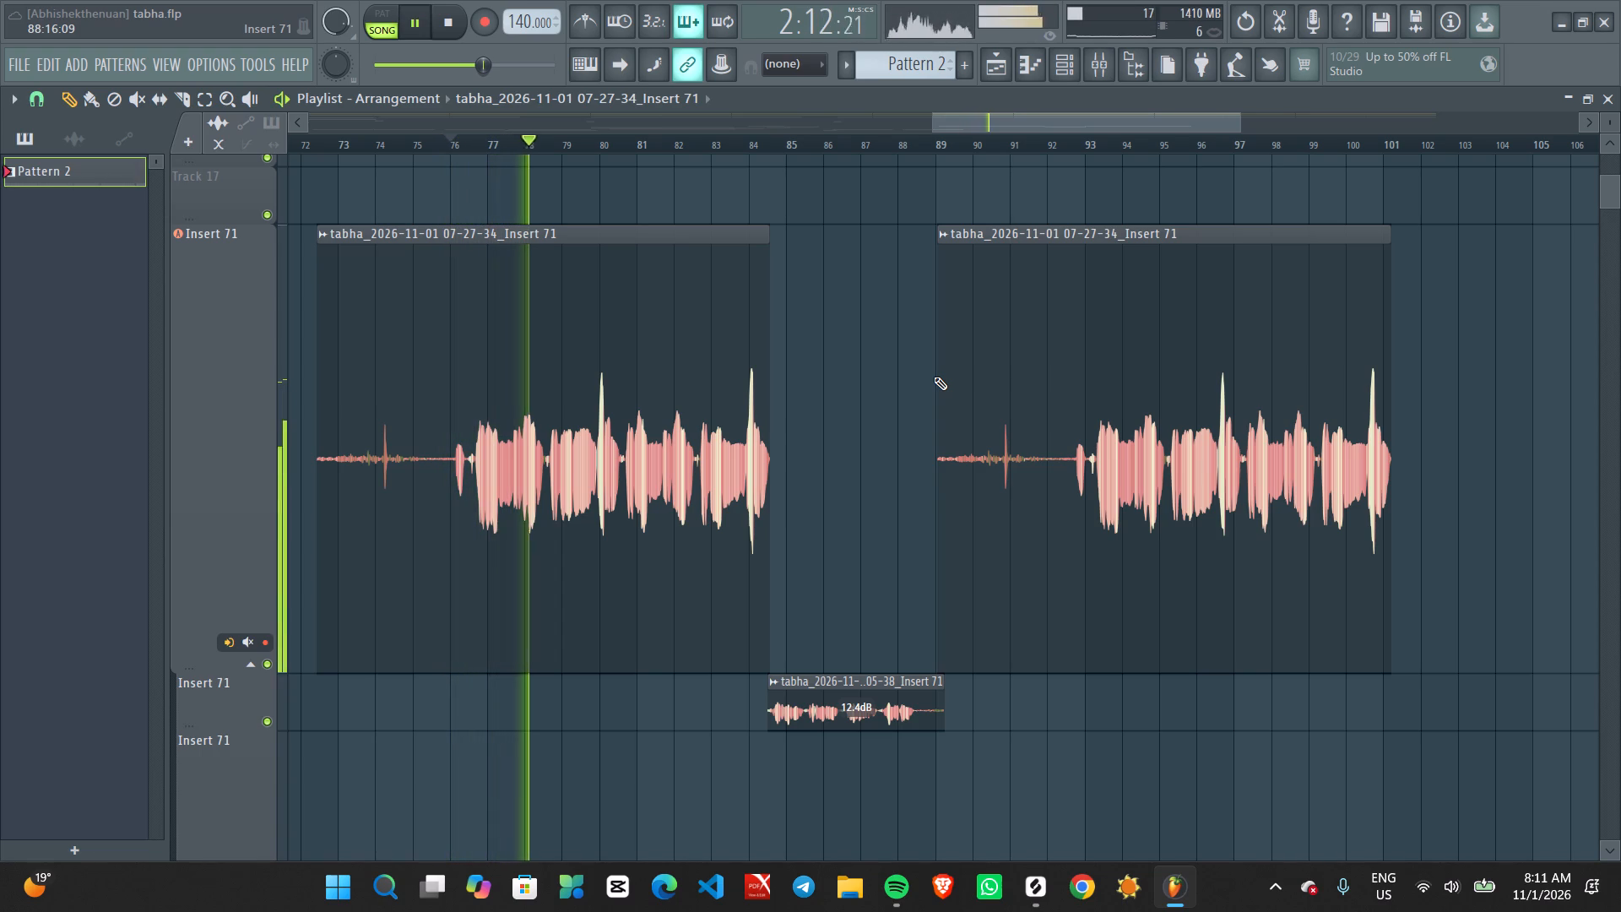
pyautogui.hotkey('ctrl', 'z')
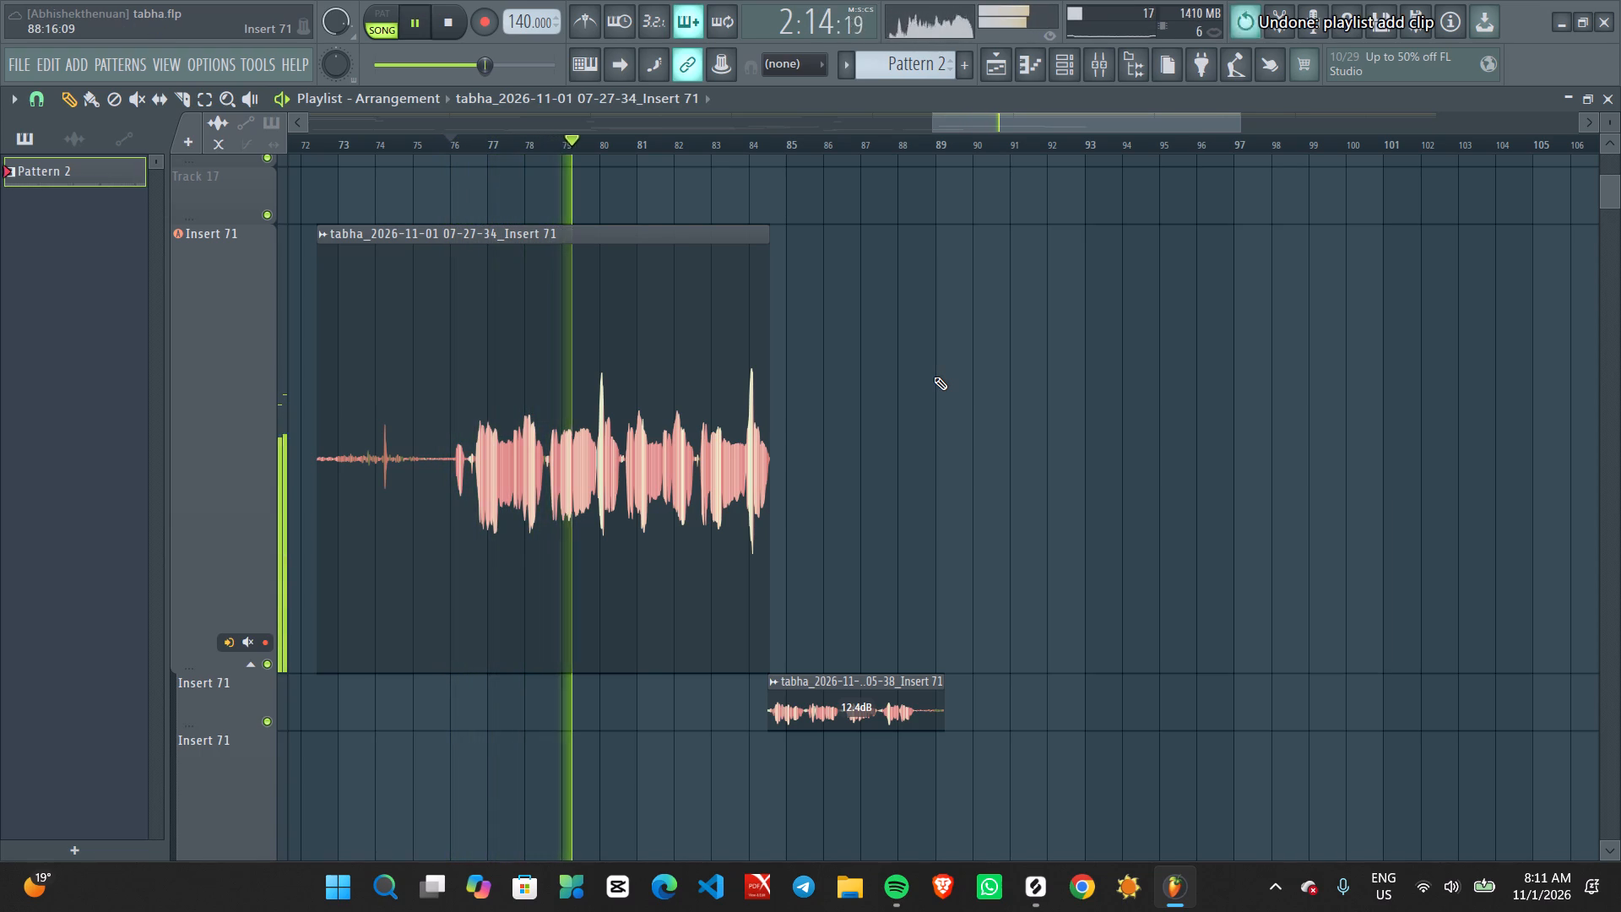
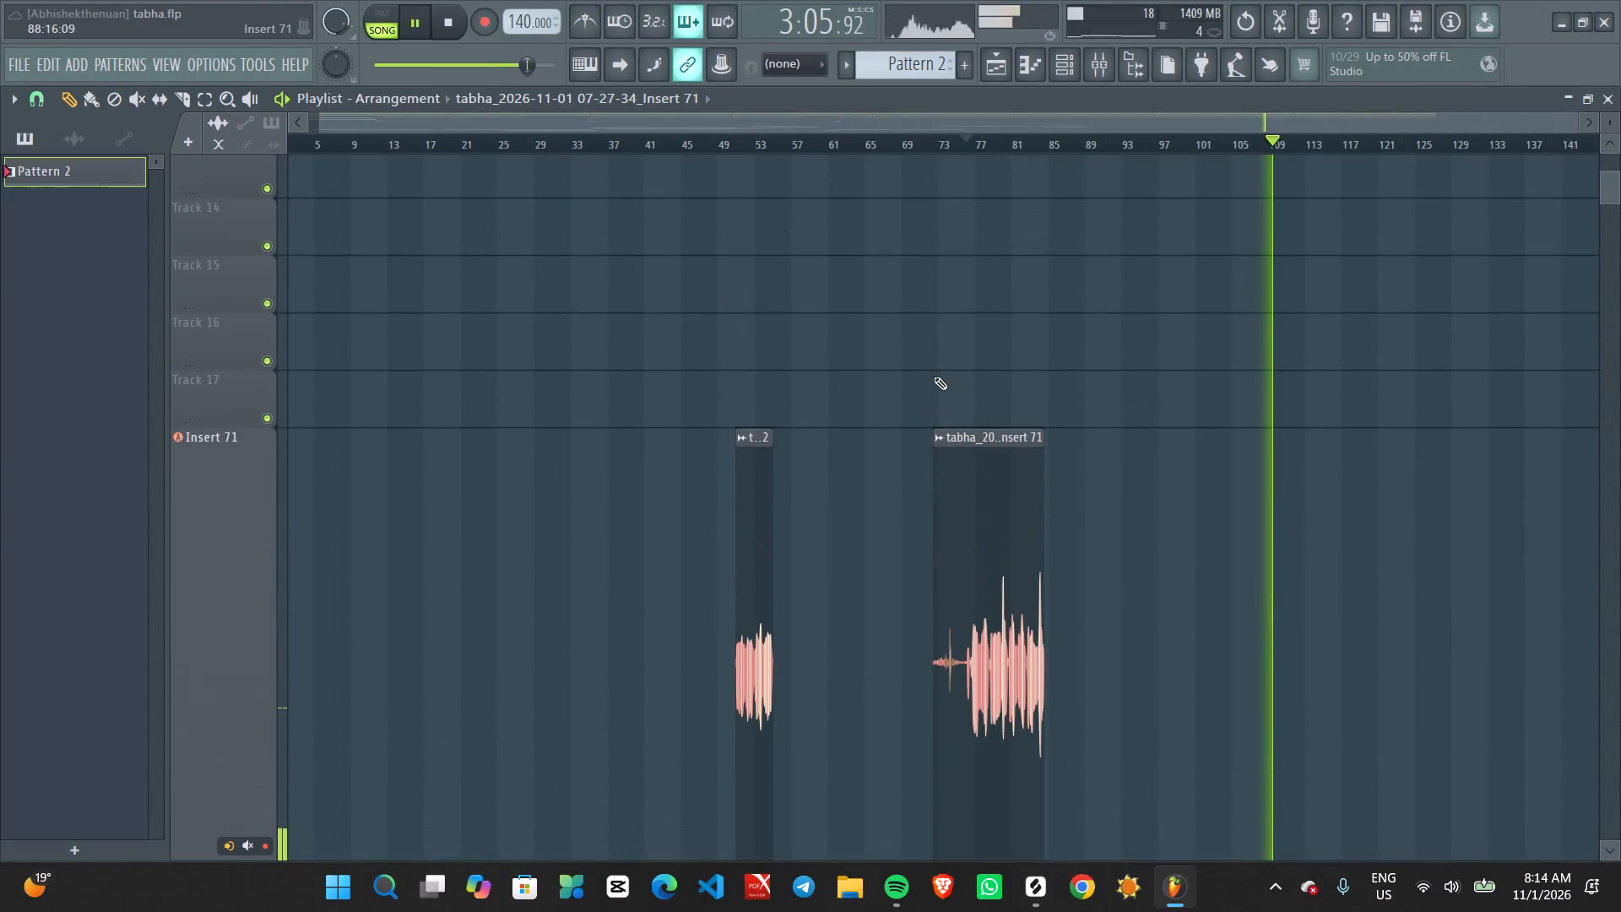
# Look over the Insert 71 vocal tracks and play the arrangement from bar 1 several times to check the opening section.
pyautogui.keyDown('ctrl'); pyautogui.scroll(8, 730, 229); pyautogui.keyUp('ctrl')
pyautogui.scroll(-1, 730, 229)
pyautogui.hscroll(7, 730, 229)
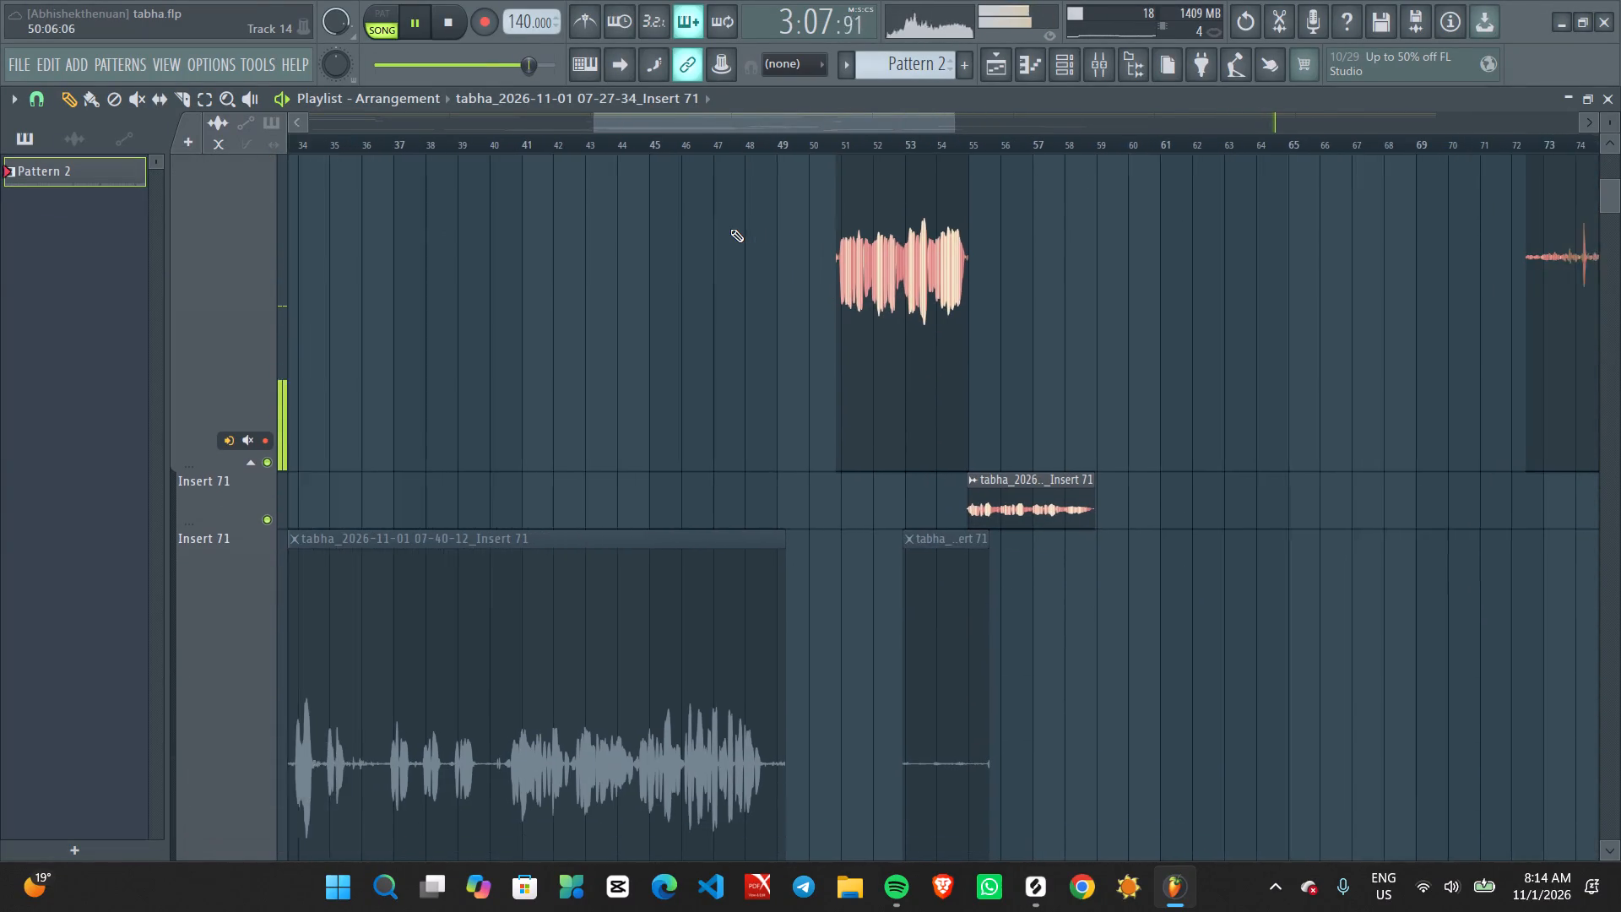
pyautogui.hscroll(8, 730, 229)
pyautogui.keyDown('ctrl'); pyautogui.scroll(-11, 730, 229); pyautogui.keyUp('ctrl')
pyautogui.scroll(-2, 730, 229)
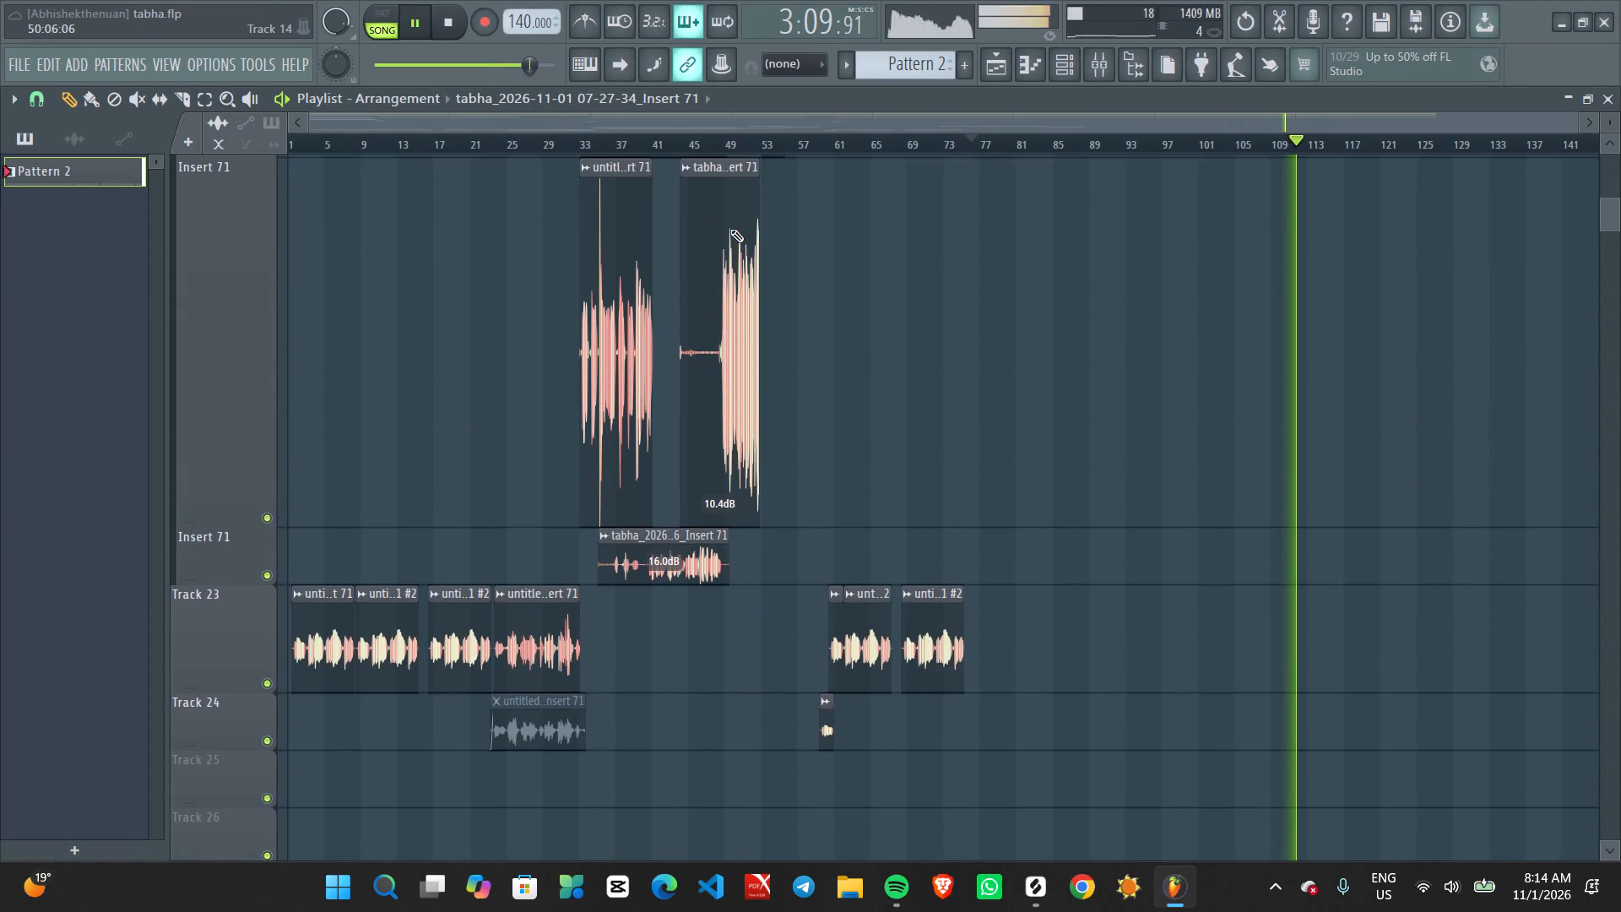
pyautogui.hscroll(10, 730, 229)
pyautogui.hscroll(1, 371, 251)
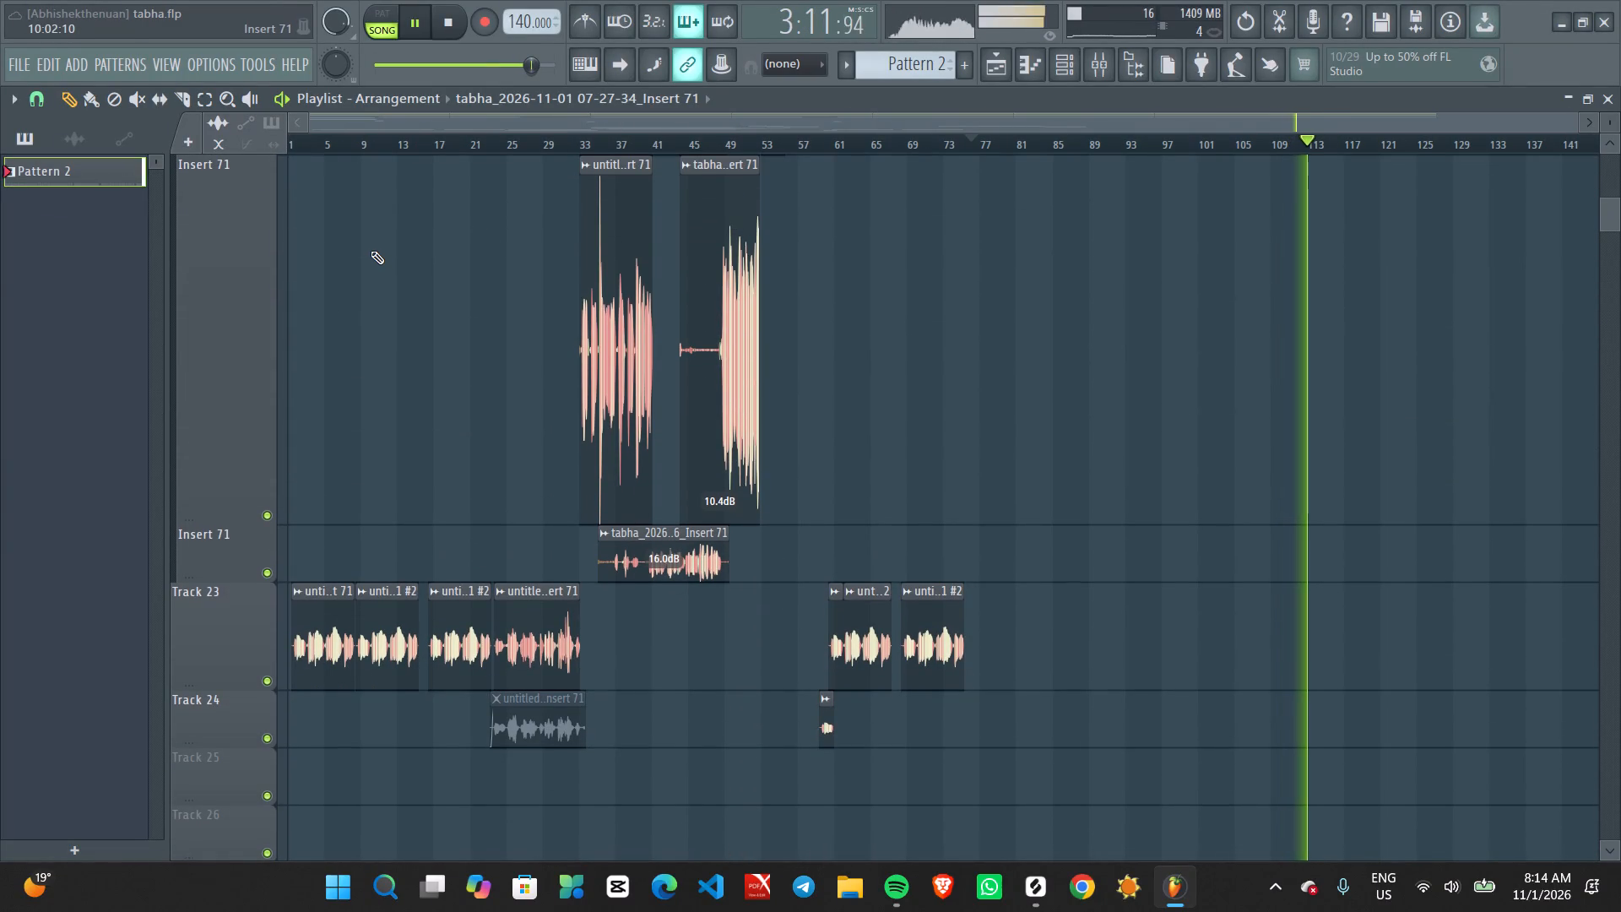
pyautogui.click(289, 143)
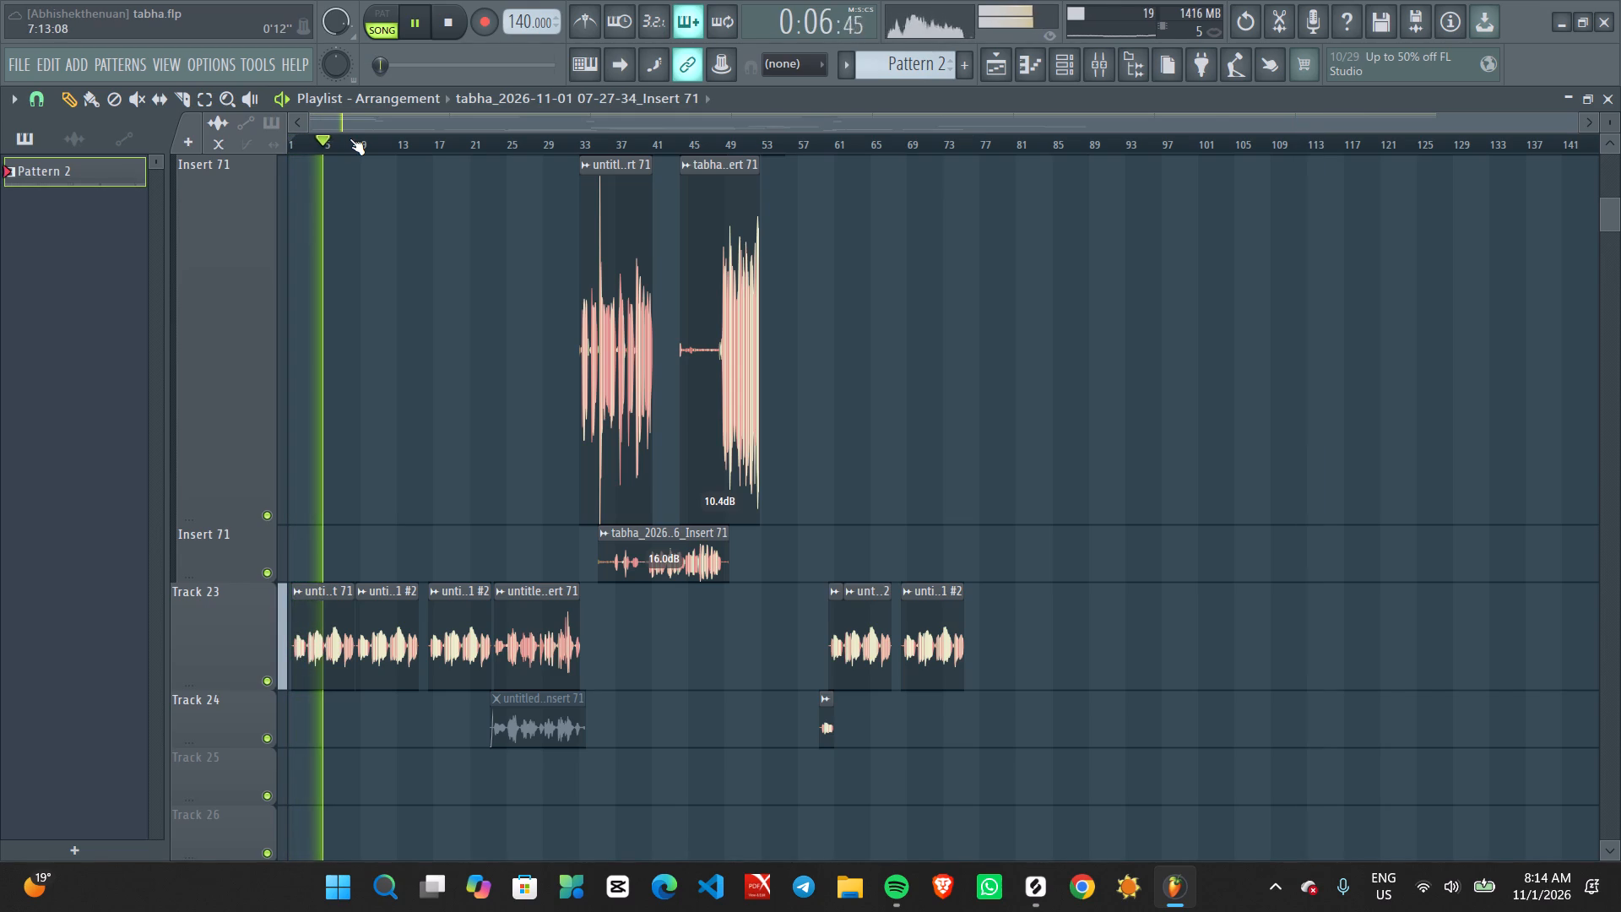
pyautogui.press('space')
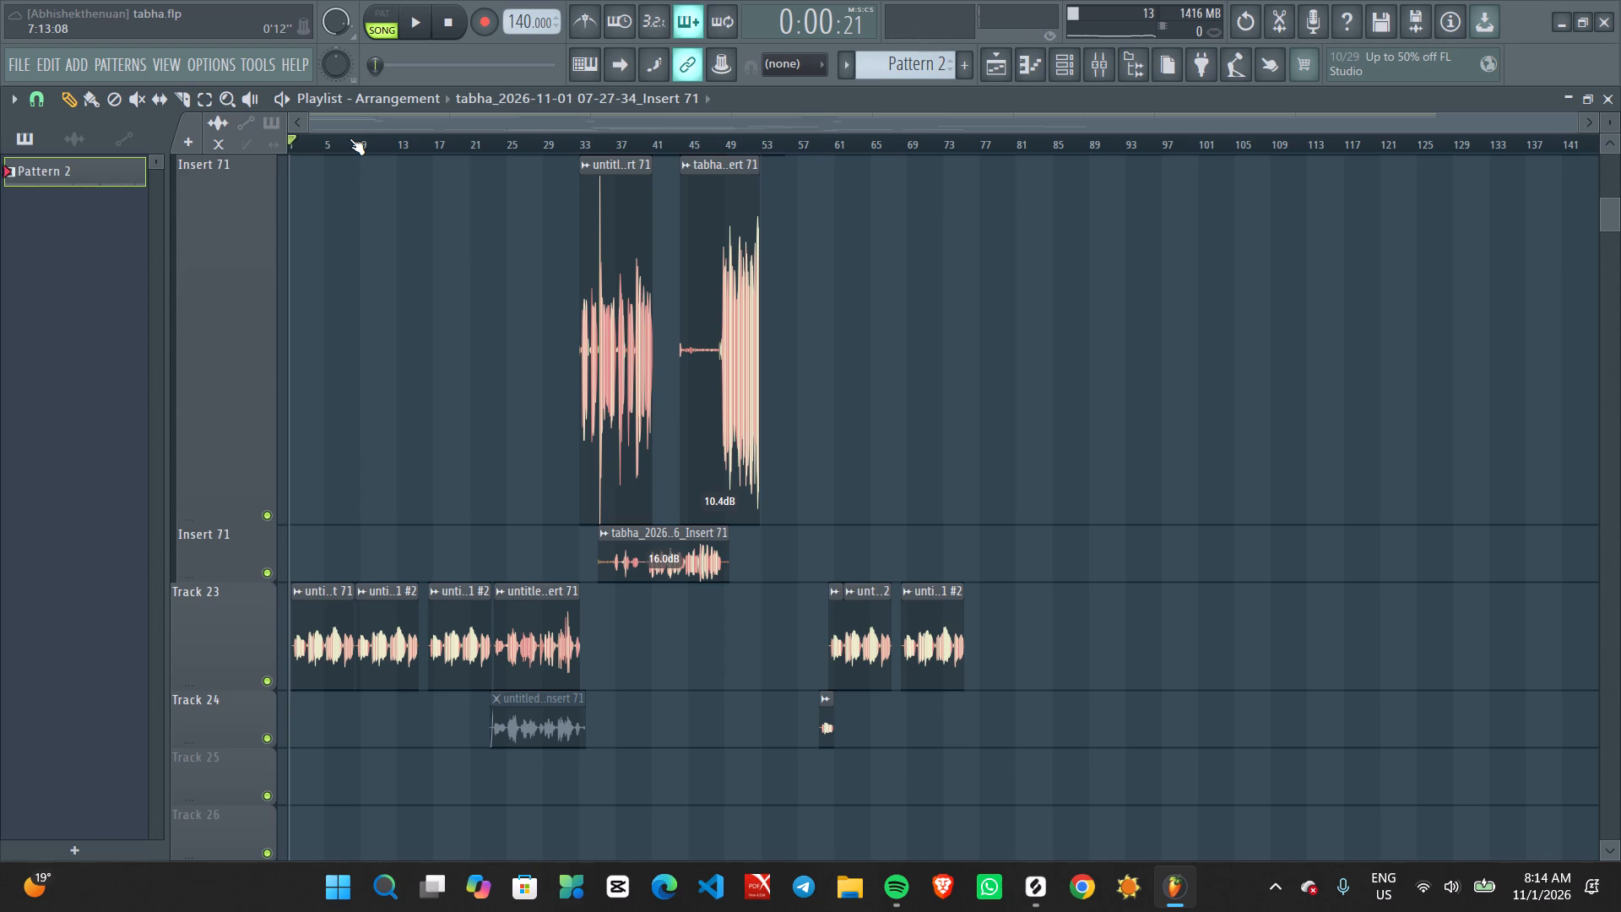
pyautogui.press('space')
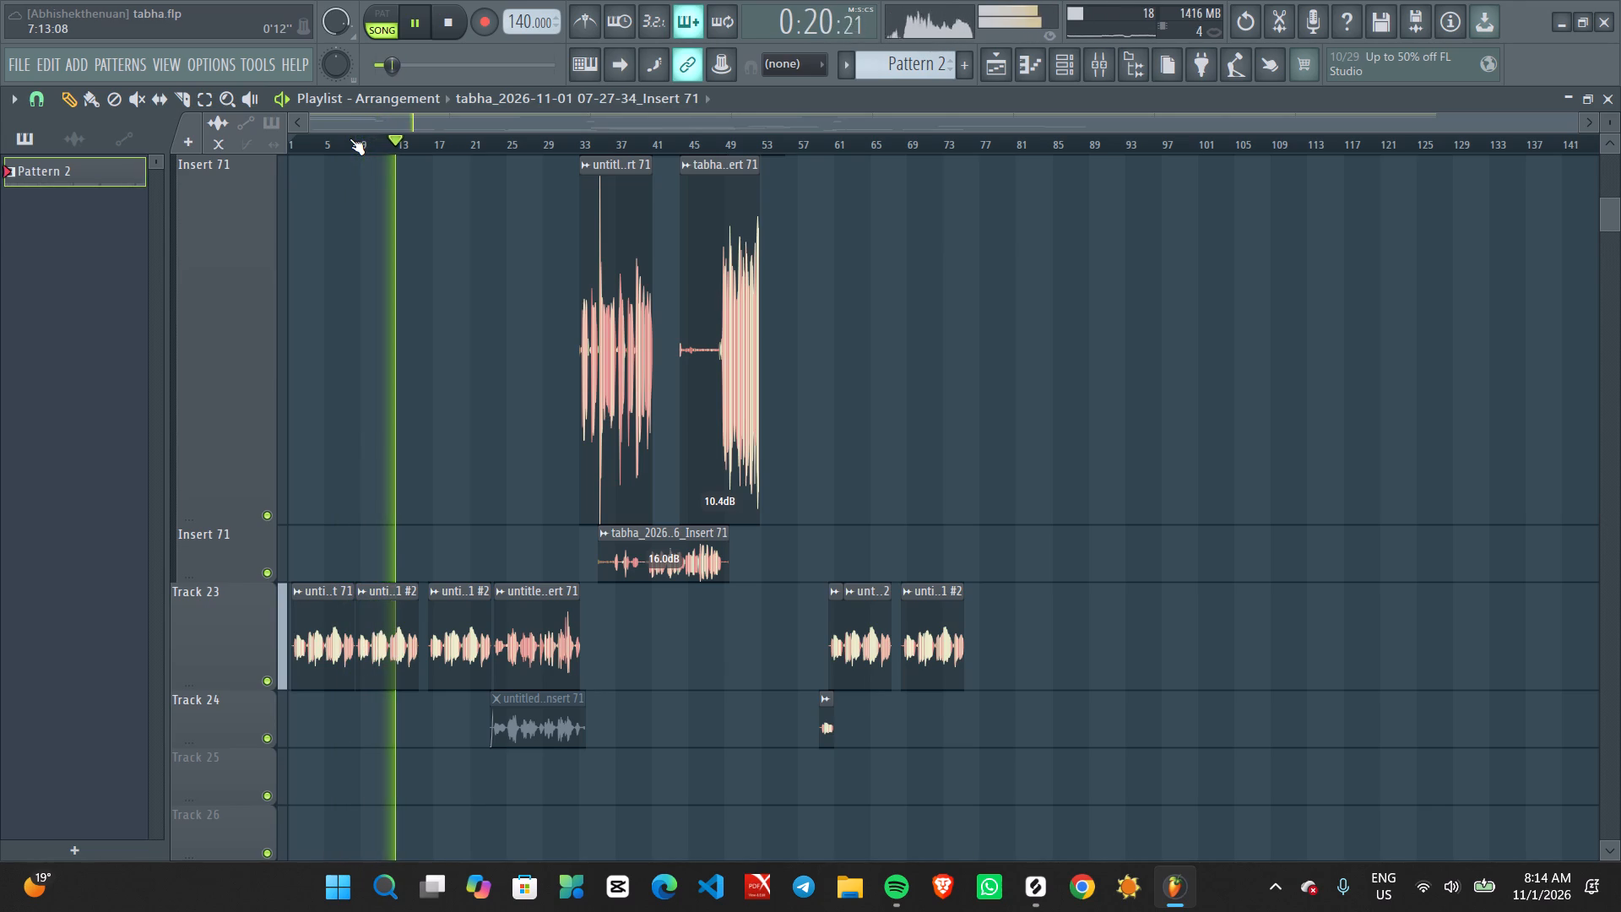
pyautogui.press('space')
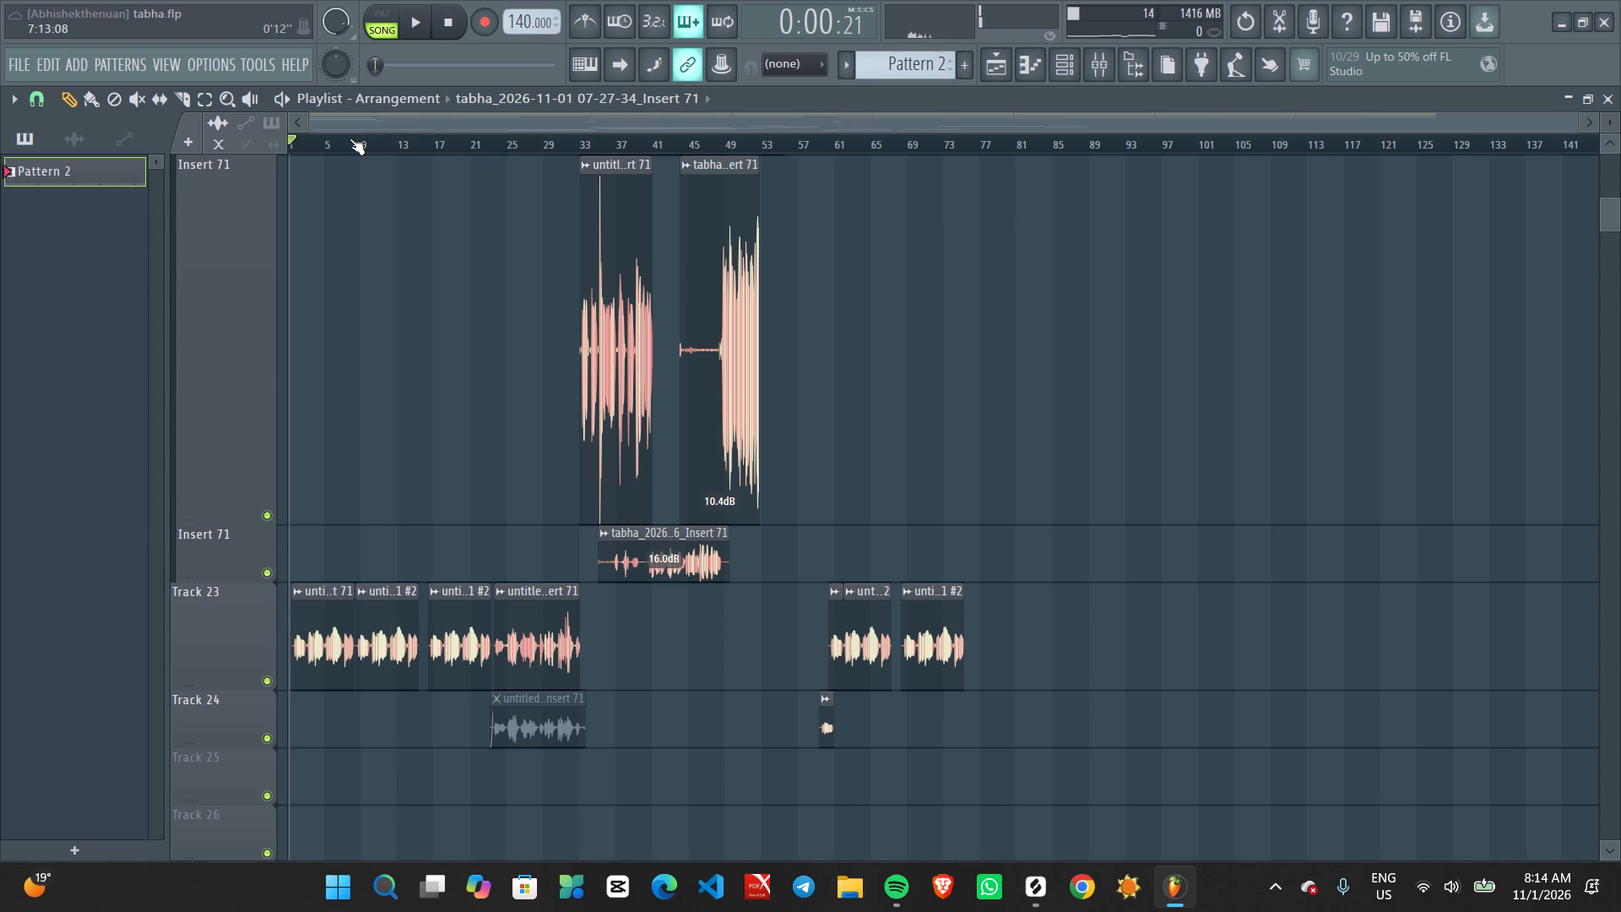
pyautogui.press('space')
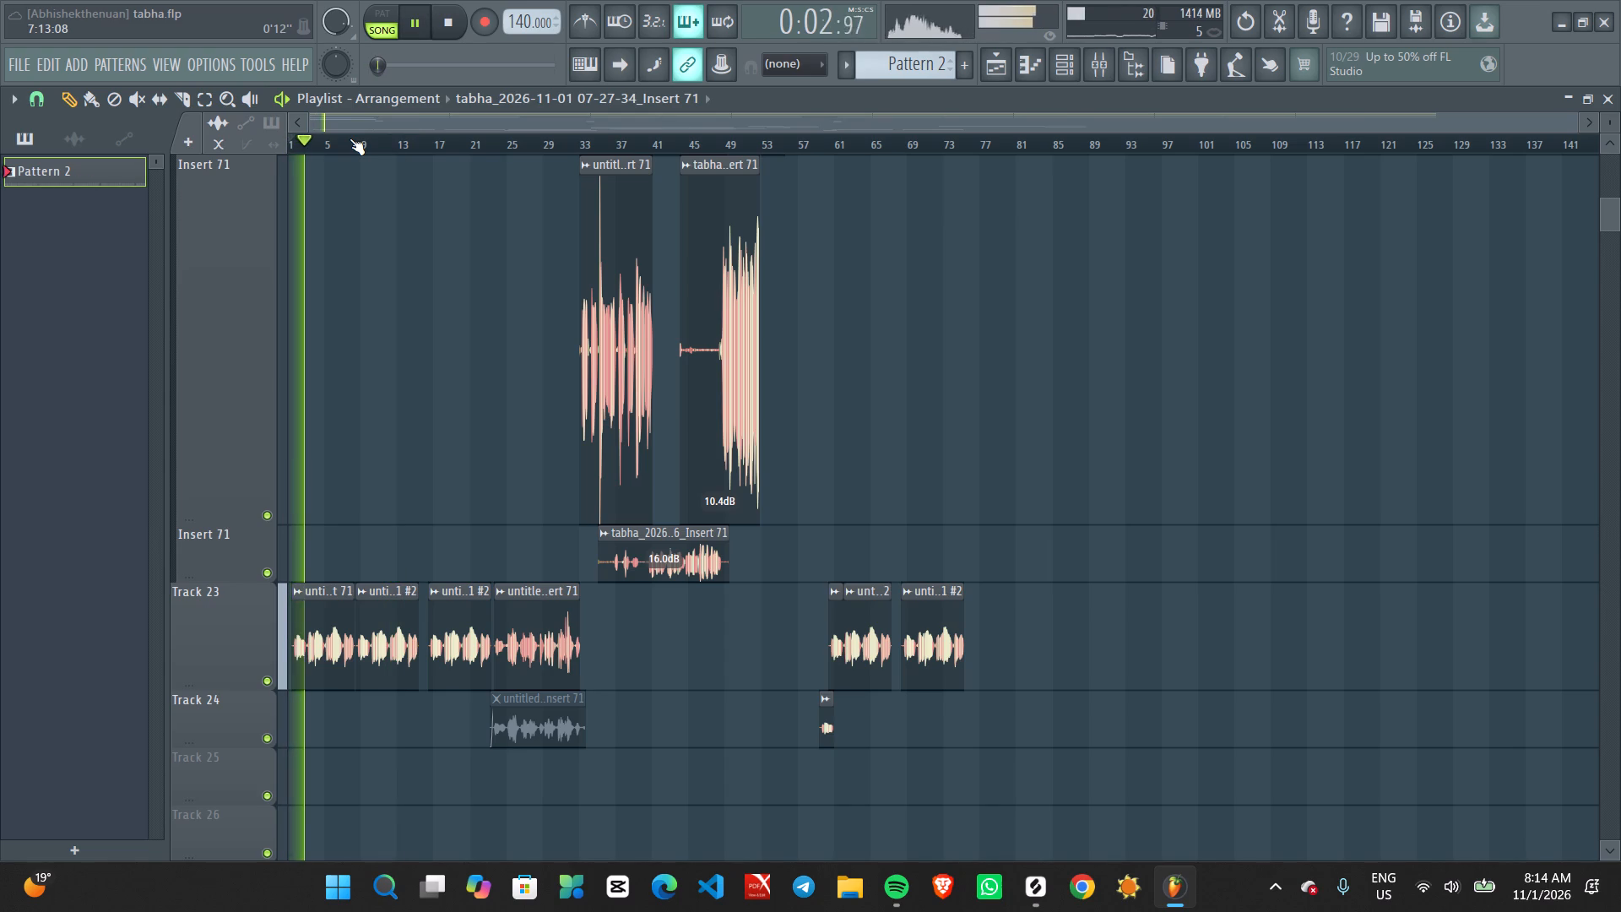
pyautogui.press('space')
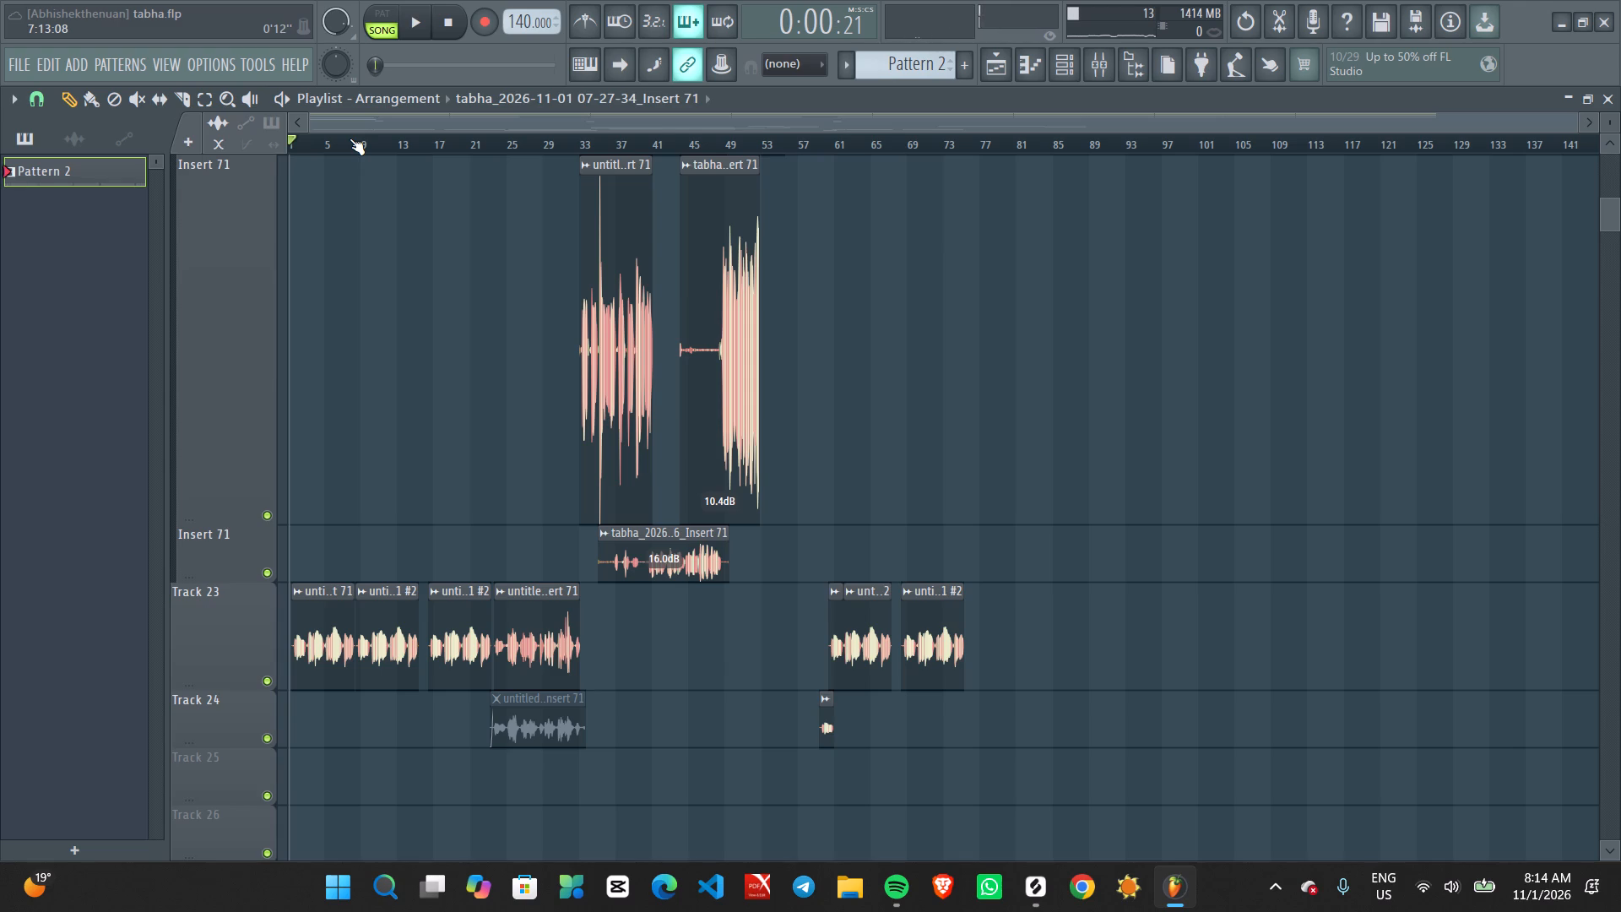
# Undo the last trim at the end of the 07-27-34 vocal clip near bar 84.
pyautogui.hotkey('ctrl', 'z')
# Play the arrangement from bar 1, about bar 73 and about bar 84, and inspect the join between the Insert 71 takes.
pyautogui.press('space')
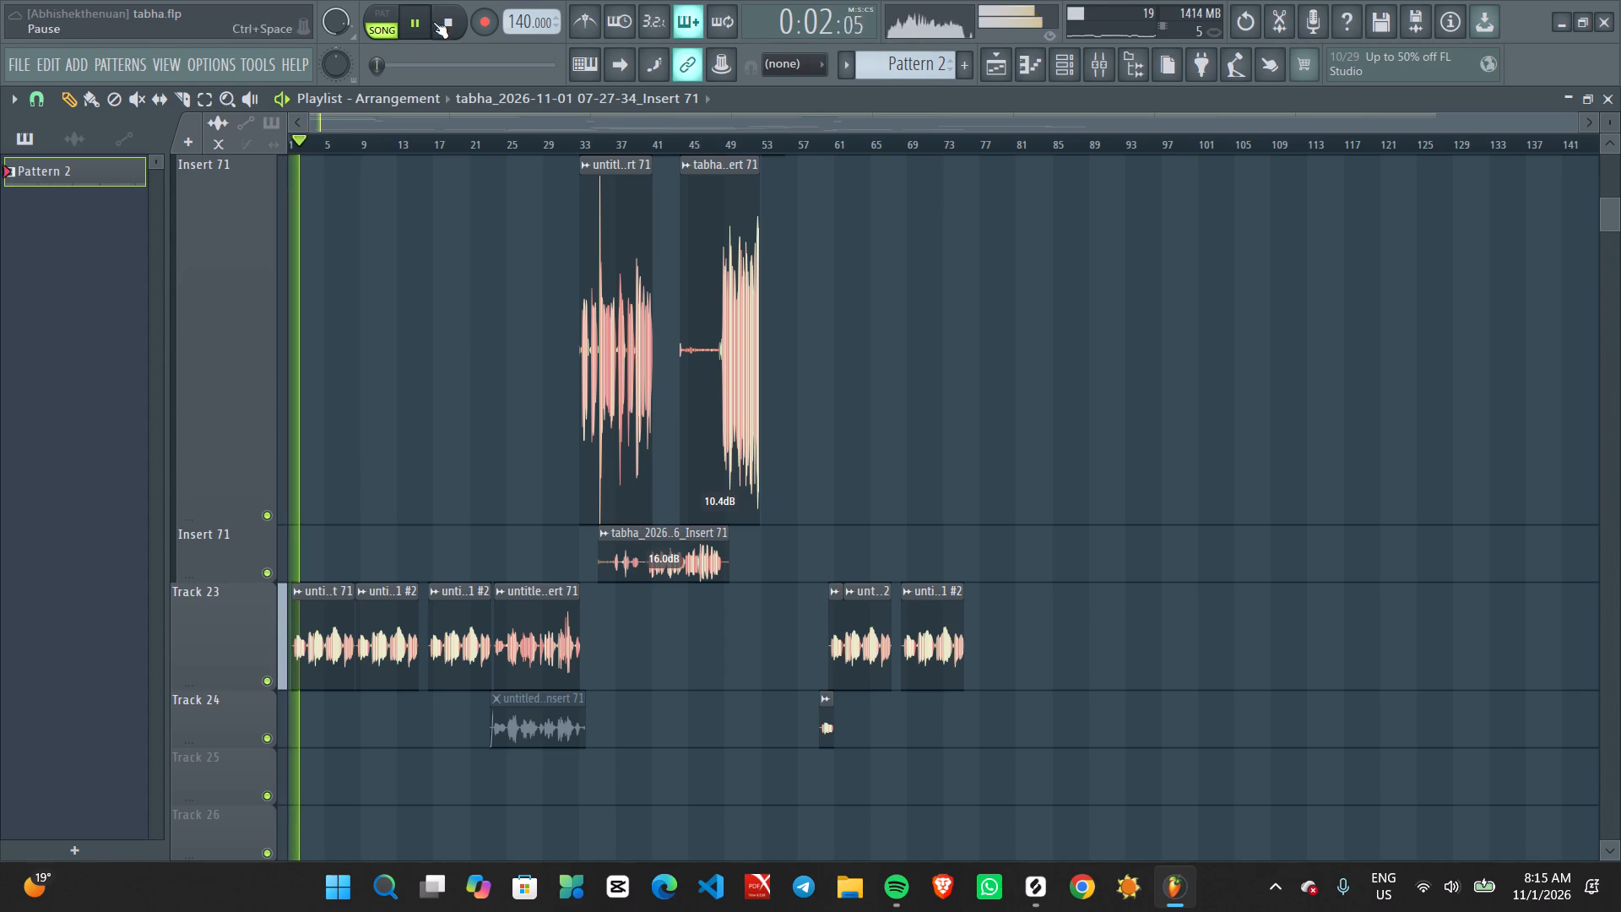
pyautogui.click(941, 147)
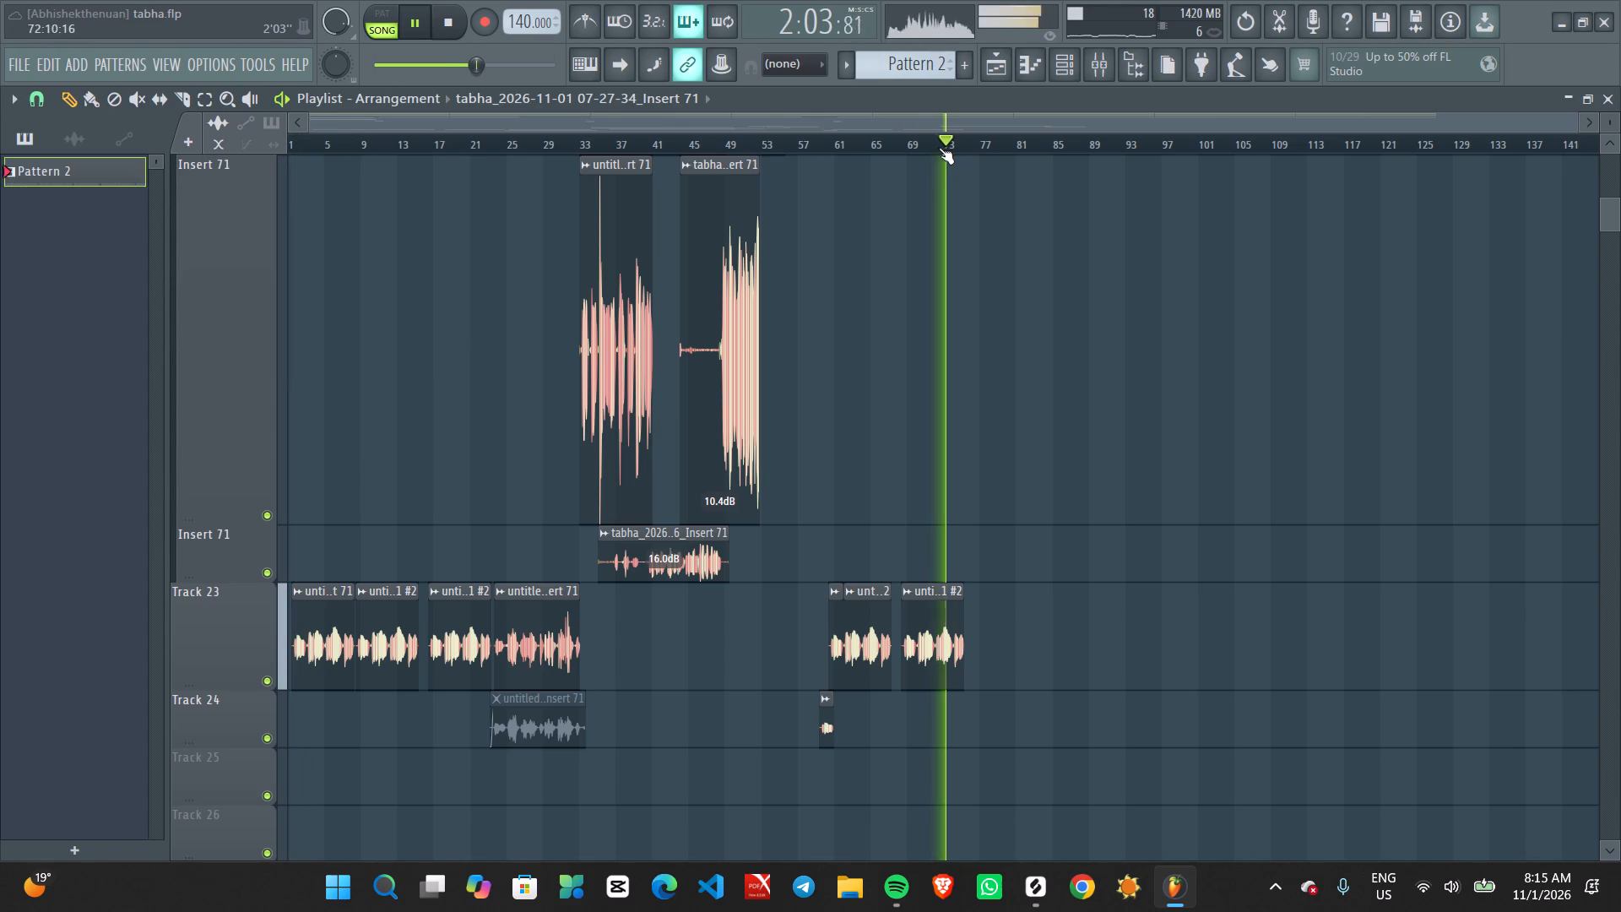
pyautogui.scroll(7, 979, 357)
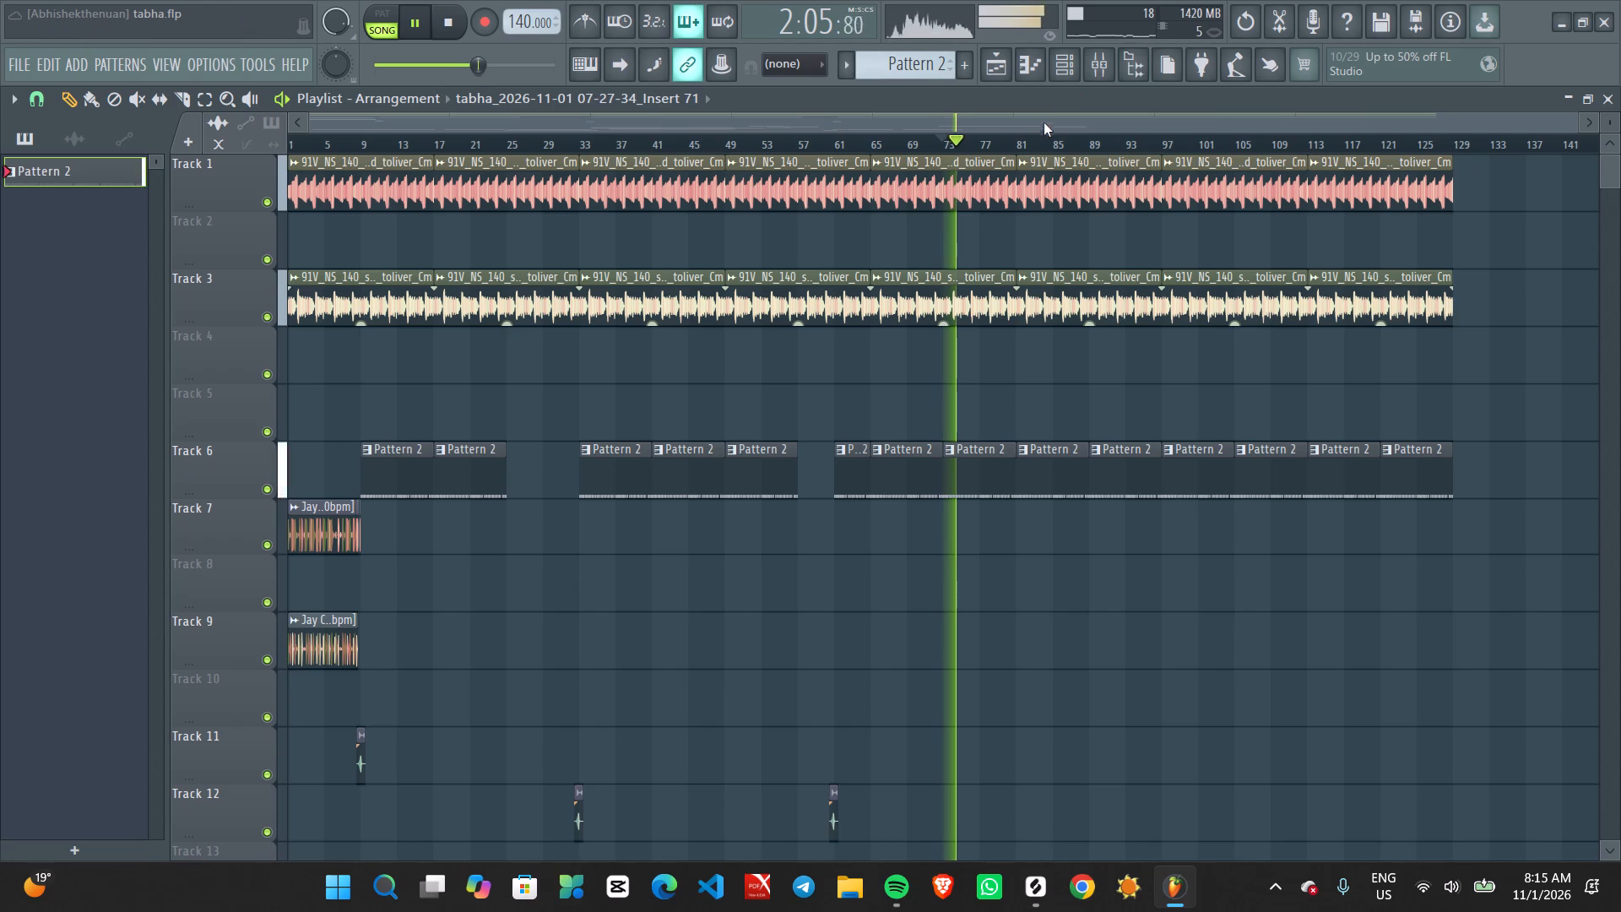
pyautogui.click(1048, 144)
pyautogui.scroll(-3, 1048, 144)
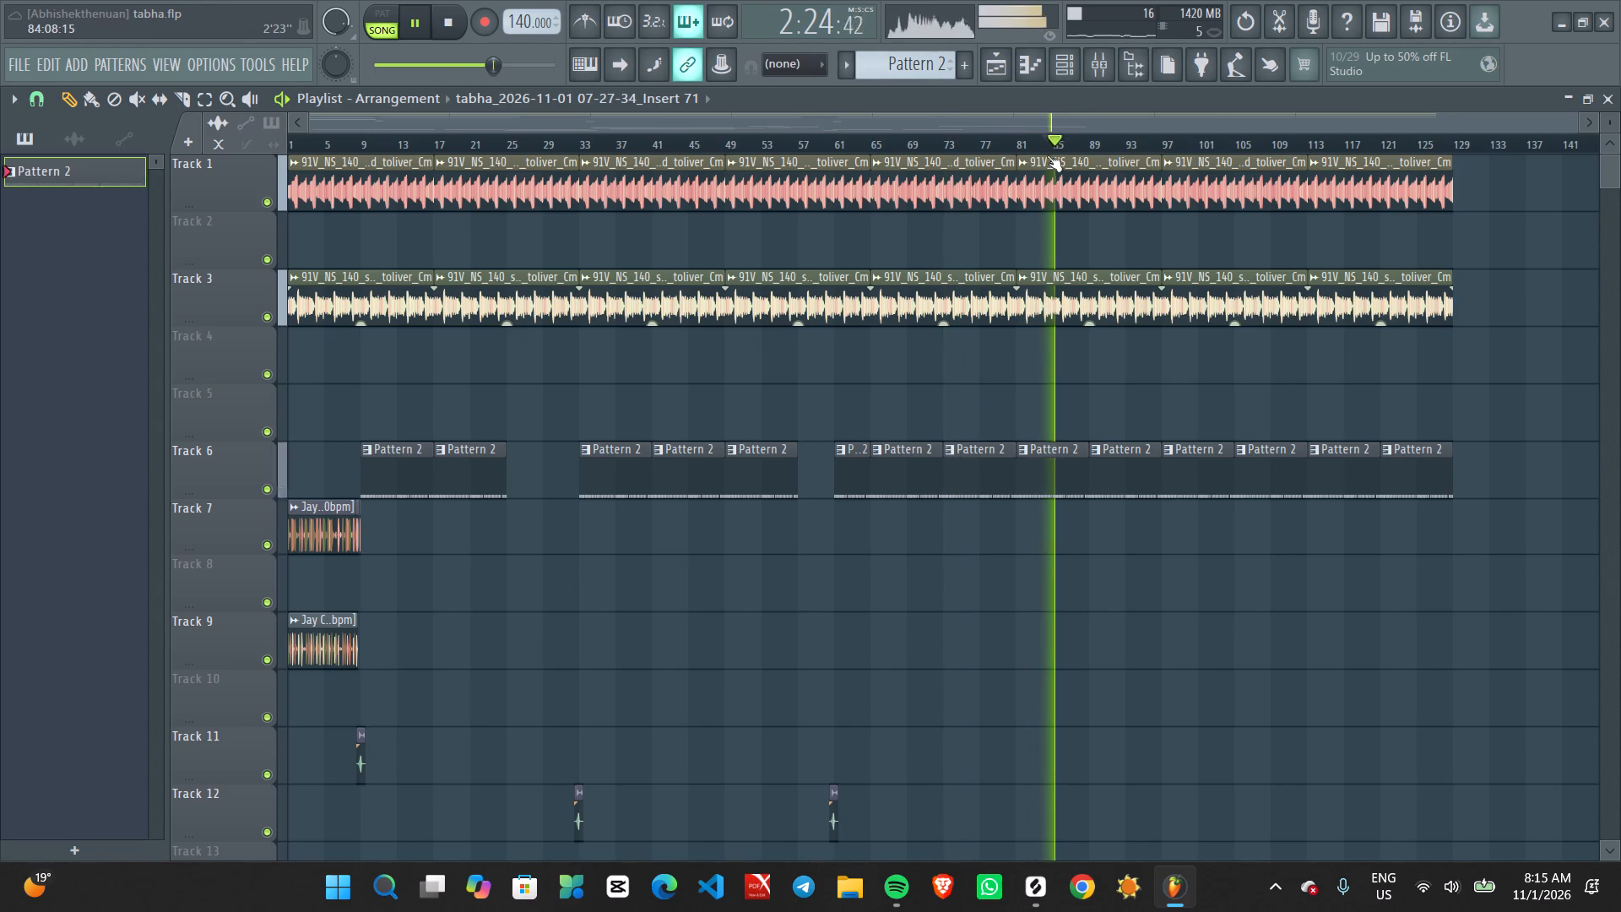
pyautogui.scroll(-4, 1013, 400)
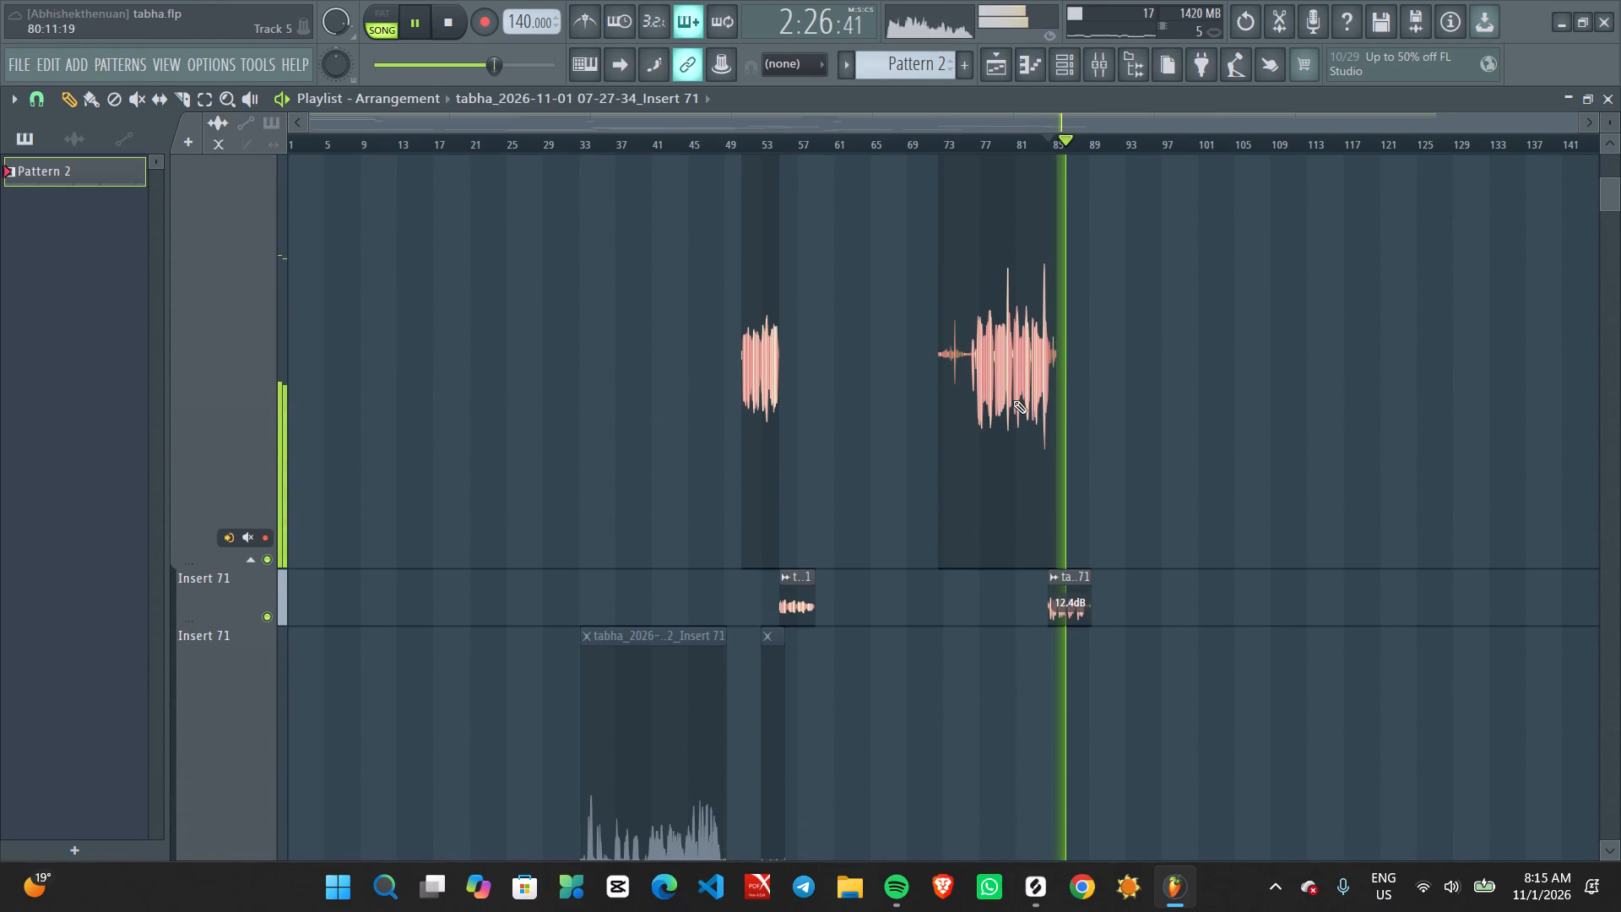
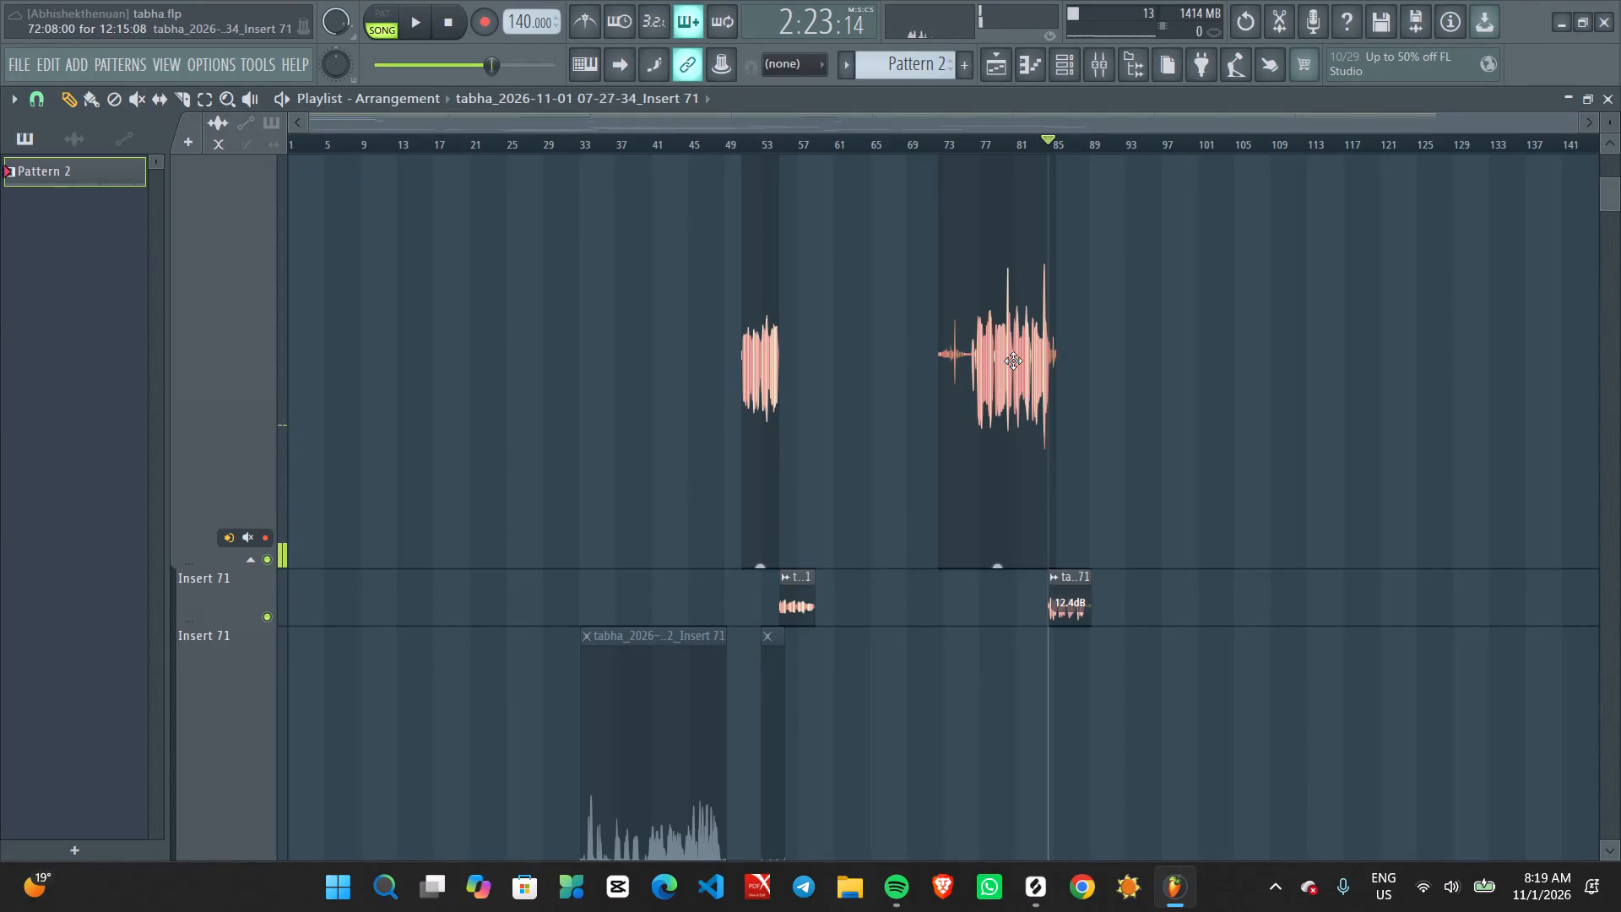
# Play the arrangement from about bar 84 to check the join between the two Insert 71 vocal takes.
pyautogui.press('space')
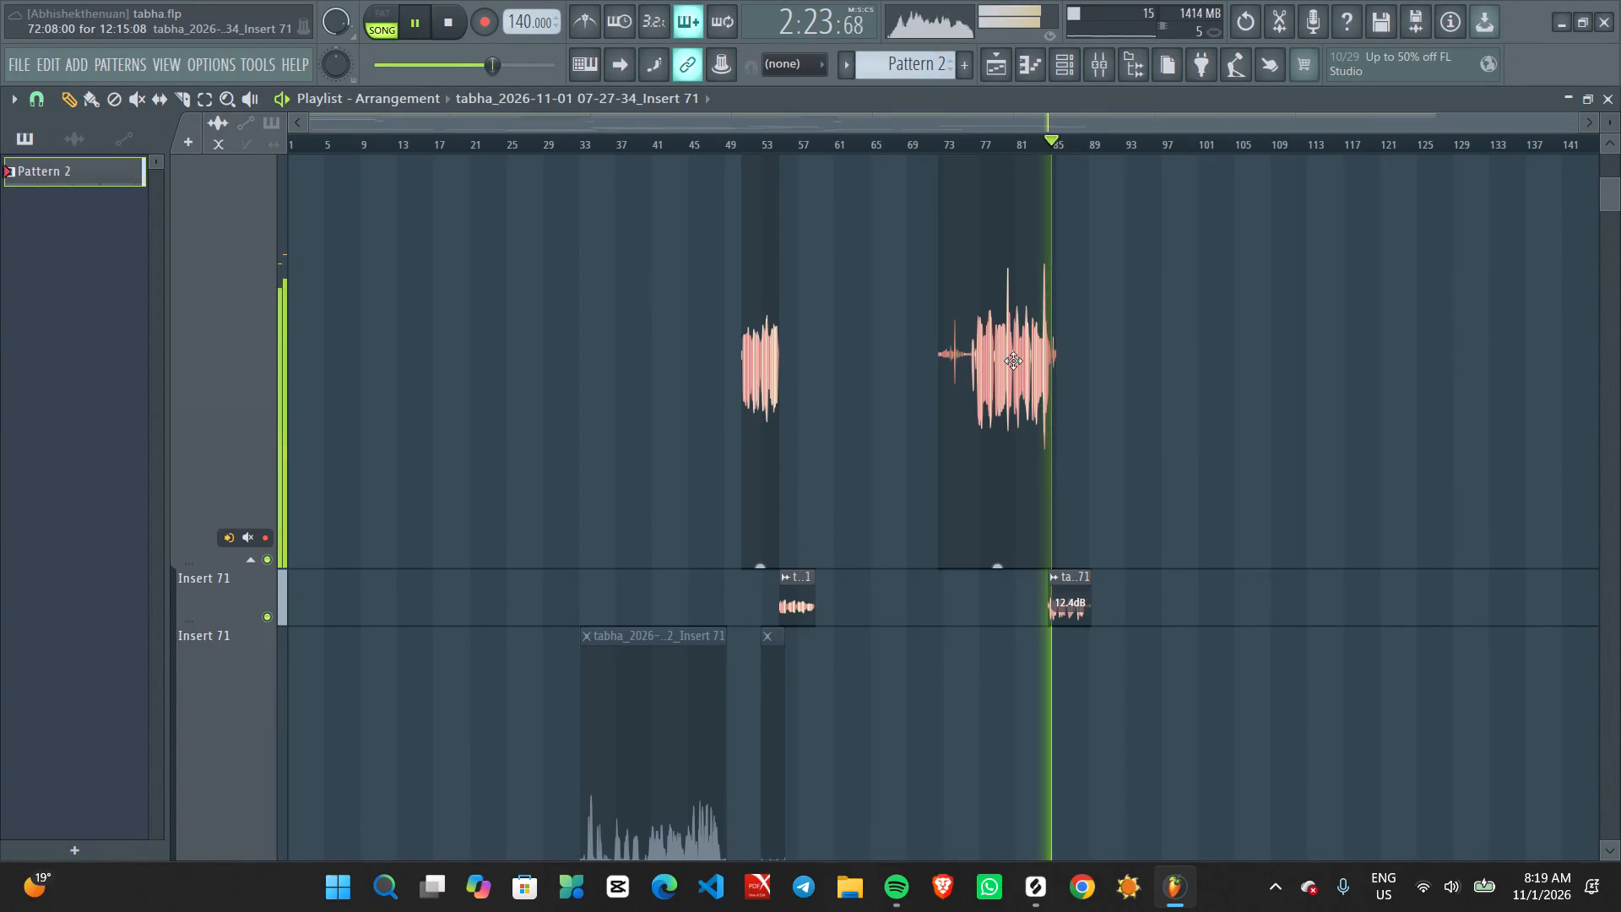
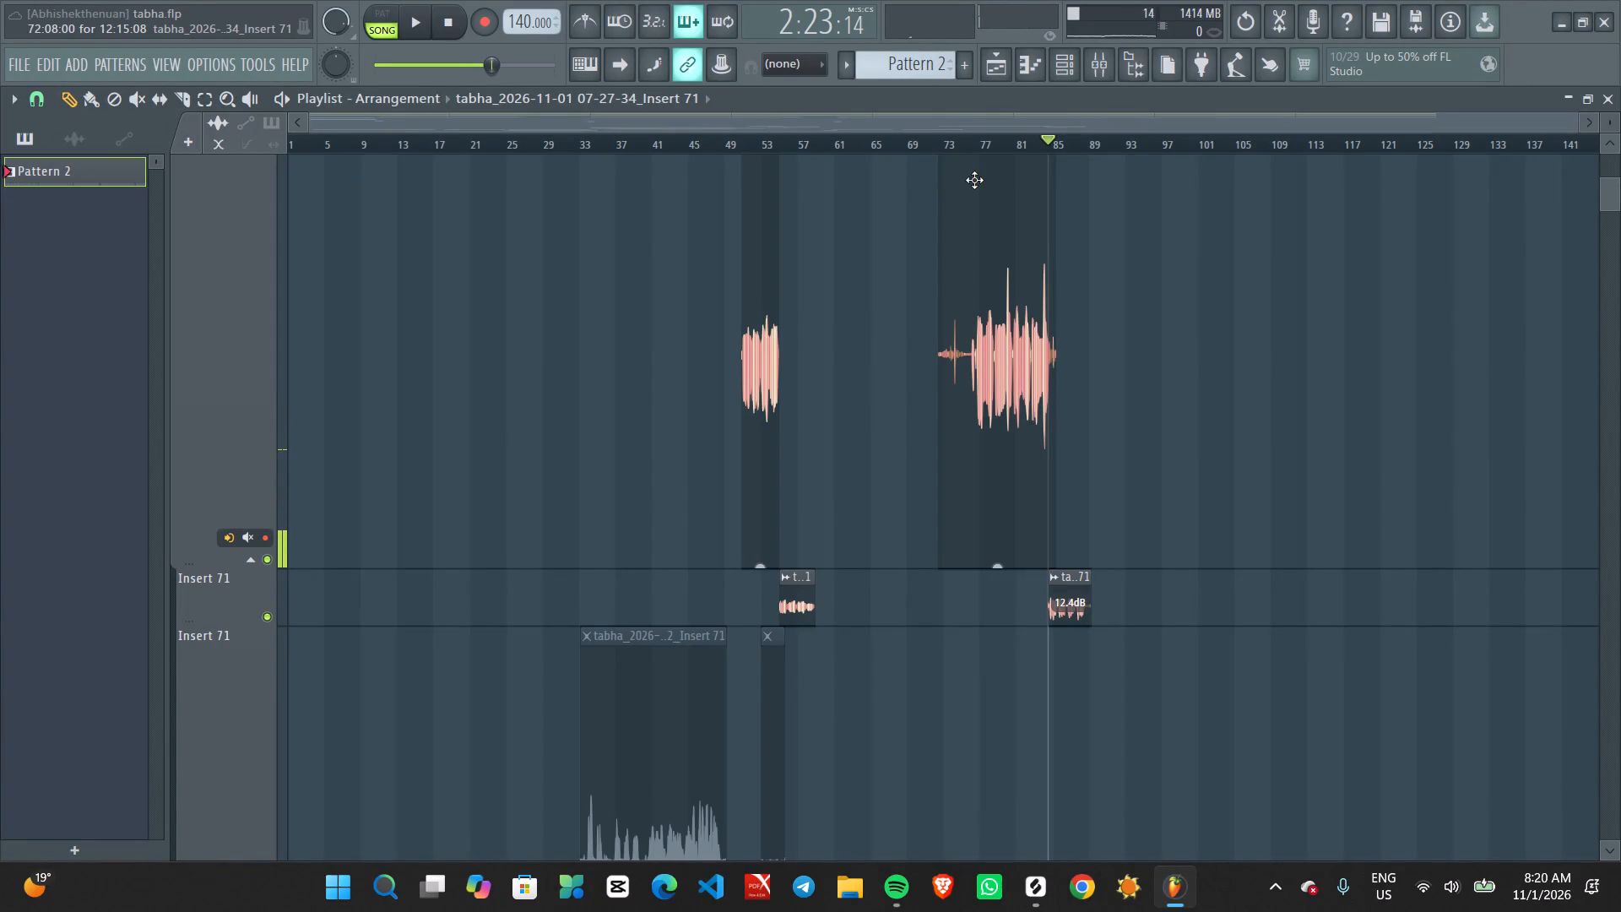
# Play the arrangement again from about bar 84 to listen to the transition between the two Insert 71 vocal takes.
pyautogui.press('space')
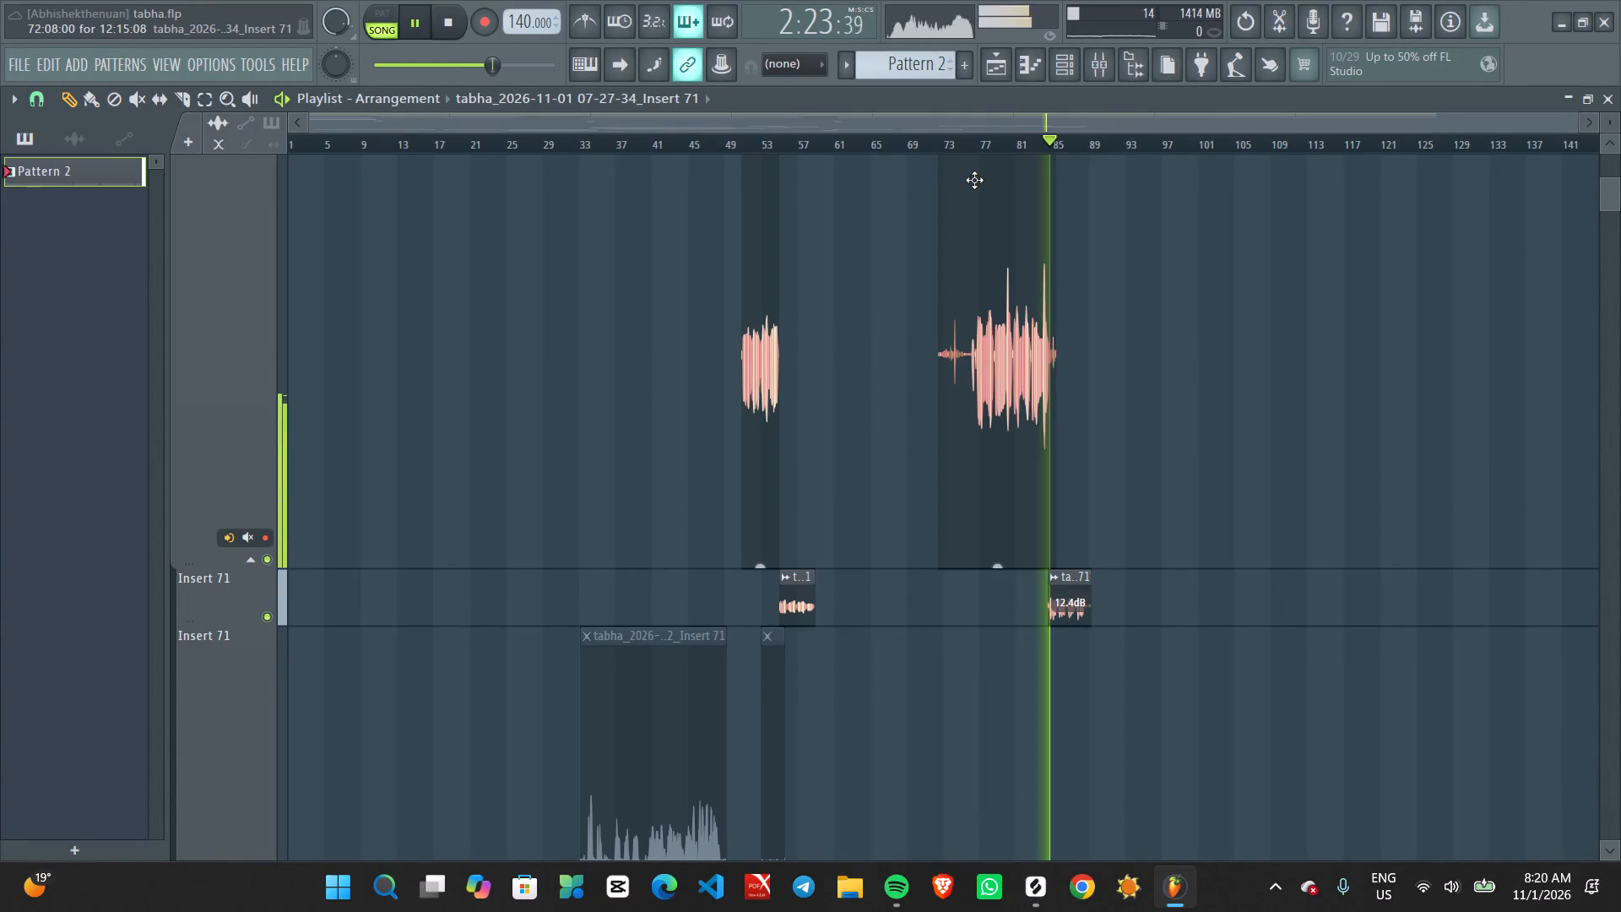
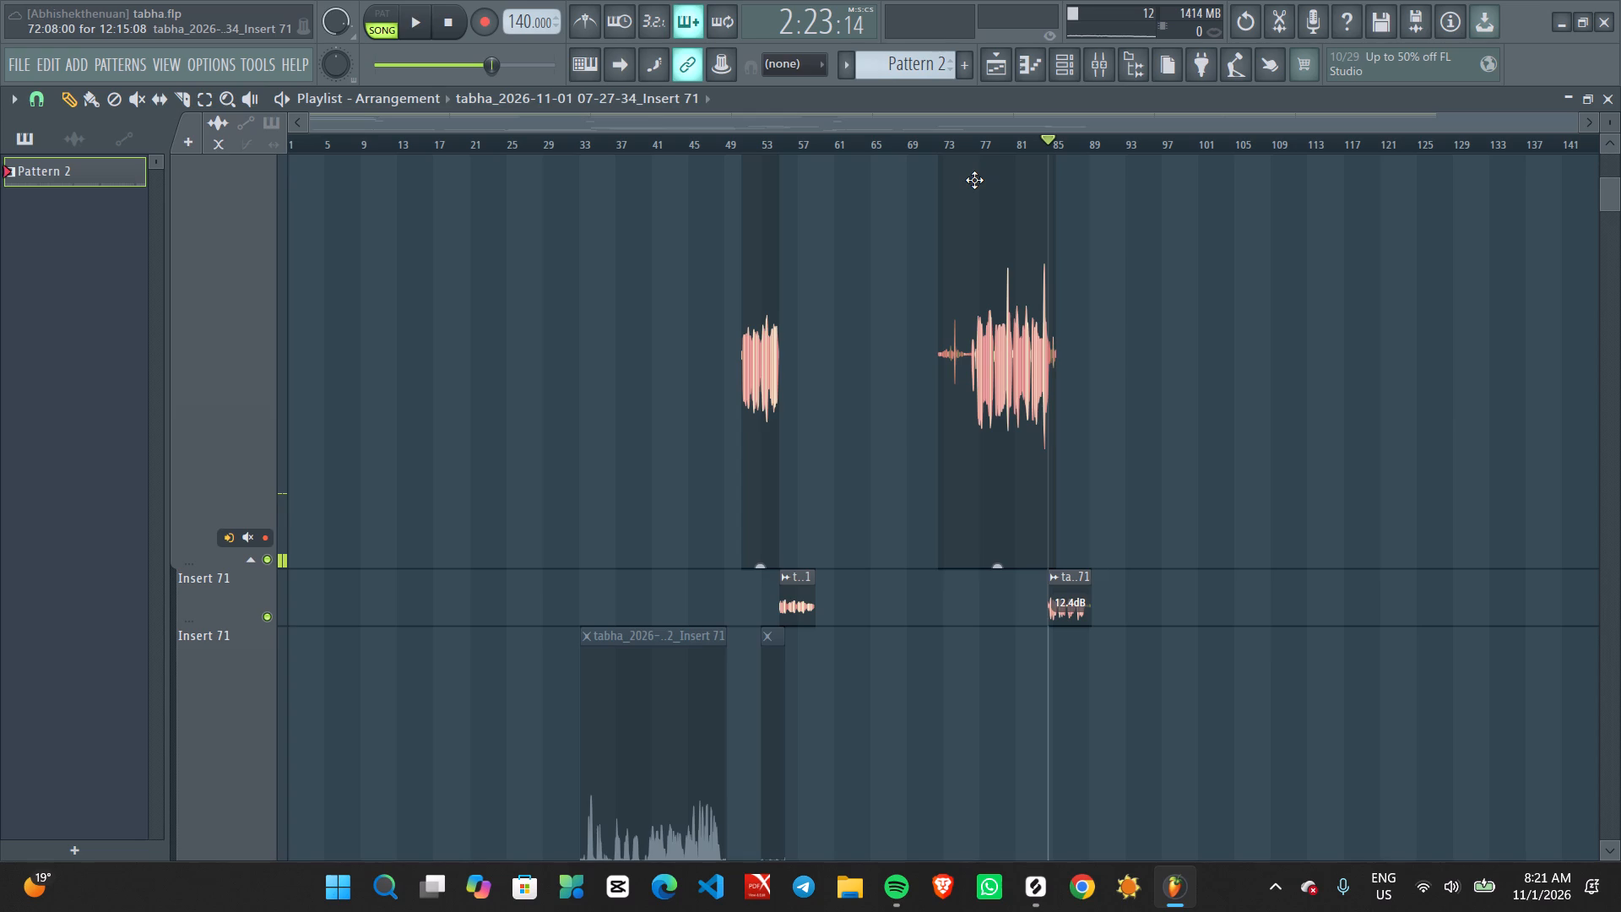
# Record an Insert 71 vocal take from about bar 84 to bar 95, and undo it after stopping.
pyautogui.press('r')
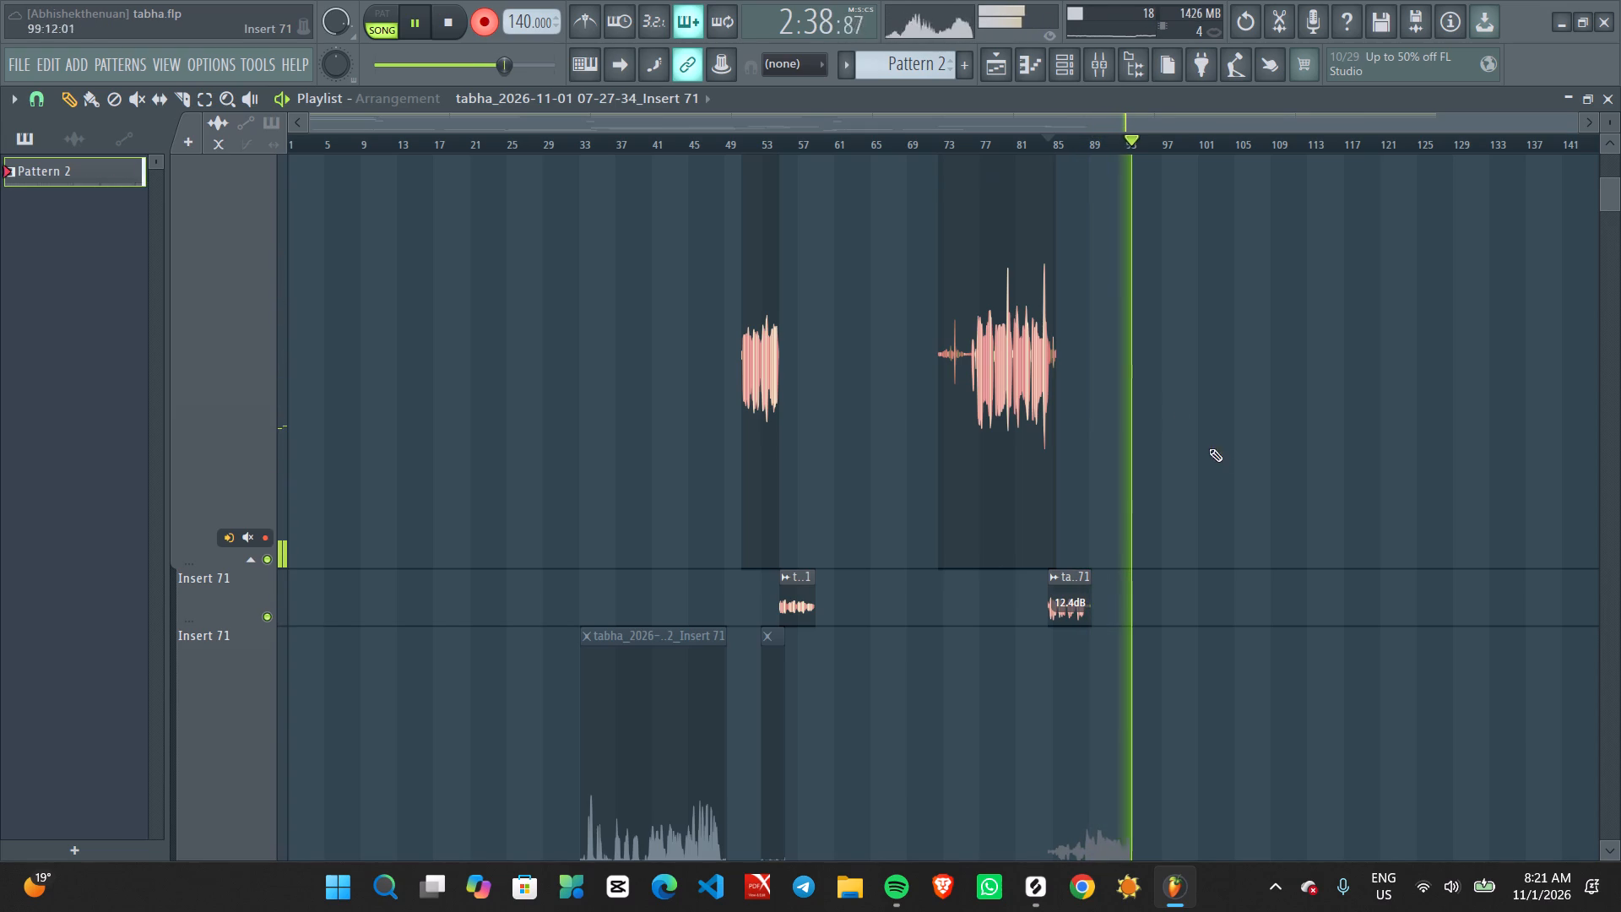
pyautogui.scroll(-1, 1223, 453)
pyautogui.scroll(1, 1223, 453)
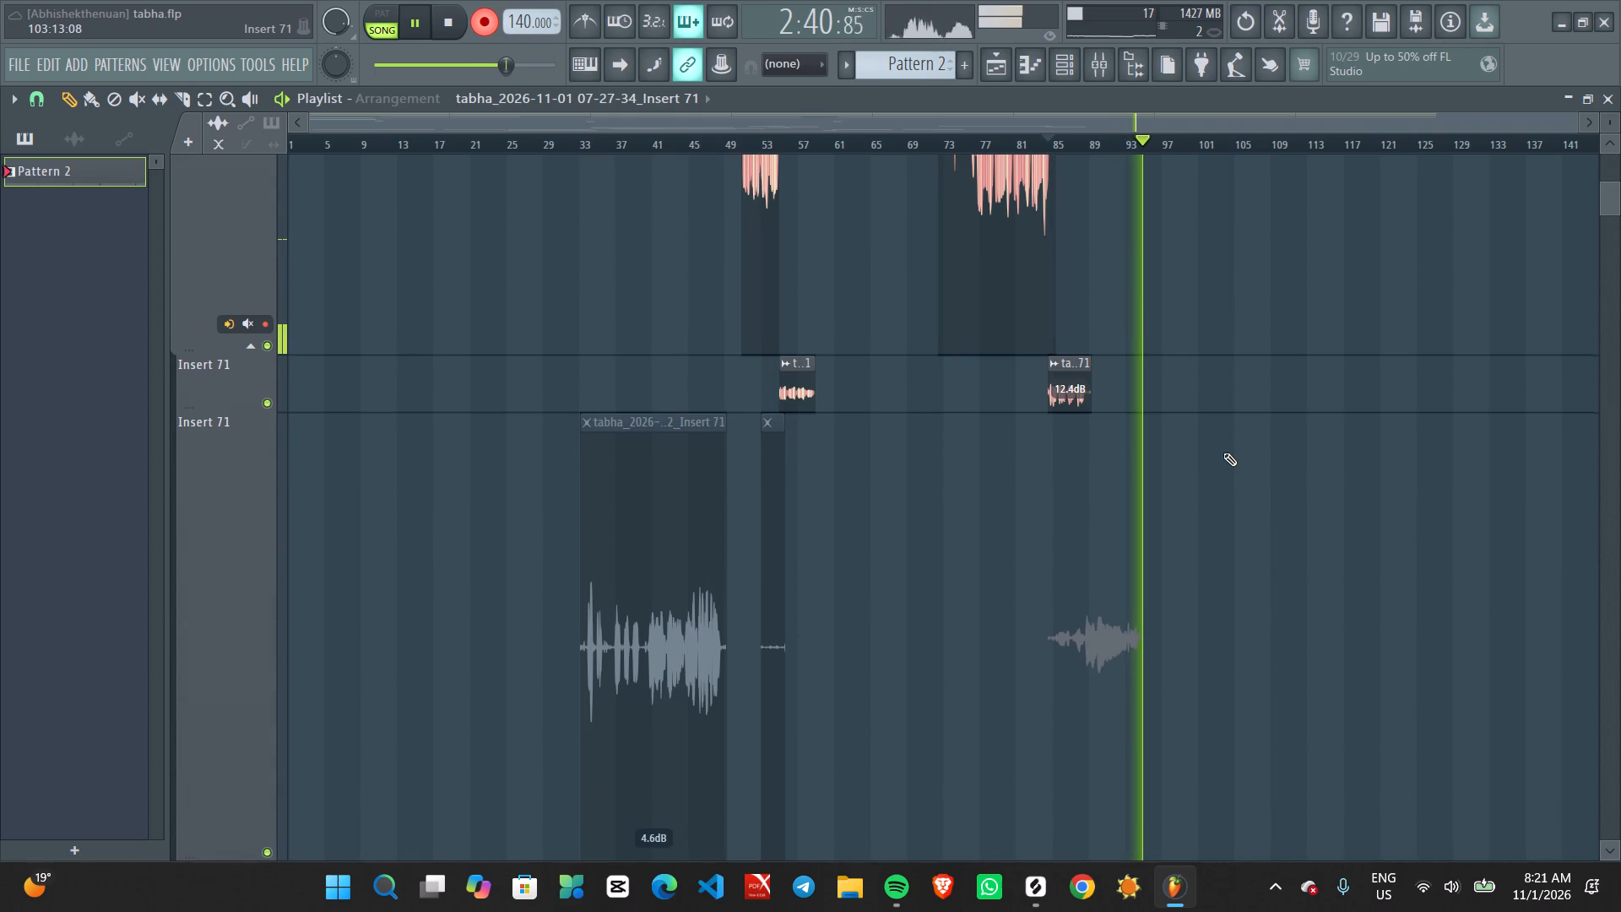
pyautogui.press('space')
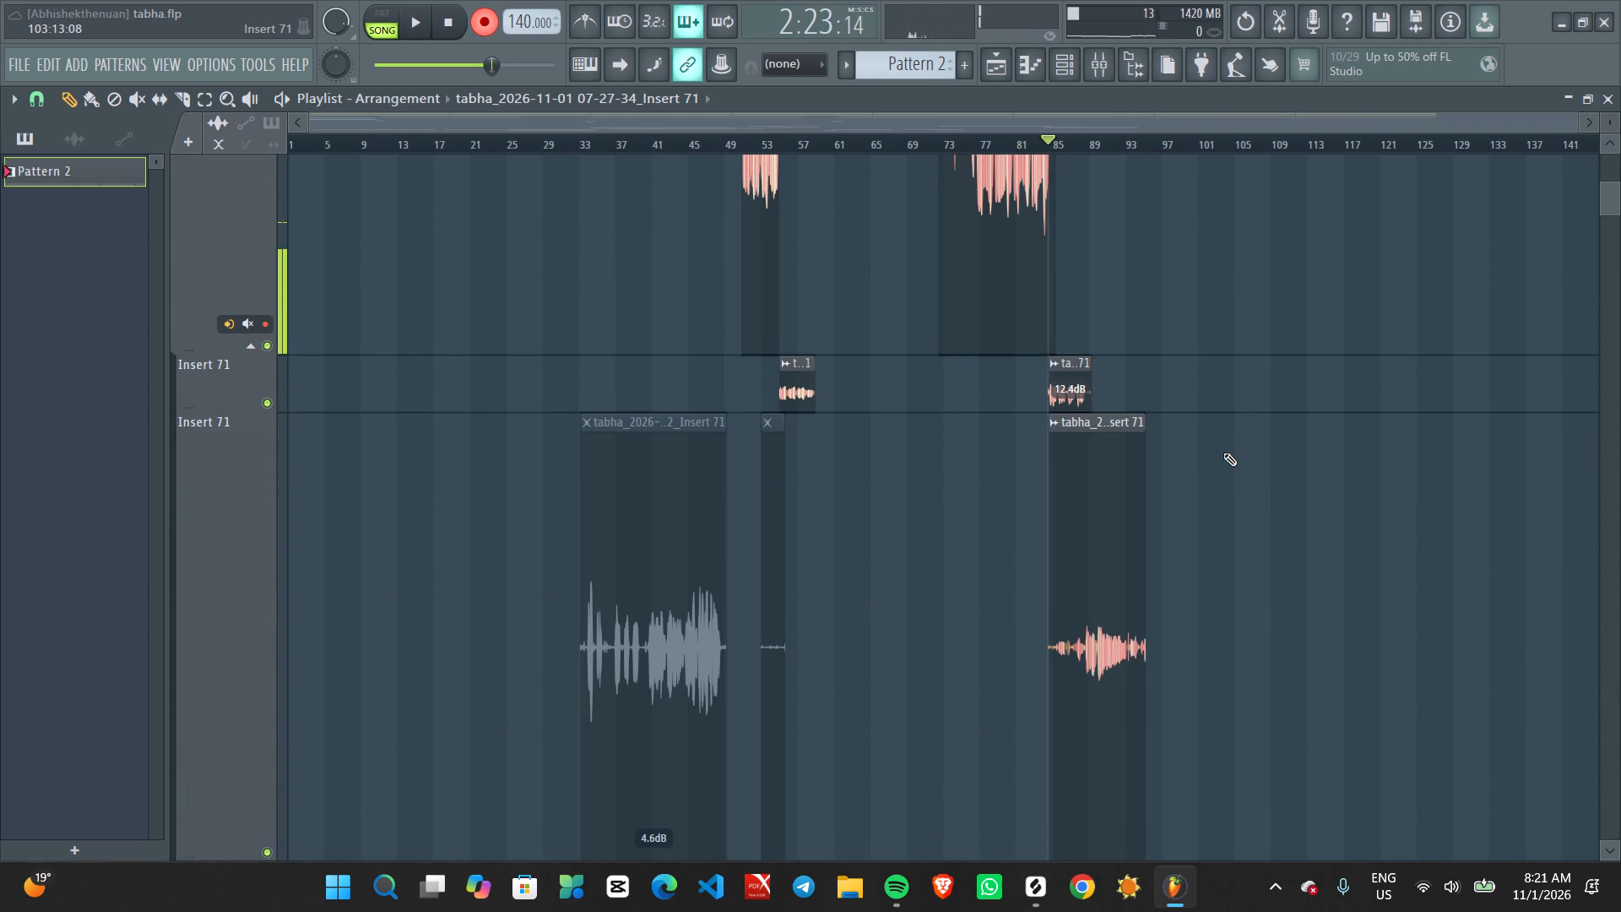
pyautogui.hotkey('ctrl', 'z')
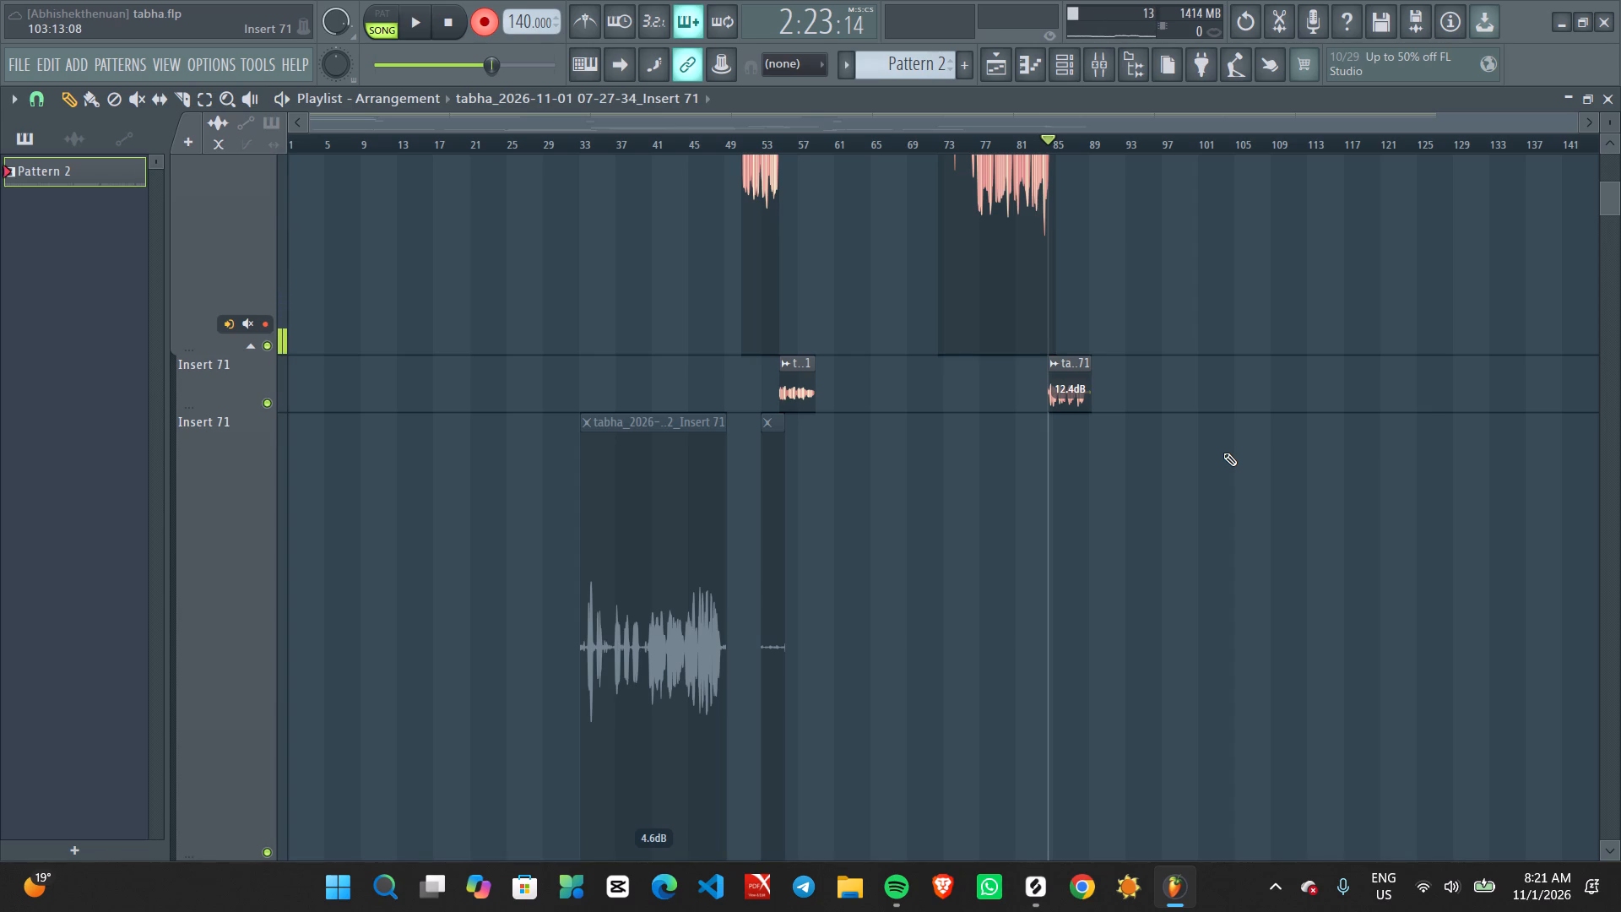
# Record another Insert 71 vocal take from about bar 84, stopping just past bar 92.
pyautogui.press('space')
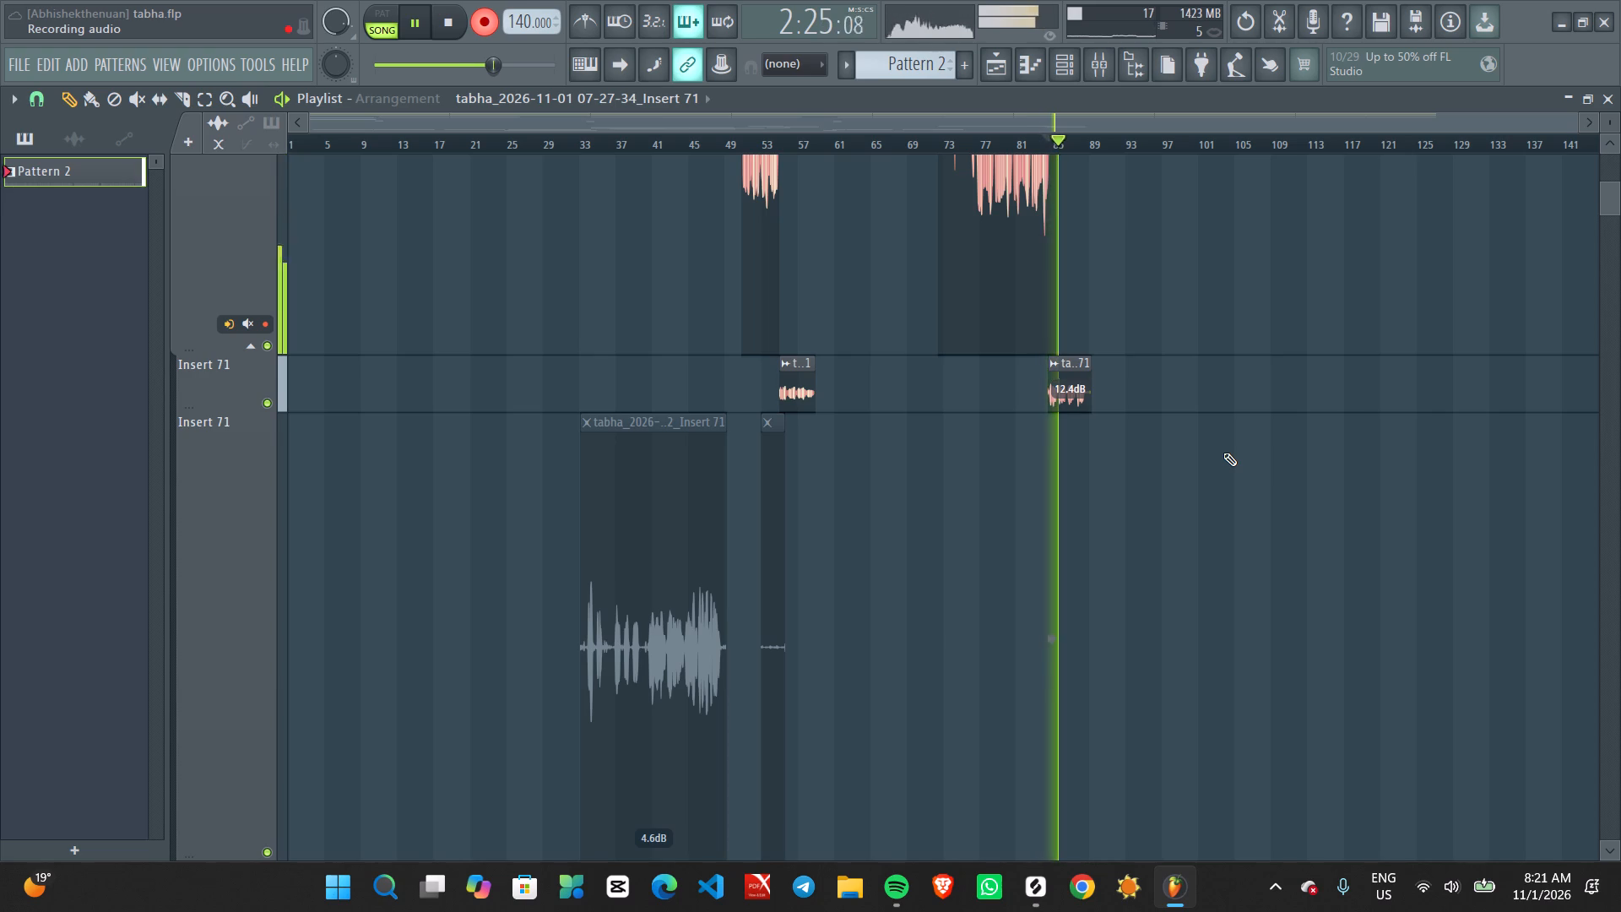
pyautogui.scroll(-1, 1223, 453)
pyautogui.scroll(1, 1223, 453)
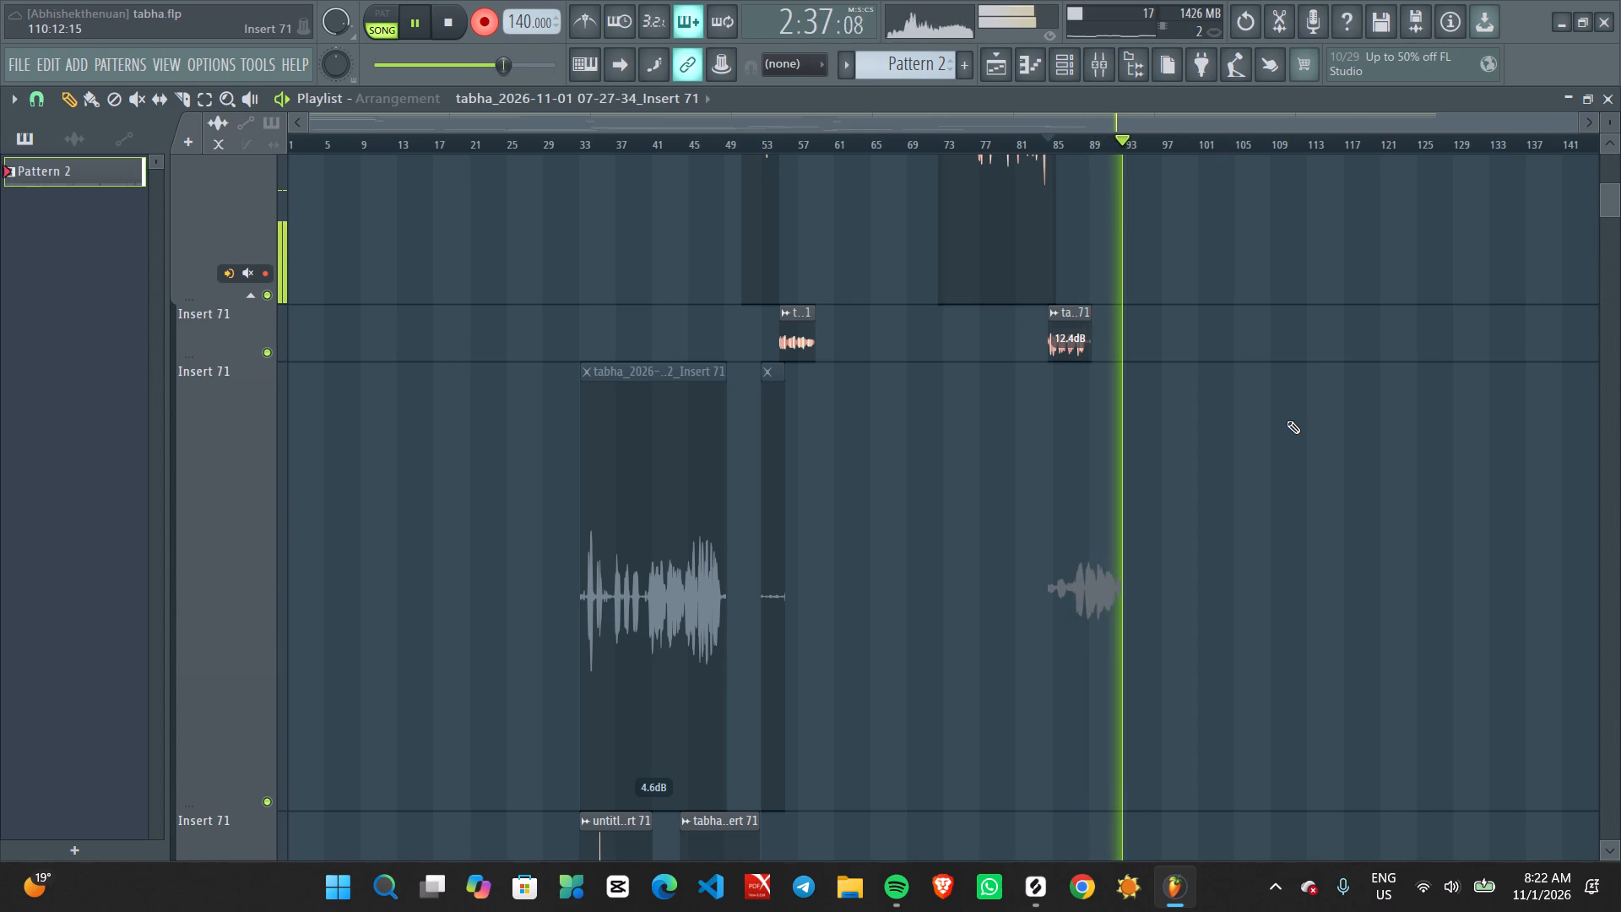
pyautogui.press('space')
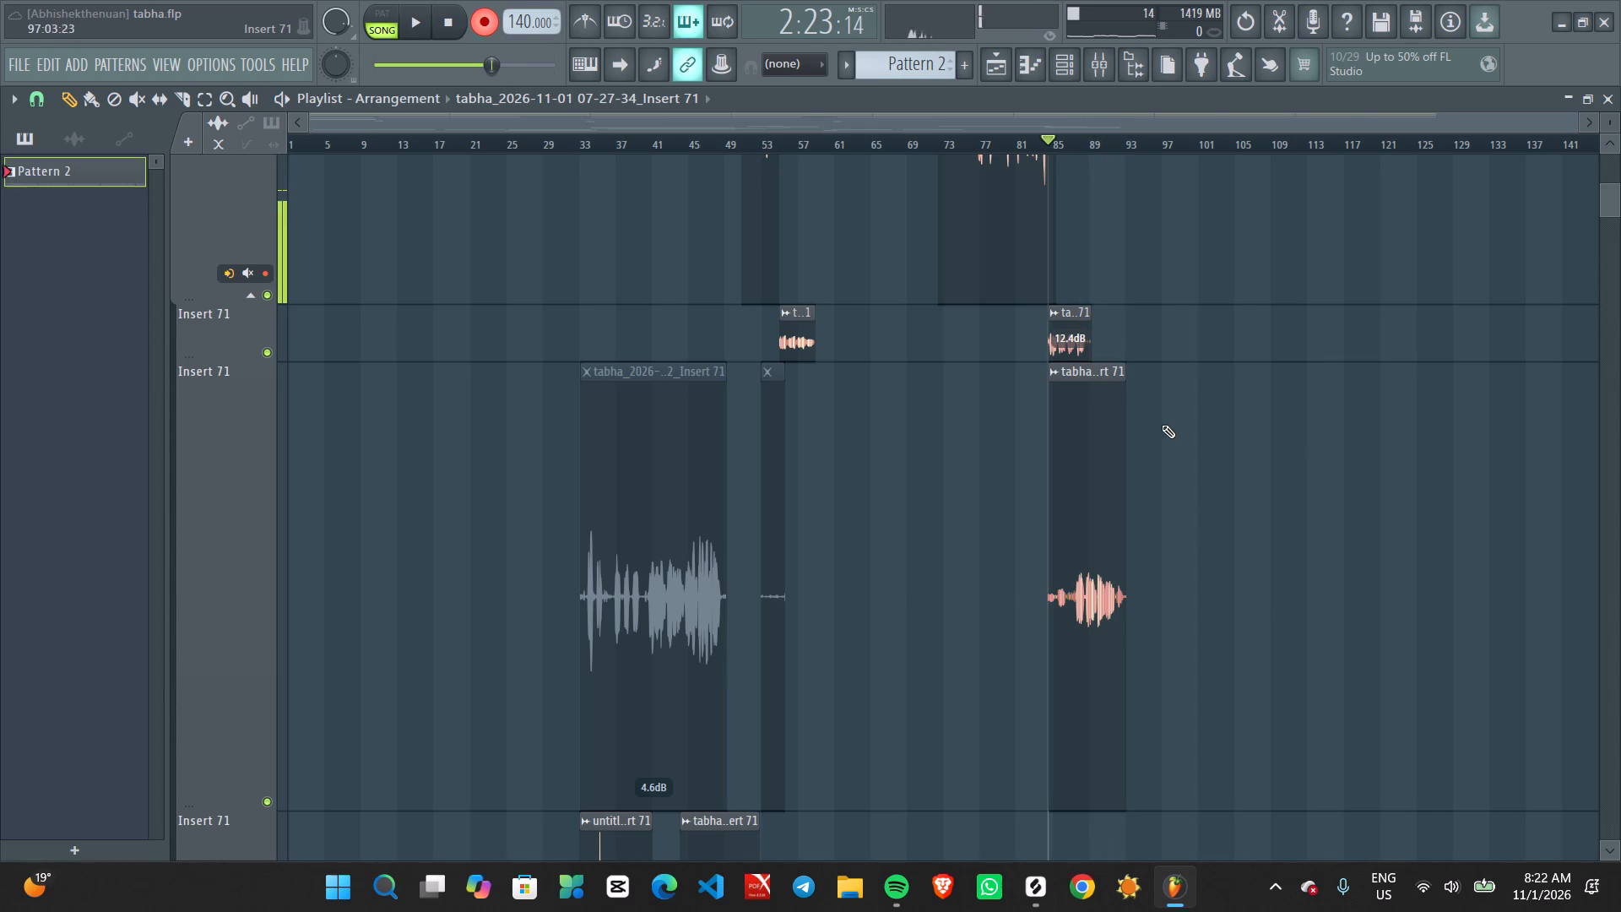
# Trim the end of the newly recorded Insert 71 take to about bar 92 and raise its clip gain to 9.1 dB.
pyautogui.scroll(11, 1161, 429)
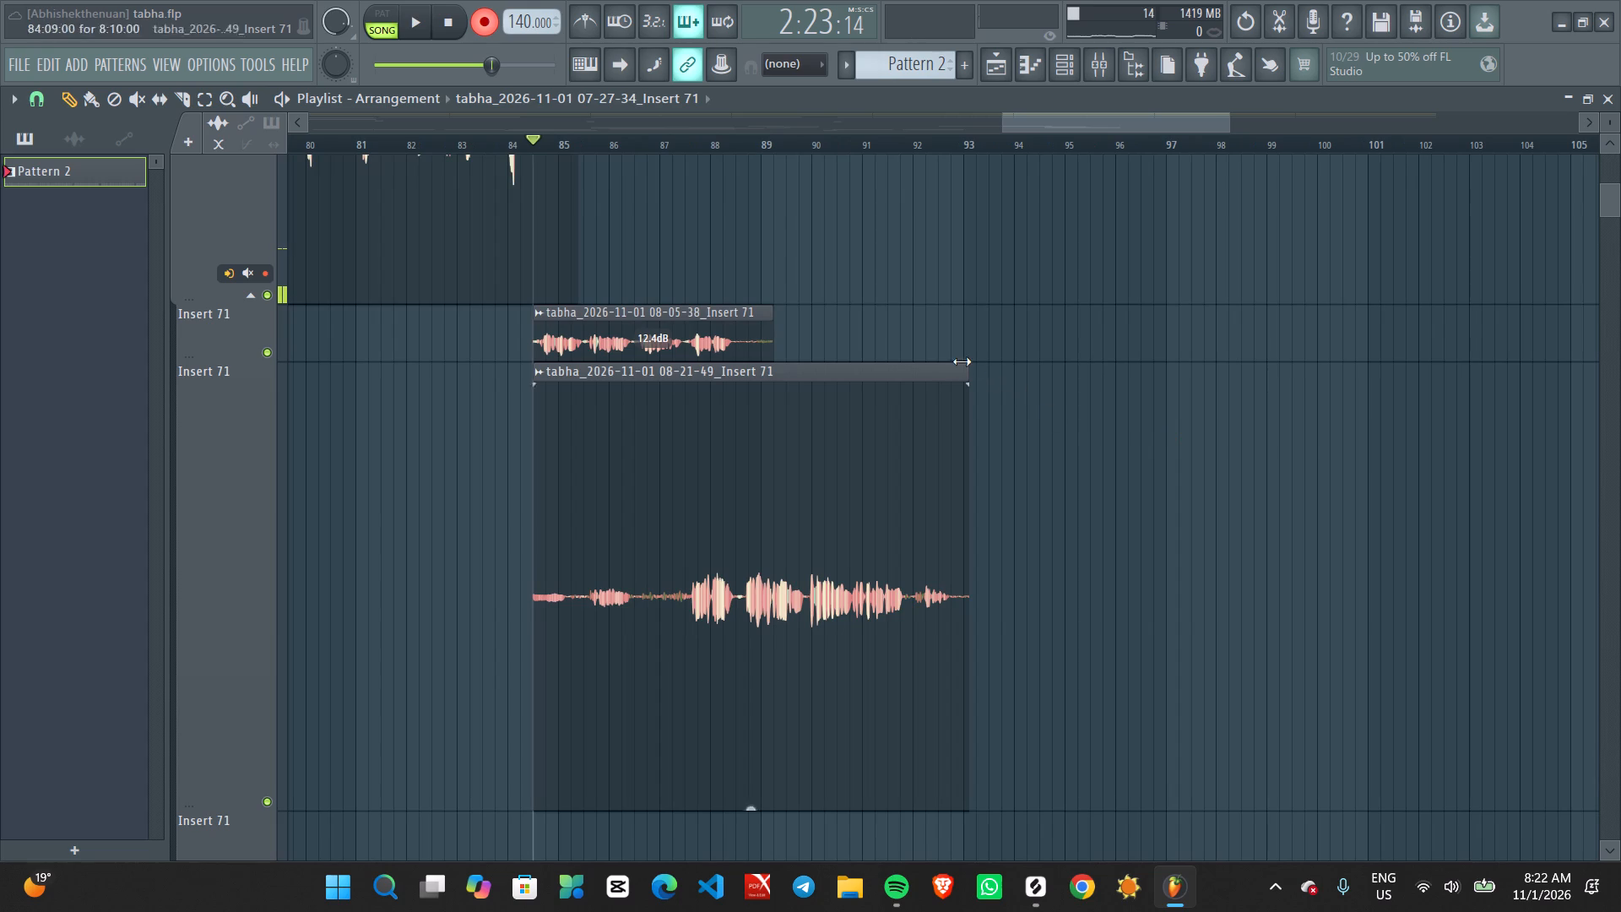
pyautogui.moveTo(964, 370); pyautogui.dragTo(905, 384)
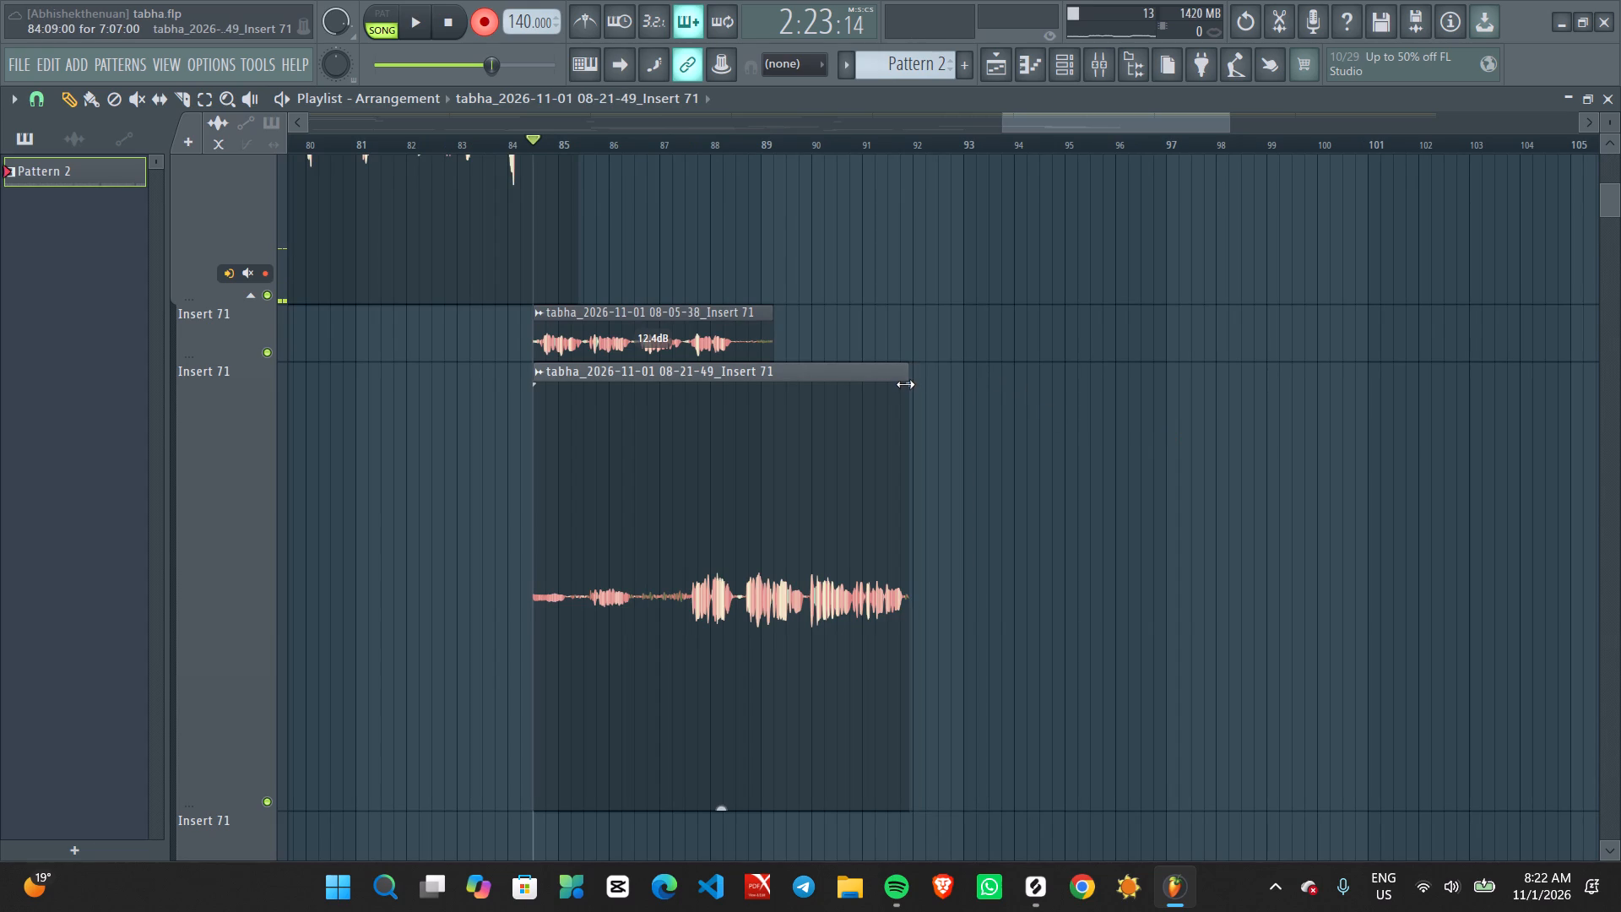
pyautogui.moveTo(905, 384); pyautogui.dragTo(907, 383)
pyautogui.moveTo(719, 810); pyautogui.dragTo(719, 801)
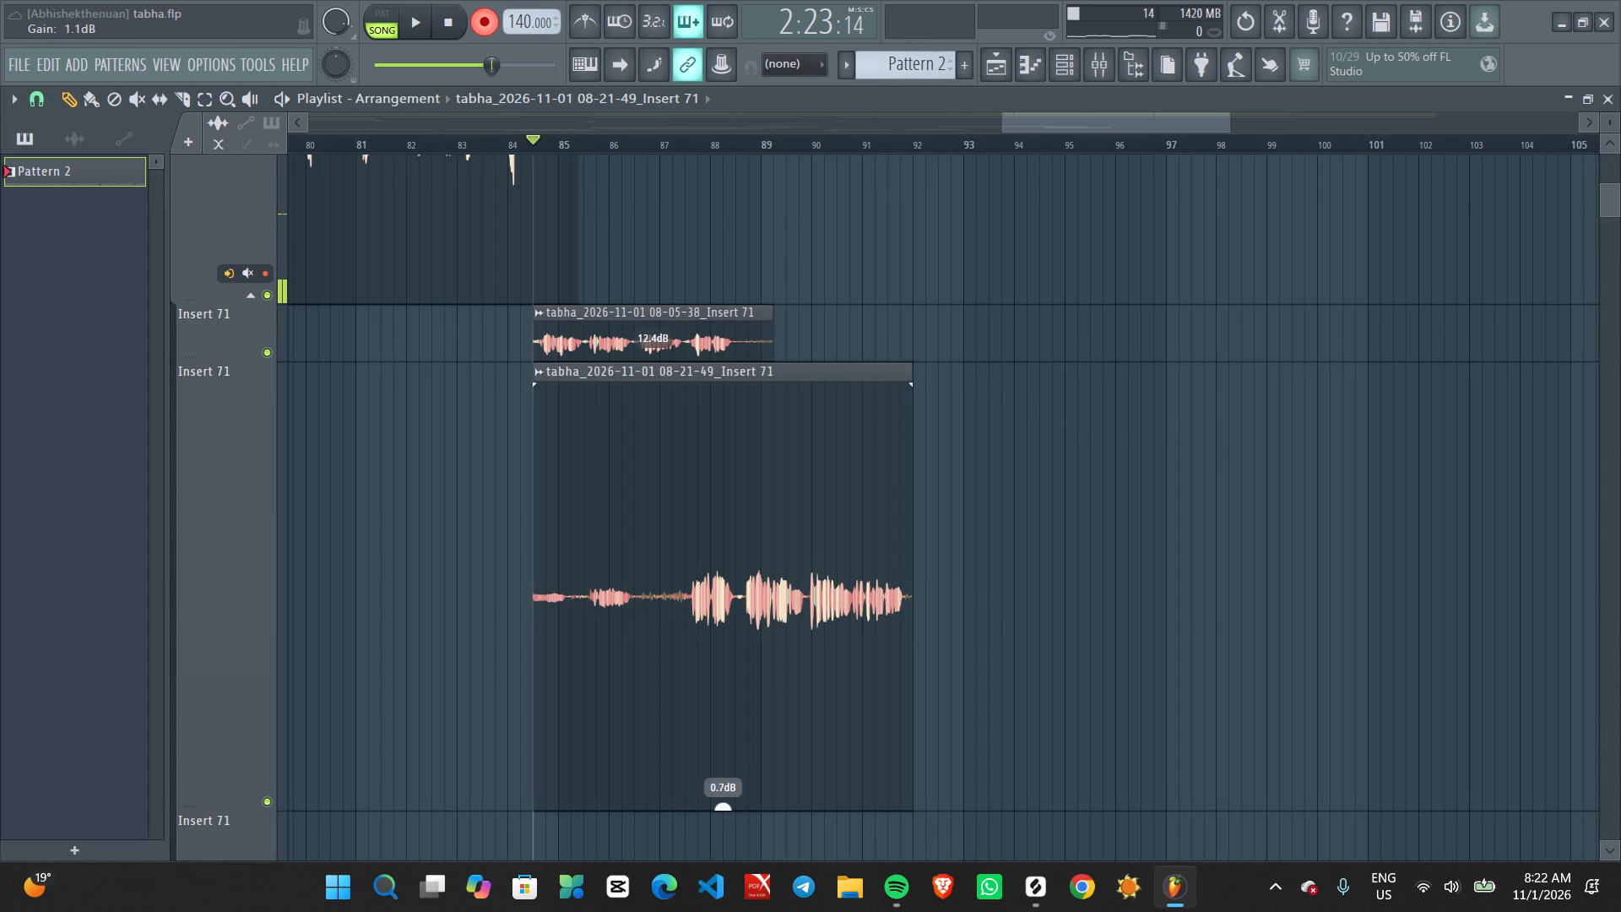
pyautogui.moveTo(719, 801); pyautogui.dragTo(736, 733)
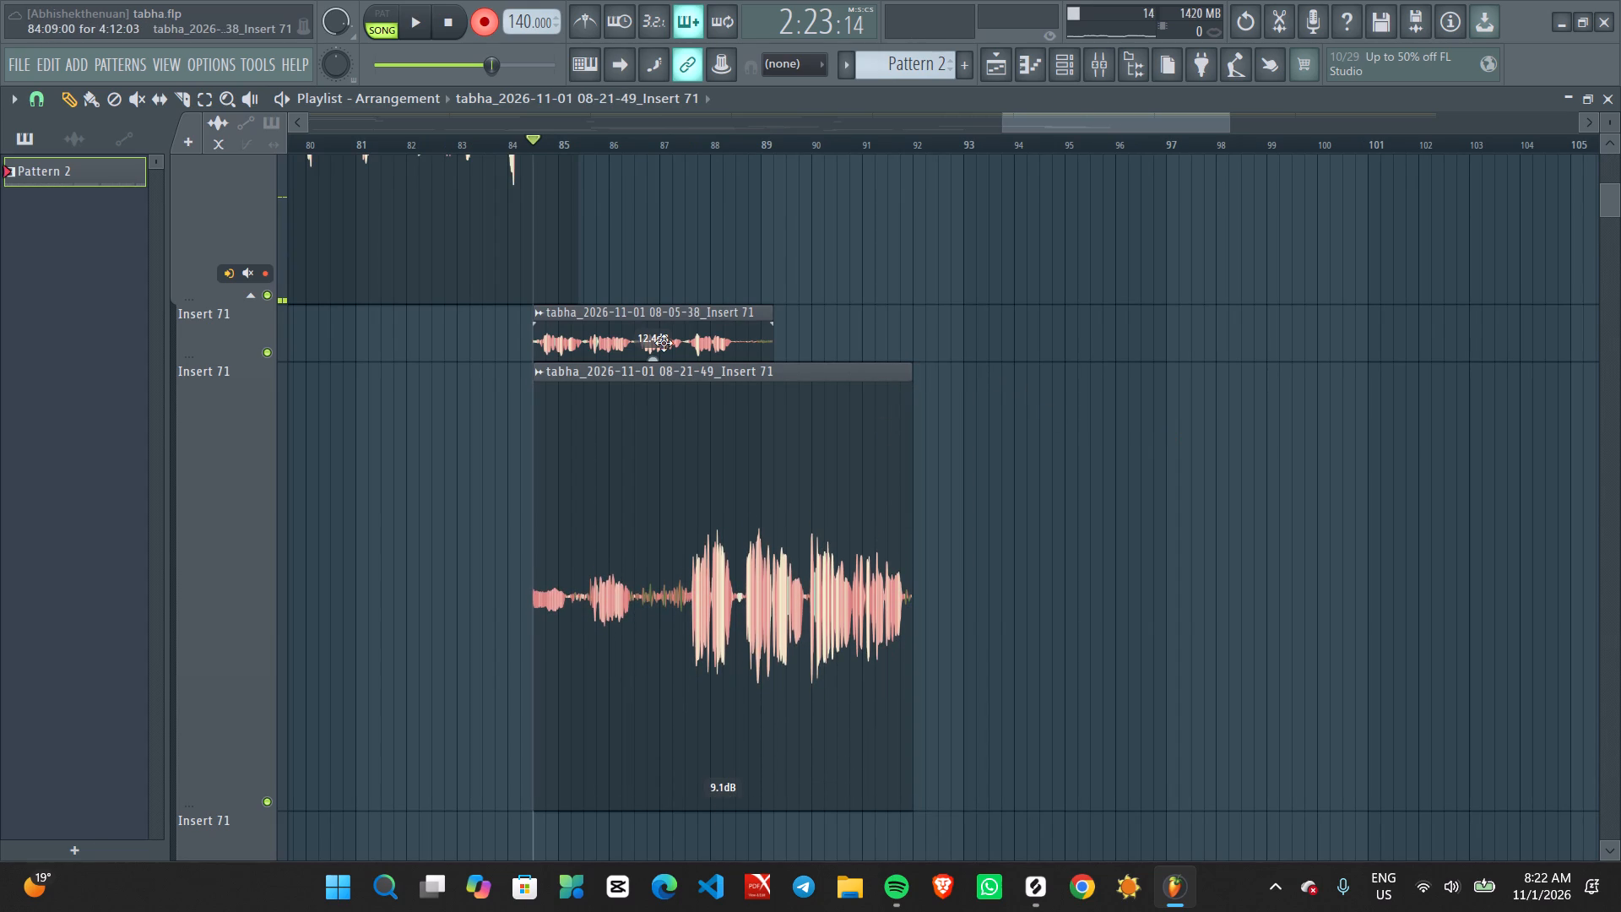
# Turn off recording and play the arrangement from about bar 87 to listen to the new take.
pyautogui.click(489, 26)
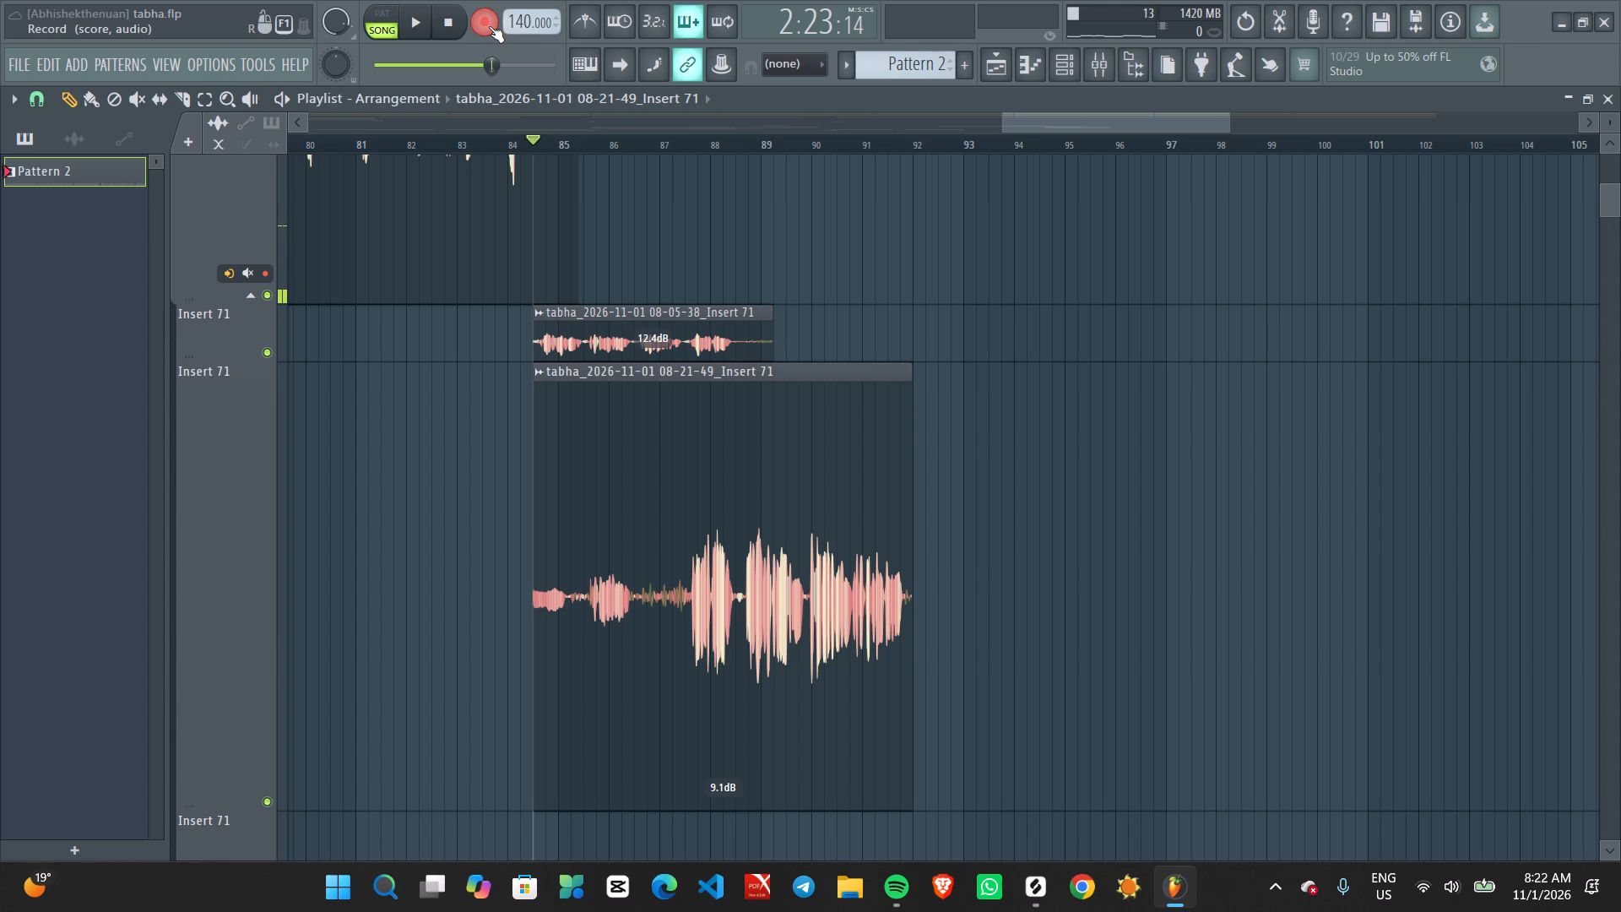
pyautogui.click(695, 149)
pyautogui.click(656, 149)
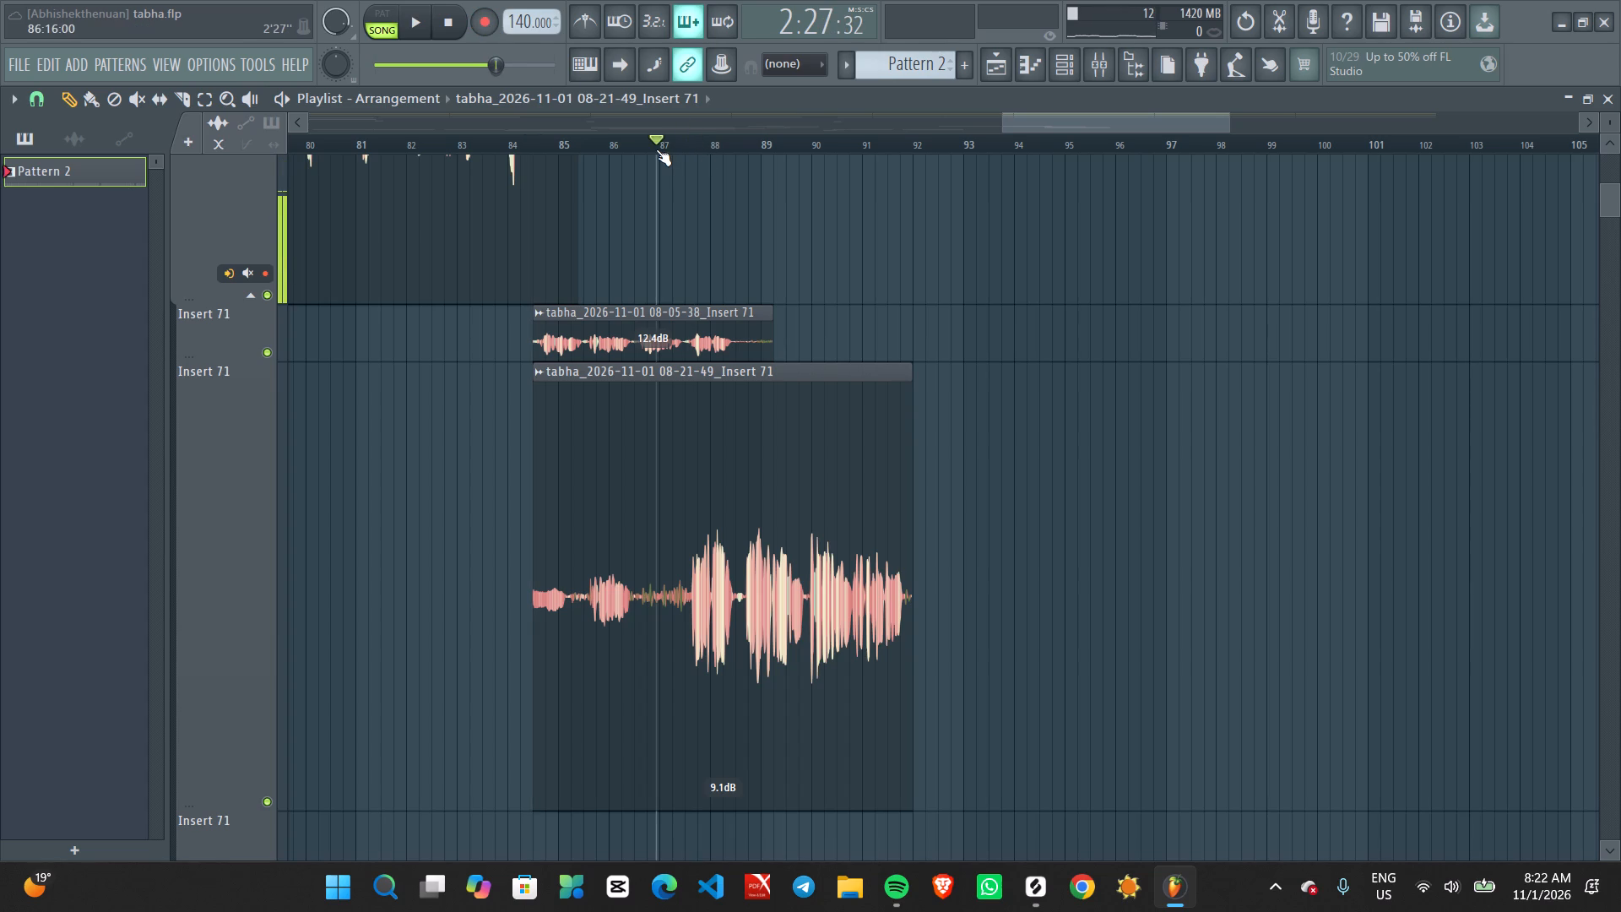
pyautogui.press('space')
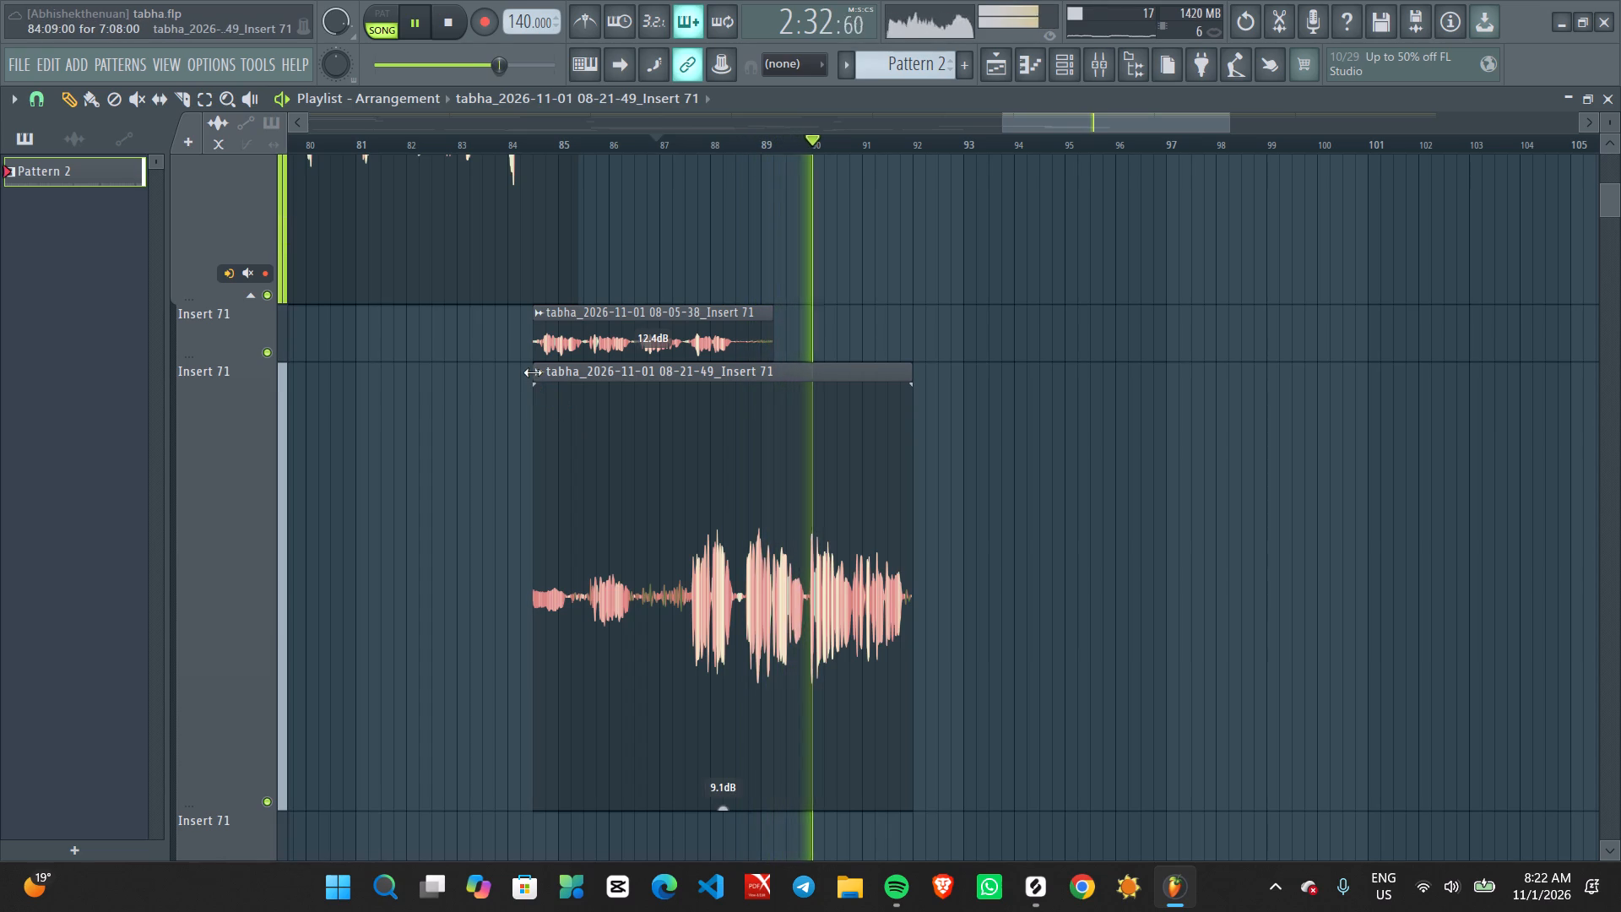
# Trim the start of the new Insert 71 take to about 89:14 and raise its clip gain to 13.4 dB.
pyautogui.moveTo(533, 372); pyautogui.dragTo(801, 362)
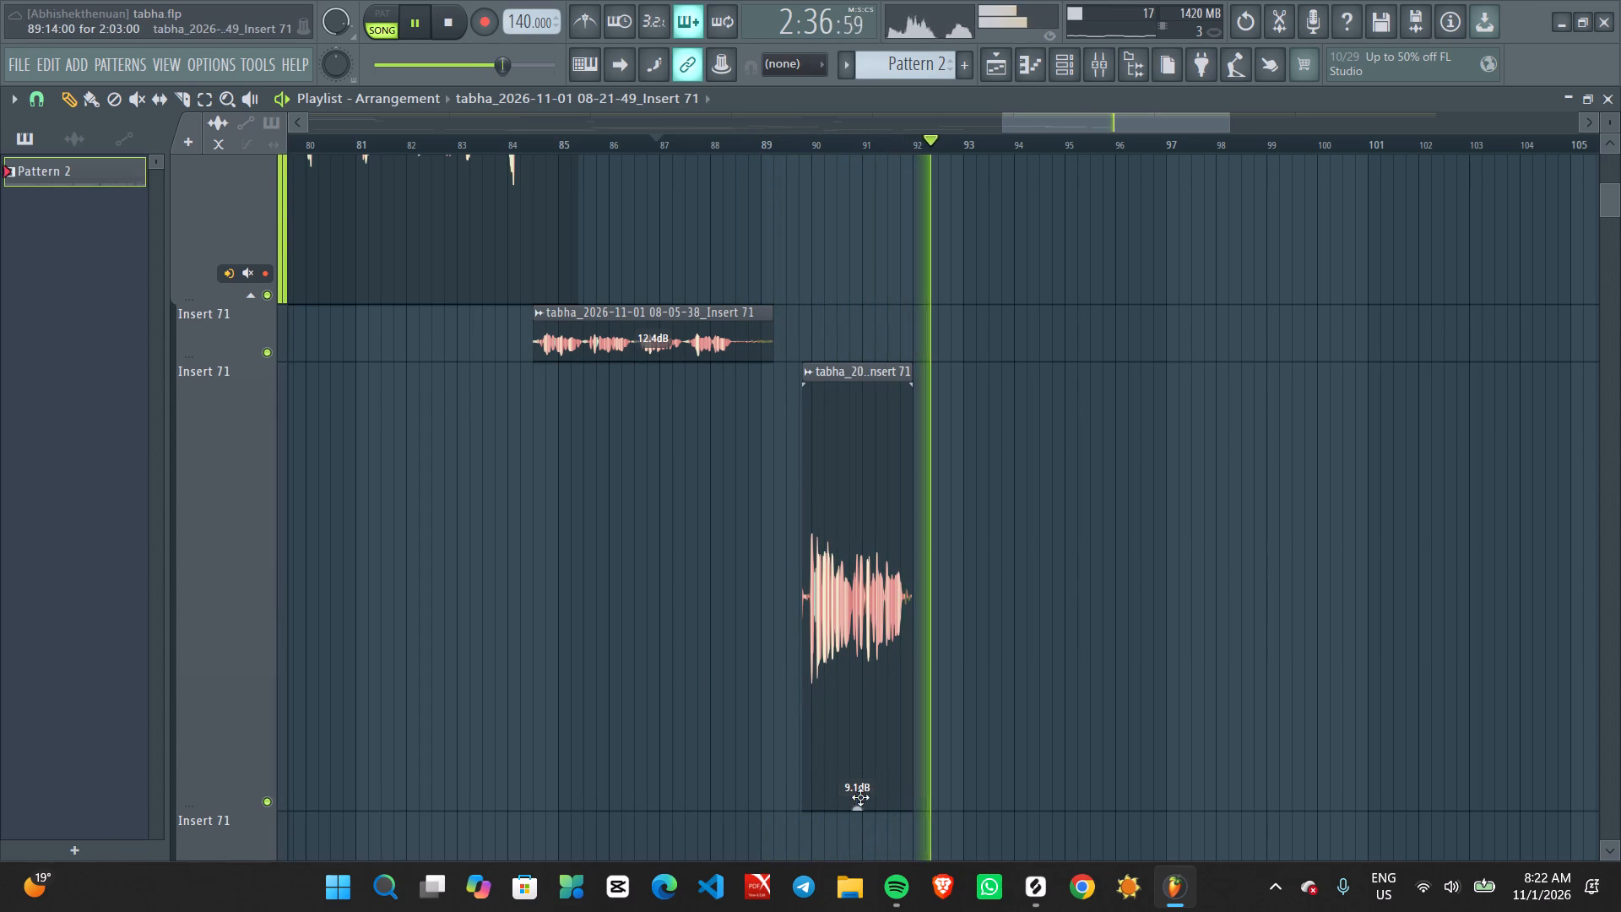
pyautogui.moveTo(859, 805); pyautogui.dragTo(863, 771)
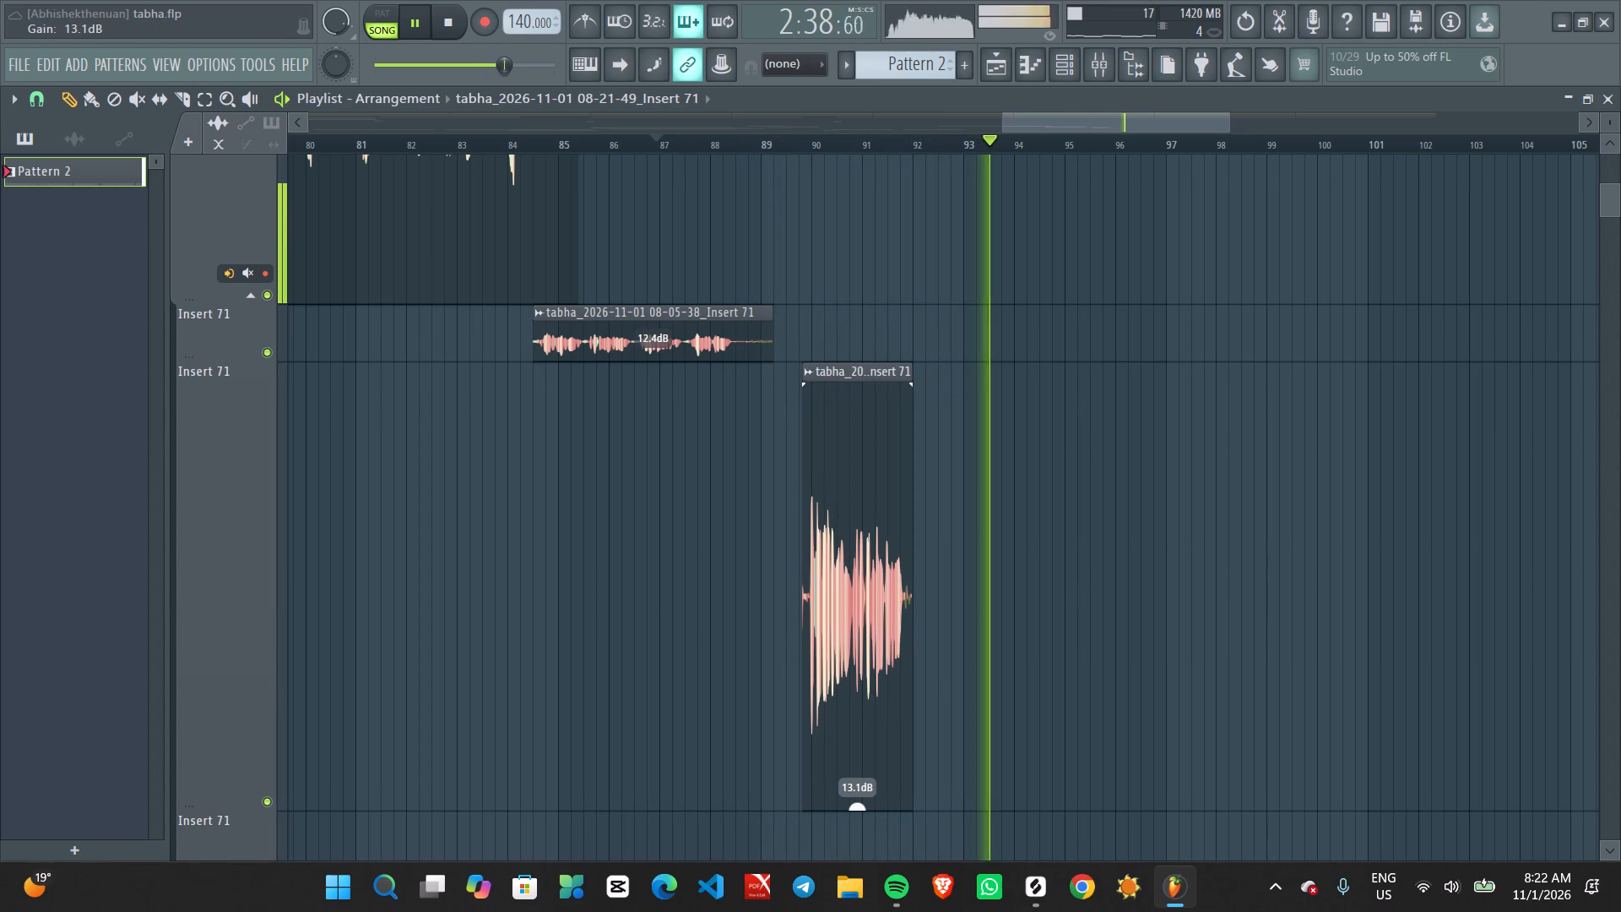
pyautogui.moveTo(863, 771); pyautogui.dragTo(864, 768)
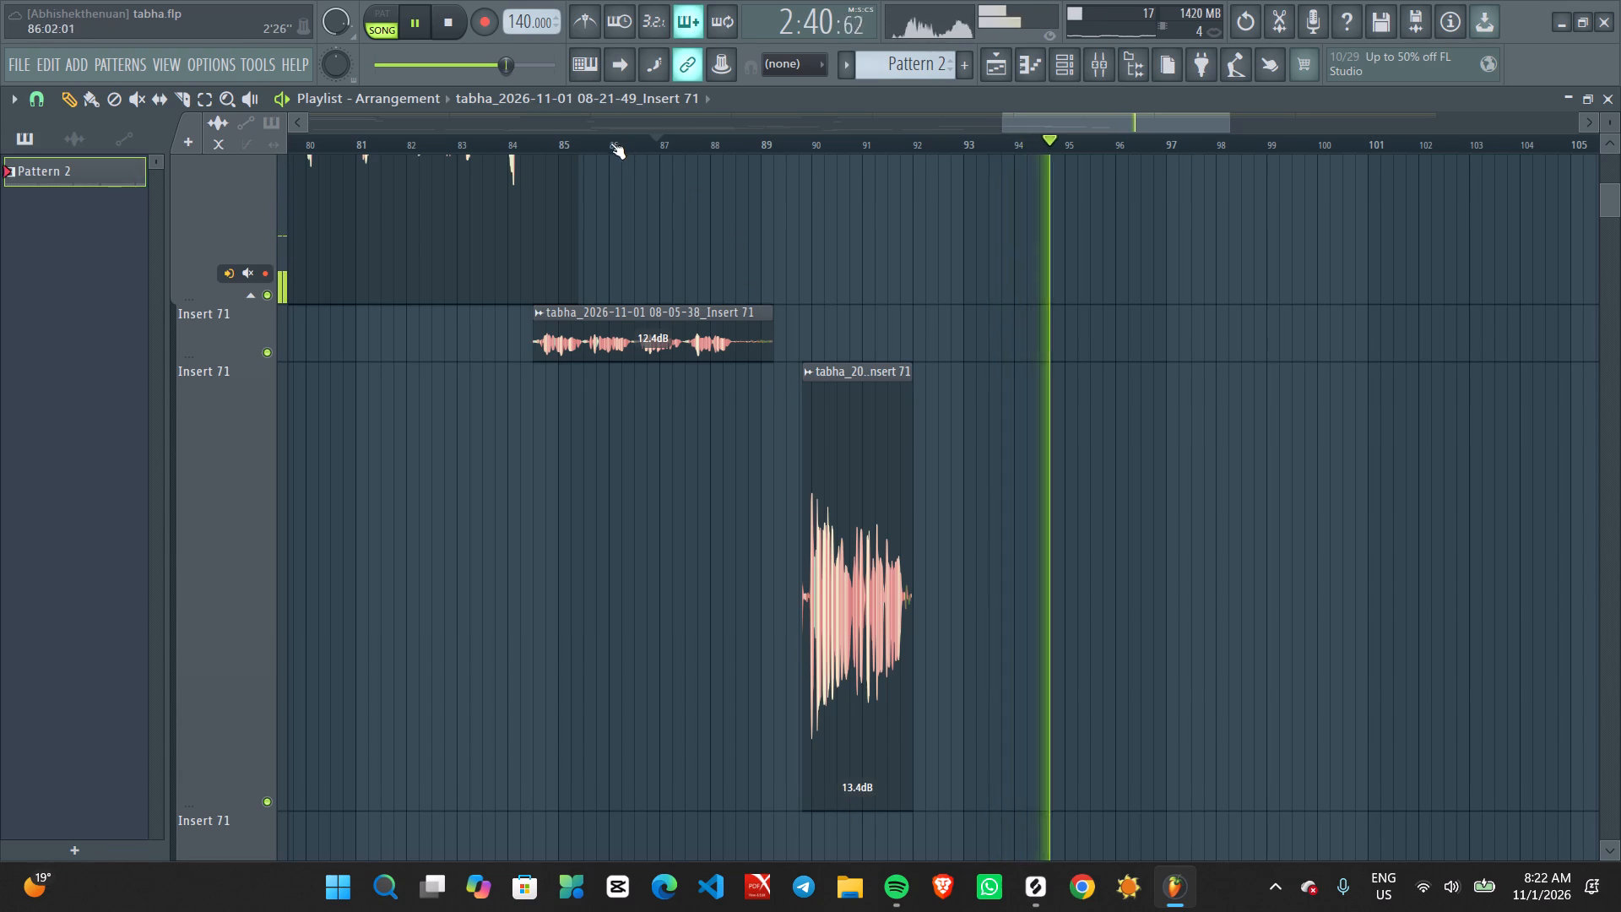
# Play the arrangement from bar 86 to hear the lead-in to the trimmed take, and stop.
pyautogui.click(609, 144)
pyautogui.scroll(1, 767, 493)
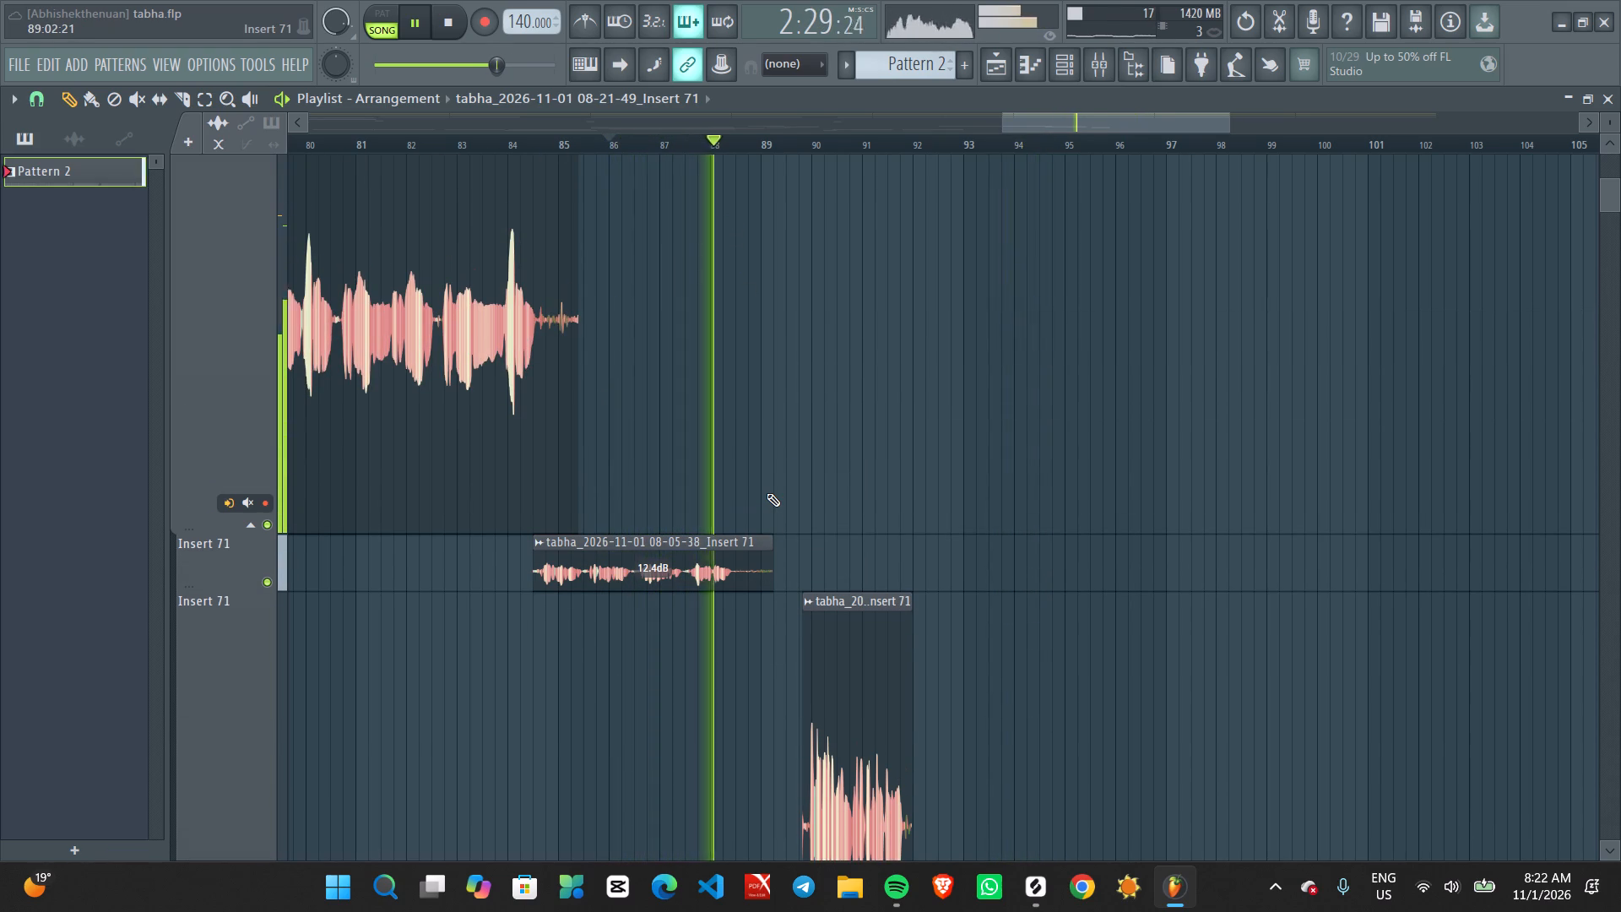
pyautogui.press('space')
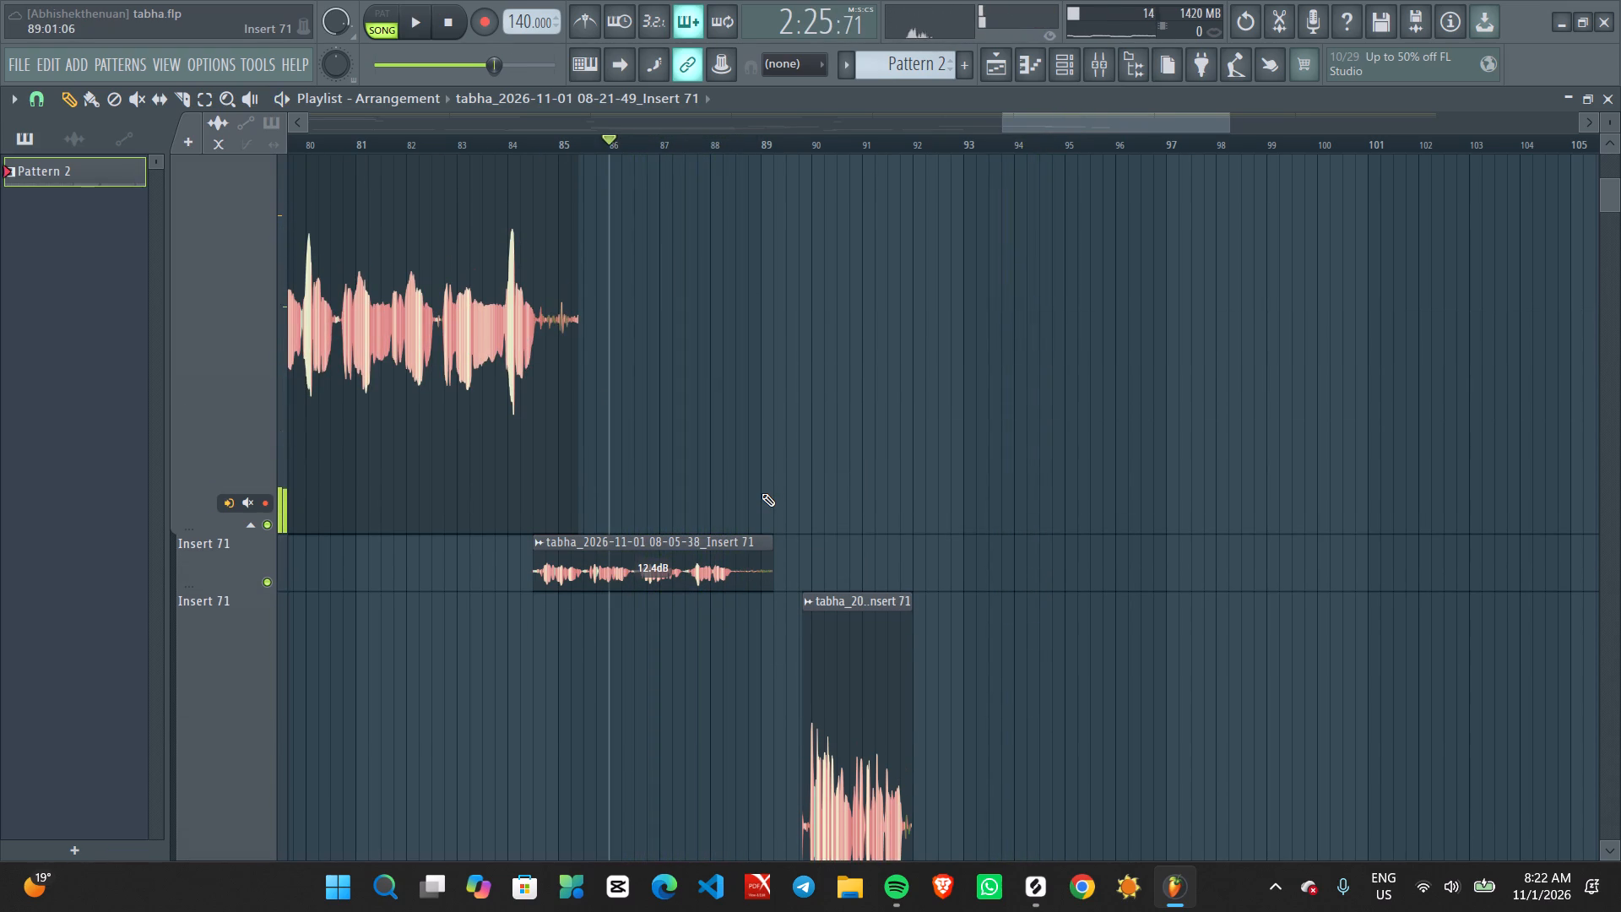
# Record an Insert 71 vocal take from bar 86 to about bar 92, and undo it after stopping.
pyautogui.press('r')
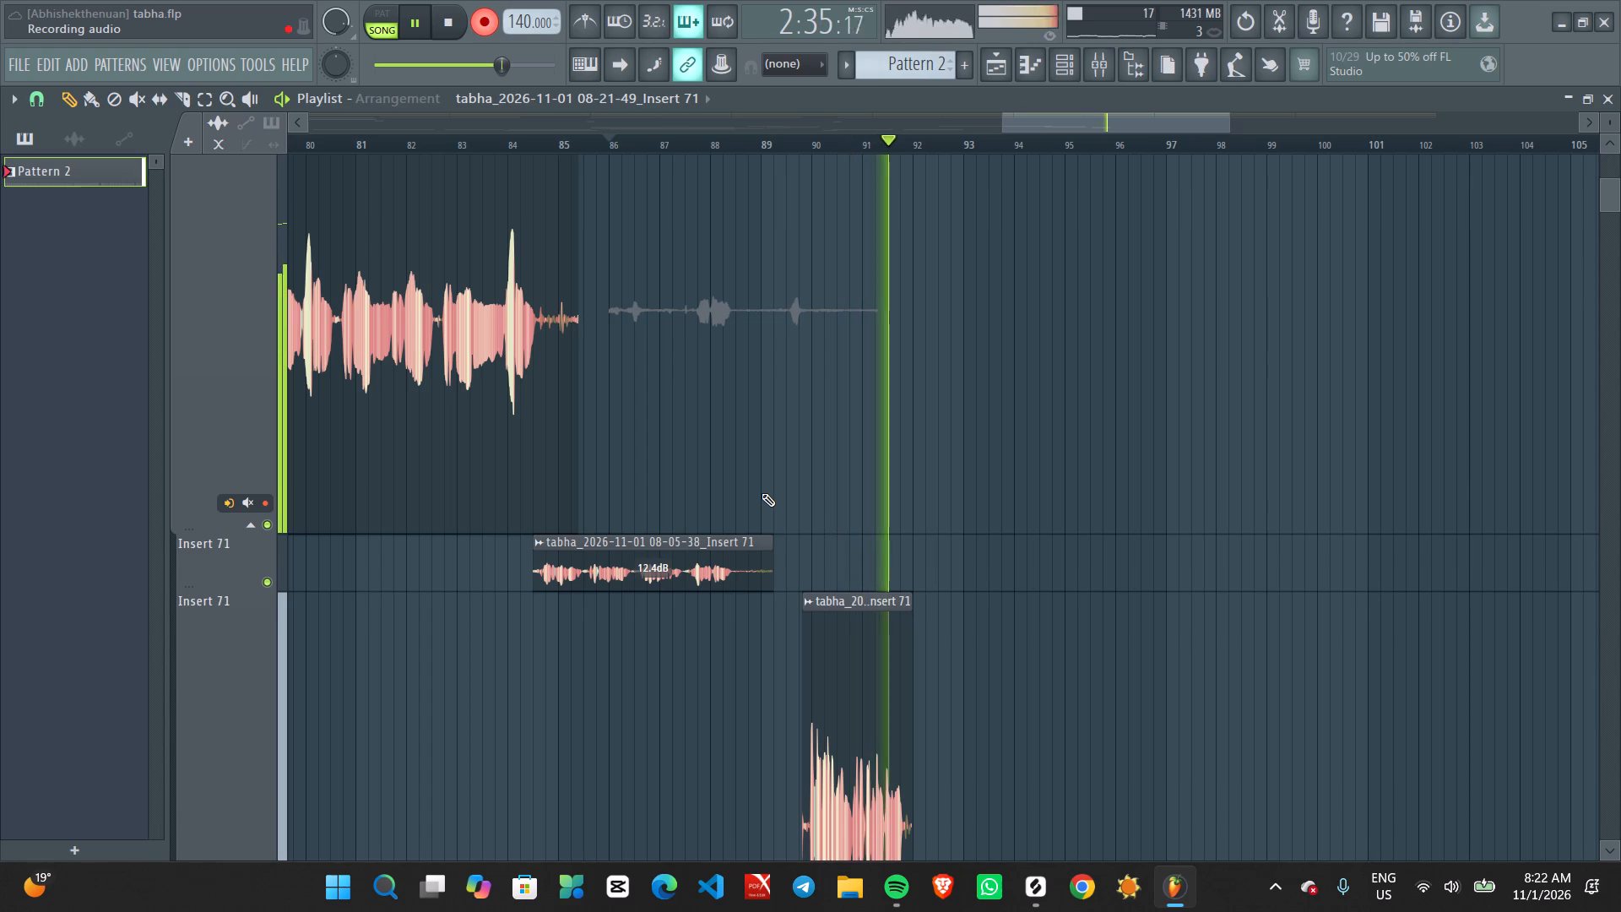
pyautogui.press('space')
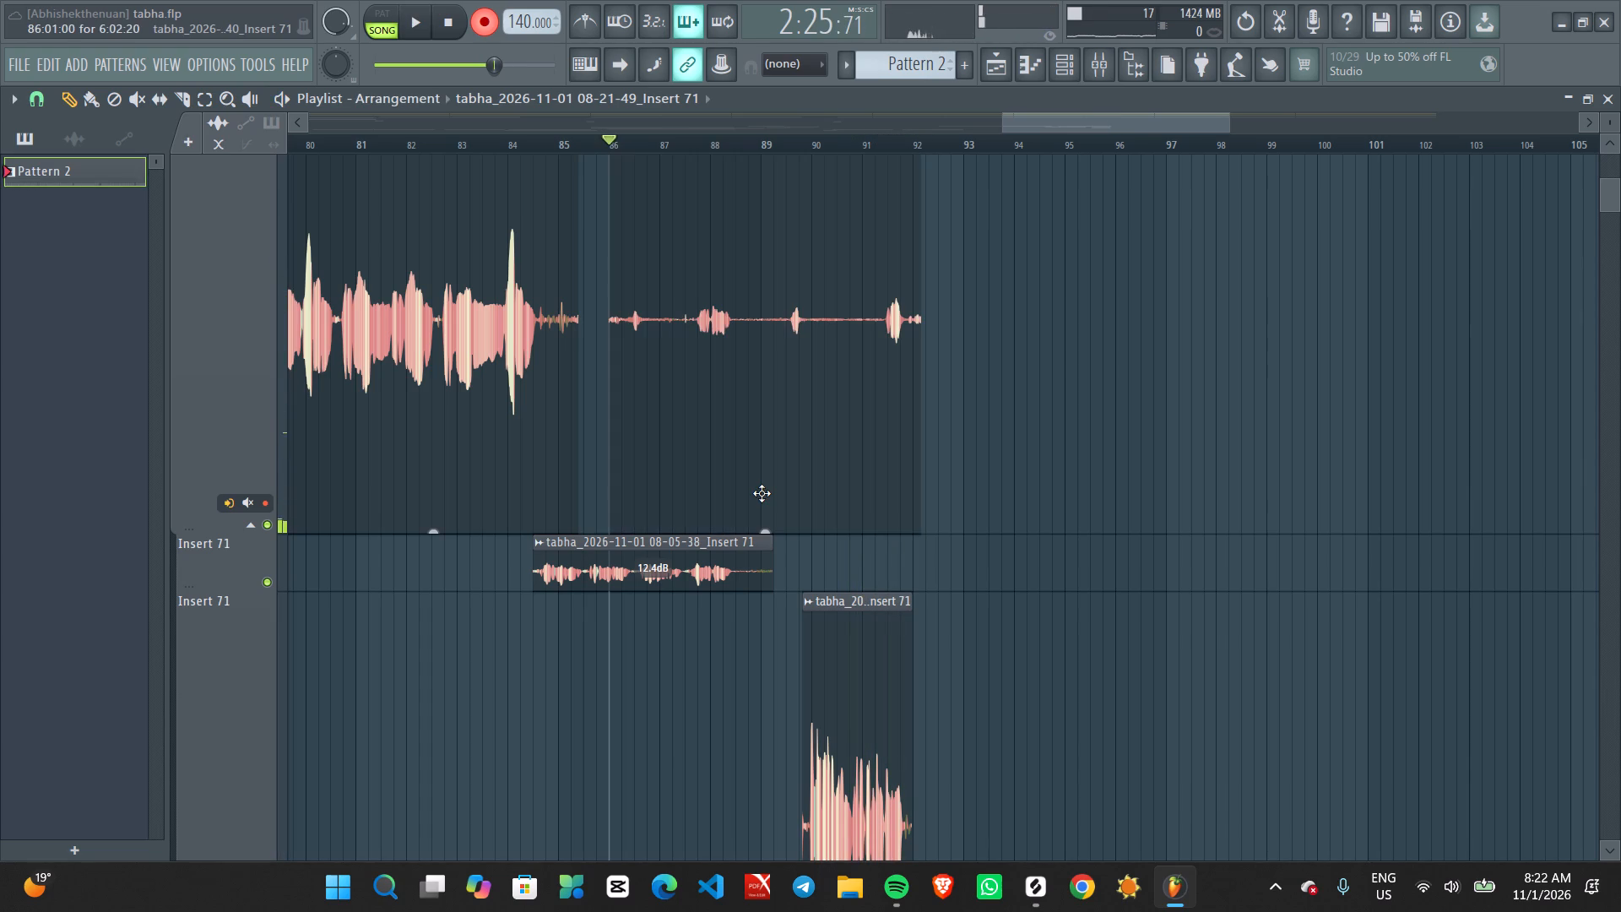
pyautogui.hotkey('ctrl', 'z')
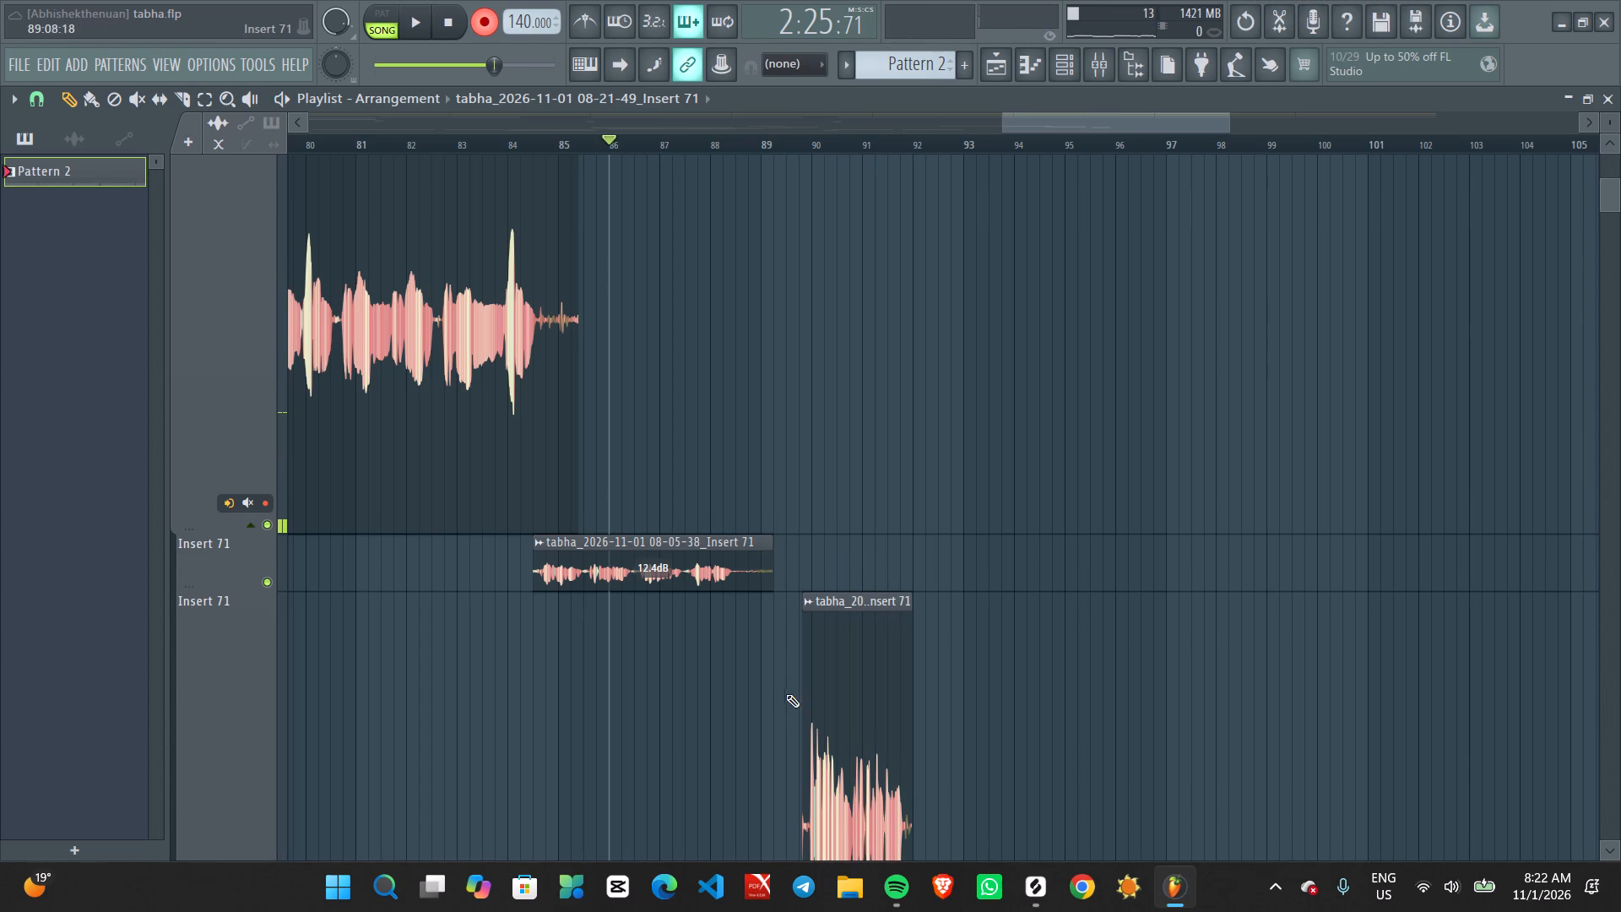
# Extend the start of the 08-21-49 Insert 71 clip back to 88:12, just before its earlier phrase.
pyautogui.scroll(-1, 792, 704)
pyautogui.keyDown('ctrl'); pyautogui.scroll(6, 792, 704); pyautogui.keyUp('ctrl')
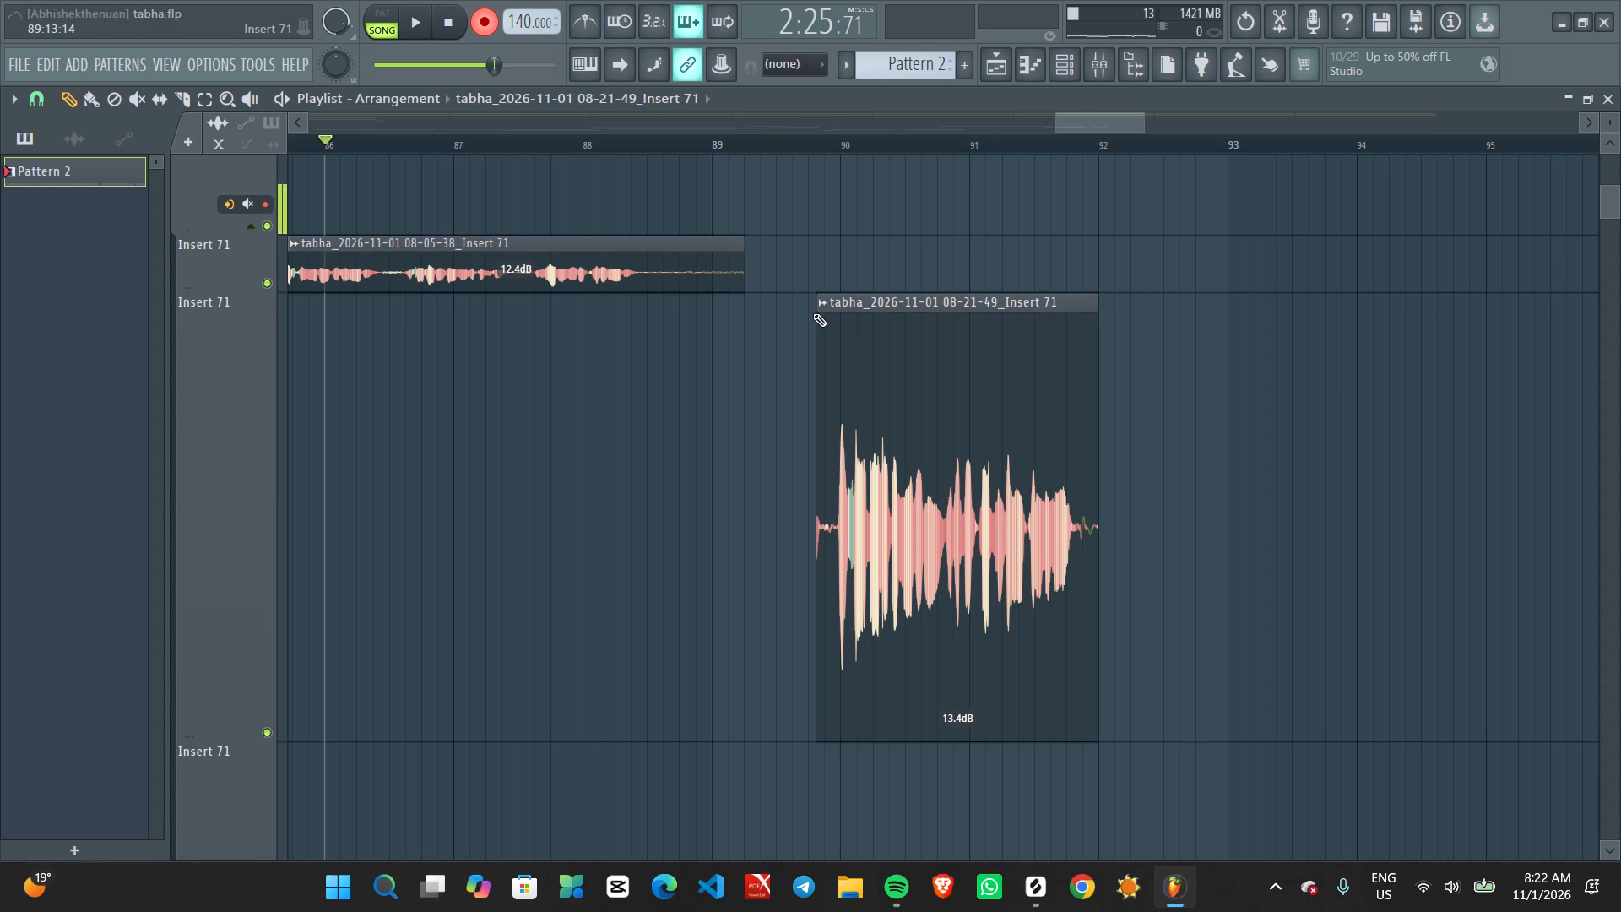
pyautogui.moveTo(816, 299); pyautogui.dragTo(650, 347)
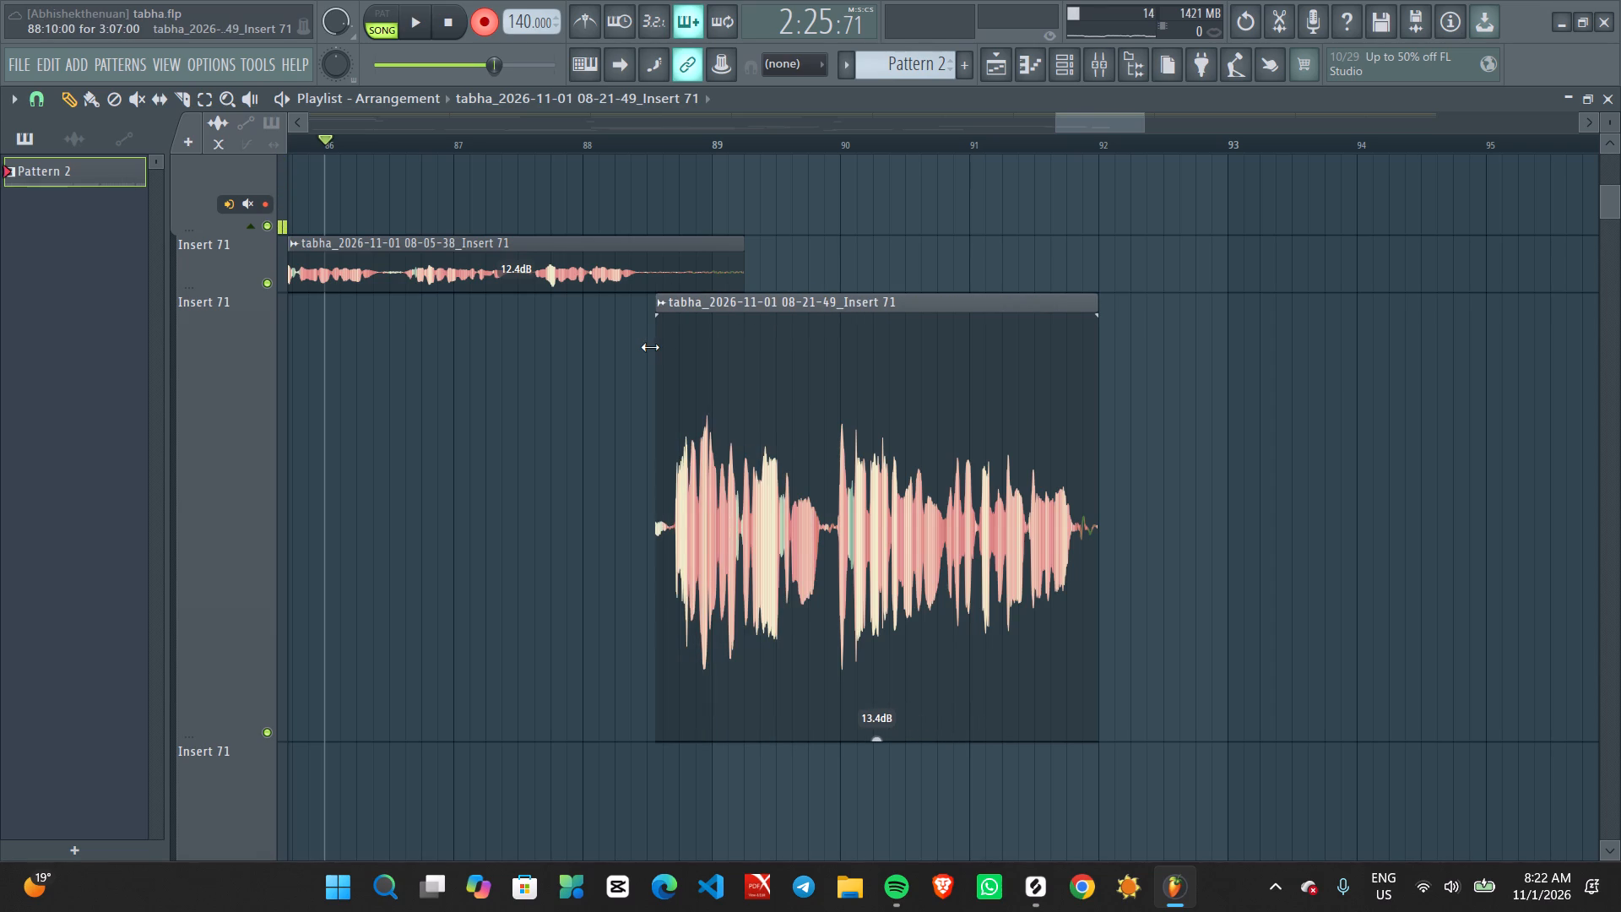
pyautogui.moveTo(650, 347); pyautogui.dragTo(668, 354)
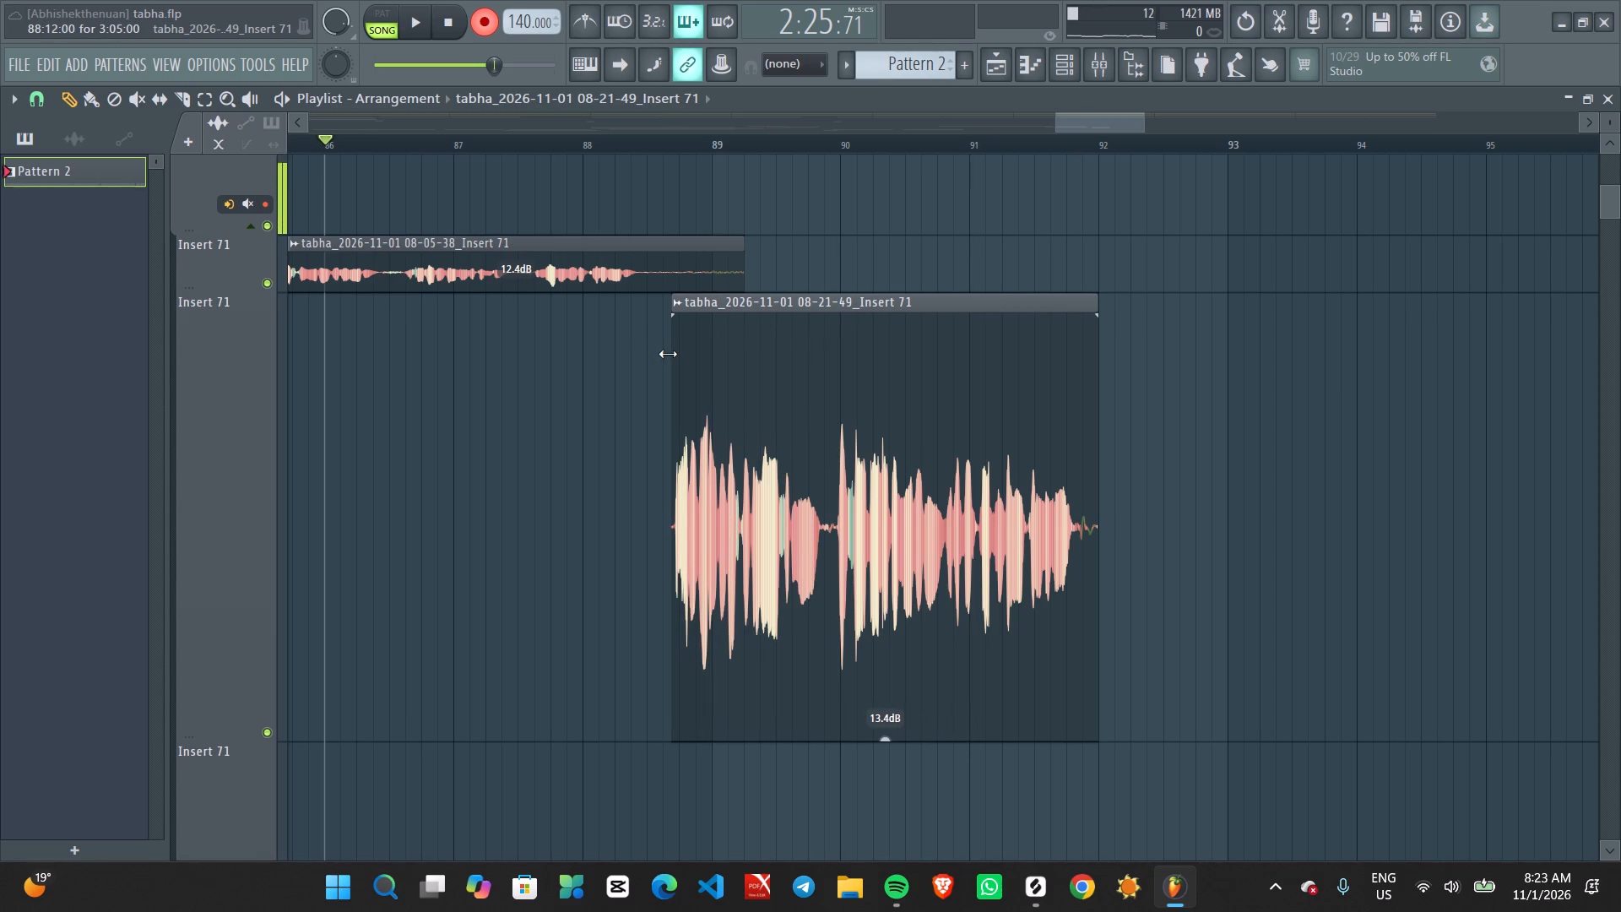
pyautogui.moveTo(668, 354); pyautogui.dragTo(670, 357)
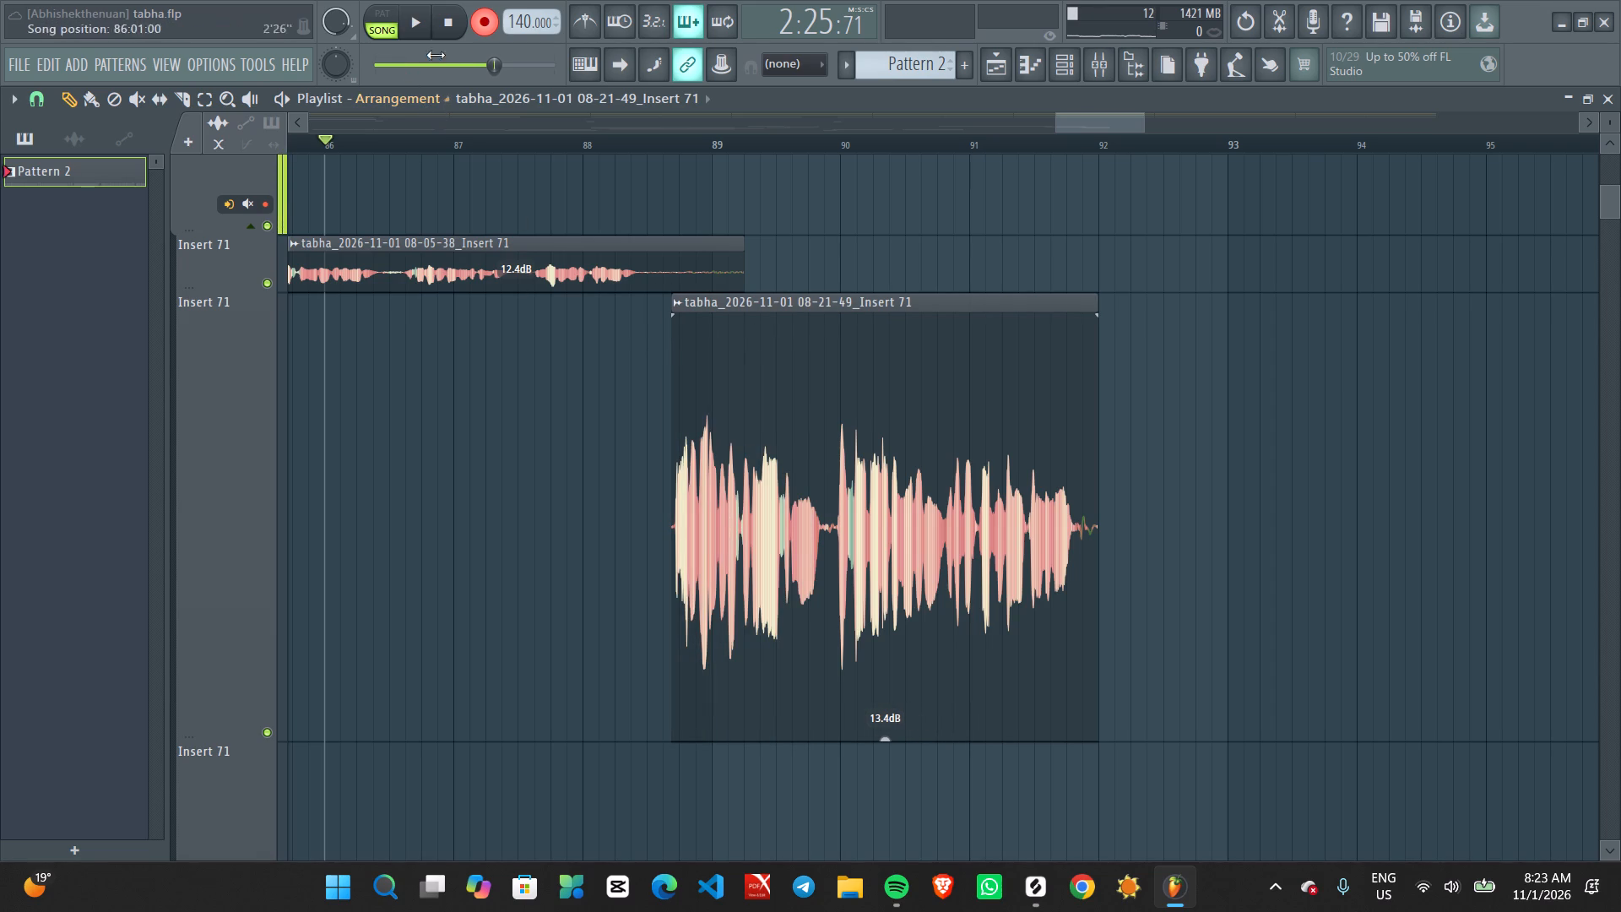
# Record a new Insert 71 vocal take from bar 86, stopping shortly before bar 95.
pyautogui.press('space')
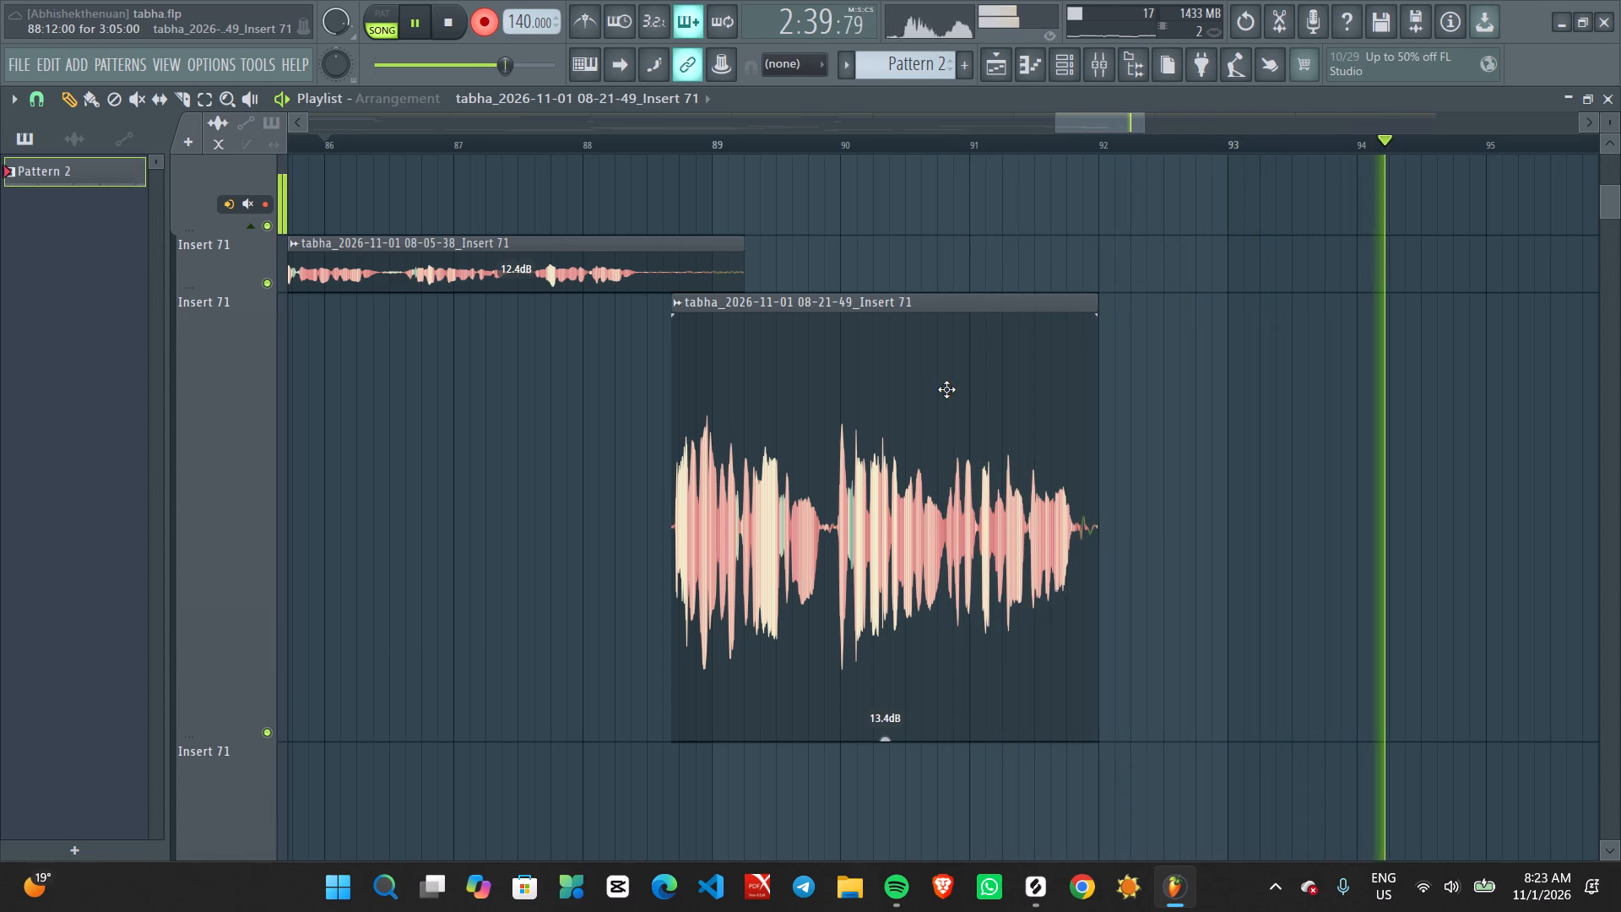
pyautogui.press('space')
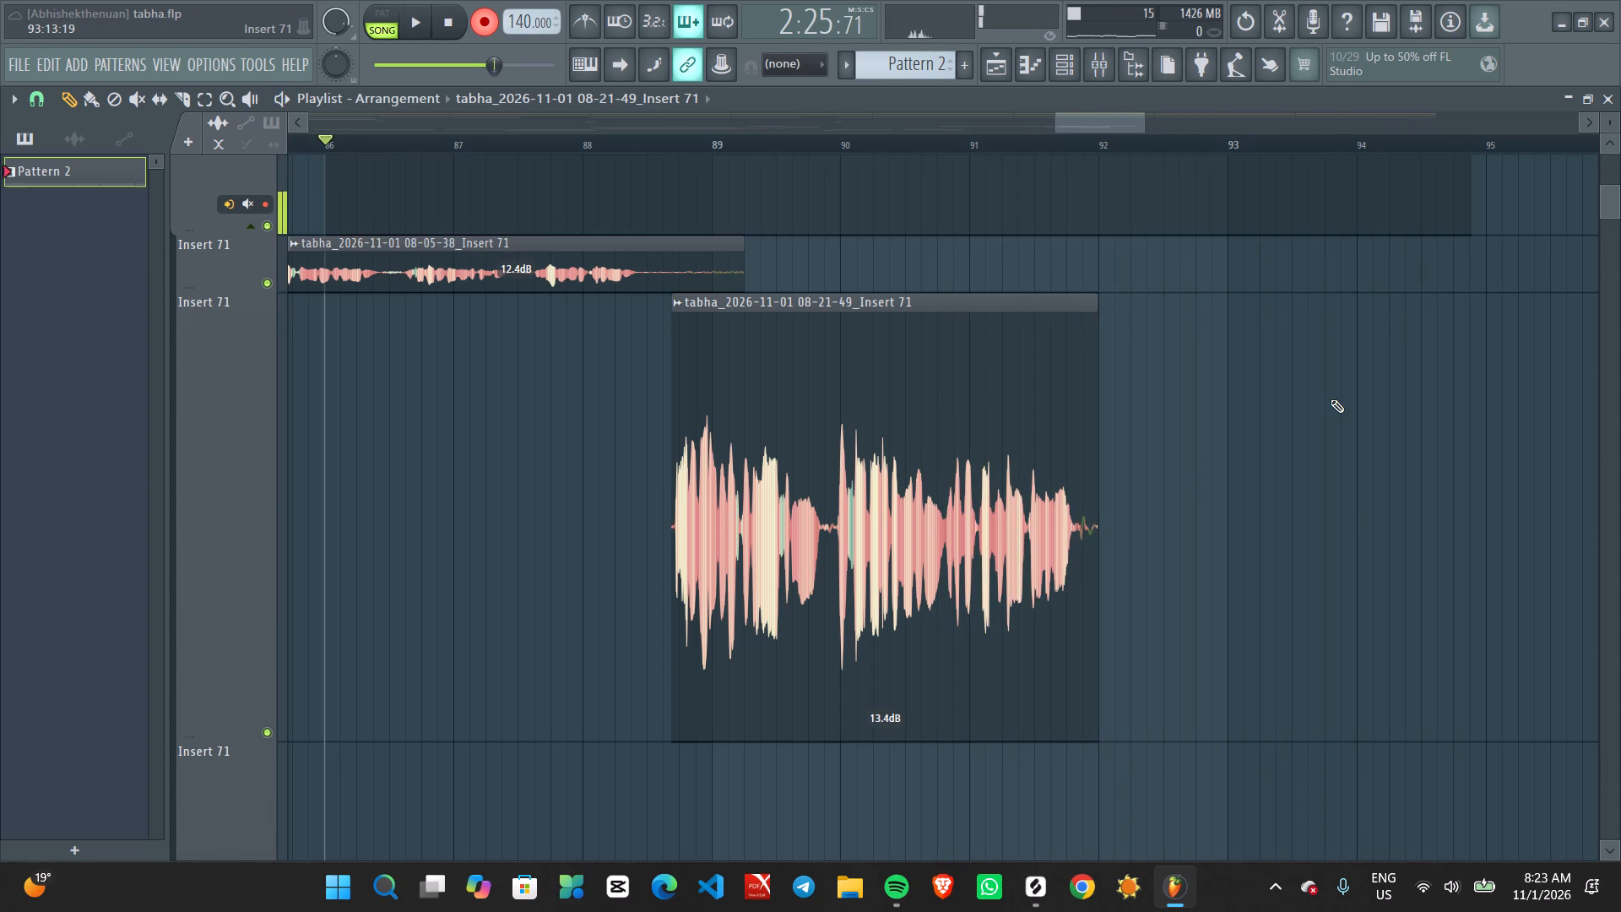
# Raise the clip gain of the 08-23-05 Insert 71 take to 12.2 dB.
pyautogui.scroll(2, 1331, 399)
pyautogui.keyDown('ctrl'); pyautogui.scroll(-7, 1331, 399); pyautogui.keyUp('ctrl')
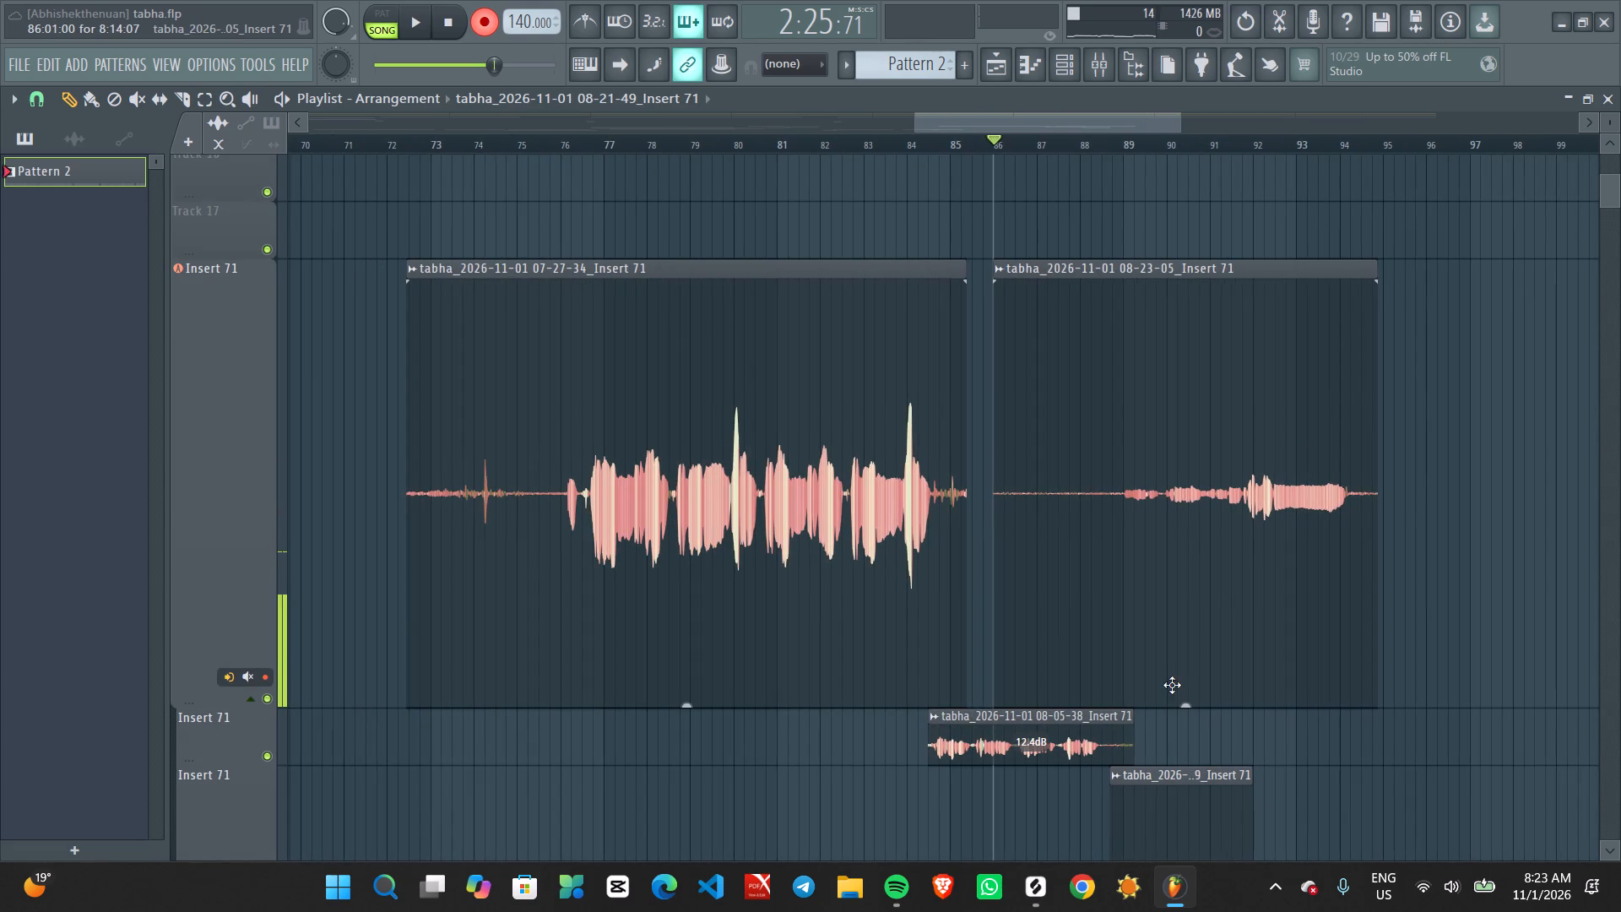
pyautogui.moveTo(1190, 701); pyautogui.dragTo(1208, 607)
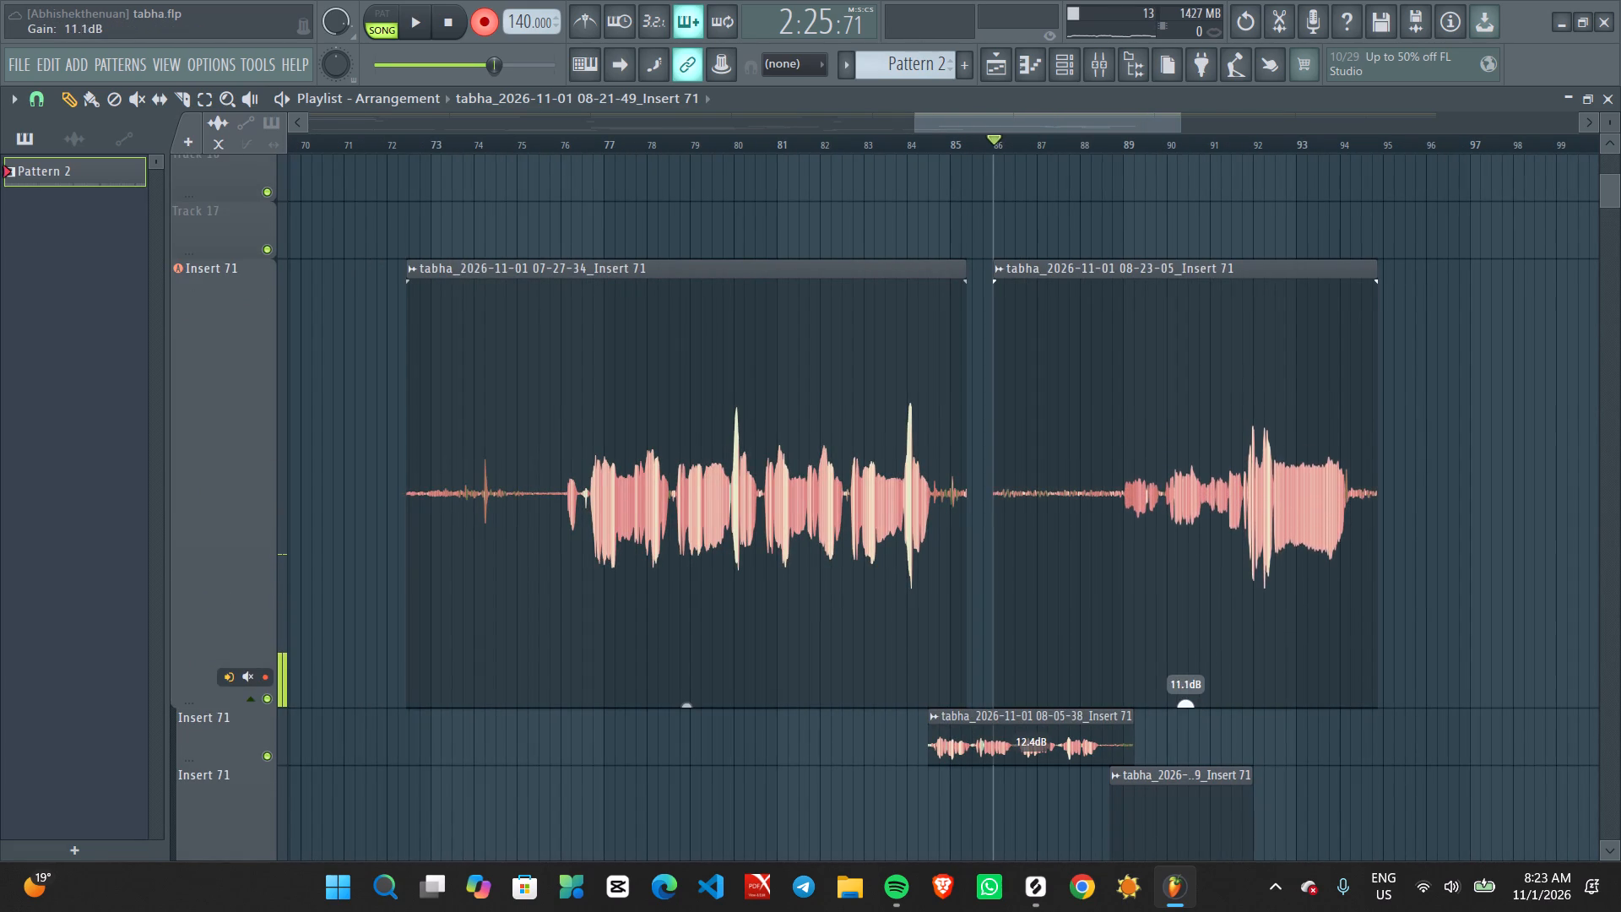
pyautogui.moveTo(1208, 607); pyautogui.dragTo(1214, 598)
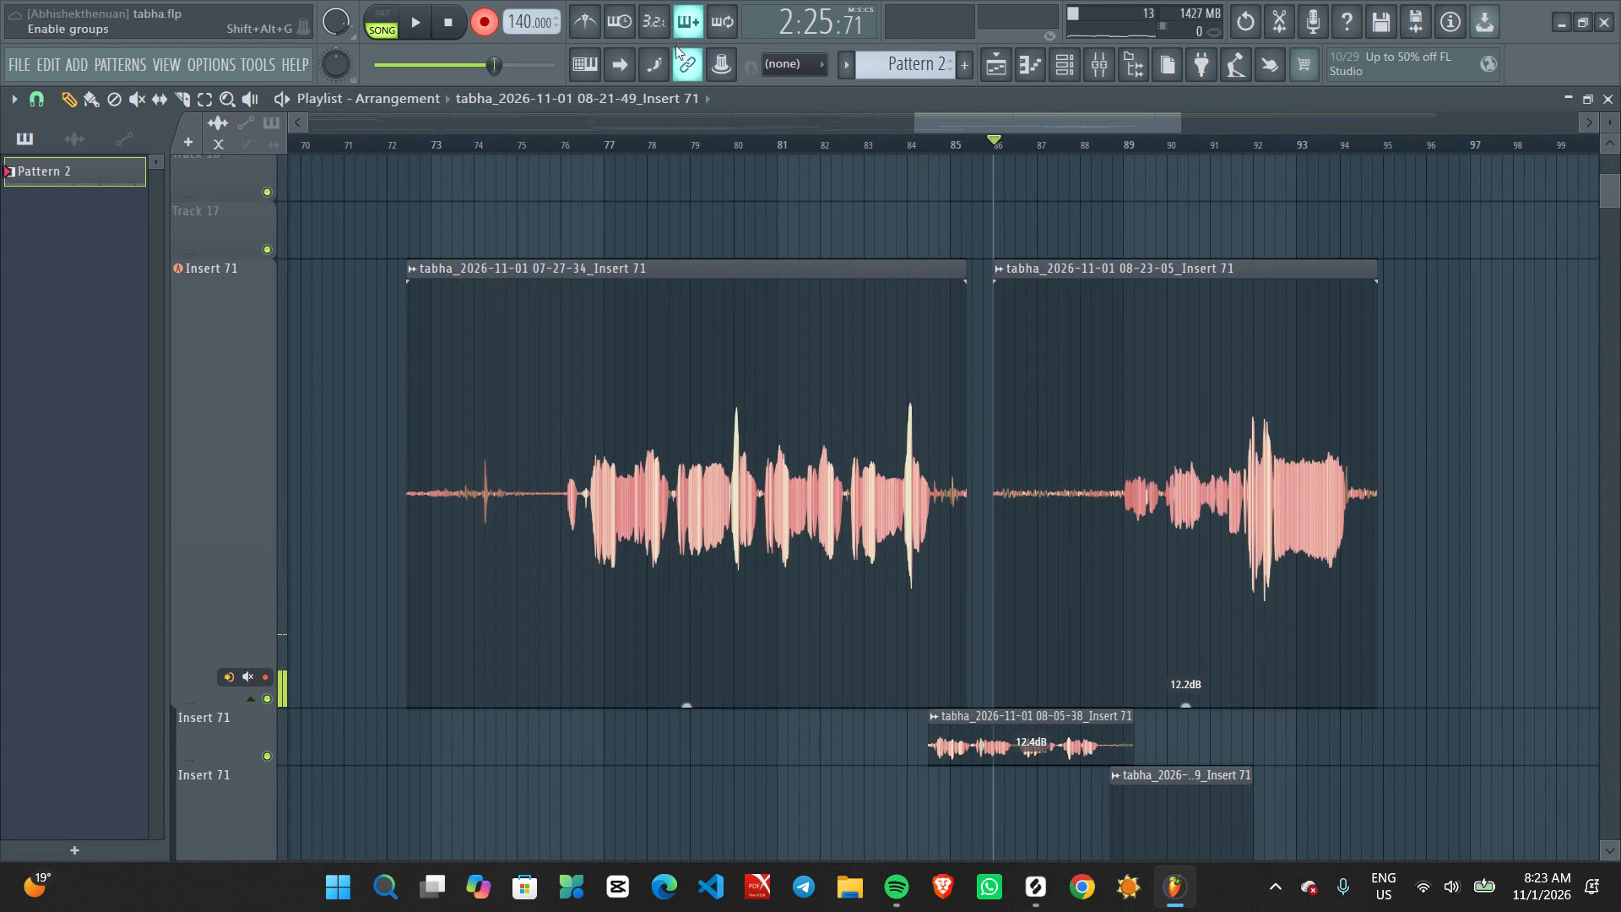
# Turn off recording and play the arrangement from just before bar 89 to listen to the new take.
pyautogui.click(480, 32)
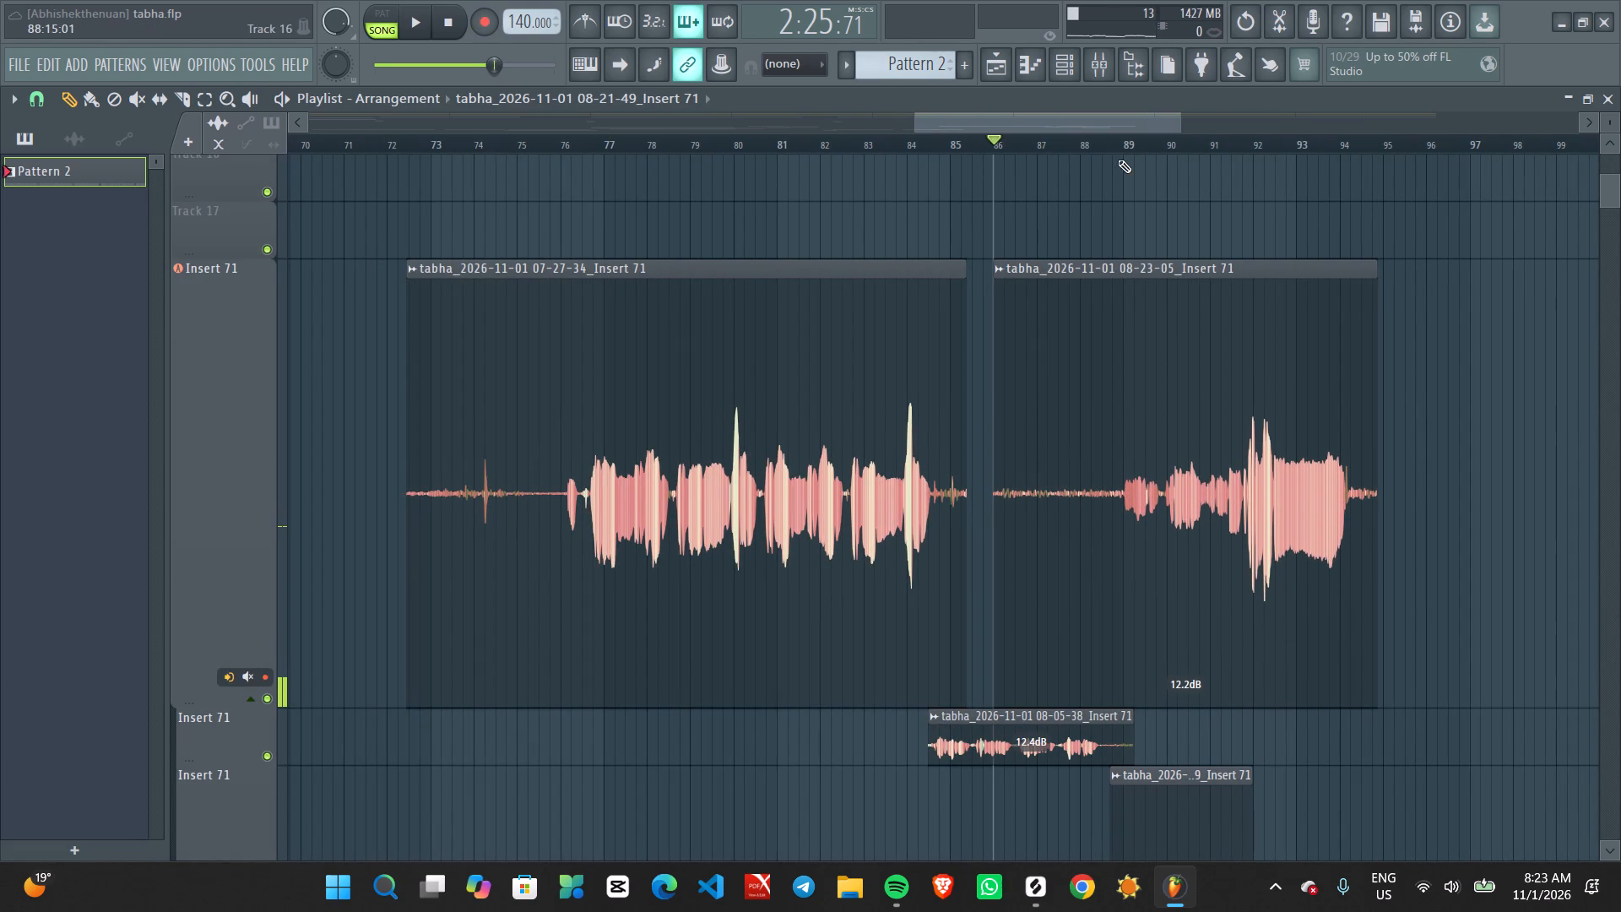
pyautogui.click(1118, 154)
pyautogui.press('space')
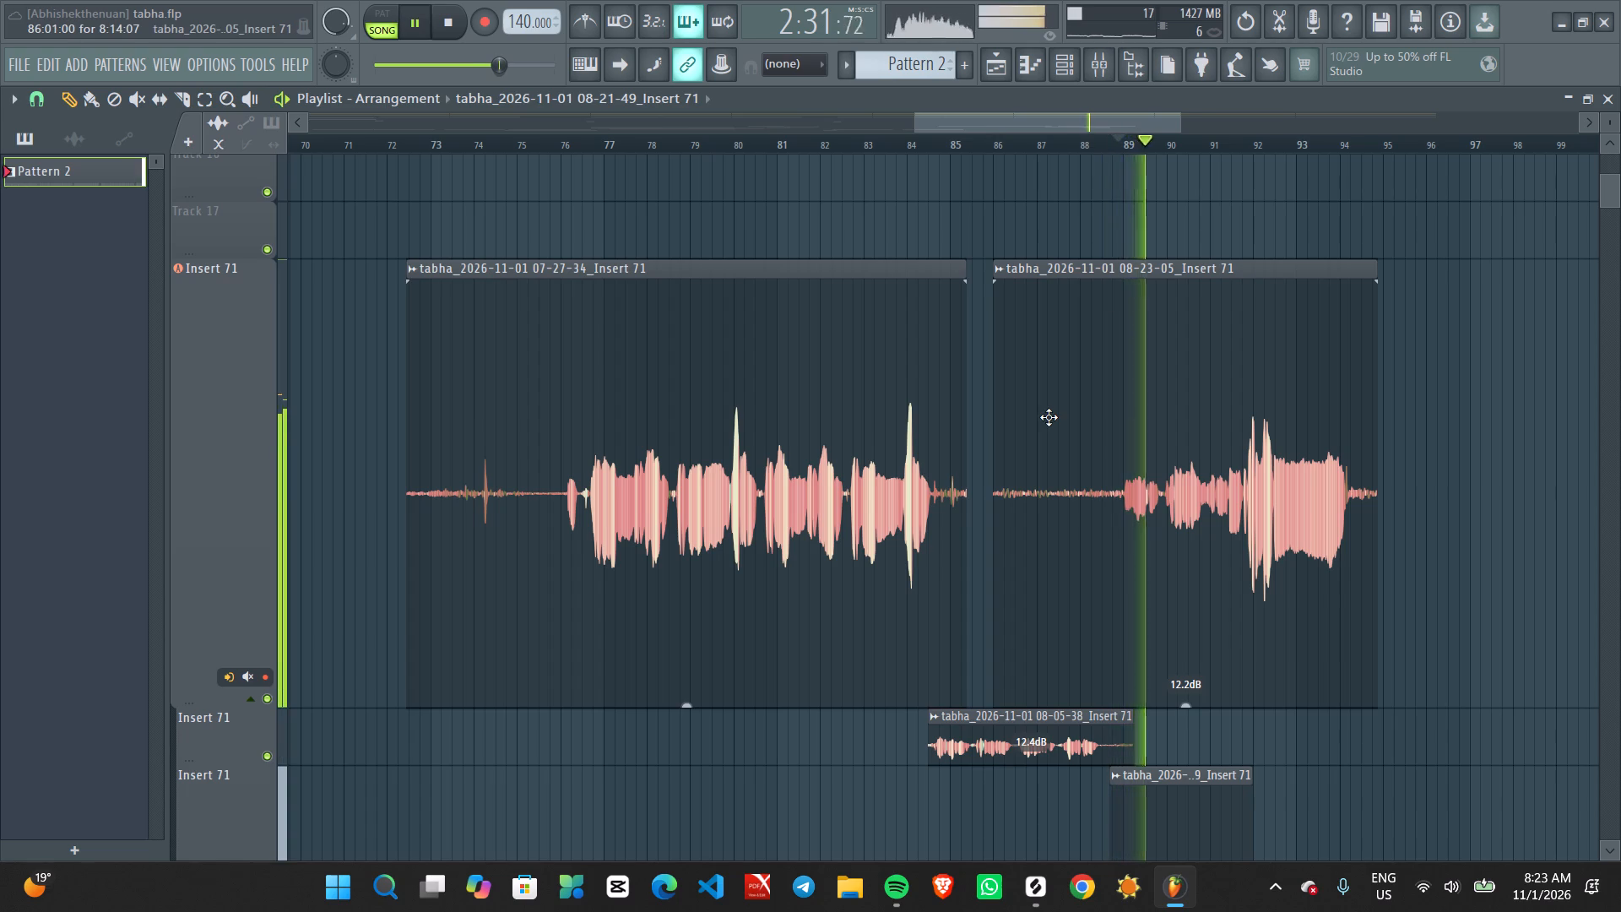
# Trim the silent start of the 08-23-05 Insert 71 clip to 88:16.
pyautogui.keyDown('ctrl'); pyautogui.scroll(4, 1049, 417); pyautogui.keyUp('ctrl')
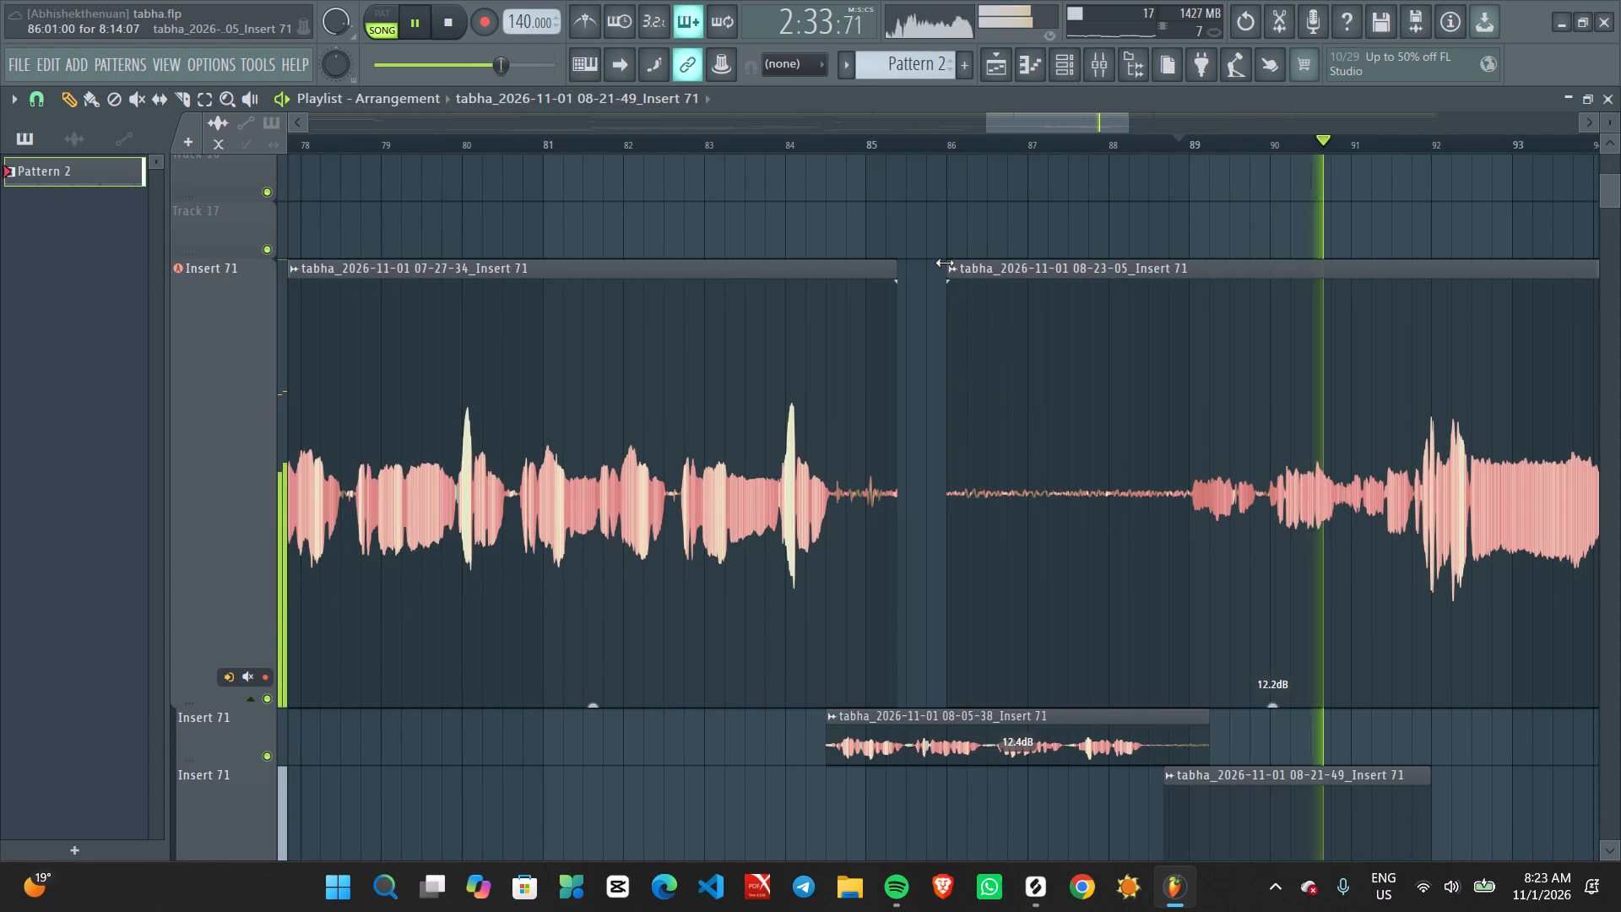
pyautogui.moveTo(945, 263); pyautogui.dragTo(1188, 247)
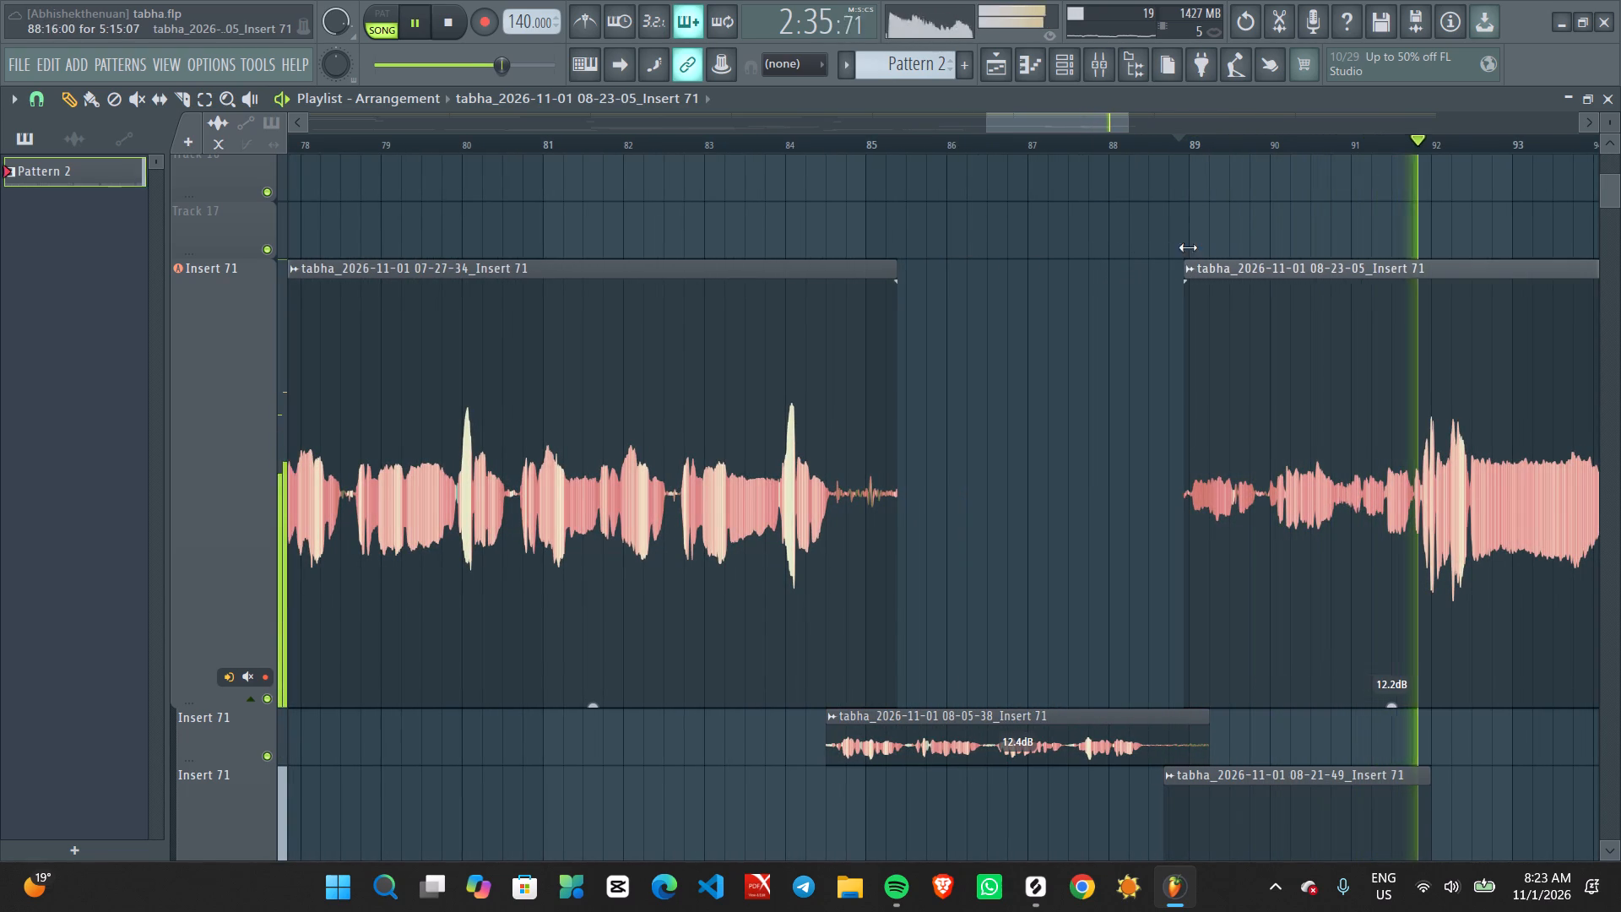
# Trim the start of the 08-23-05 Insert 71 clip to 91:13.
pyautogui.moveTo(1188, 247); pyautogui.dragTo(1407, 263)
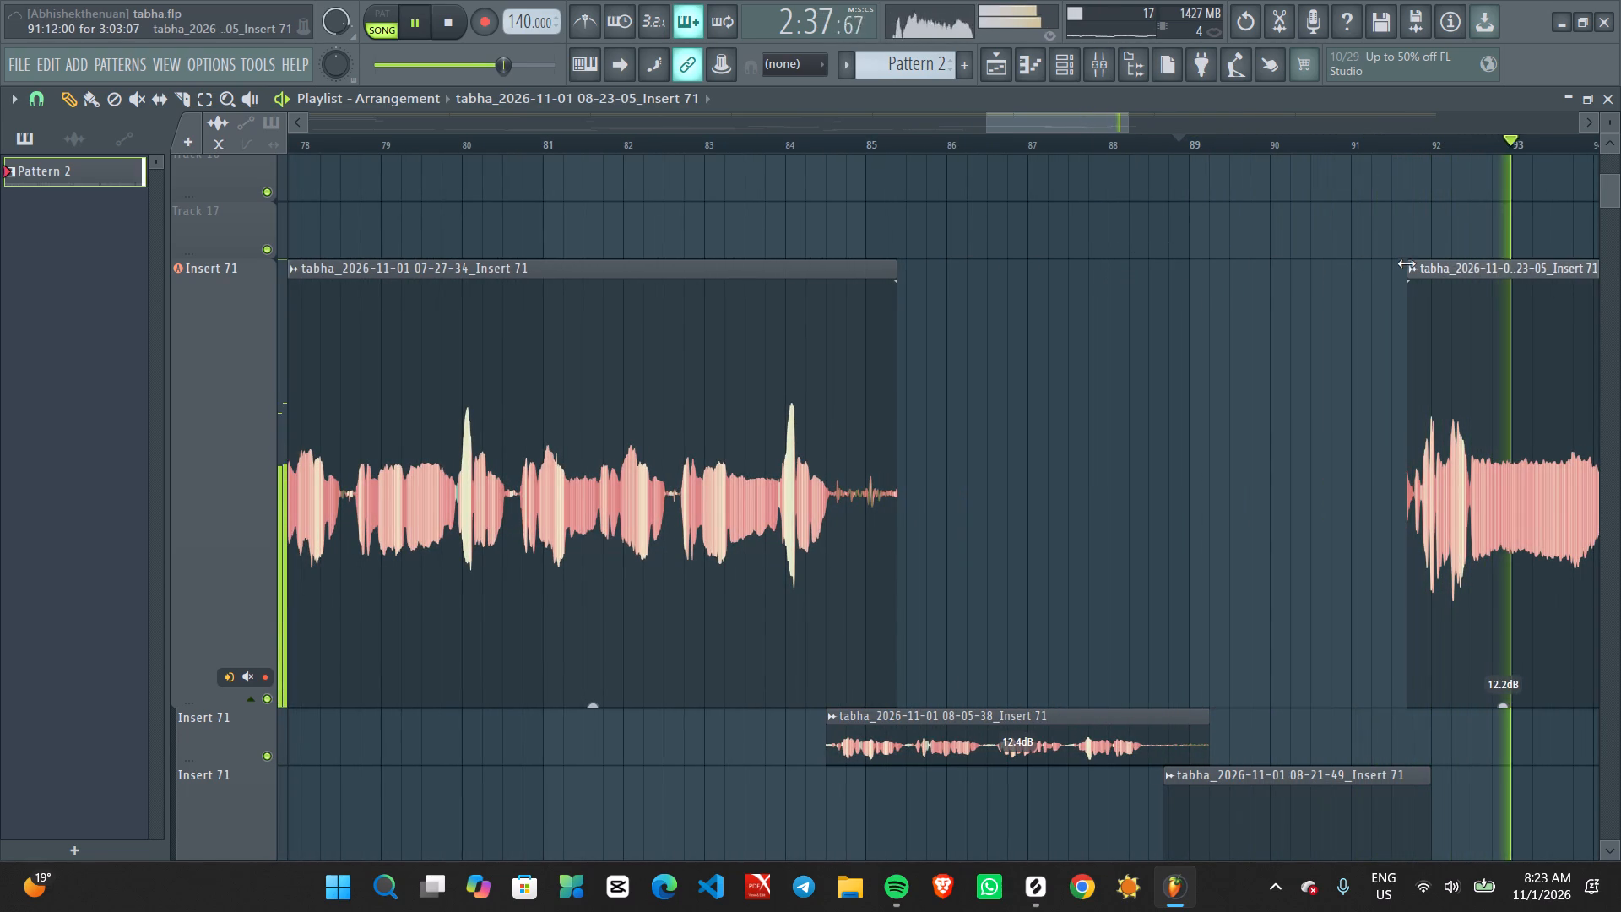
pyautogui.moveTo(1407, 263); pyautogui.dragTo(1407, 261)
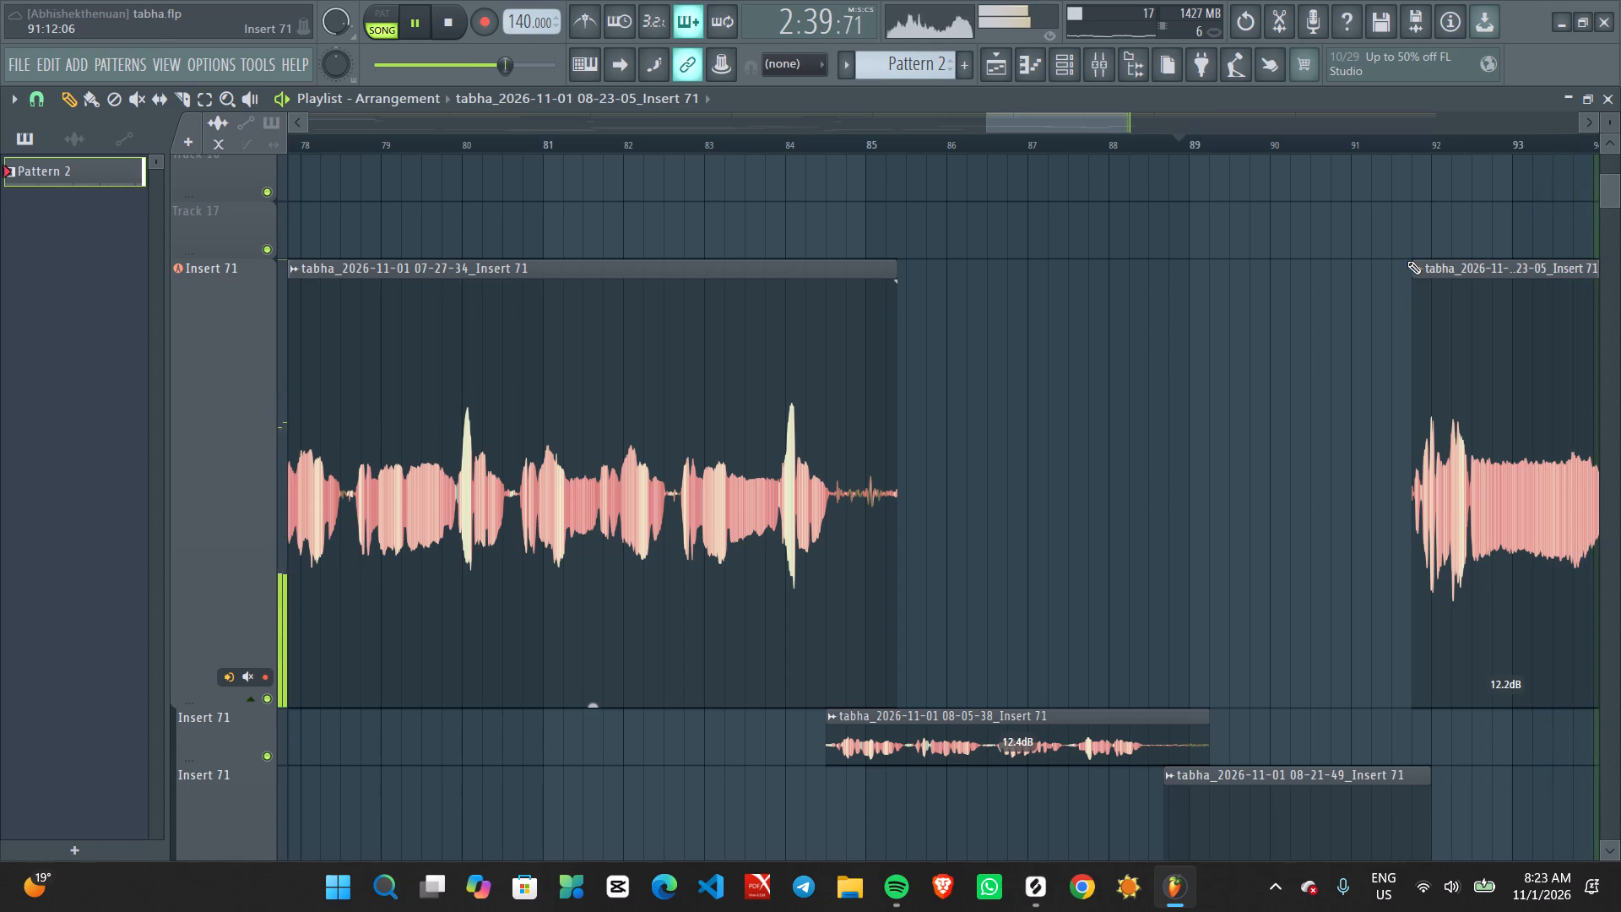
# Play the arrangement from just before the trimmed 08-23-05 clip and examine it against the neighbouring vocal takes.
pyautogui.keyDown('ctrl'); pyautogui.scroll(-4, 1168, 468); pyautogui.keyUp('ctrl')
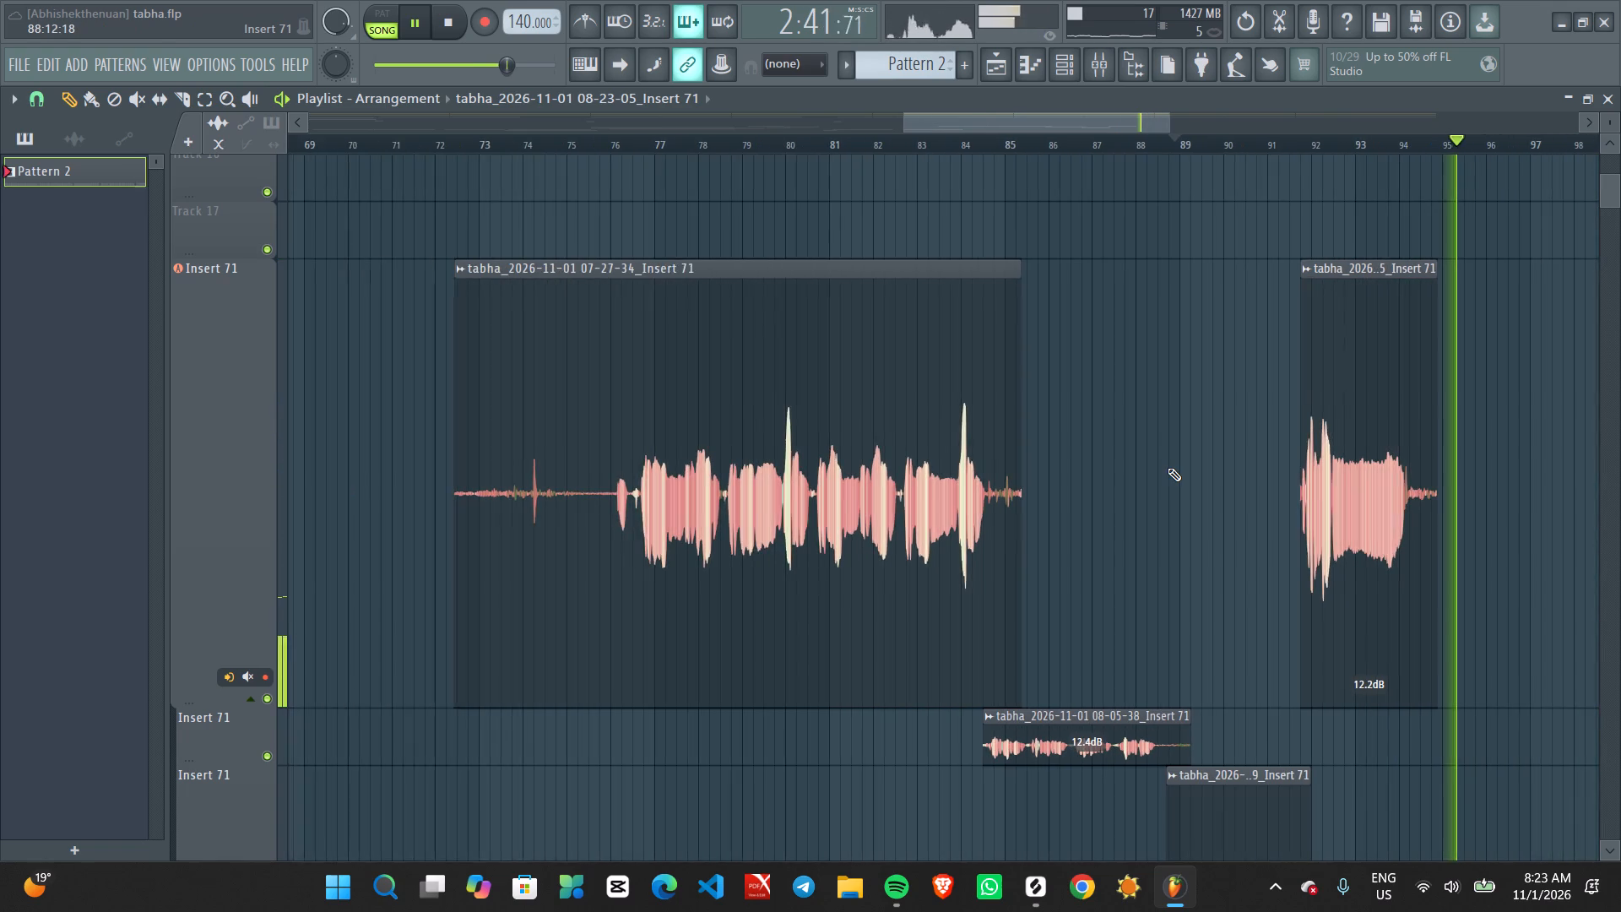
pyautogui.hscroll(-1, 1168, 468)
pyautogui.scroll(2, 1168, 468)
pyautogui.keyDown('ctrl'); pyautogui.scroll(2, 1352, 465); pyautogui.keyUp('ctrl')
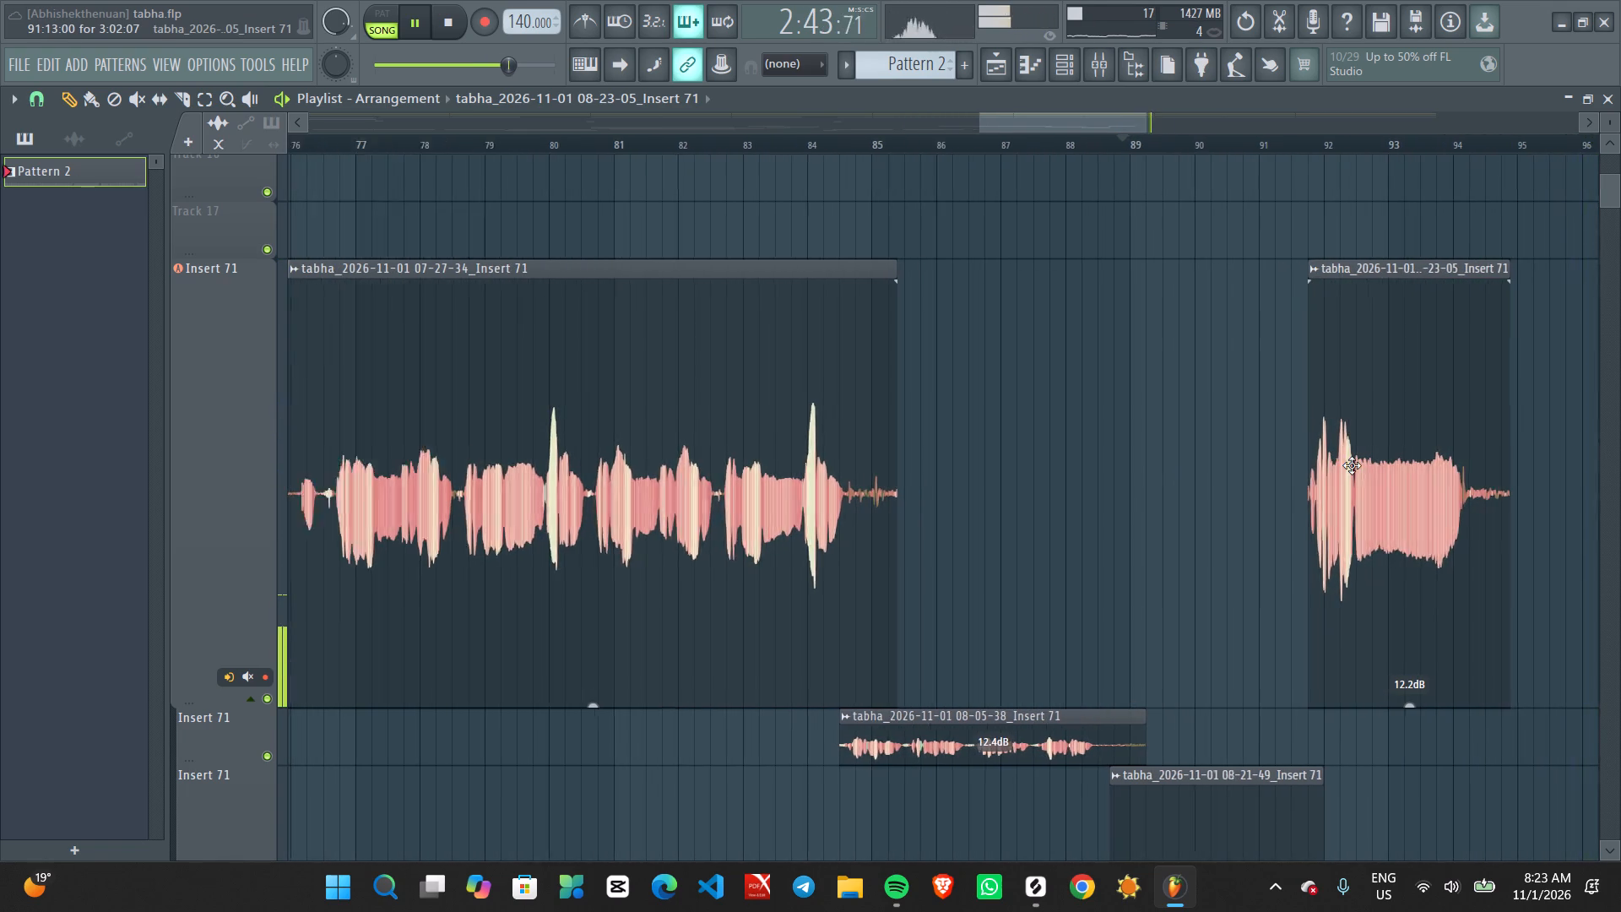
pyautogui.keyDown('ctrl'); pyautogui.scroll(3, 1352, 465); pyautogui.keyUp('ctrl')
pyautogui.scroll(7, 1352, 465)
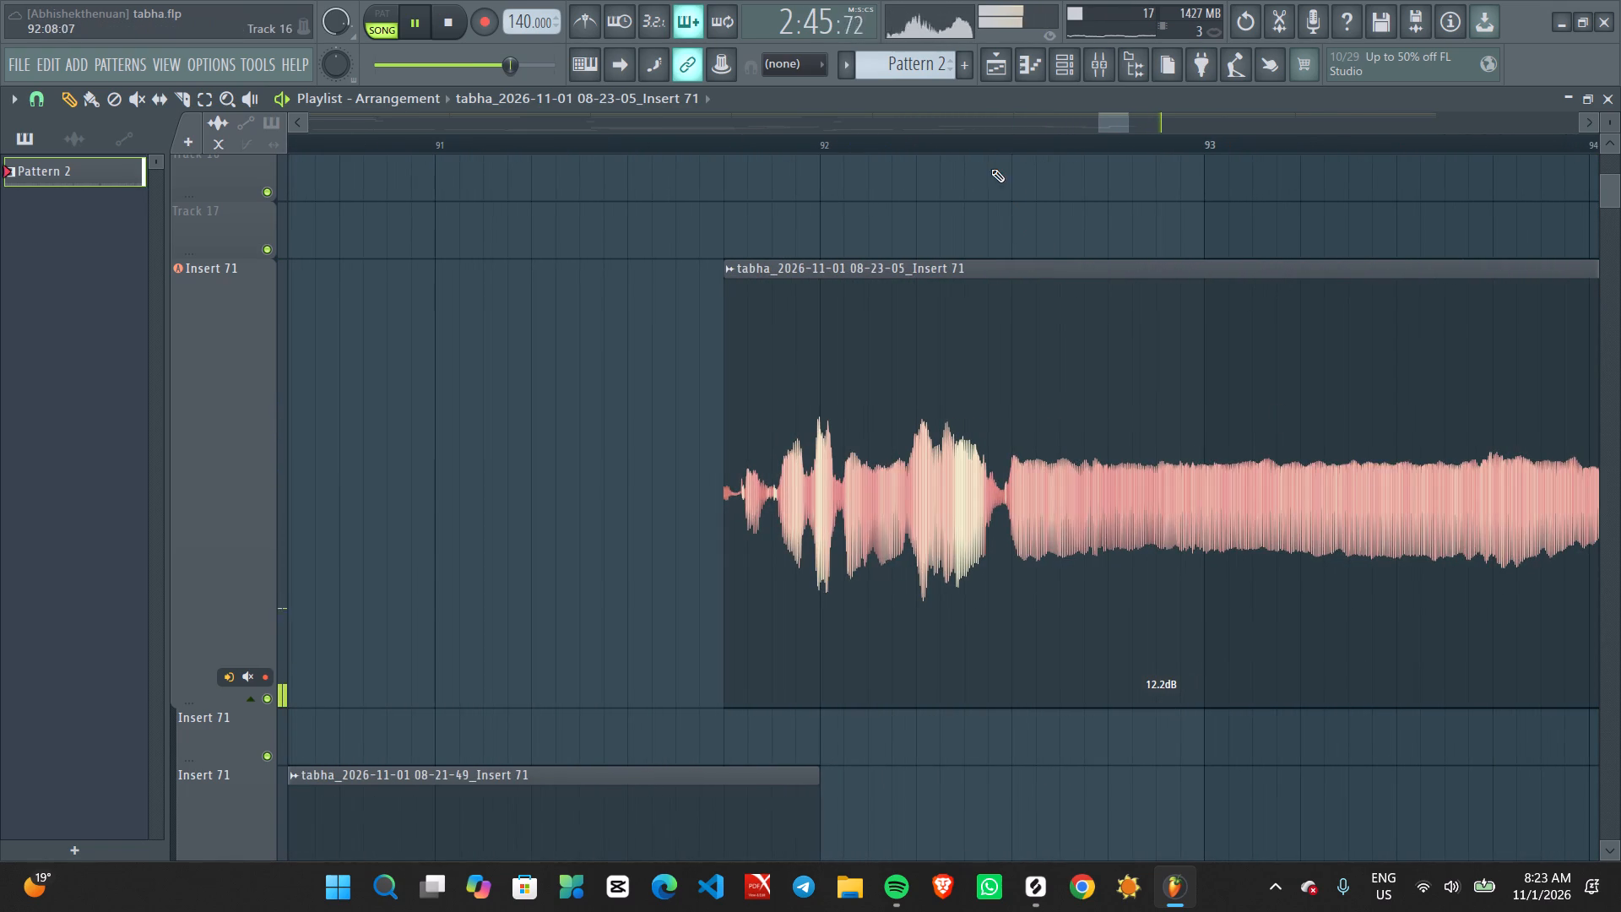
pyautogui.click(690, 137)
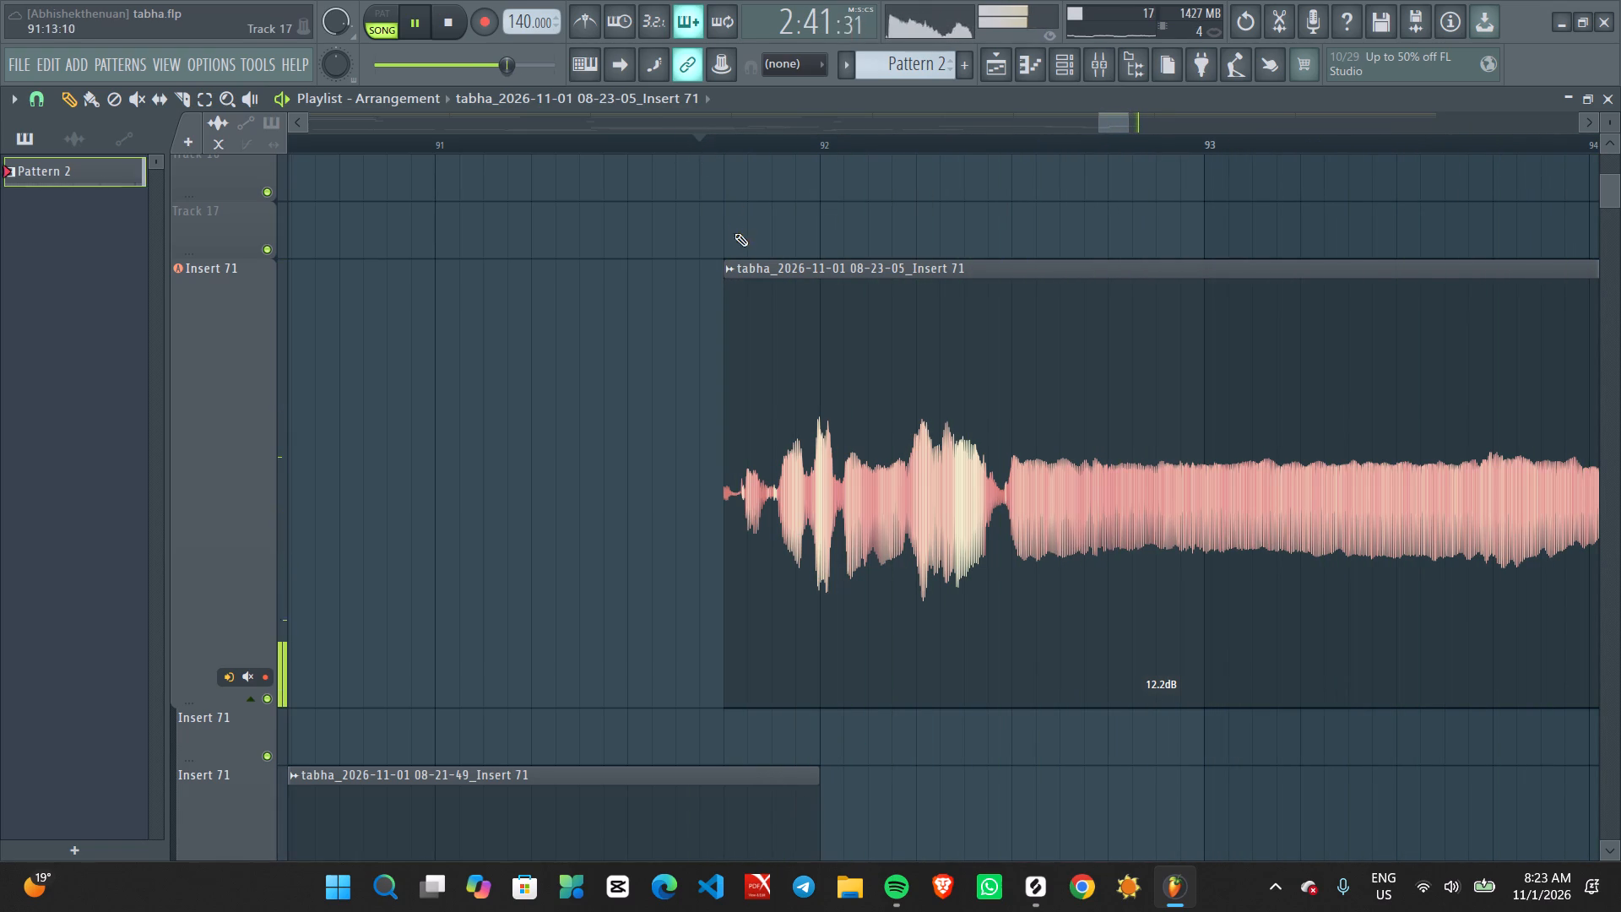
pyautogui.keyDown('ctrl'); pyautogui.scroll(-14, 789, 288); pyautogui.keyUp('ctrl')
pyautogui.scroll(2, 789, 288)
pyautogui.keyDown('ctrl'); pyautogui.scroll(-7, 789, 288); pyautogui.keyUp('ctrl')
pyautogui.keyDown('ctrl'); pyautogui.scroll(6, 789, 288); pyautogui.keyUp('ctrl')
pyautogui.hscroll(1, 789, 288)
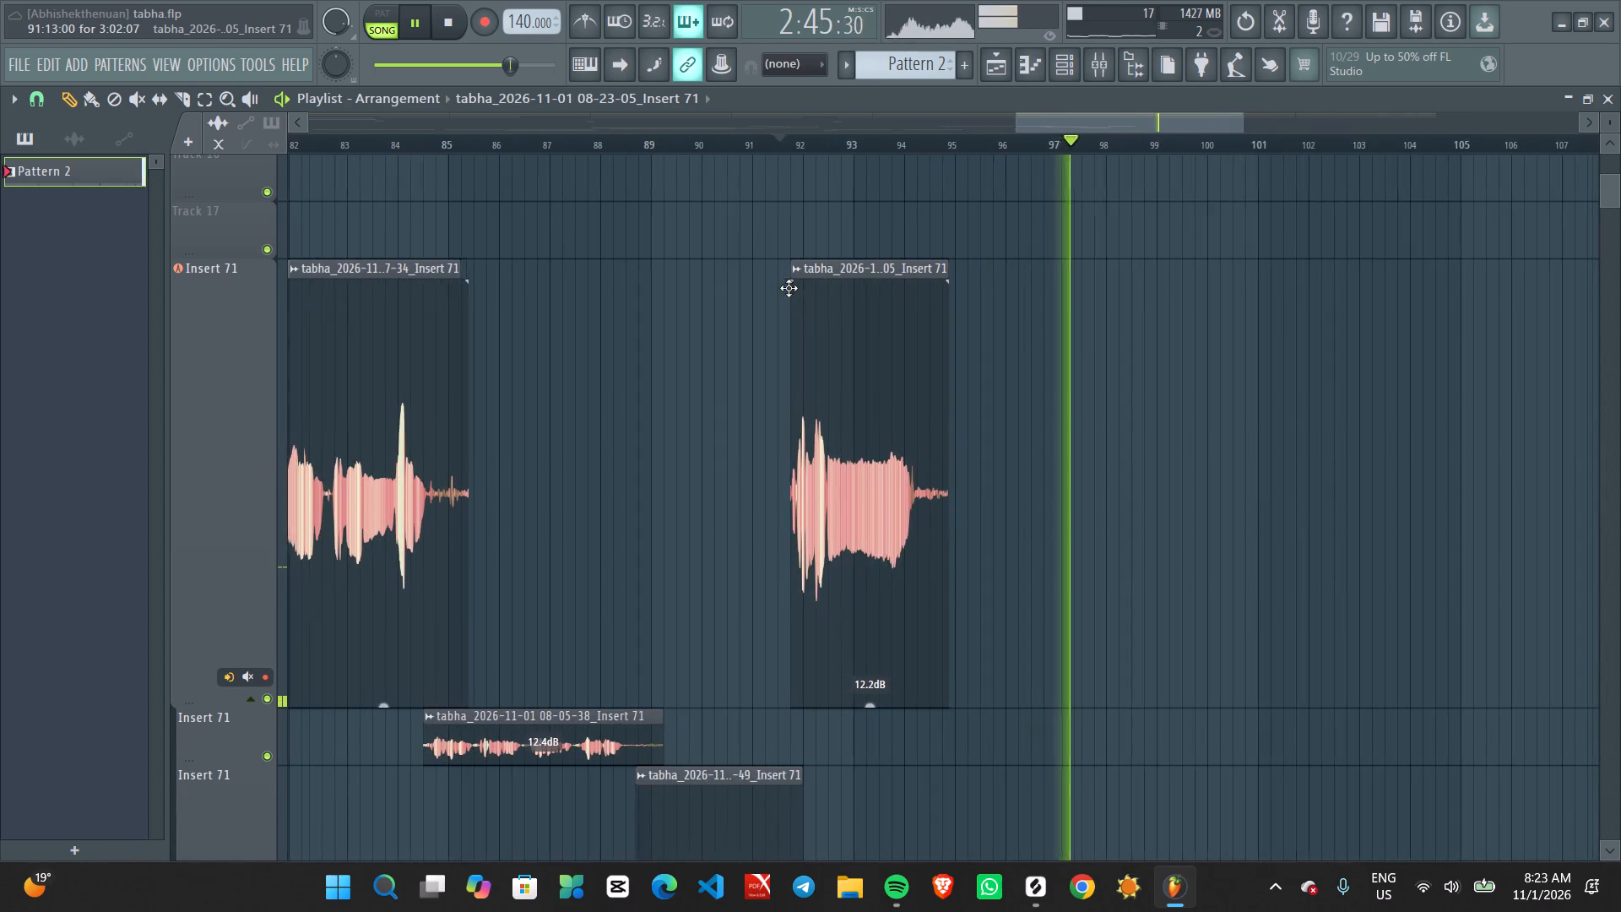
pyautogui.hscroll(1, 789, 288)
pyautogui.keyDown('ctrl'); pyautogui.scroll(6, 789, 288); pyautogui.keyUp('ctrl')
pyautogui.hscroll(1, 789, 288)
pyautogui.keyDown('ctrl'); pyautogui.scroll(-2, 789, 288); pyautogui.keyUp('ctrl')
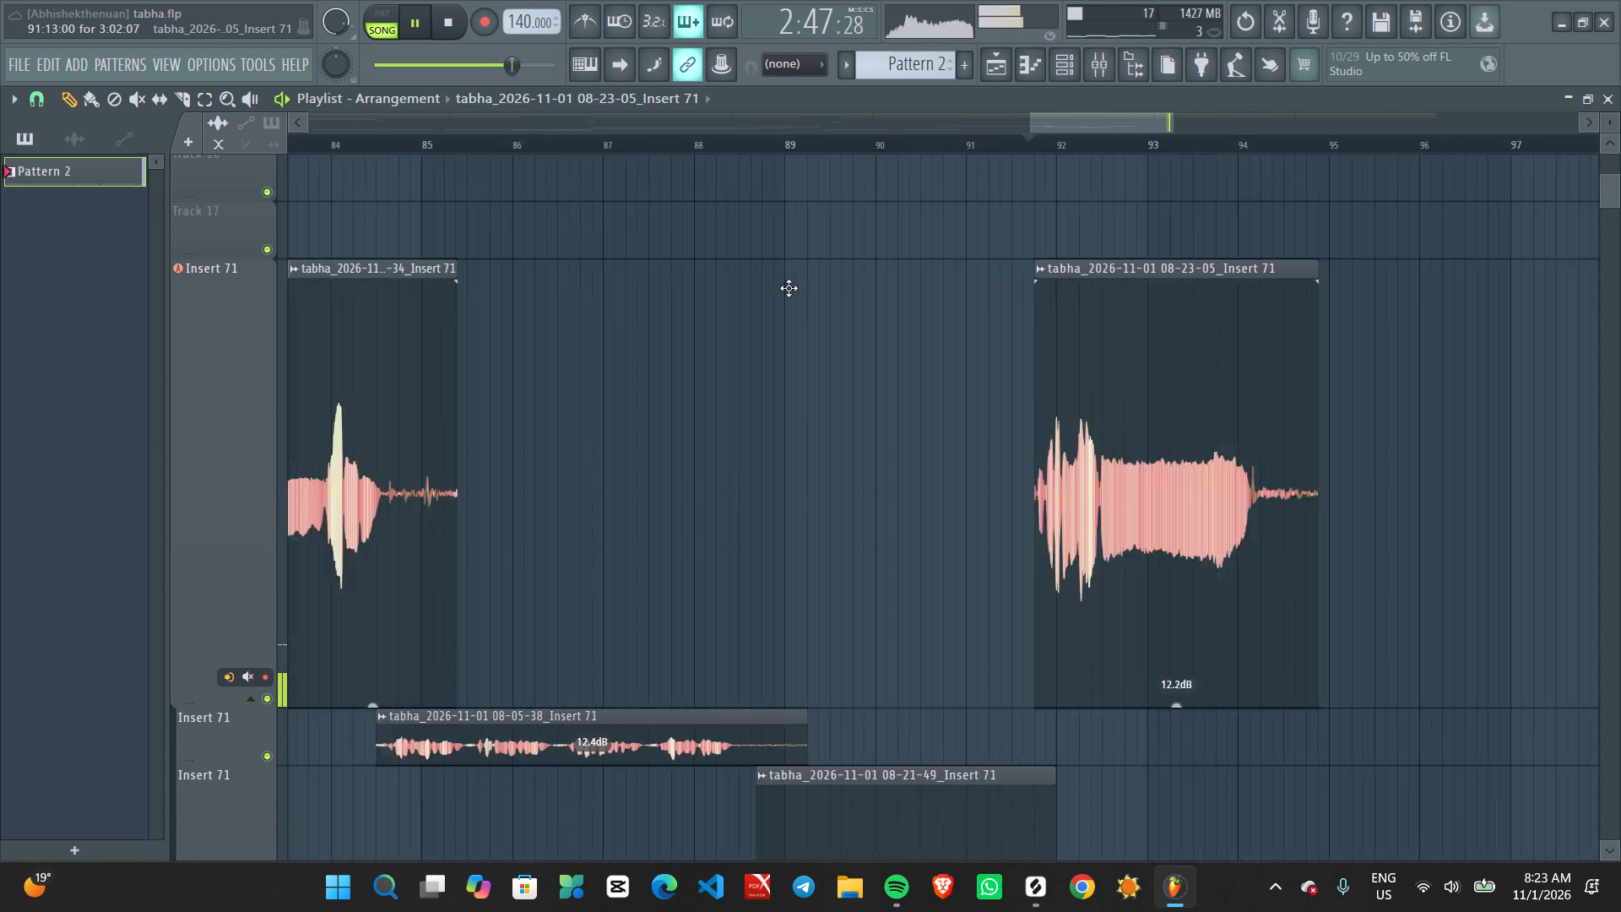
pyautogui.keyDown('ctrl'); pyautogui.scroll(-4, 789, 288); pyautogui.keyUp('ctrl')
pyautogui.keyDown('ctrl'); pyautogui.scroll(2, 789, 288); pyautogui.keyUp('ctrl')
pyautogui.scroll(-1, 789, 288)
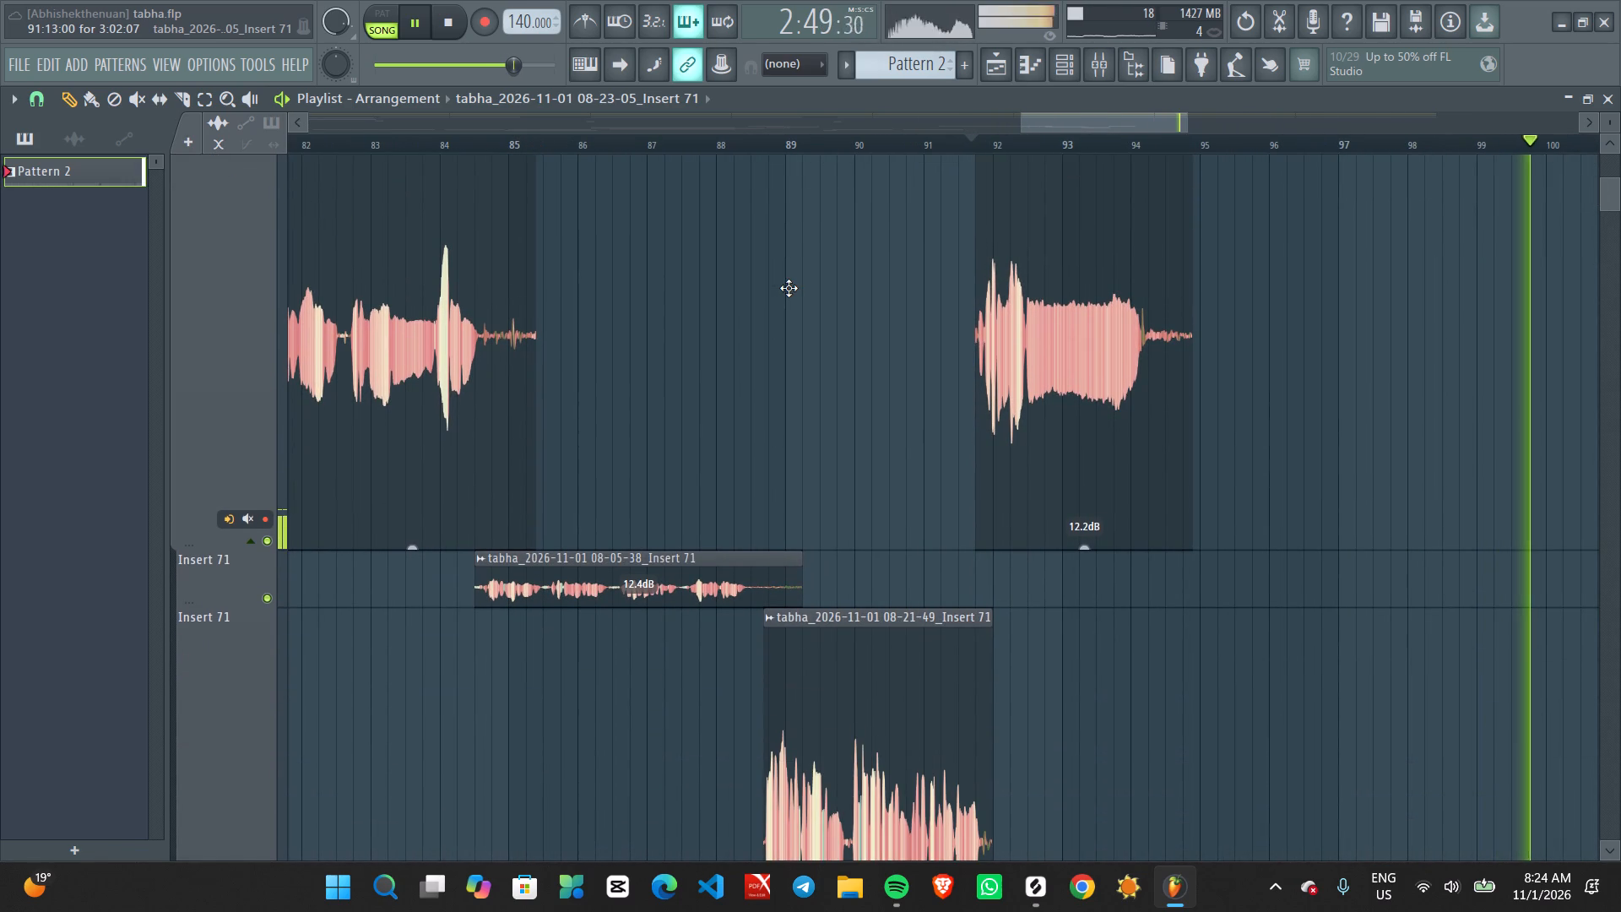
pyautogui.keyDown('ctrl'); pyautogui.scroll(1, 1079, 236); pyautogui.keyUp('ctrl')
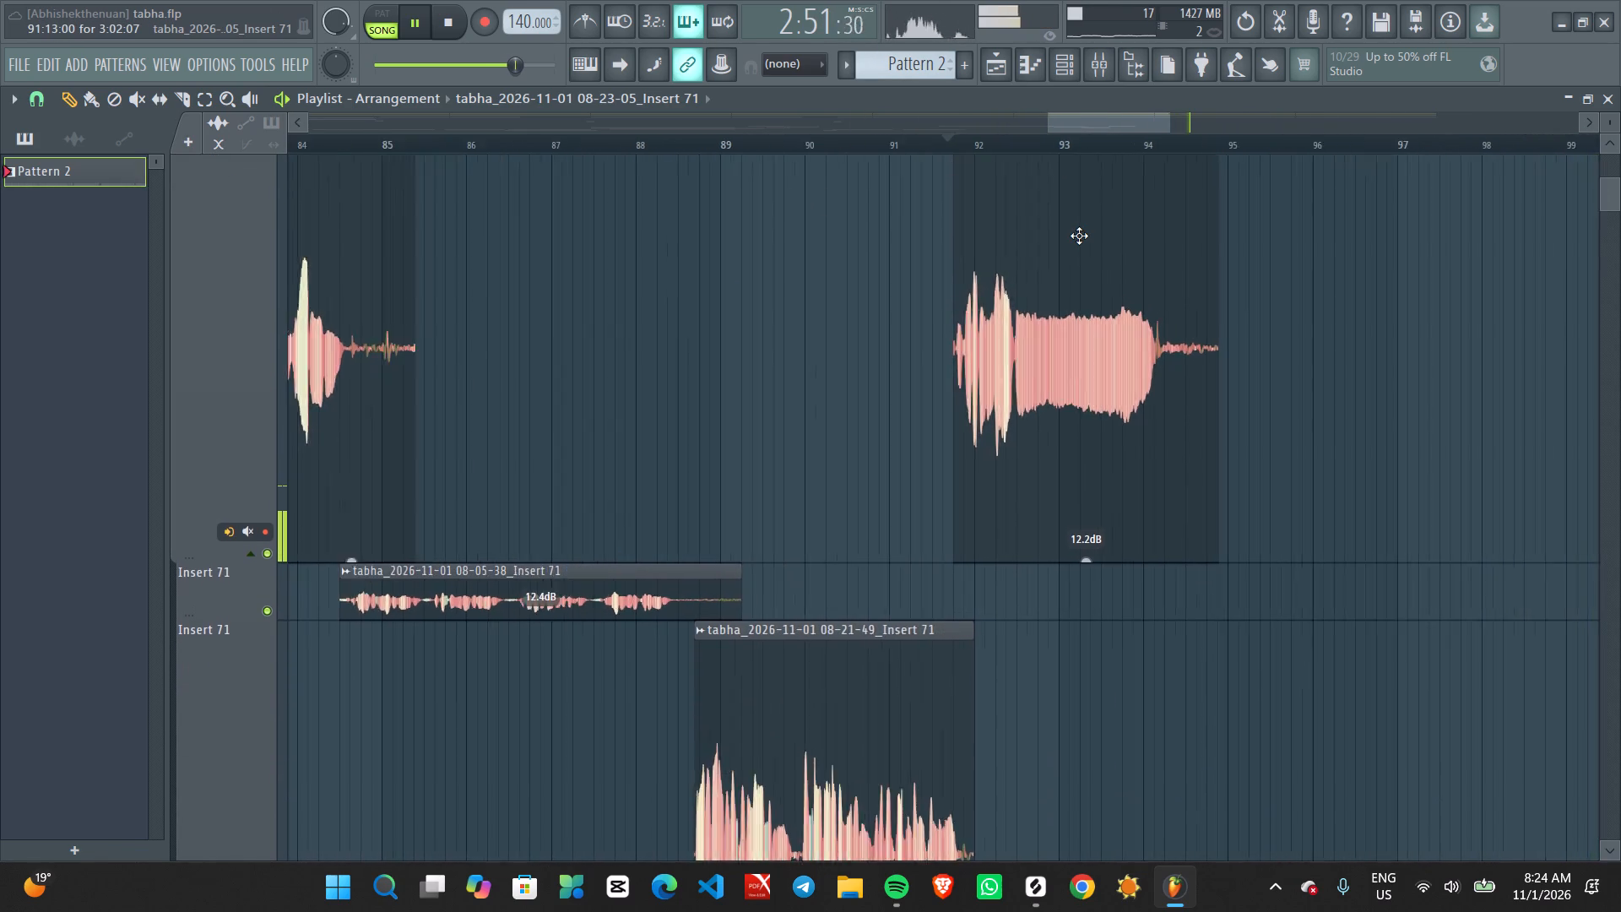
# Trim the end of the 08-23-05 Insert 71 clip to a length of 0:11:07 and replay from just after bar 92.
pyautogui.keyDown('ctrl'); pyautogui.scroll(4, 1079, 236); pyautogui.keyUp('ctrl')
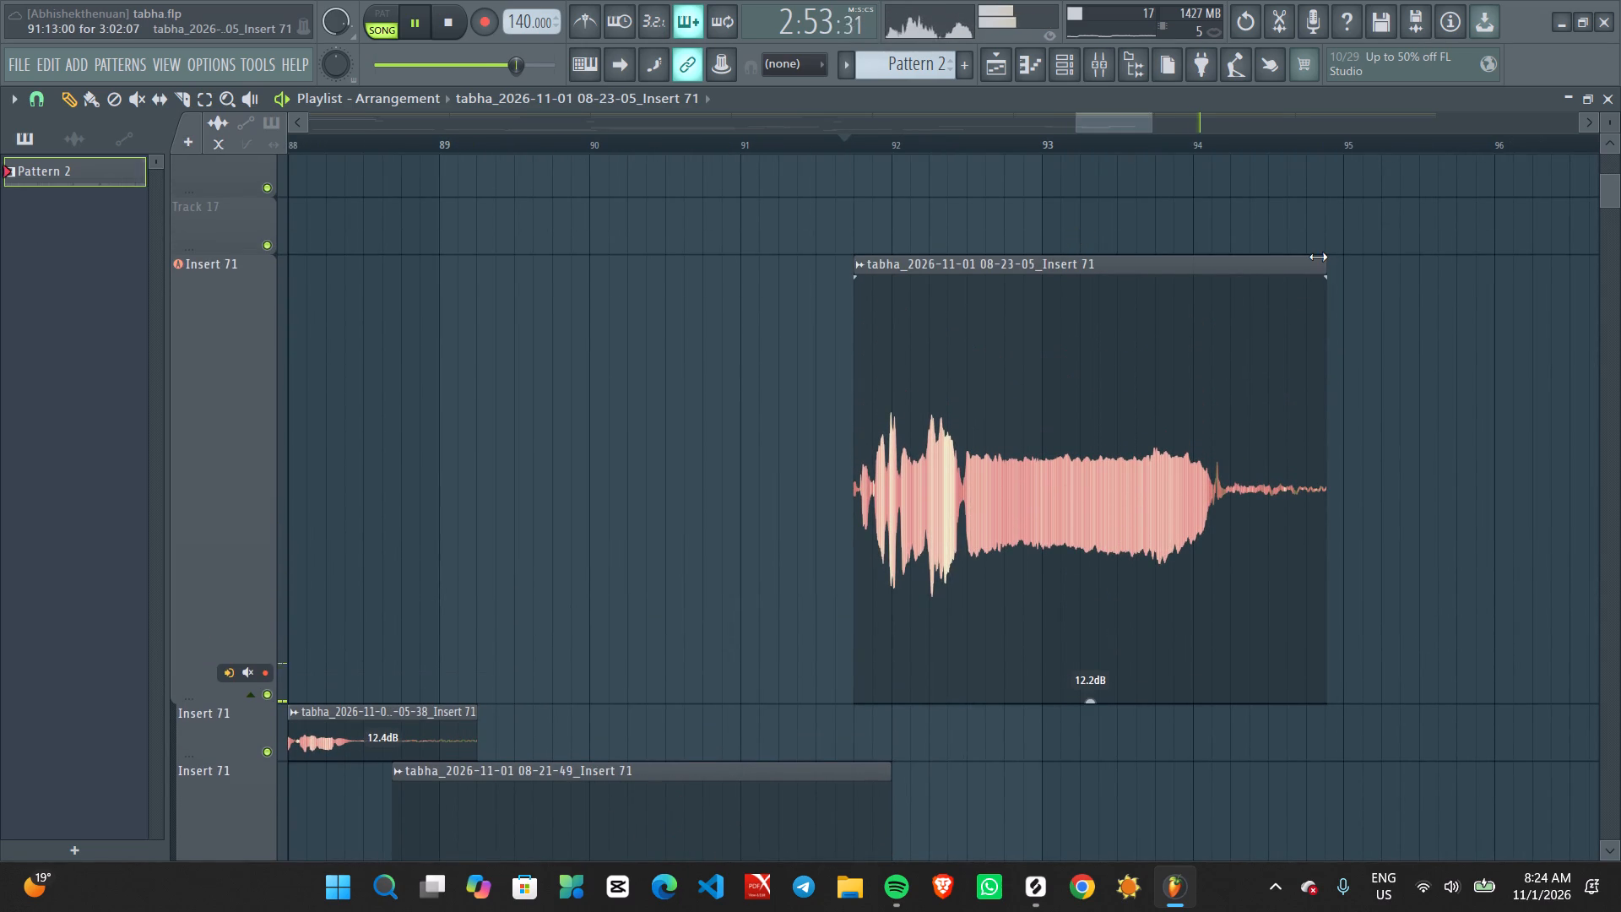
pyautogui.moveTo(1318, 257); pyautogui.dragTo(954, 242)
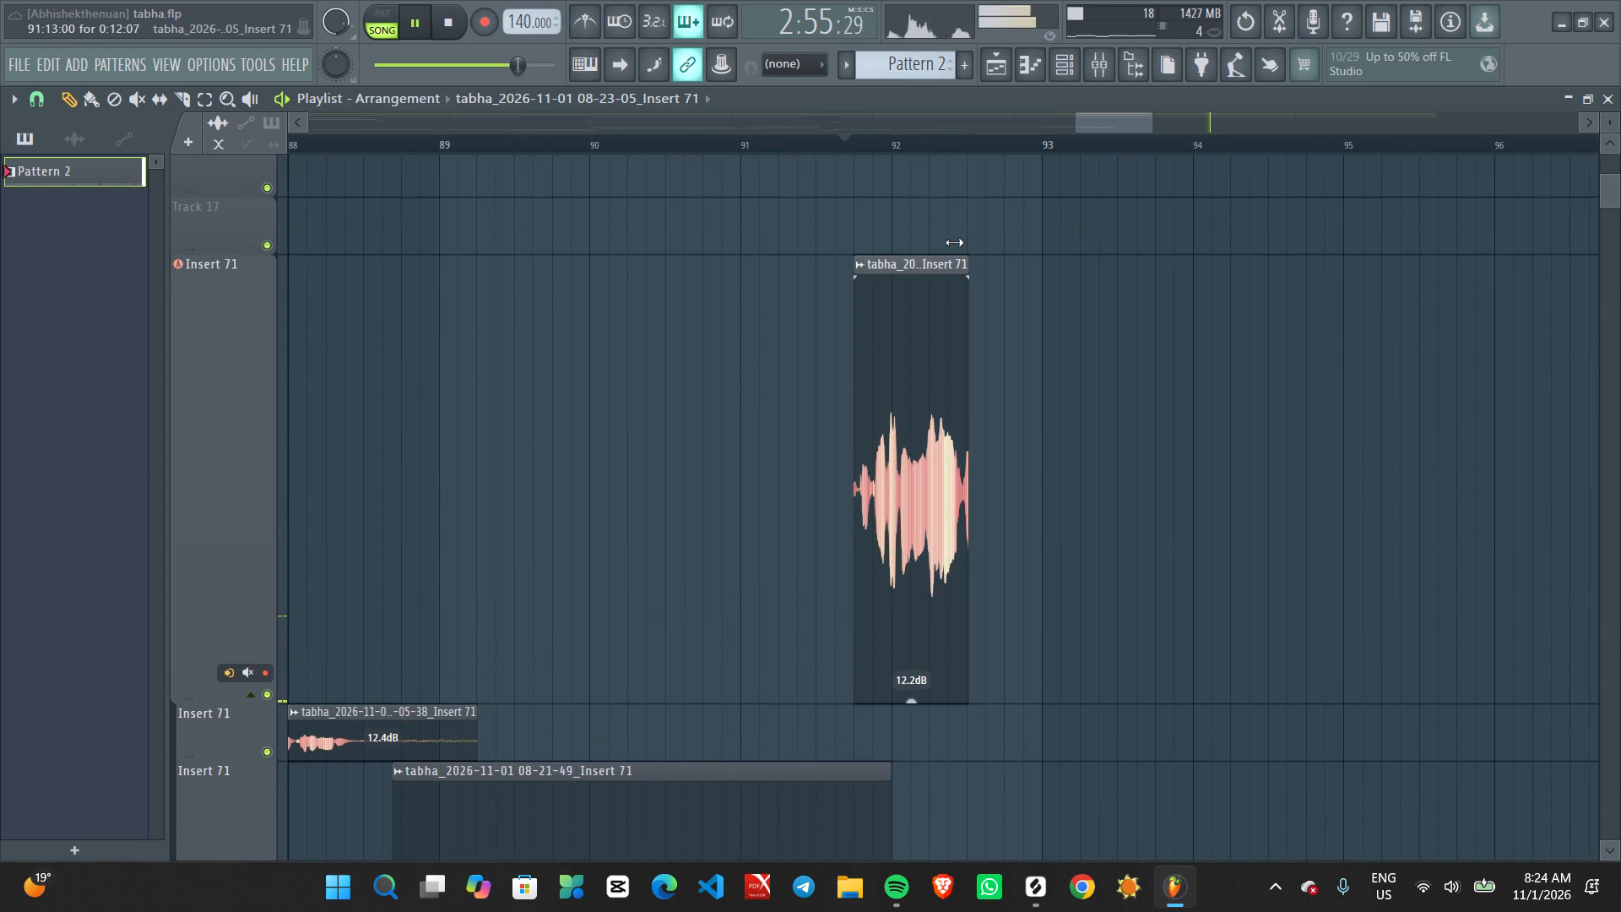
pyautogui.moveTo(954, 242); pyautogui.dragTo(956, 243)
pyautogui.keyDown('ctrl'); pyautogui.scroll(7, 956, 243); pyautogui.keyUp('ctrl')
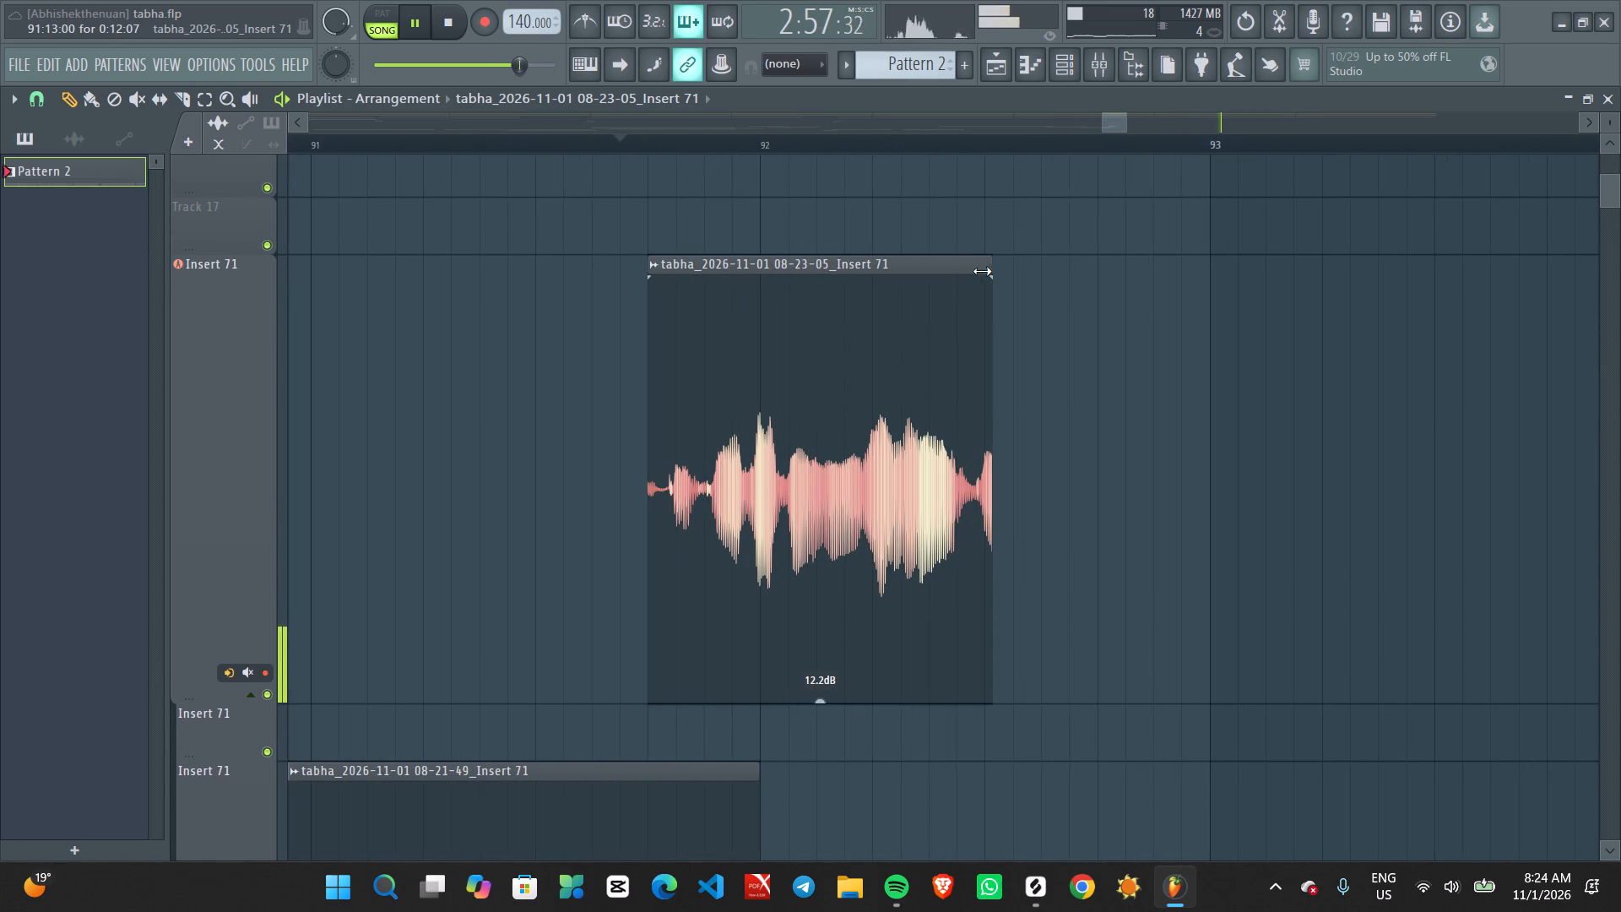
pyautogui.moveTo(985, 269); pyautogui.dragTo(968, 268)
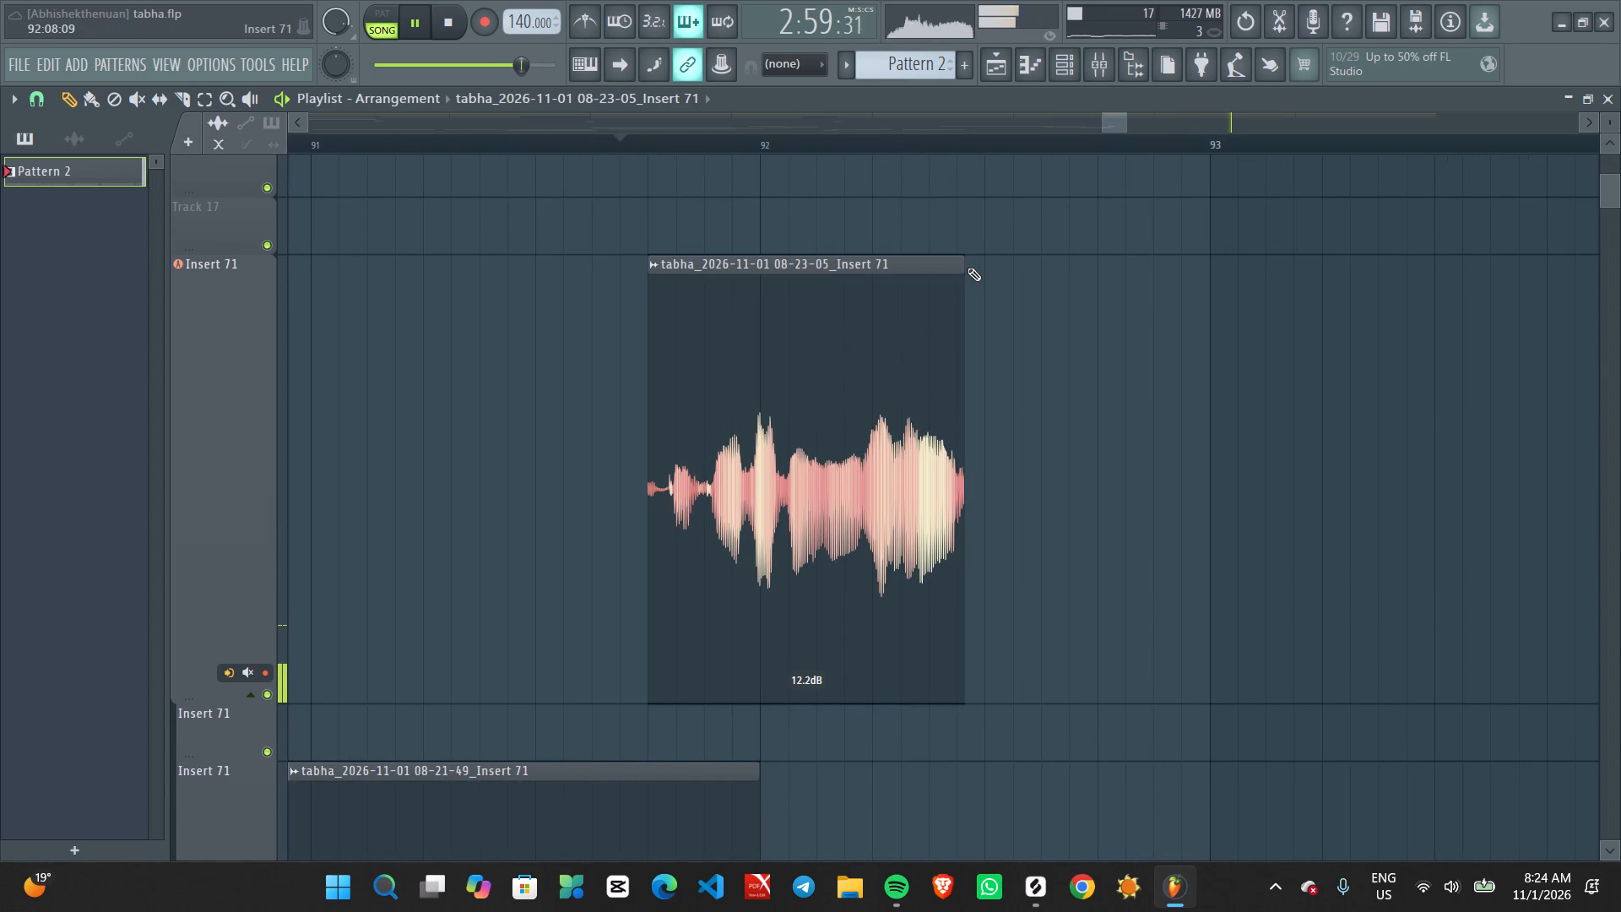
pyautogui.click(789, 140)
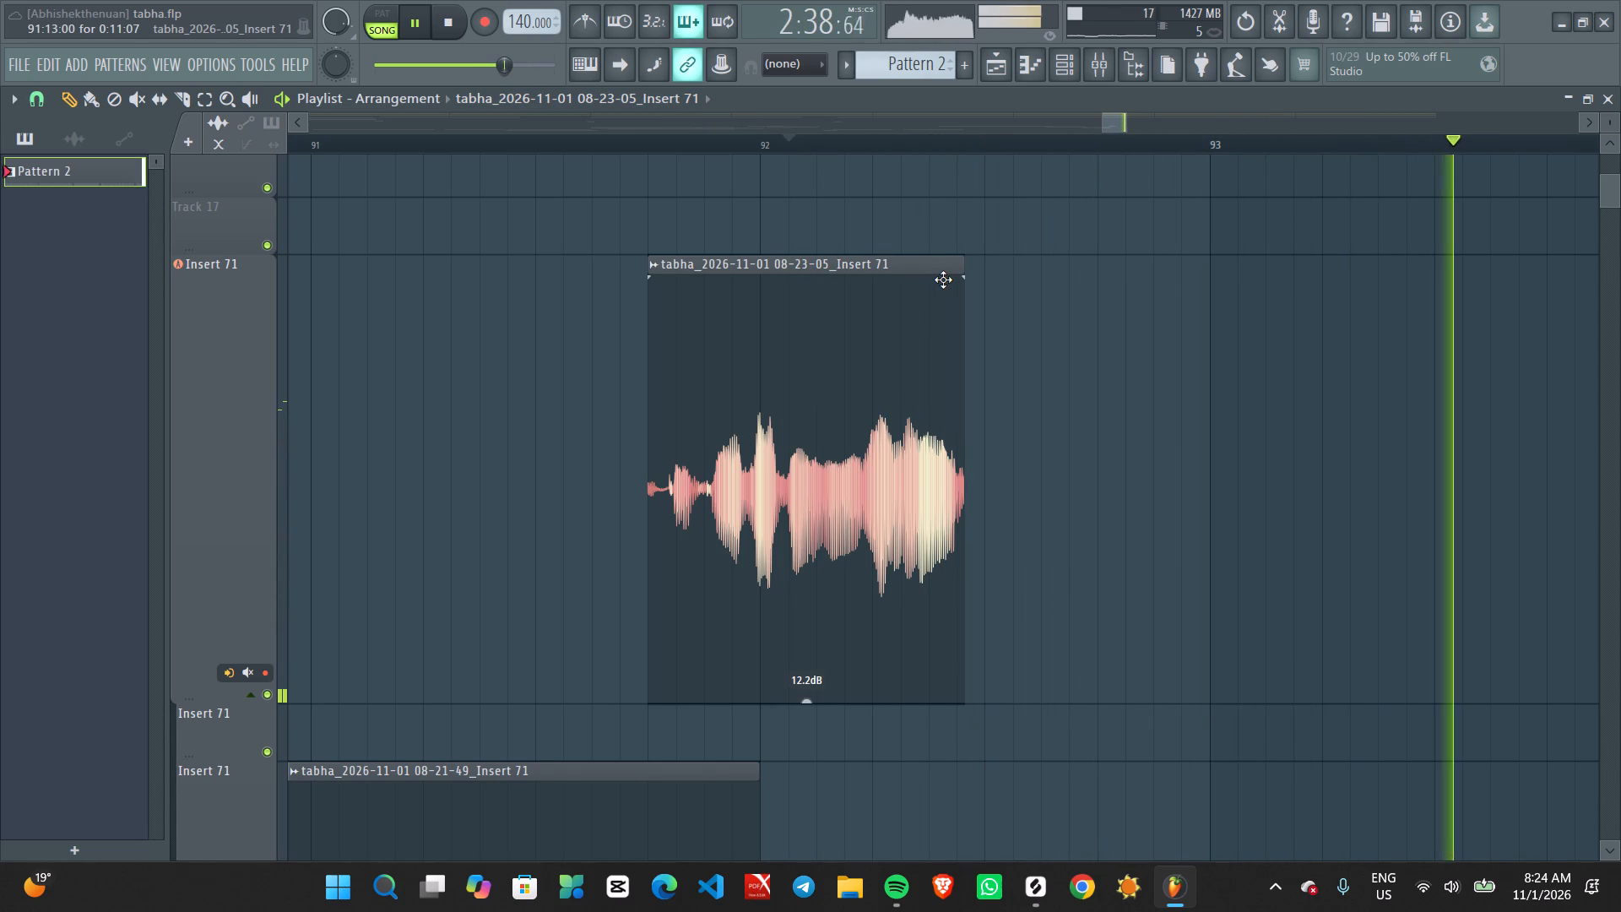
# Undo the 08-23-05 clip's trims, gain change and recording, removing the take from the Insert 71 track, and stop playback.
pyautogui.hotkey('ctrl', 'z')
pyautogui.hotkey('ctrl', 'z')
pyautogui.hotkey('ctrl', 'z')
pyautogui.hotkey('ctrl', 'z')
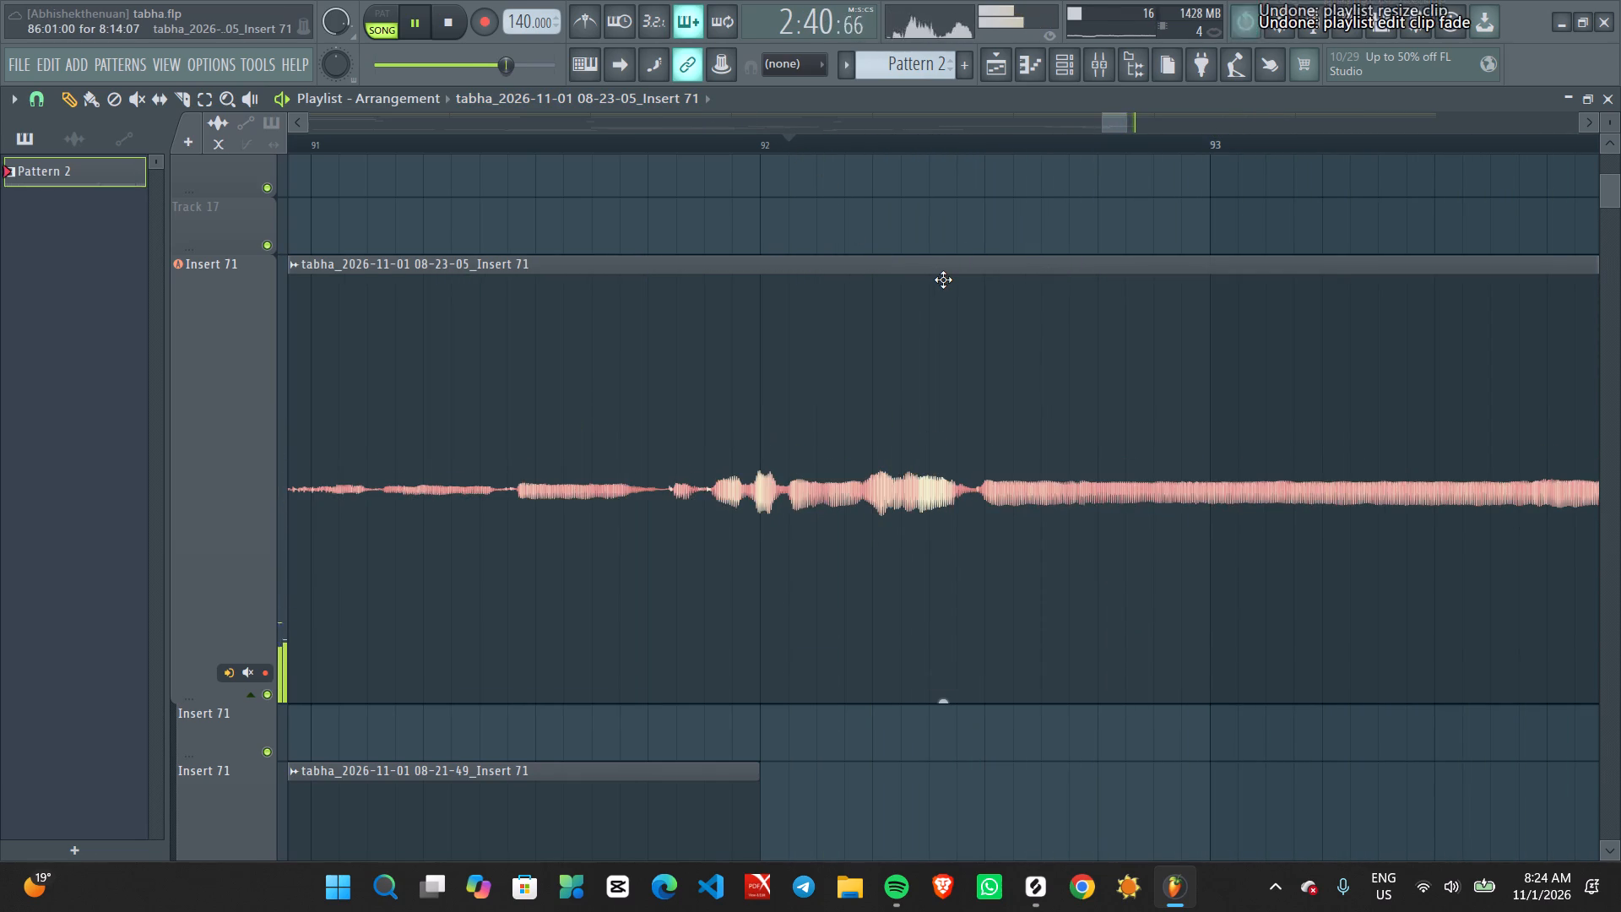
pyautogui.hotkey('ctrl', 'z')
pyautogui.keyDown('ctrl'); pyautogui.scroll(-15, 943, 280); pyautogui.keyUp('ctrl')
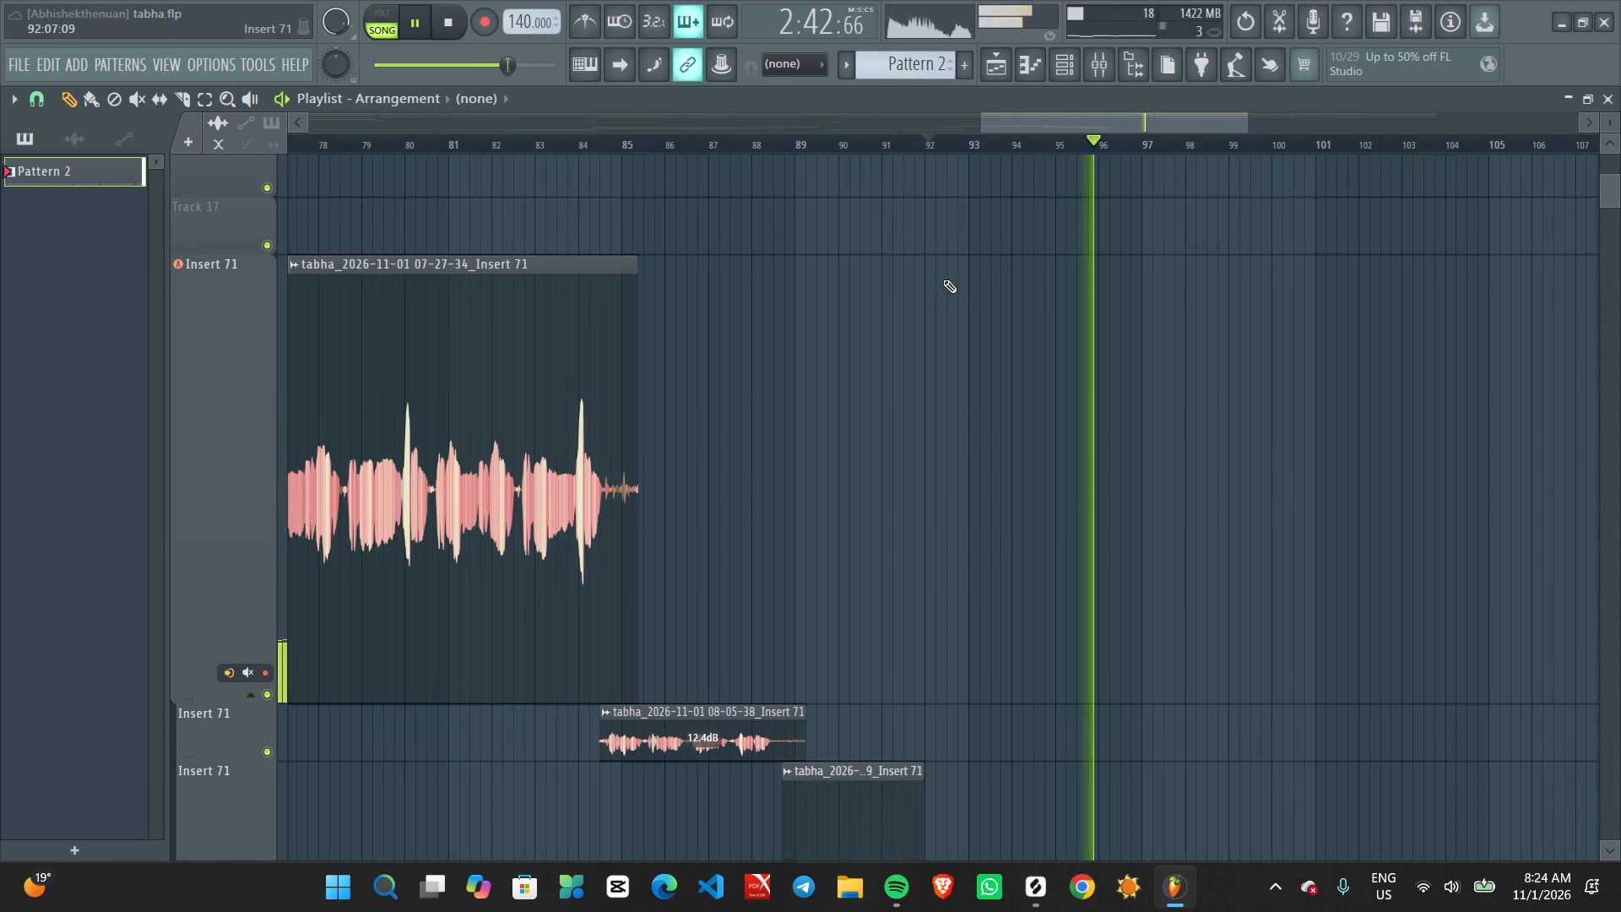
pyautogui.press('space')
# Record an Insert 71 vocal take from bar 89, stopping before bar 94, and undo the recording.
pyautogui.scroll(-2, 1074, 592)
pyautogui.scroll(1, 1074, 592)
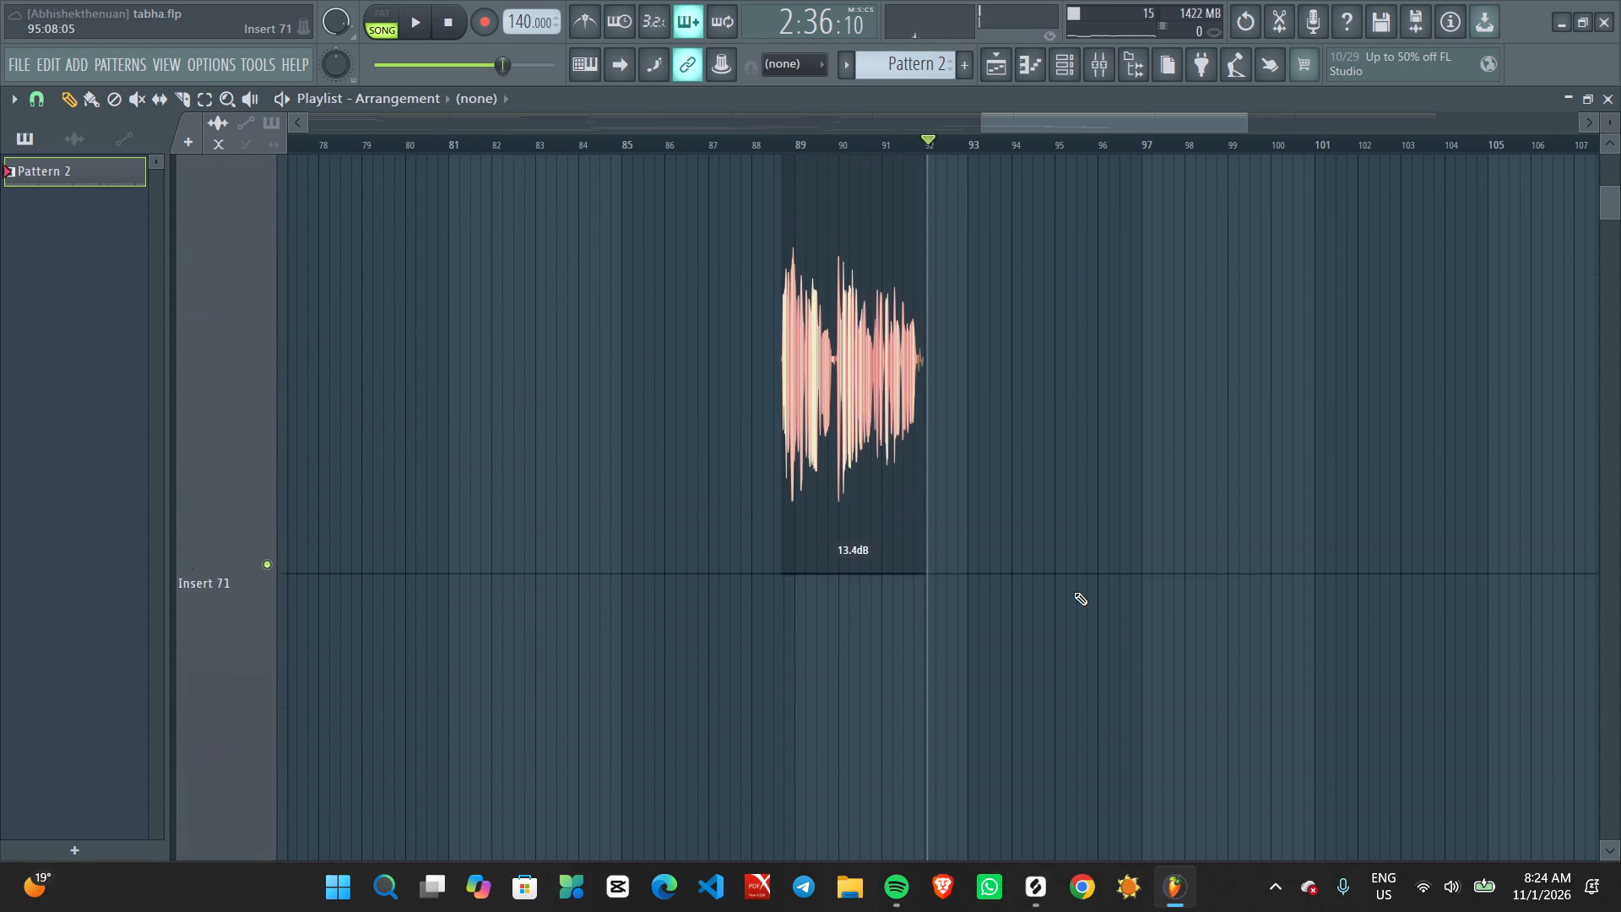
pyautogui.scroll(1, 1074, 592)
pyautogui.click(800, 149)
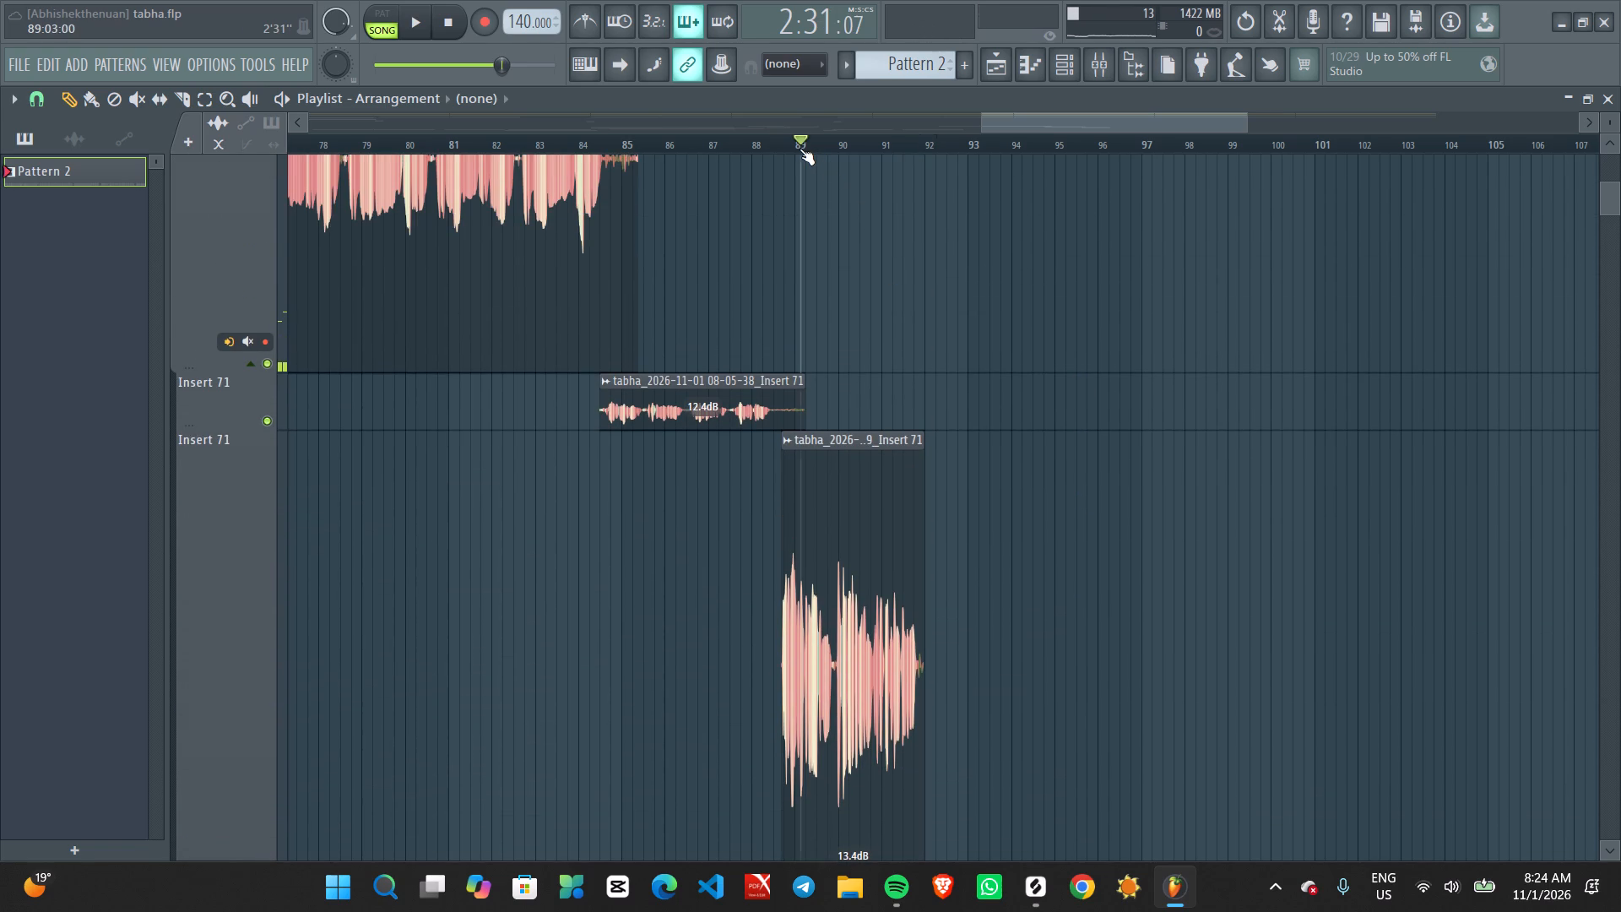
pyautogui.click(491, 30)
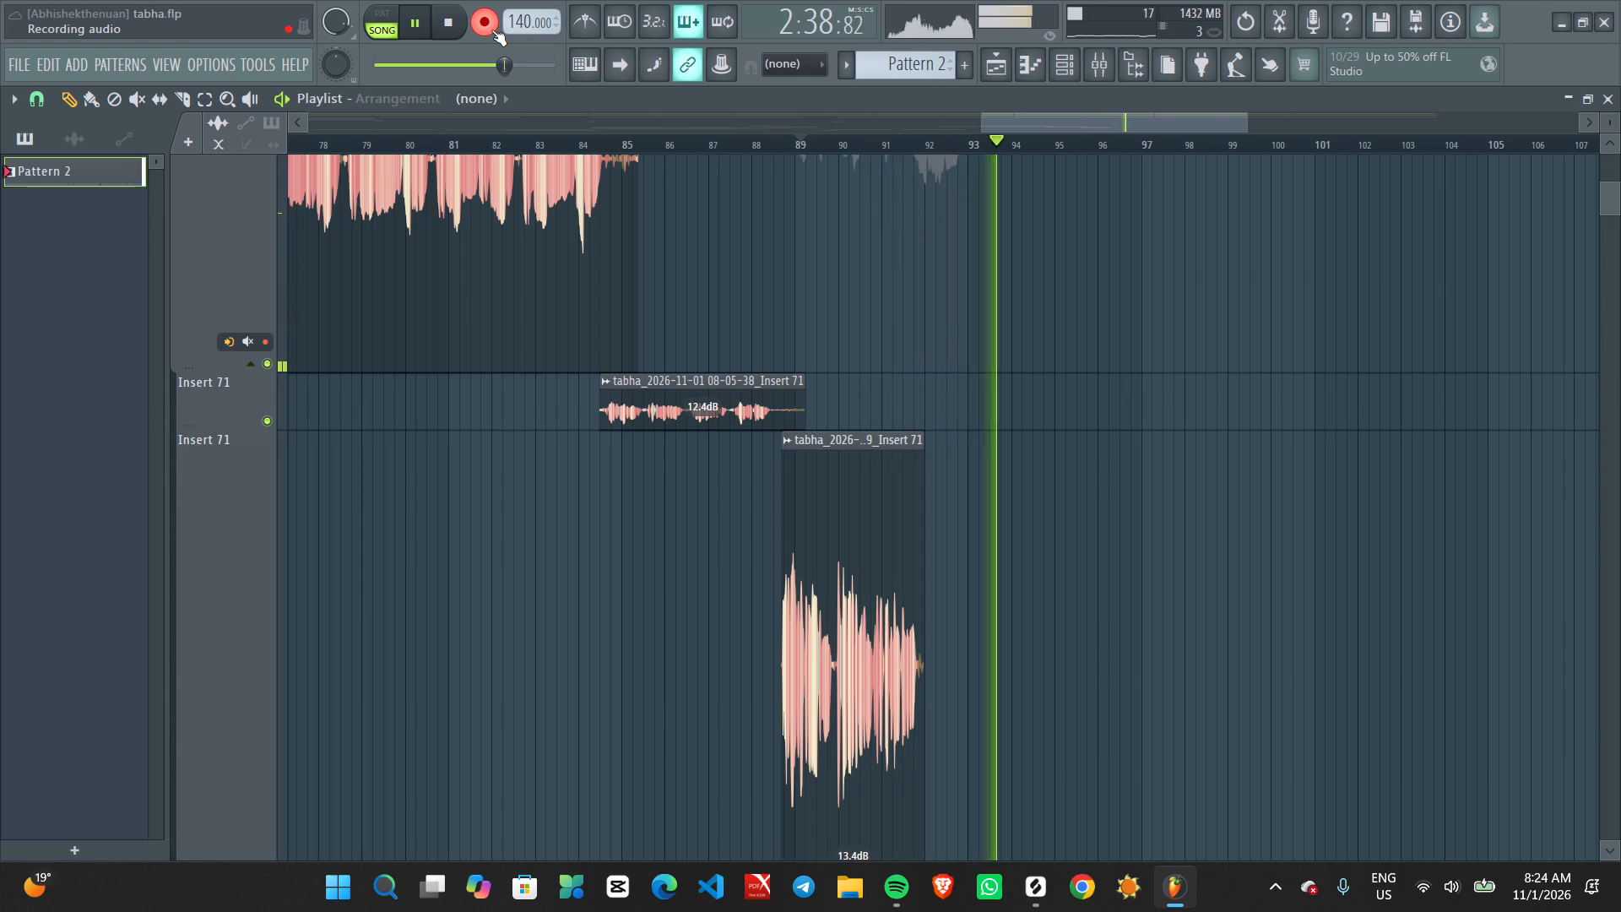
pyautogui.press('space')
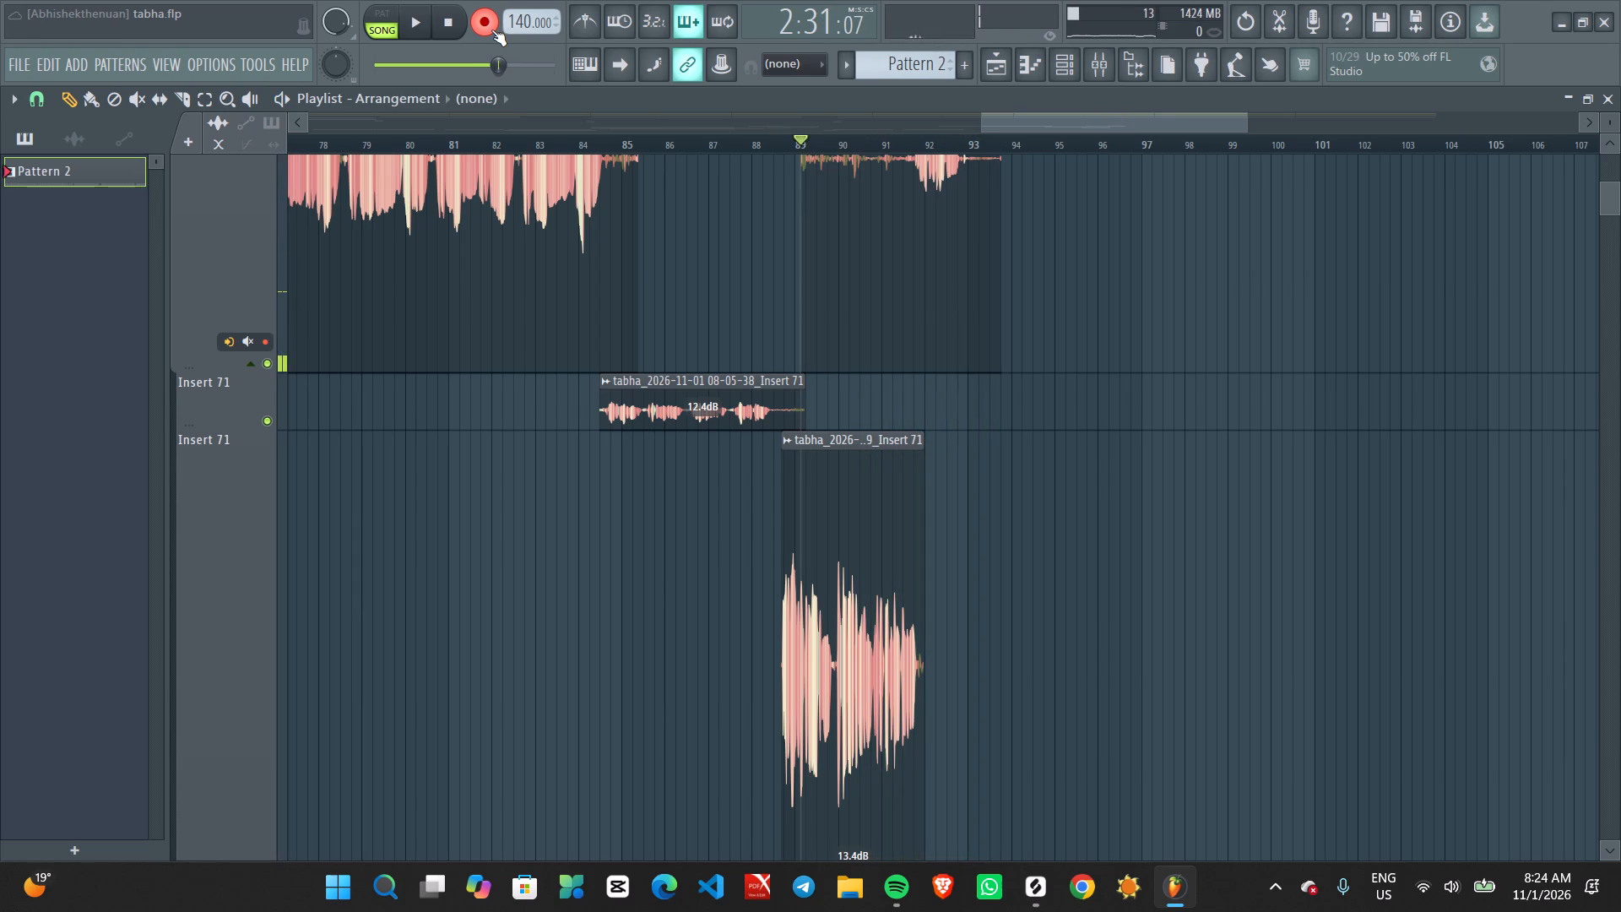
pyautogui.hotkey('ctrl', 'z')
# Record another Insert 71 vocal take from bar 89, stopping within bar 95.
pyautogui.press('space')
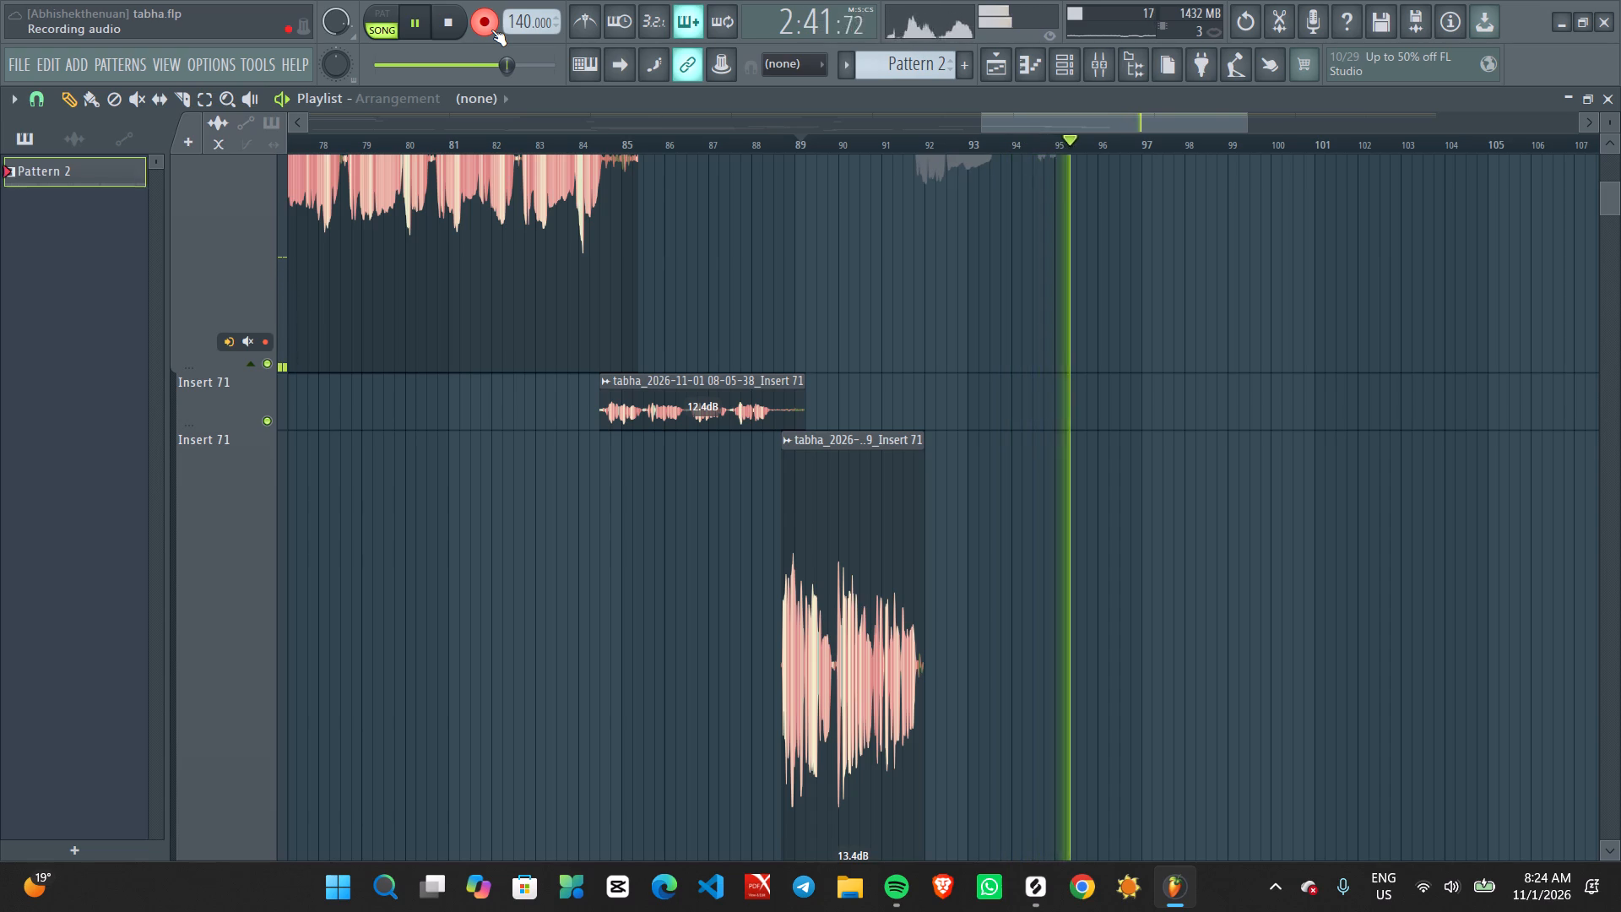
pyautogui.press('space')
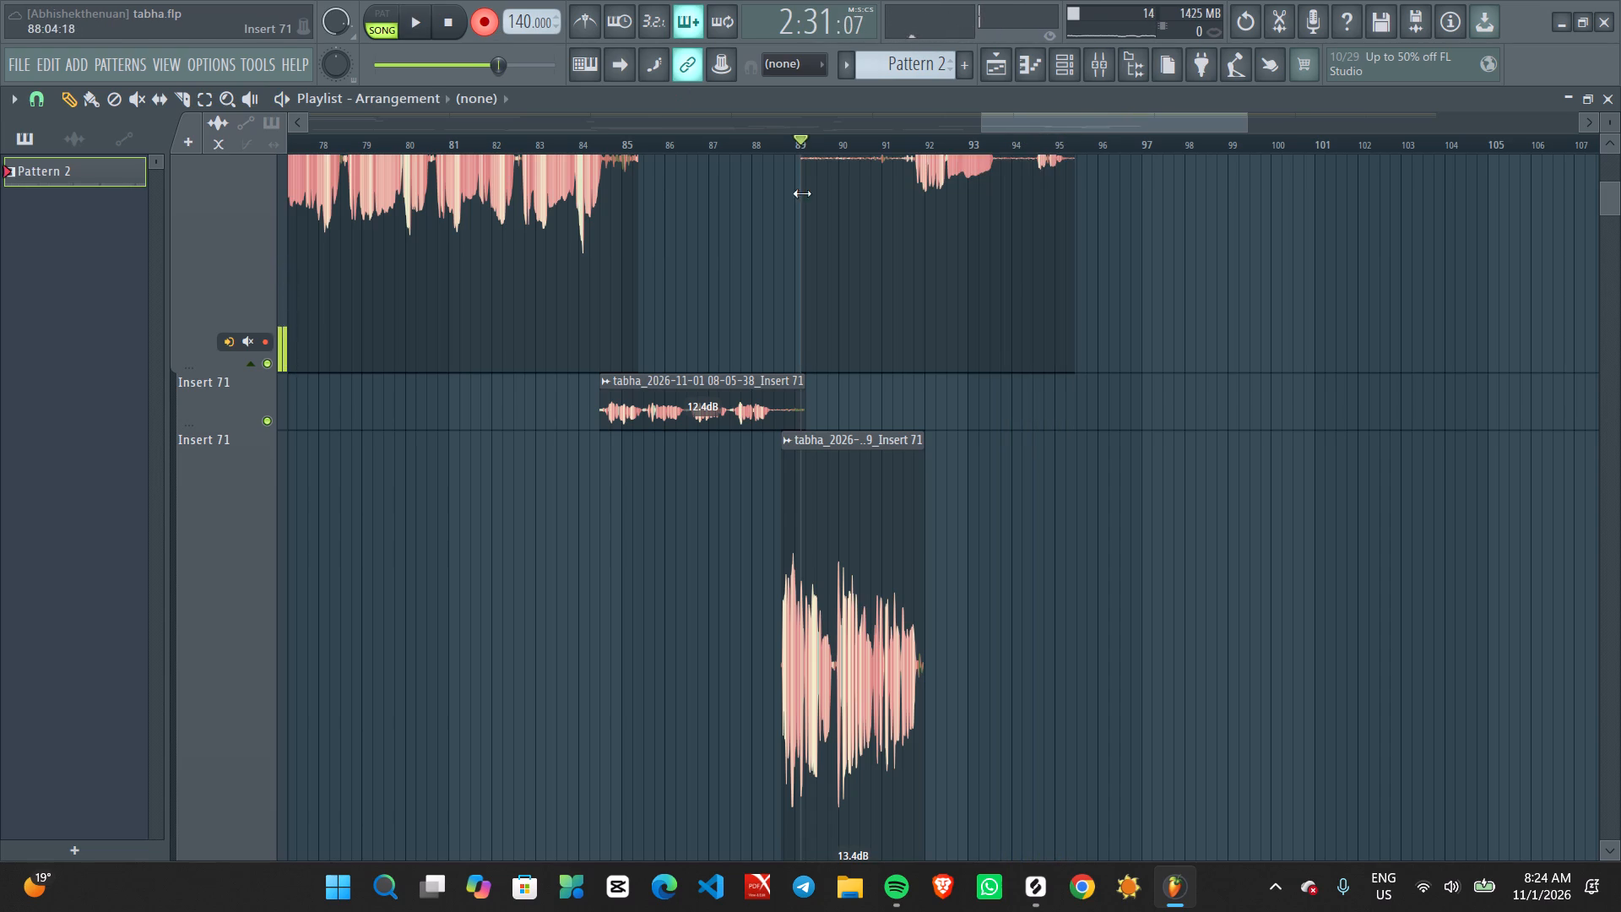
# Turn off recording and play the arrangement from bar 91 to listen to the new 08-24-37 take.
pyautogui.scroll(1, 1021, 275)
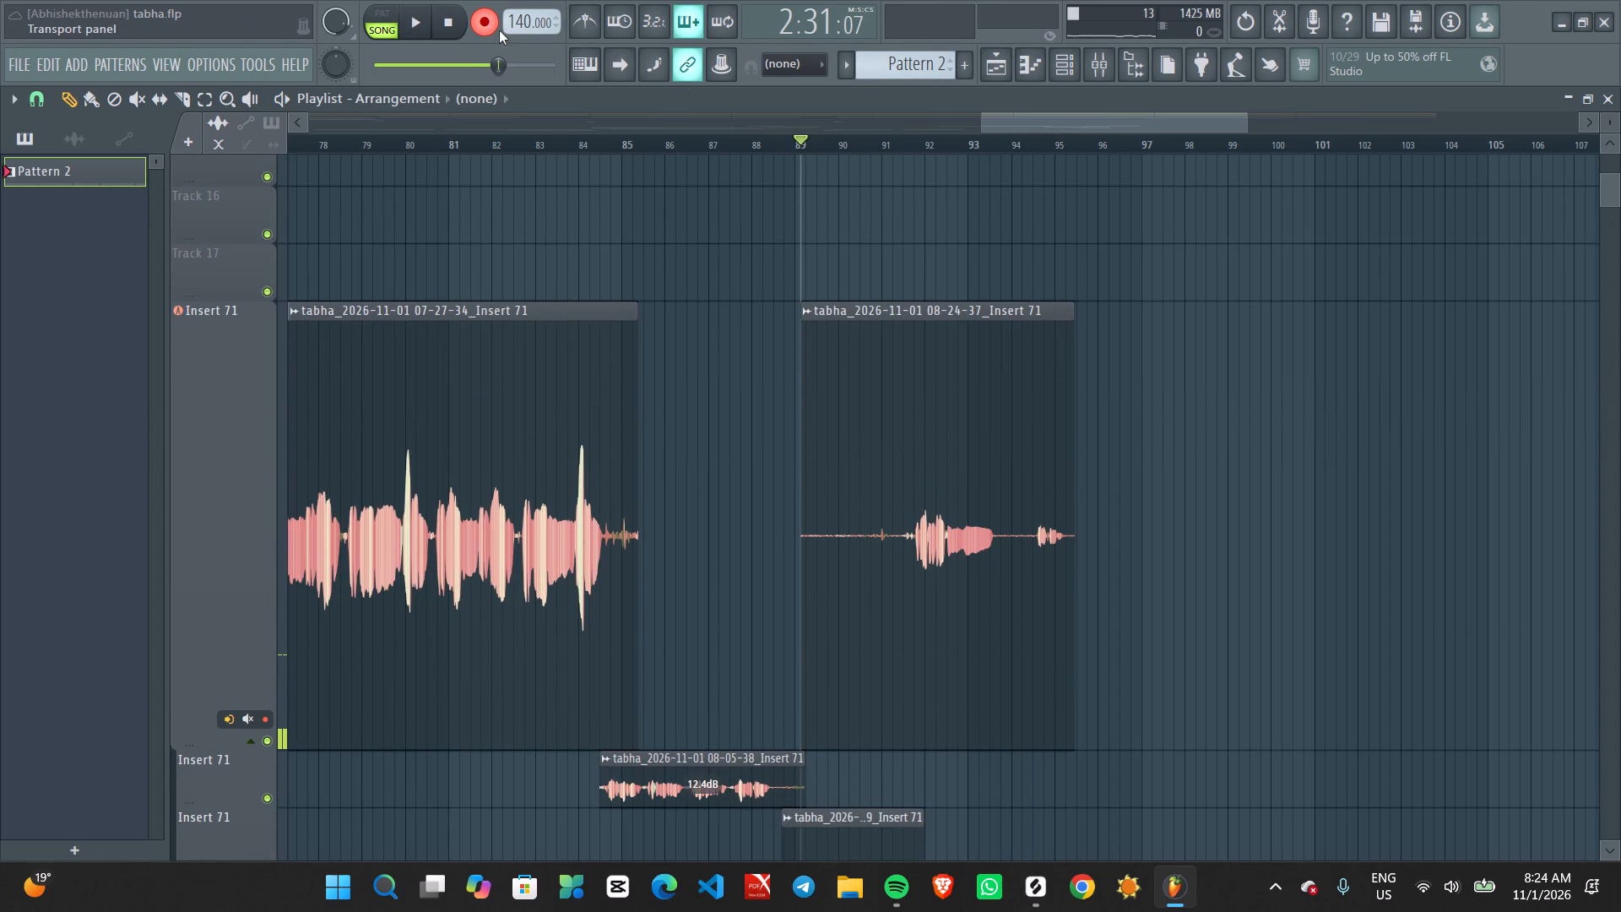
pyautogui.click(495, 26)
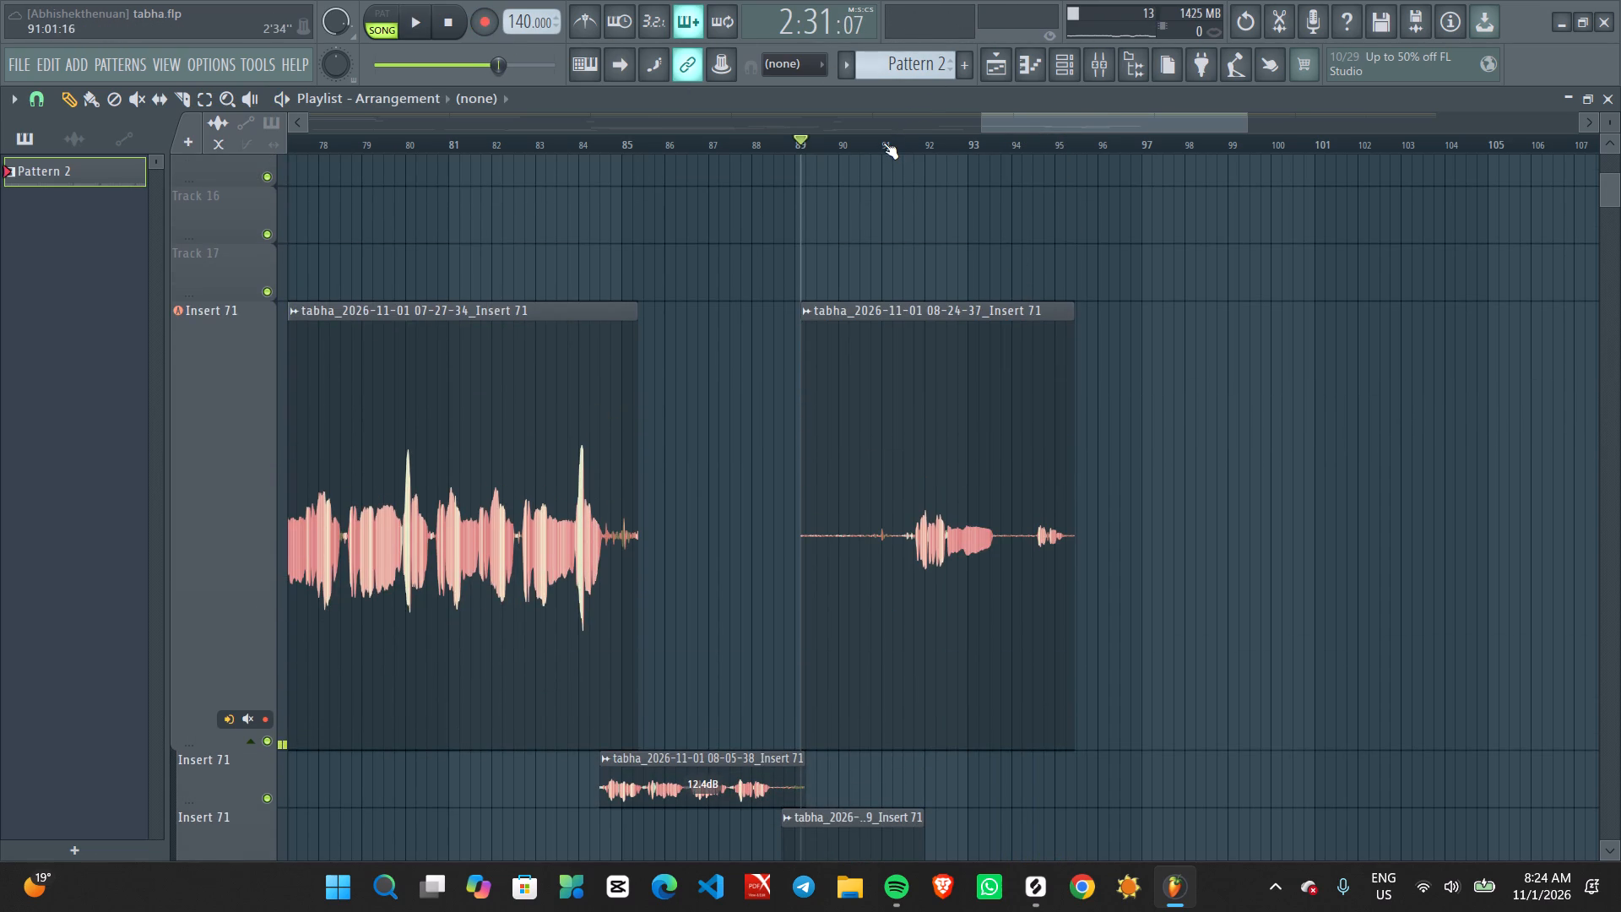
pyautogui.click(883, 143)
pyautogui.press('space')
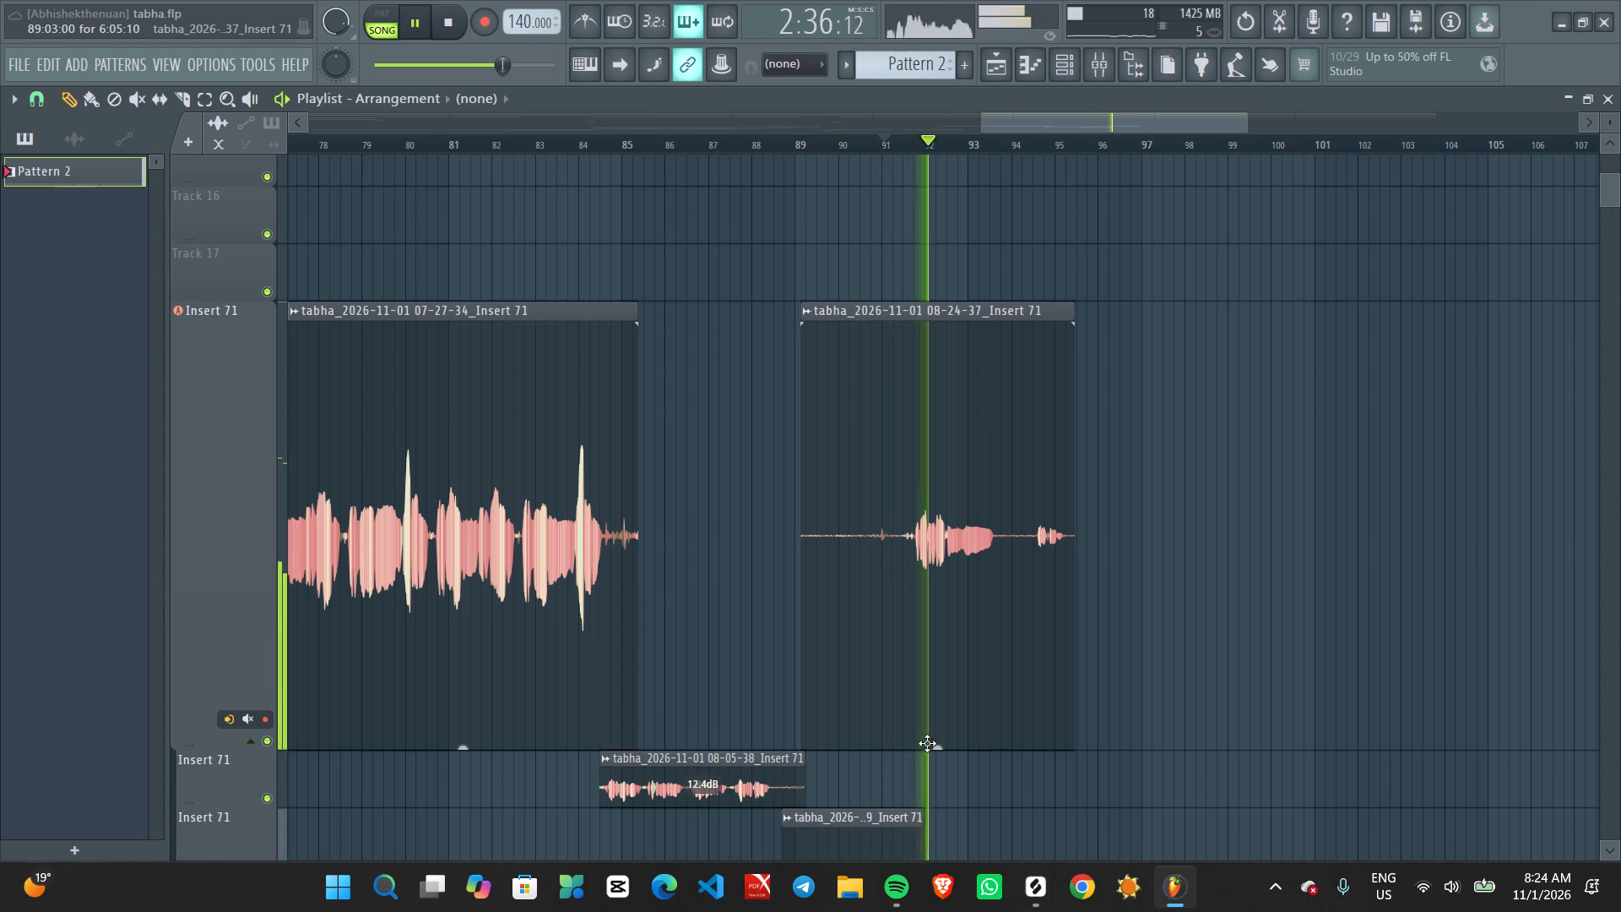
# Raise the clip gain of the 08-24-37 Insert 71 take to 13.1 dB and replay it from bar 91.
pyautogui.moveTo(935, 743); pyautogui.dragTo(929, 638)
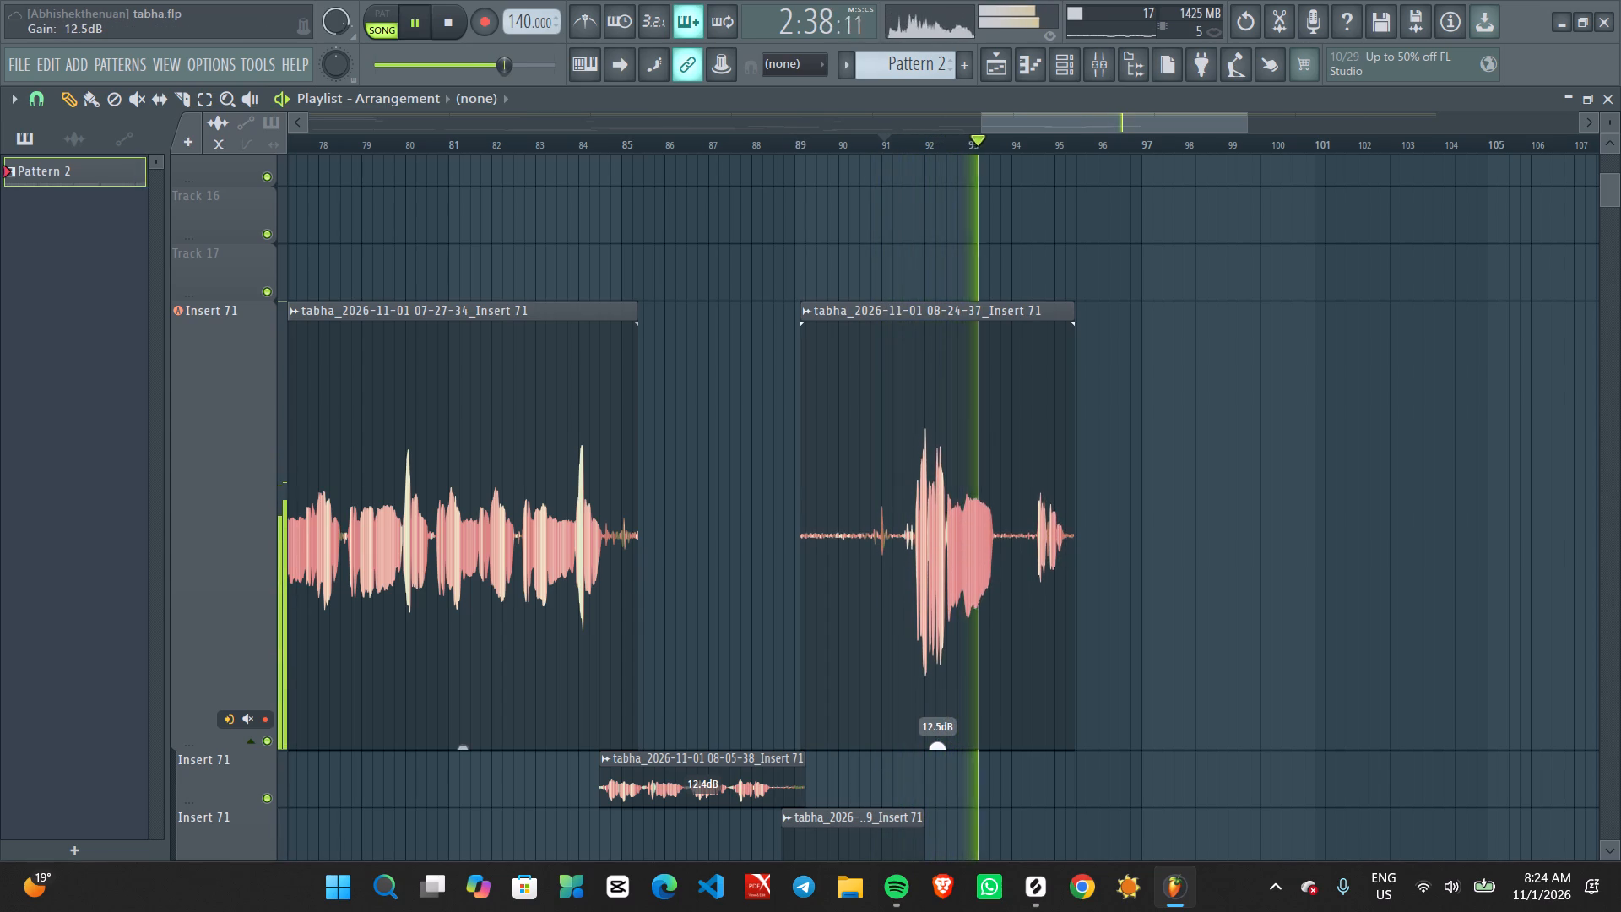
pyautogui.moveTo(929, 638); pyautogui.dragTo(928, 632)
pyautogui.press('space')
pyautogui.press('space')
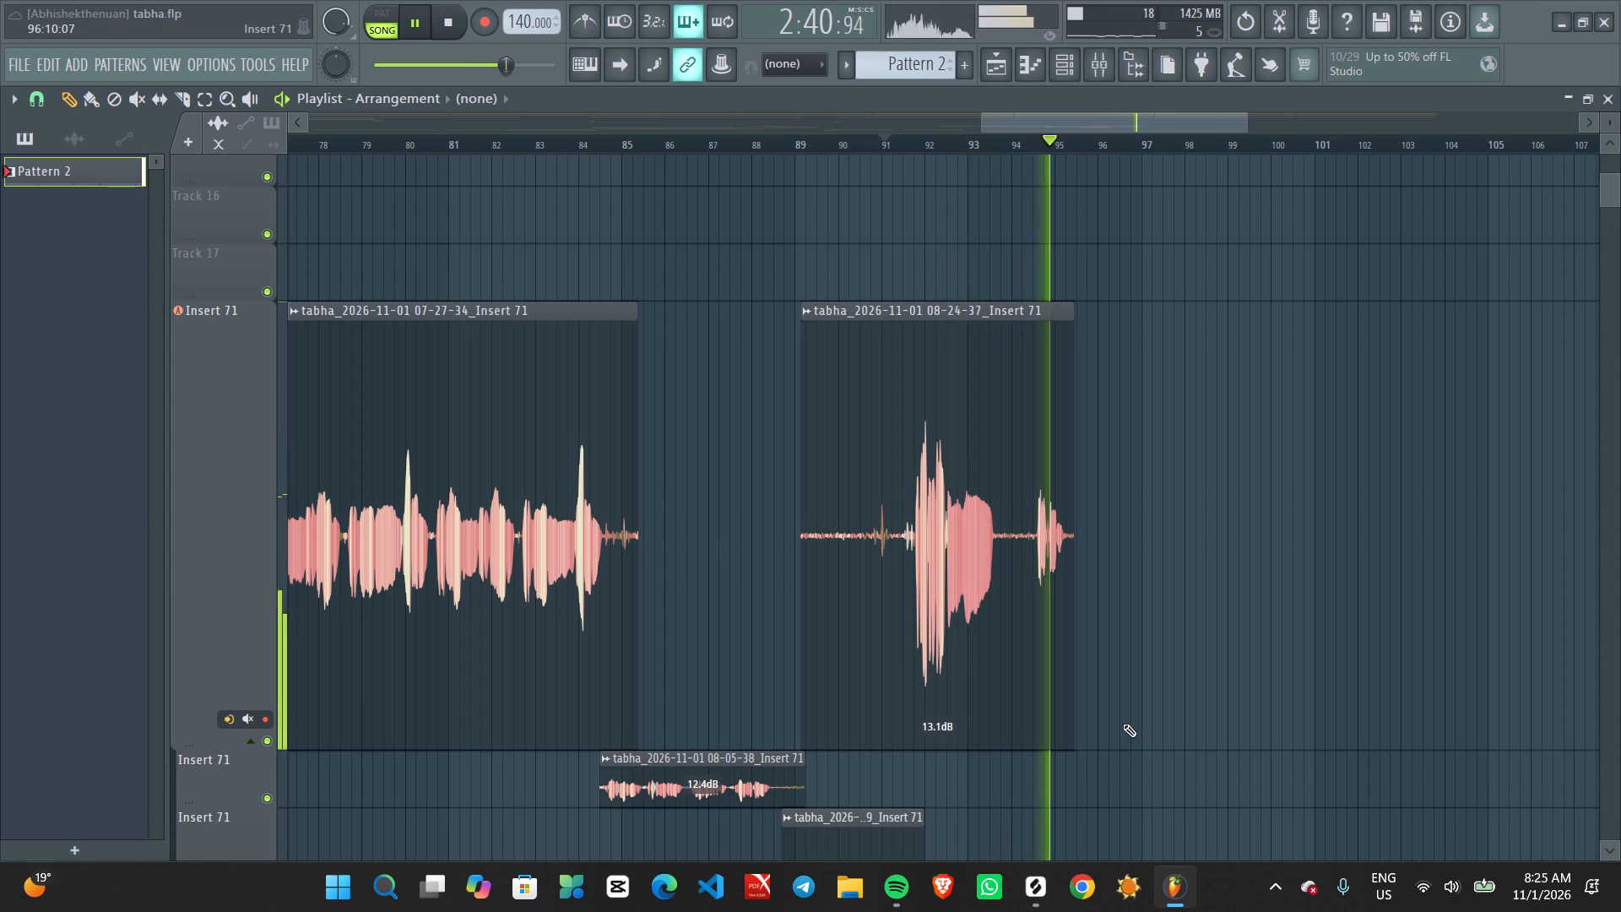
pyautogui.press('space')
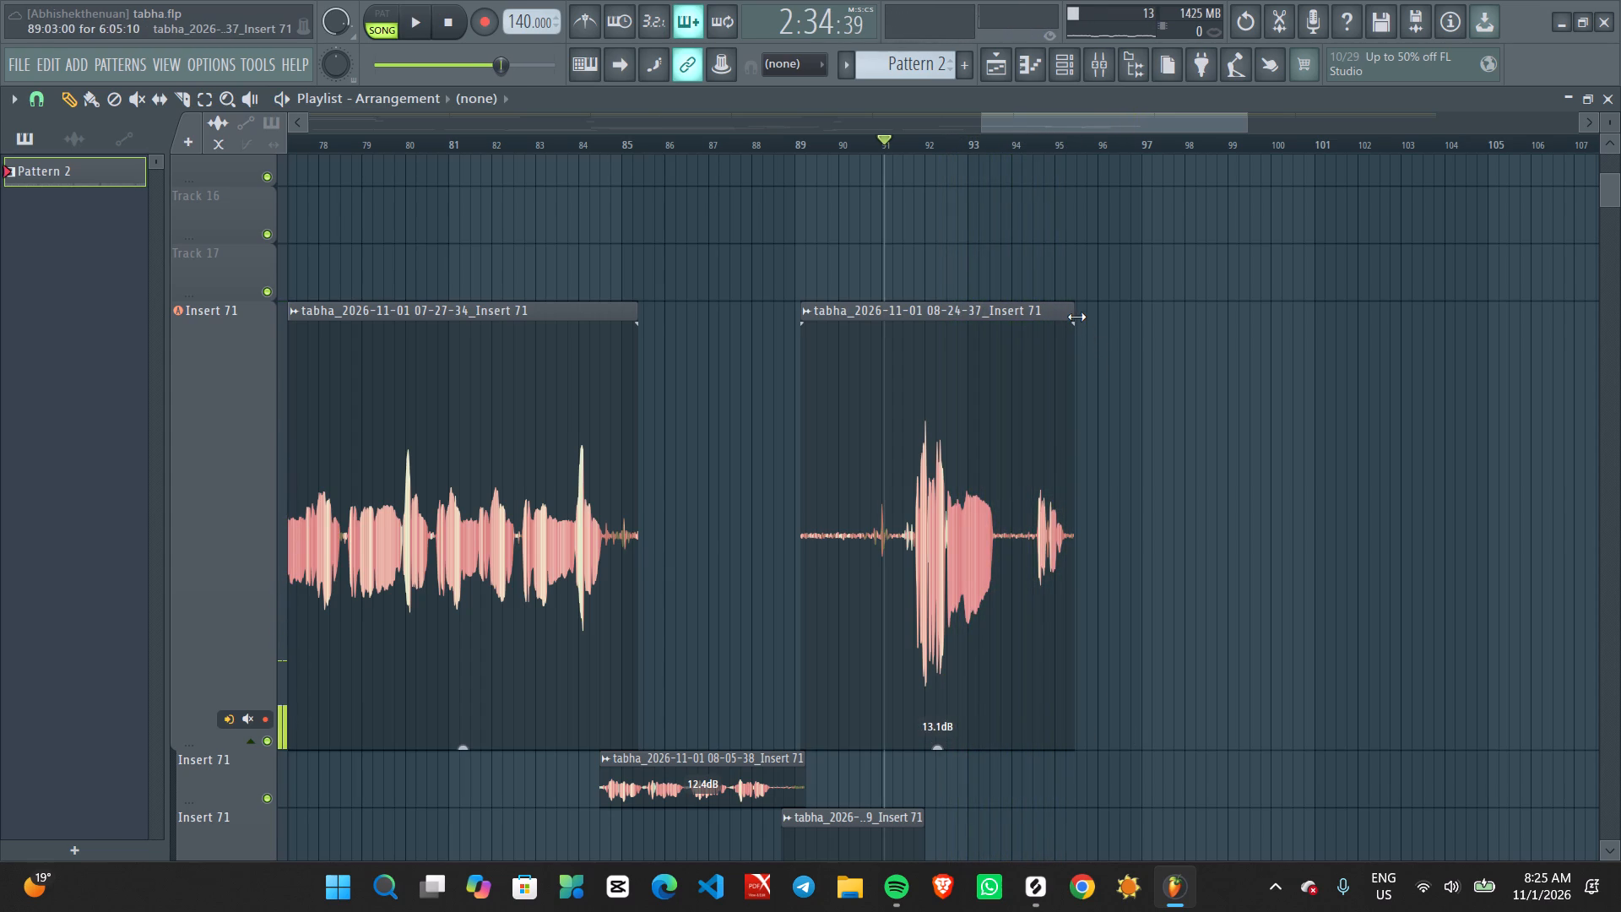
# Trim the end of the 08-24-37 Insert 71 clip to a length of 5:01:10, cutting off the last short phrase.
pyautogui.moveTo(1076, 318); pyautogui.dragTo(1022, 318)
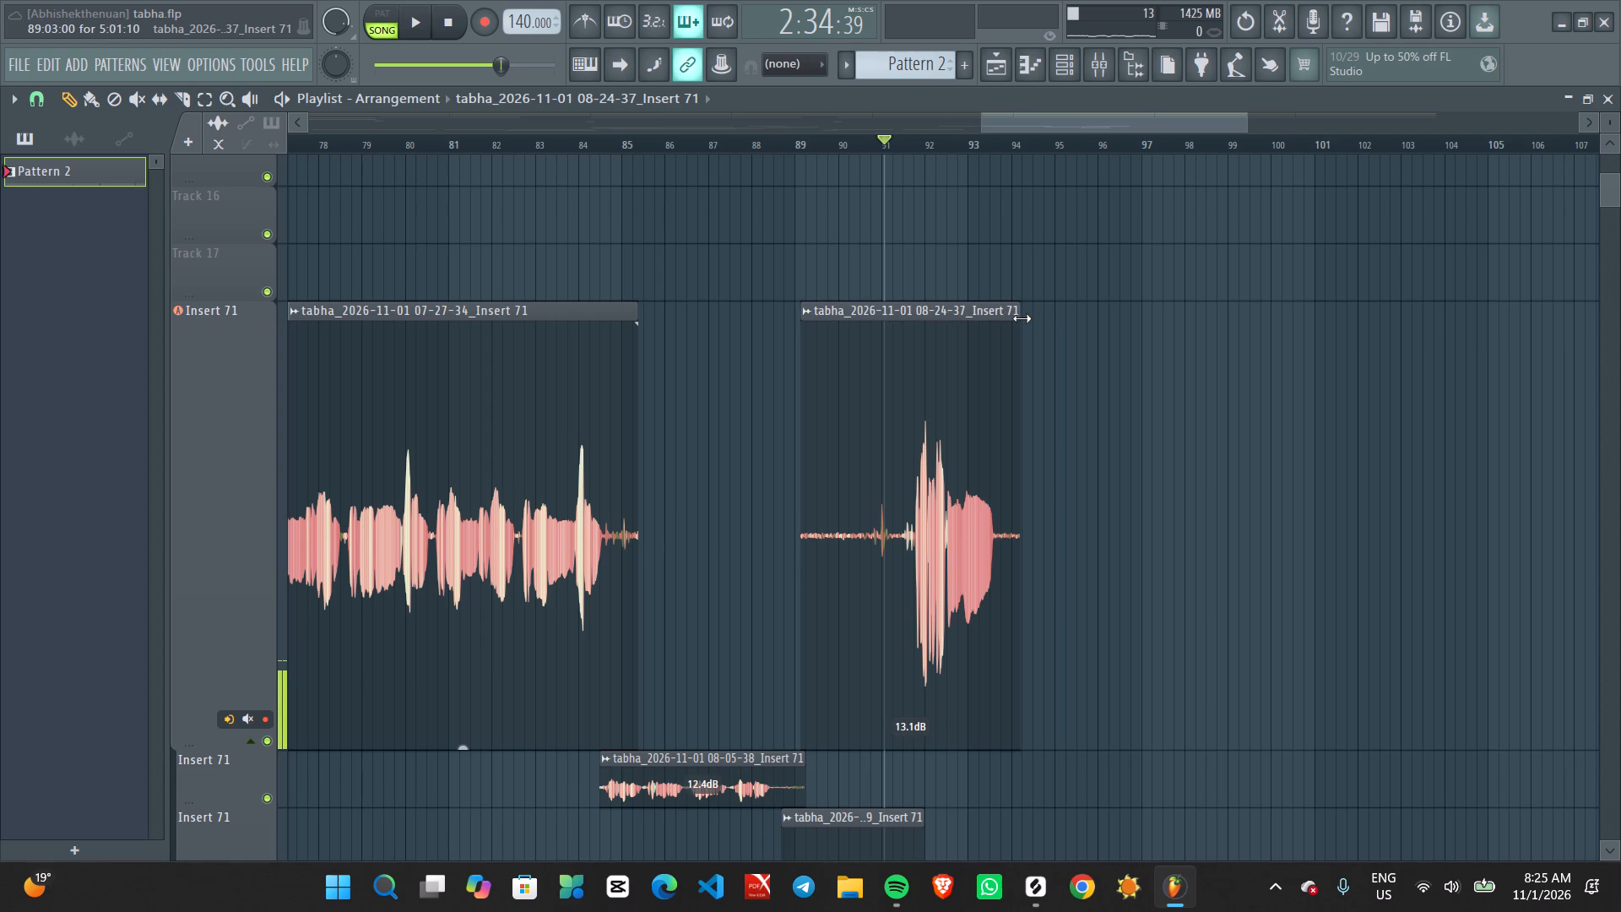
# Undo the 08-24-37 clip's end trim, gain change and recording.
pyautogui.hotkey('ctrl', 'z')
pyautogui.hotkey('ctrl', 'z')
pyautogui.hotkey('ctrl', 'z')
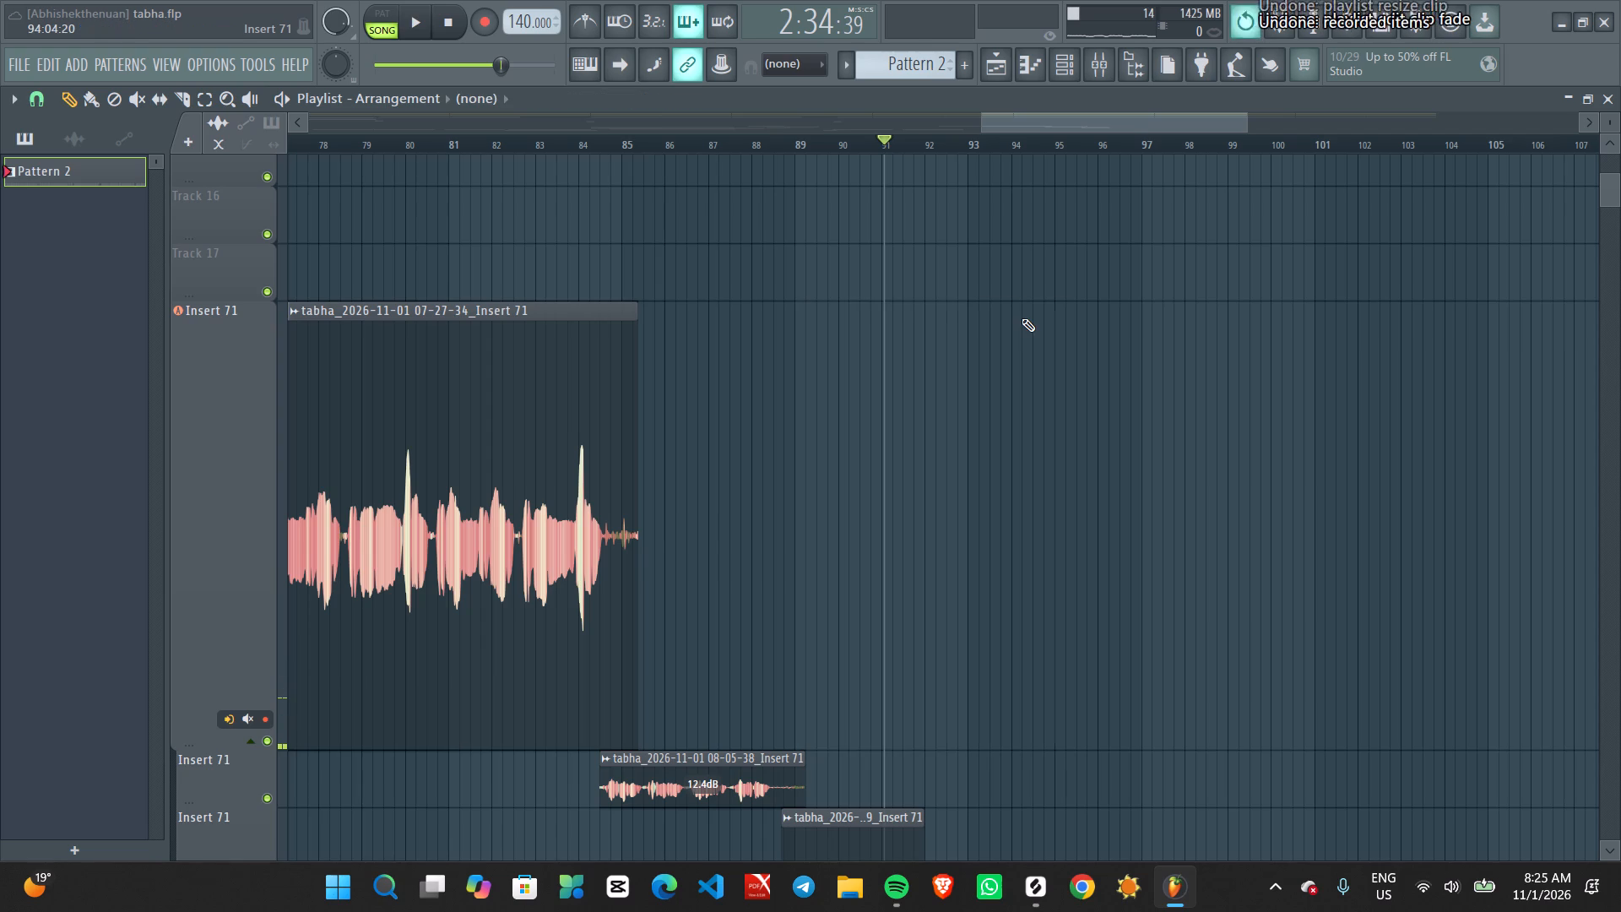
# Record a new Insert 71 vocal take from bar 90 to about bar 95.
pyautogui.scroll(-1, 964, 535)
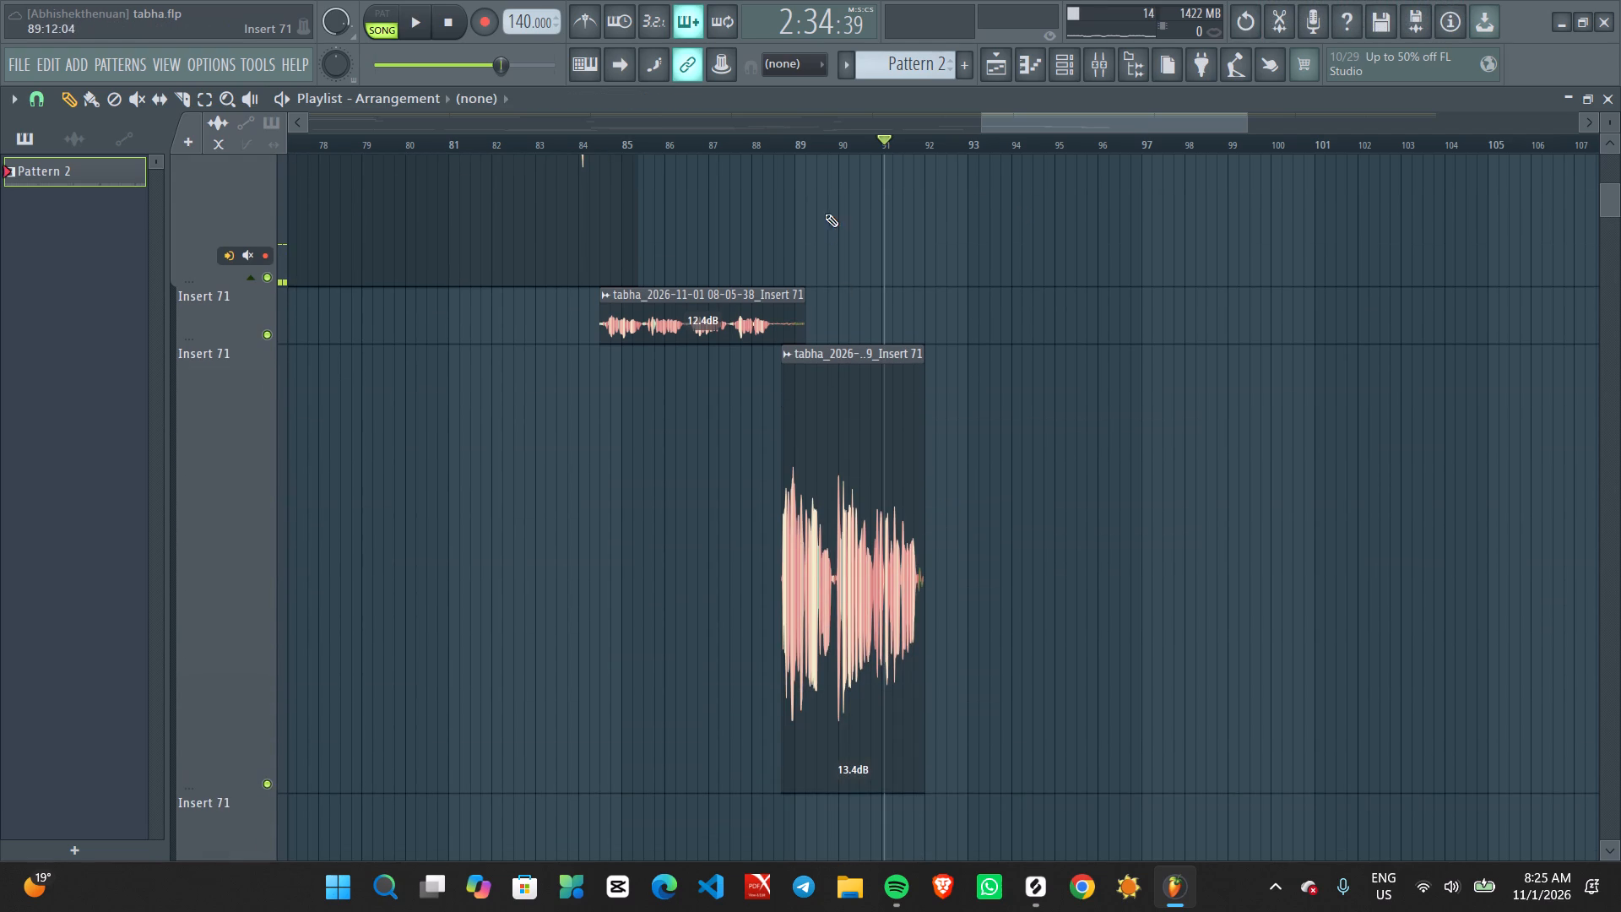
pyautogui.click(843, 139)
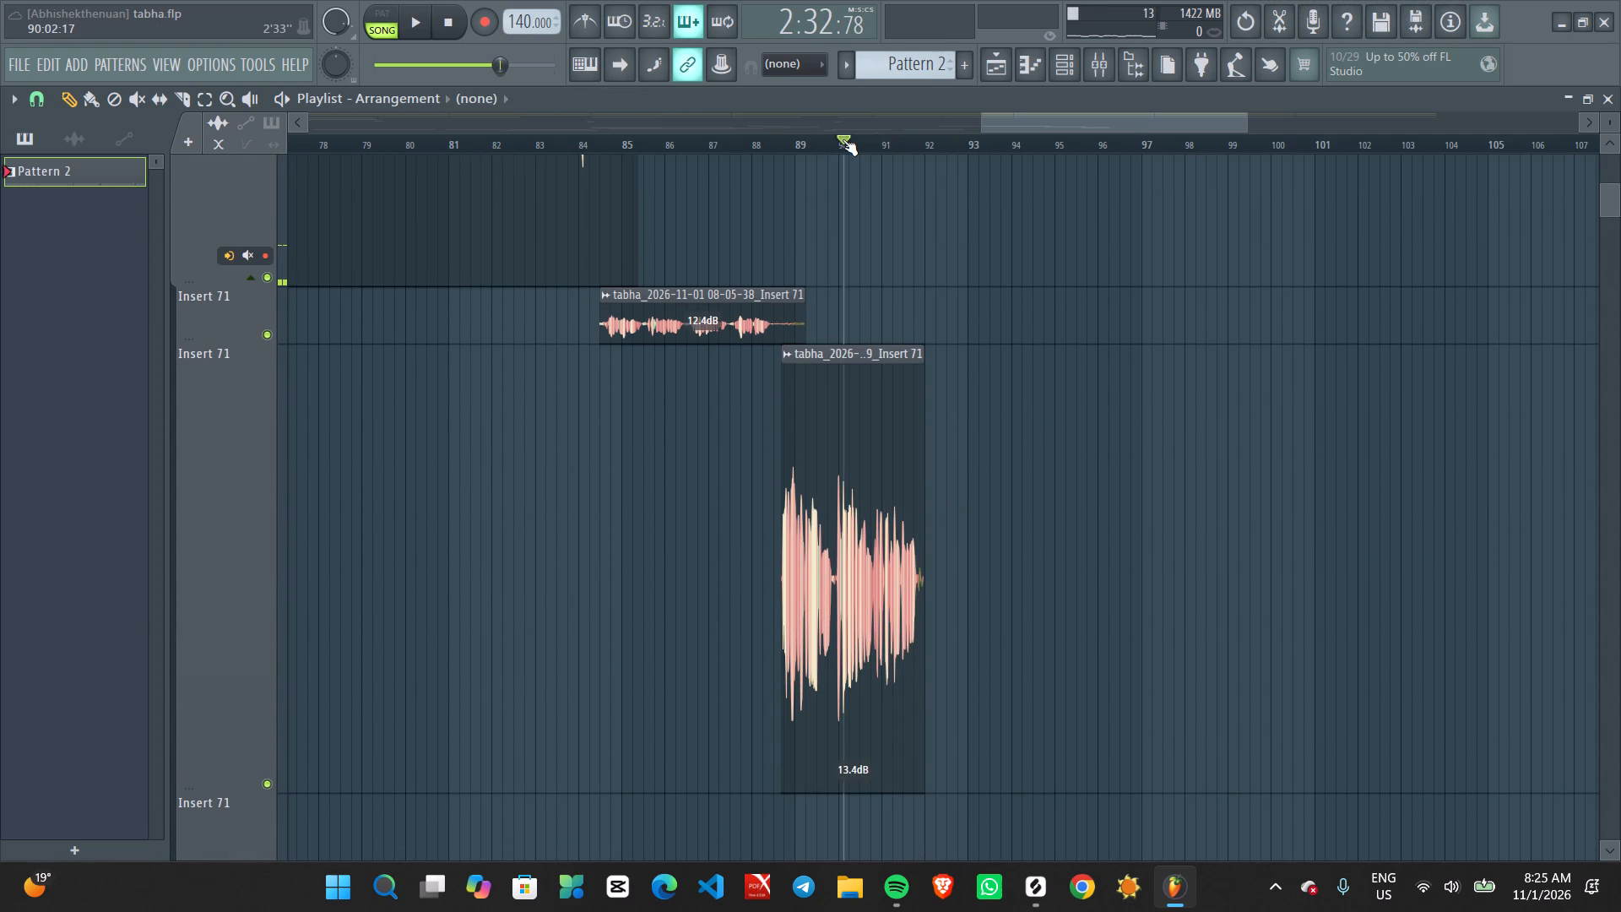
pyautogui.click(838, 138)
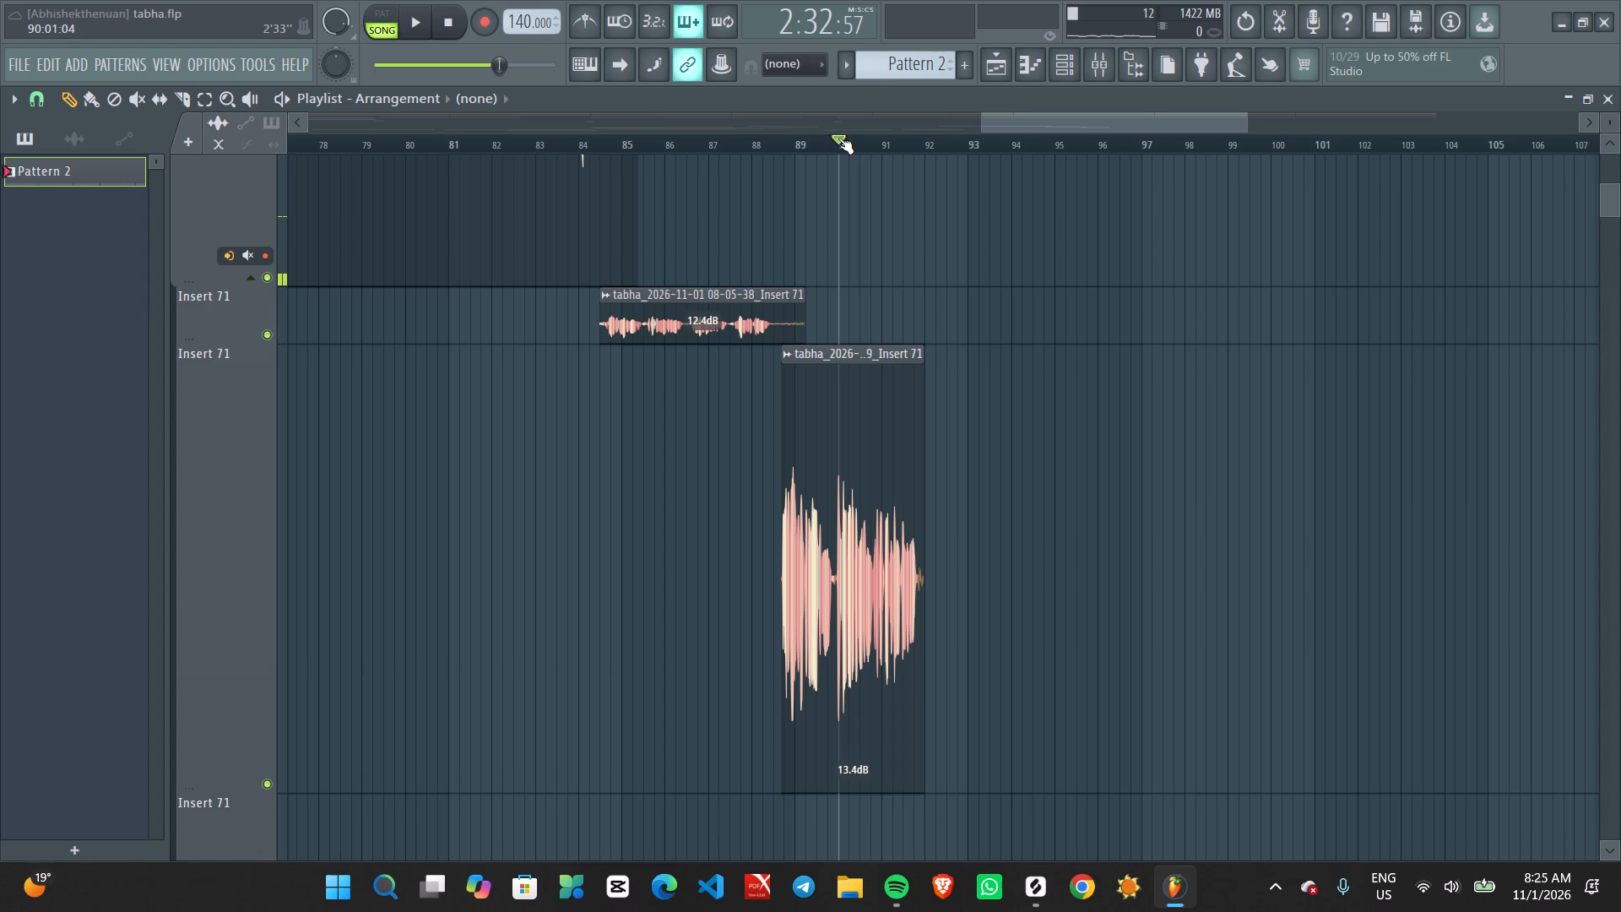
pyautogui.press('r')
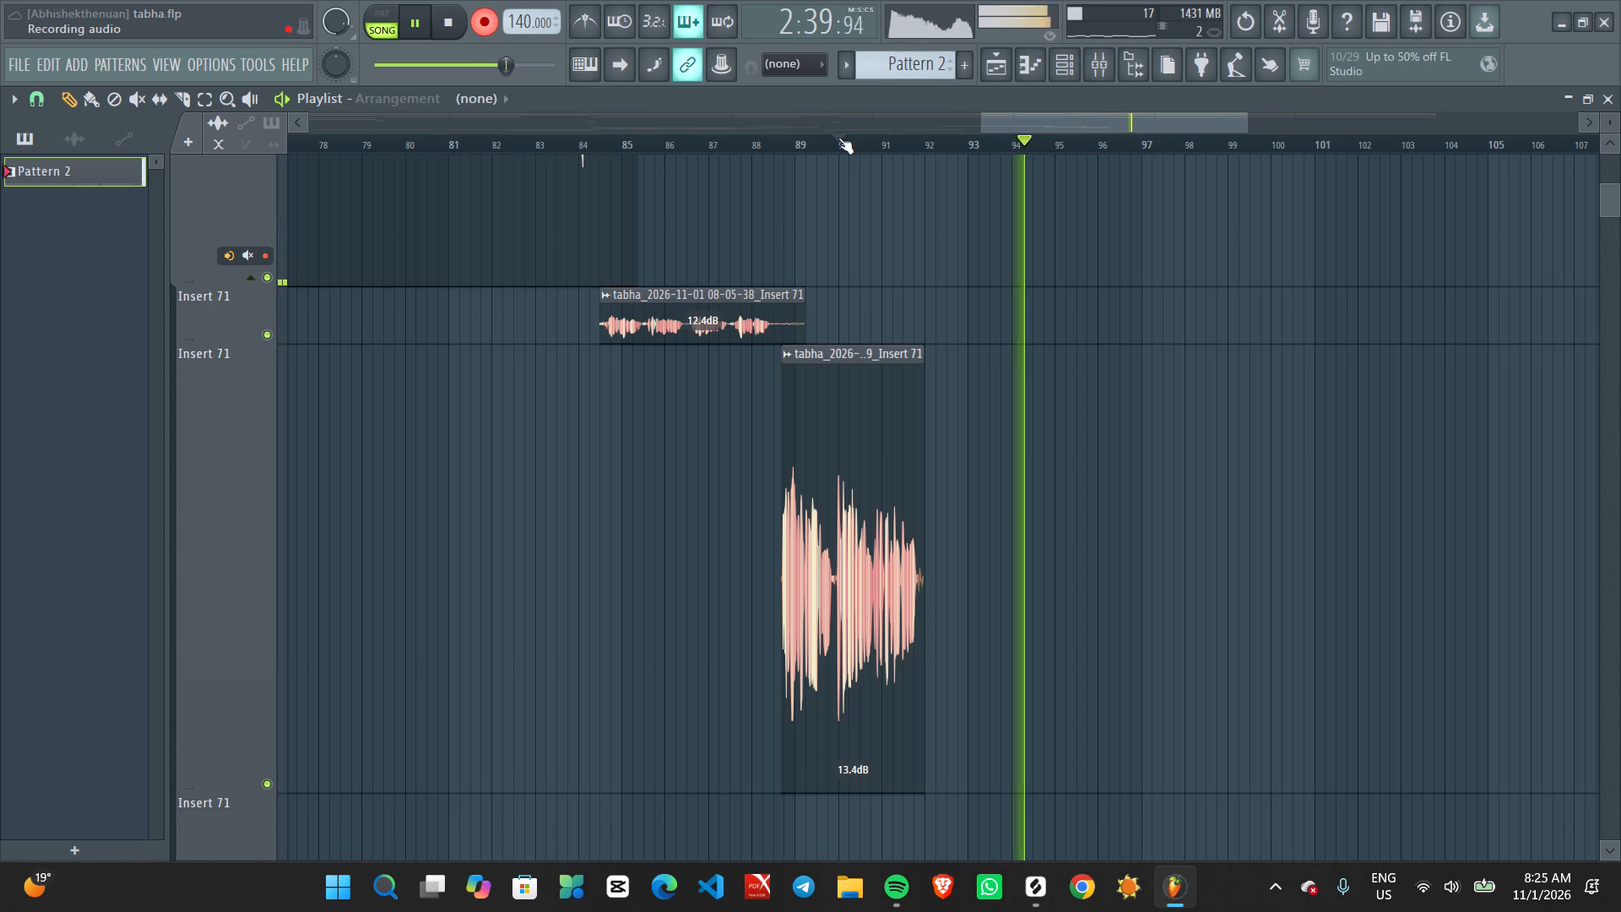
pyautogui.press('space')
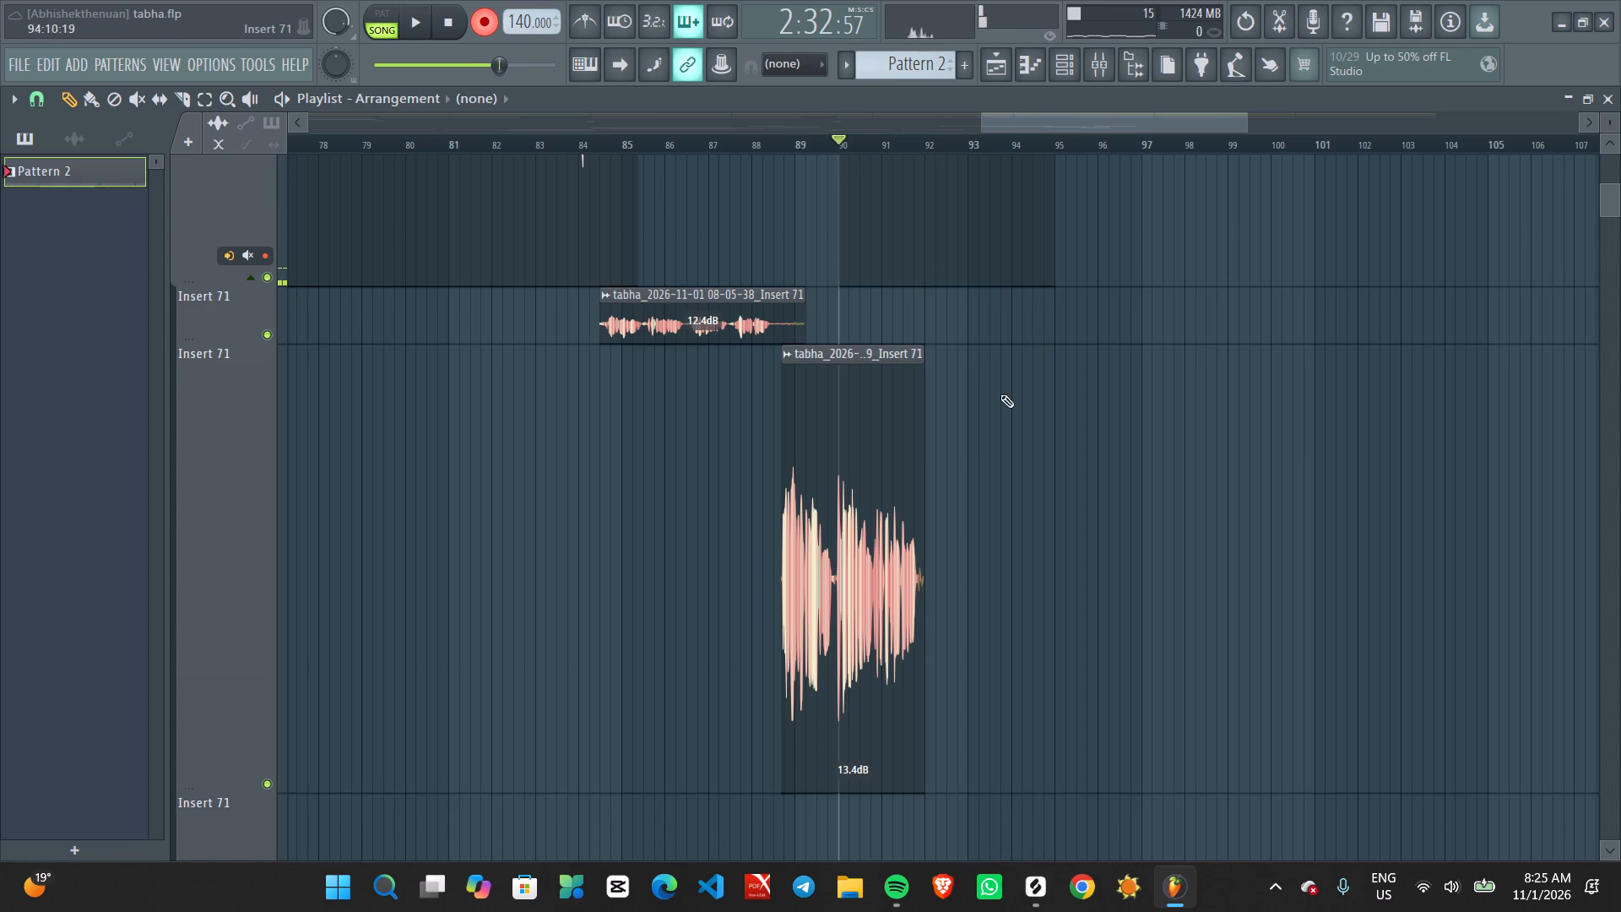
# Raise the clip gain of the newly recorded Insert 71 take at bar 90 to 11.5 dB.
pyautogui.scroll(1, 1000, 394)
pyautogui.moveTo(946, 779); pyautogui.dragTo(955, 681)
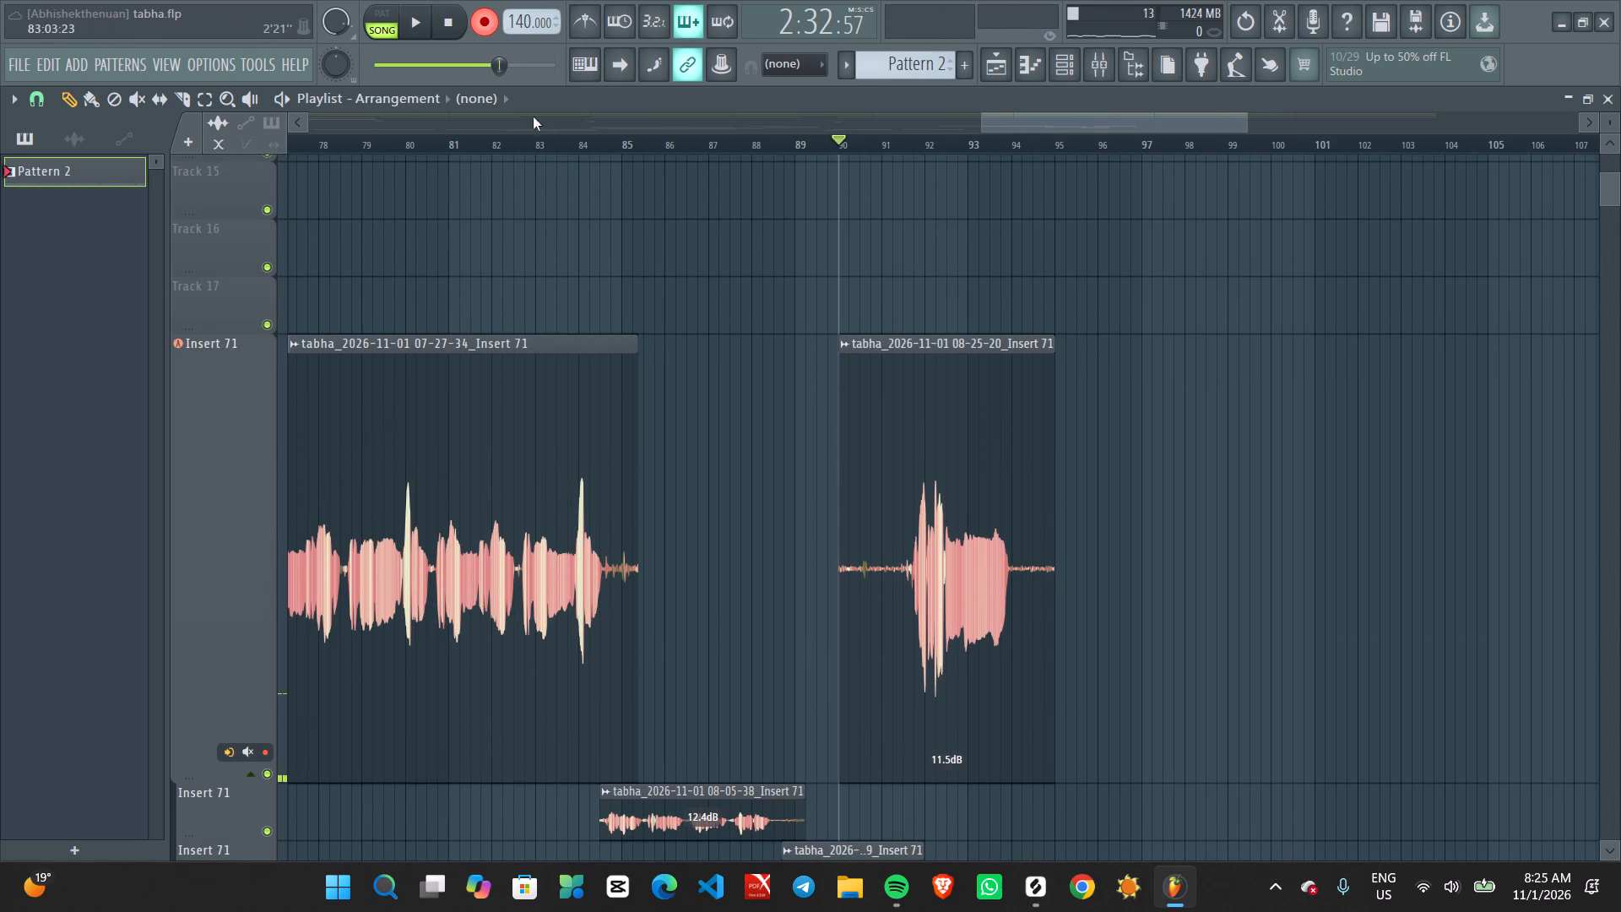
# Turn off recording and listen to the new take from bar 90, replaying its held phrase from about bar 92.
pyautogui.click(478, 13)
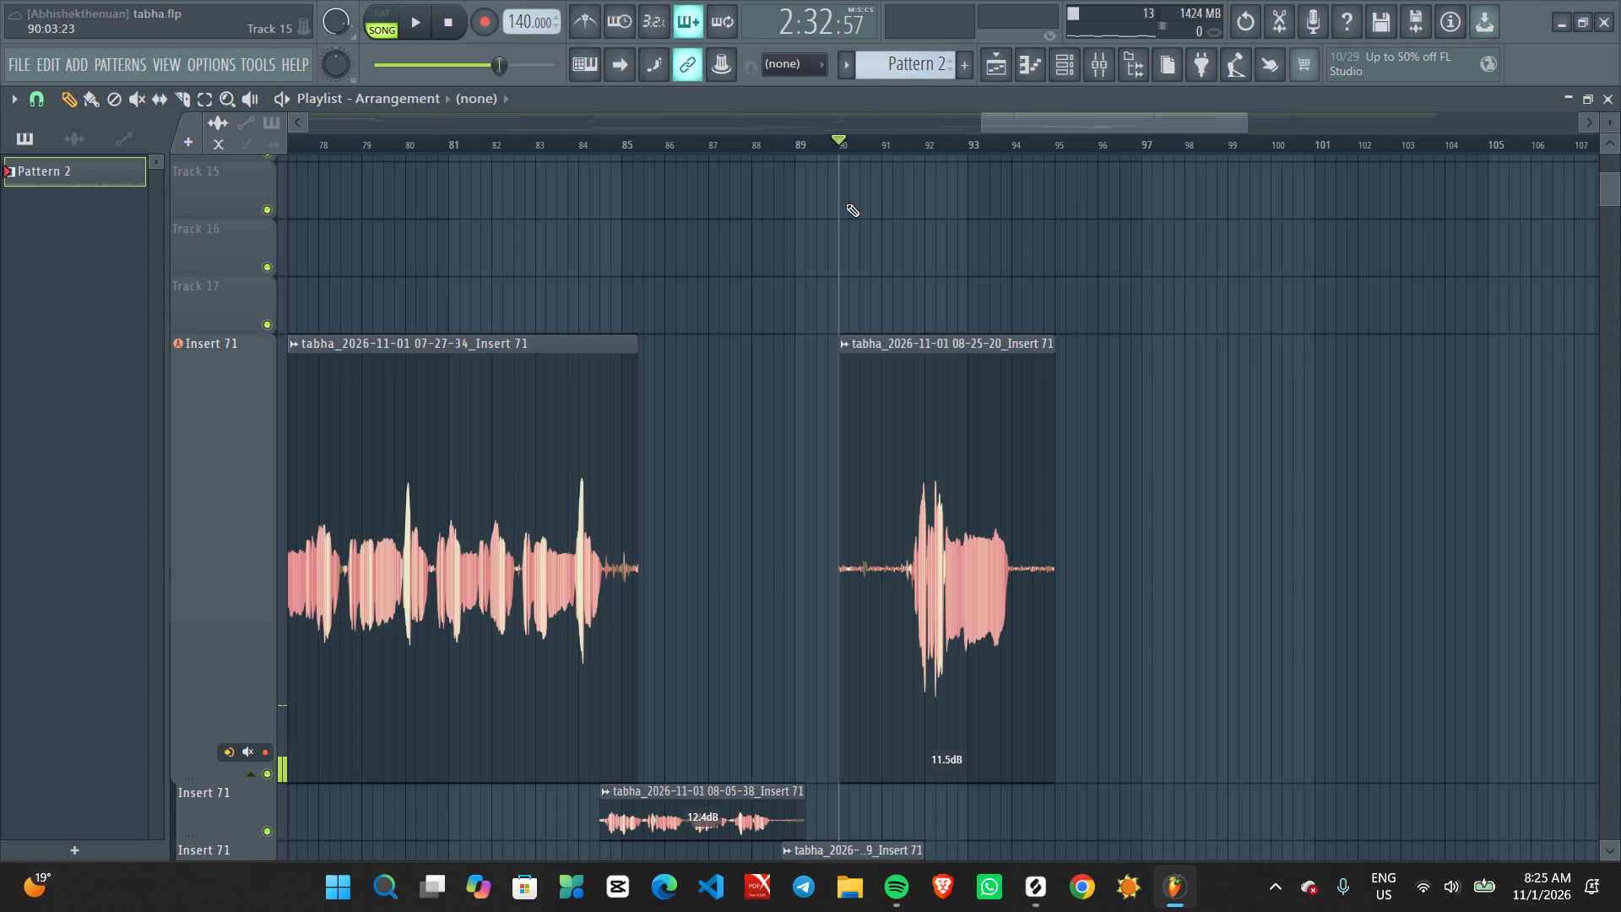
pyautogui.press('space')
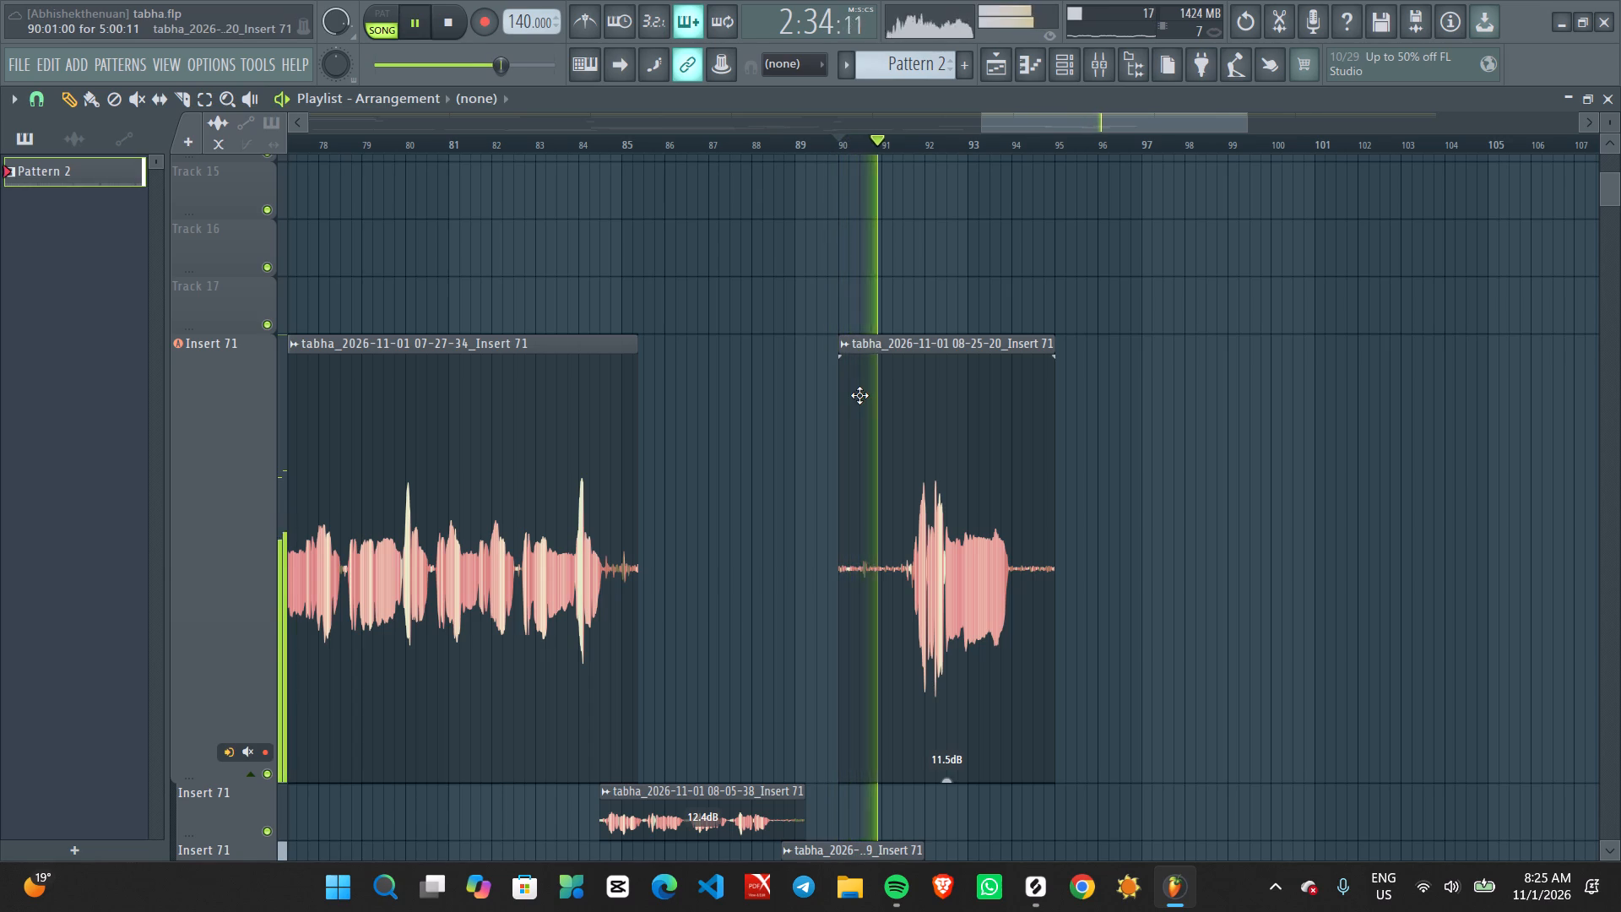
pyautogui.keyDown('ctrl'); pyautogui.scroll(4, 859, 395); pyautogui.keyUp('ctrl')
pyautogui.hscroll(-1, 1043, 428)
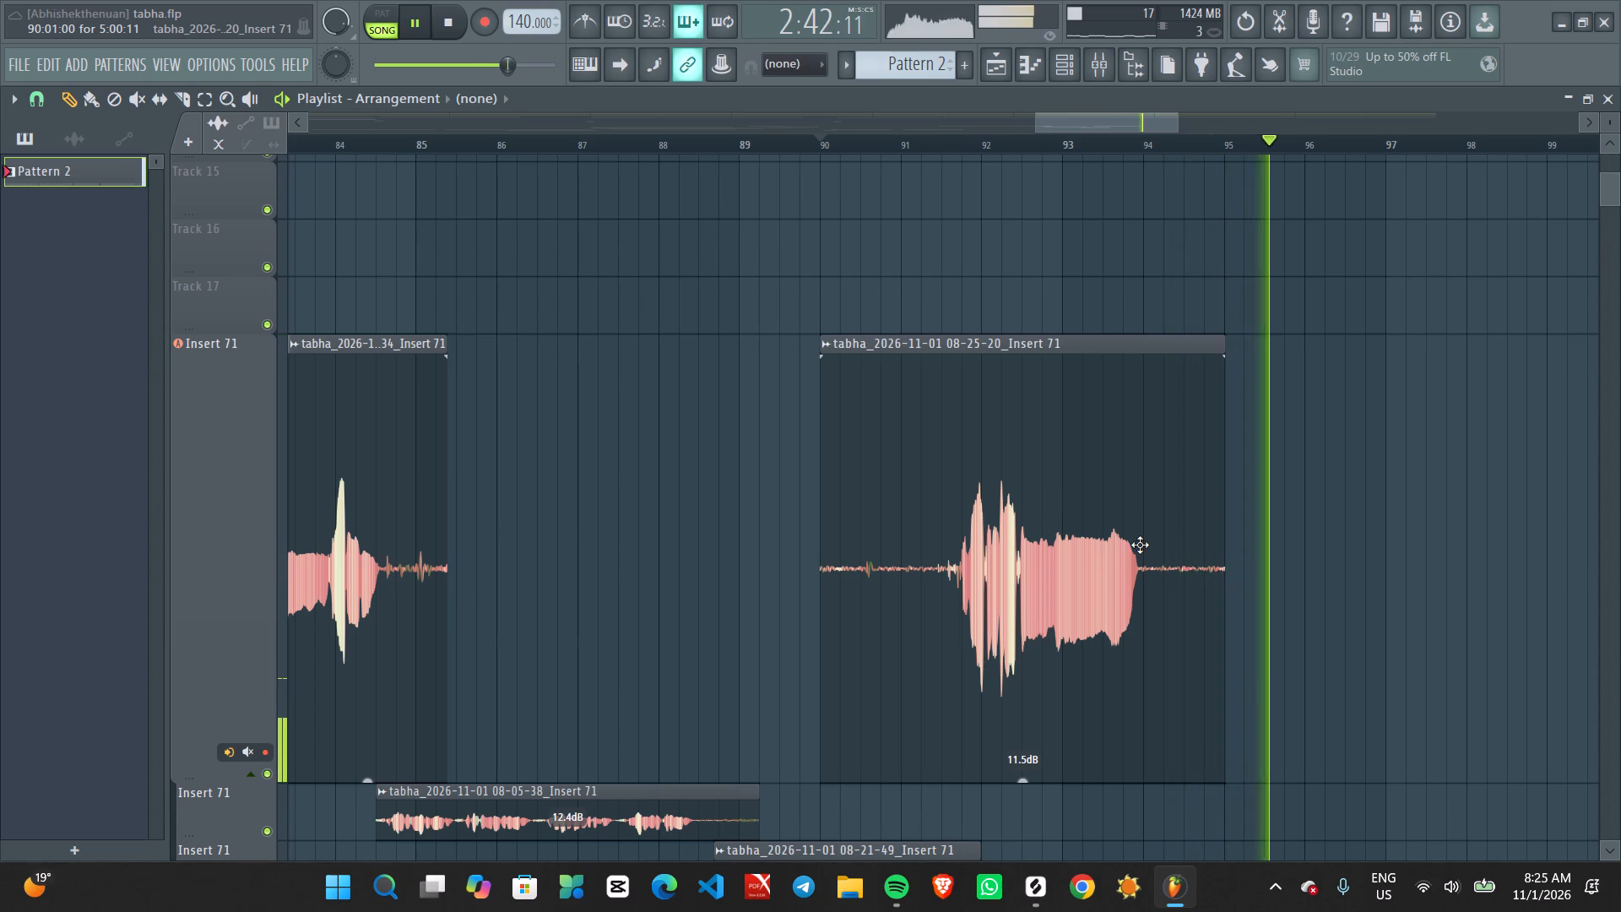
pyautogui.click(1029, 138)
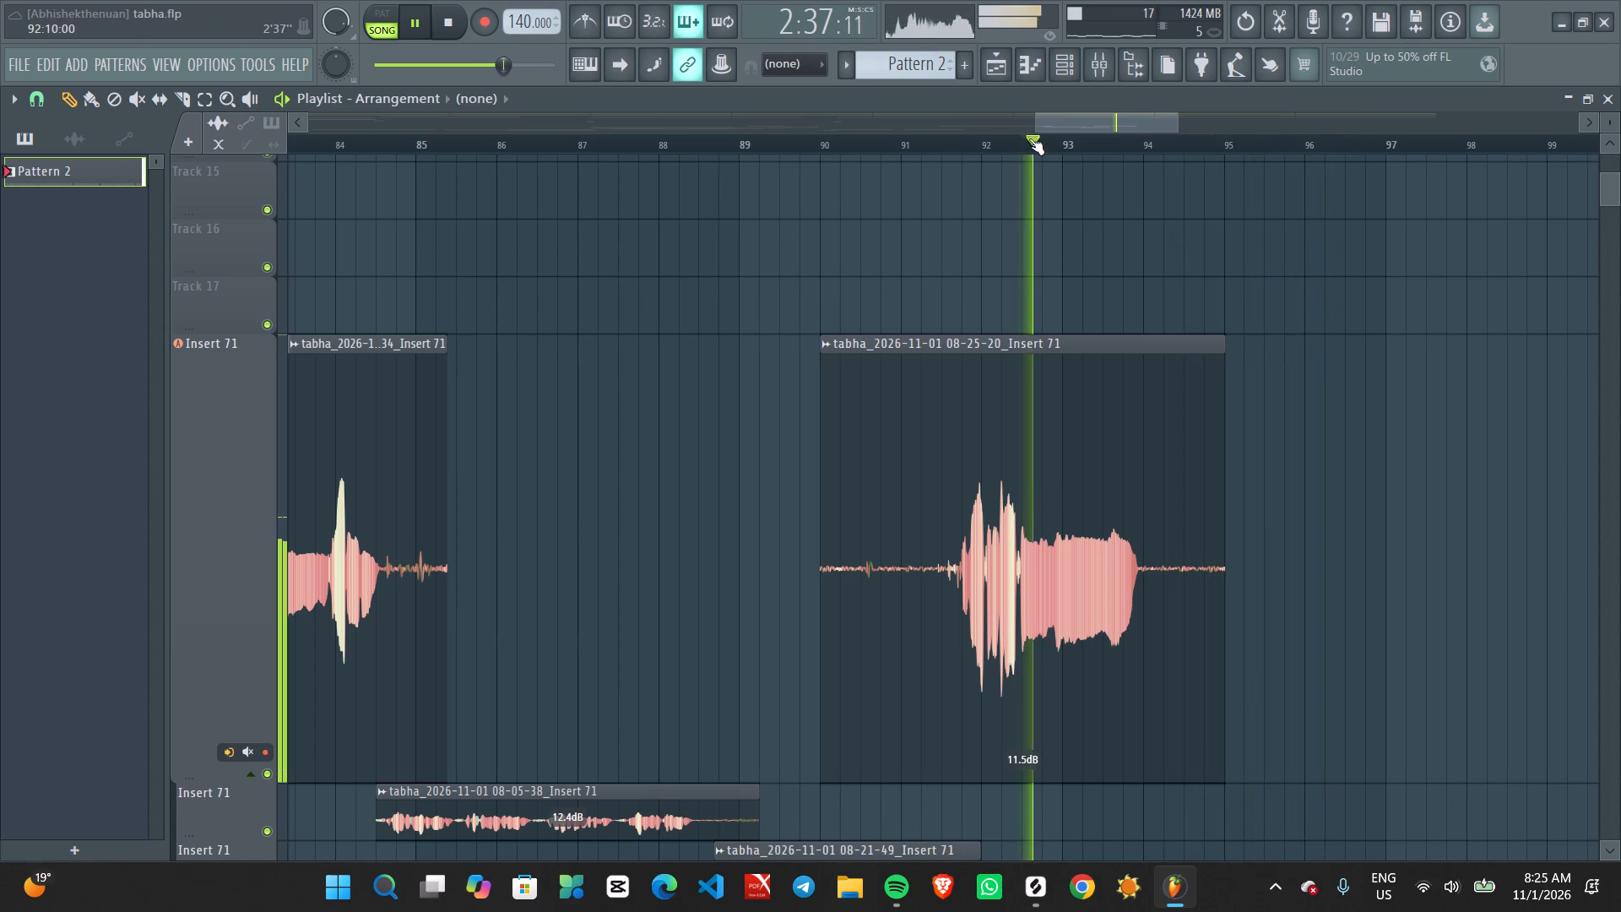
# Play the arrangement from about bar 81 through the new take to check it against the preceding vocal clips.
pyautogui.keyDown('ctrl'); pyautogui.scroll(-5, 1098, 565); pyautogui.keyUp('ctrl')
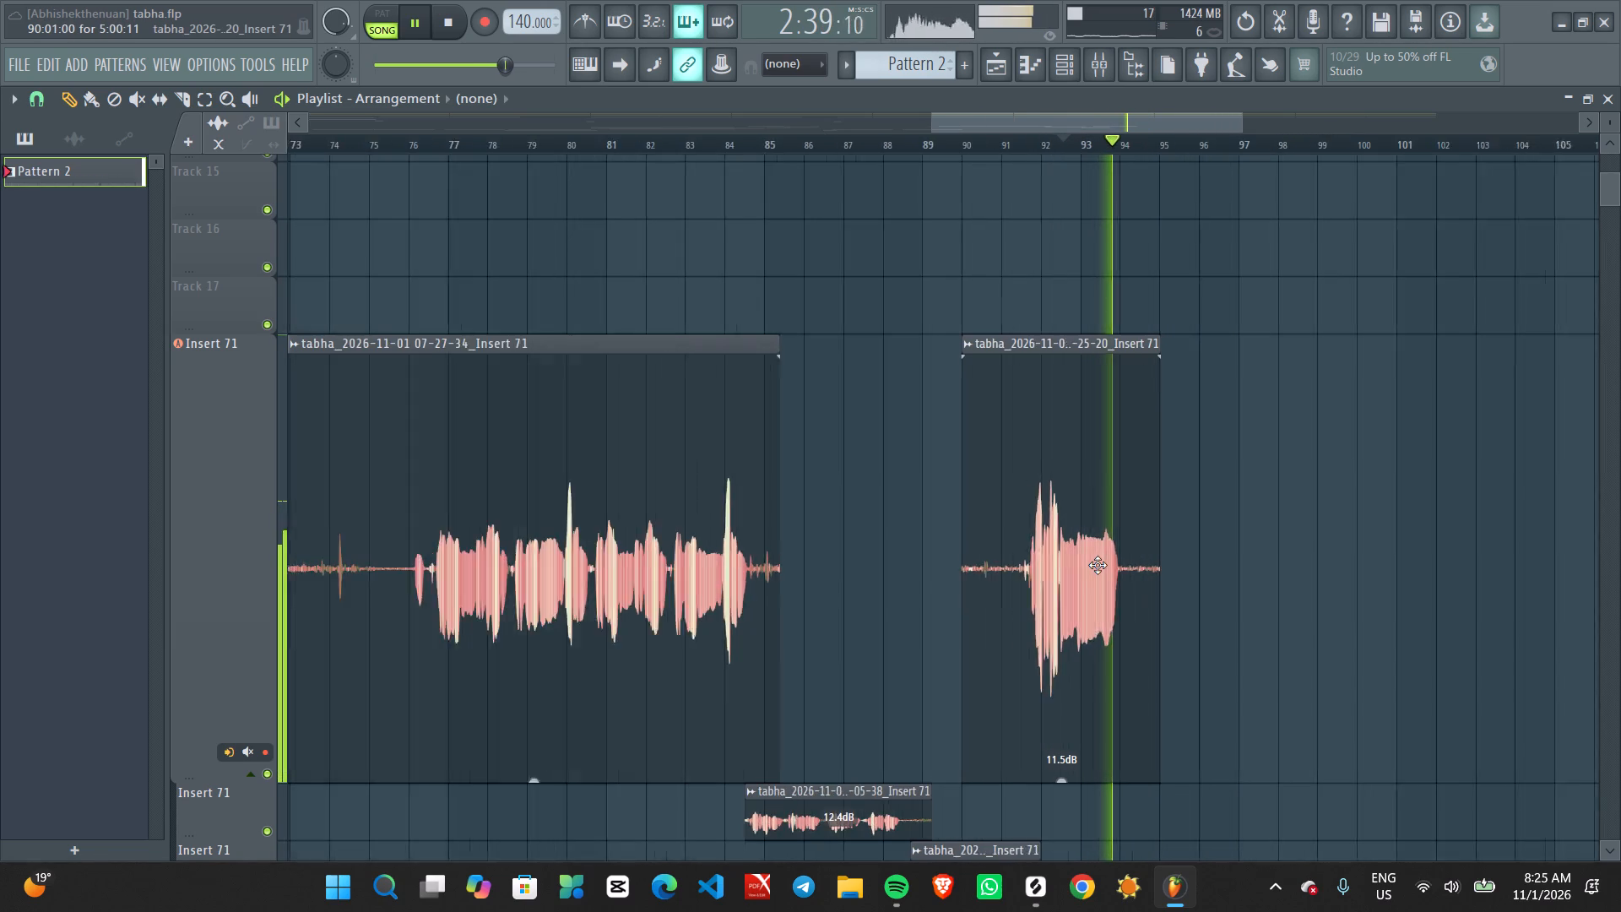
pyautogui.keyDown('ctrl'); pyautogui.scroll(-5, 1098, 565); pyautogui.keyUp('ctrl')
pyautogui.click(901, 145)
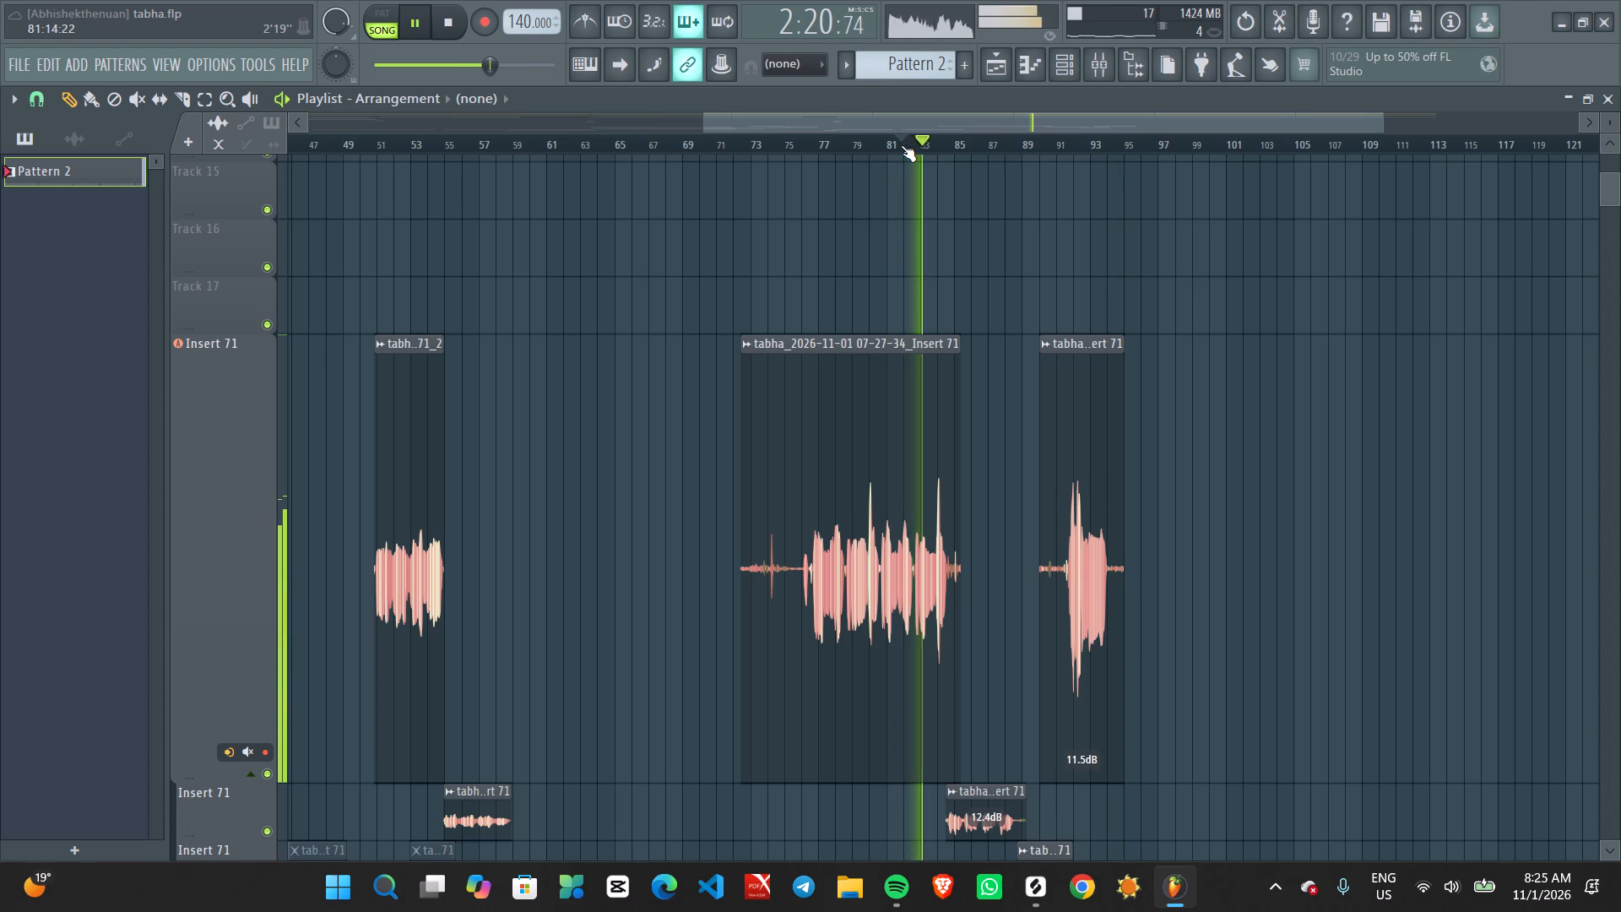
pyautogui.press('space')
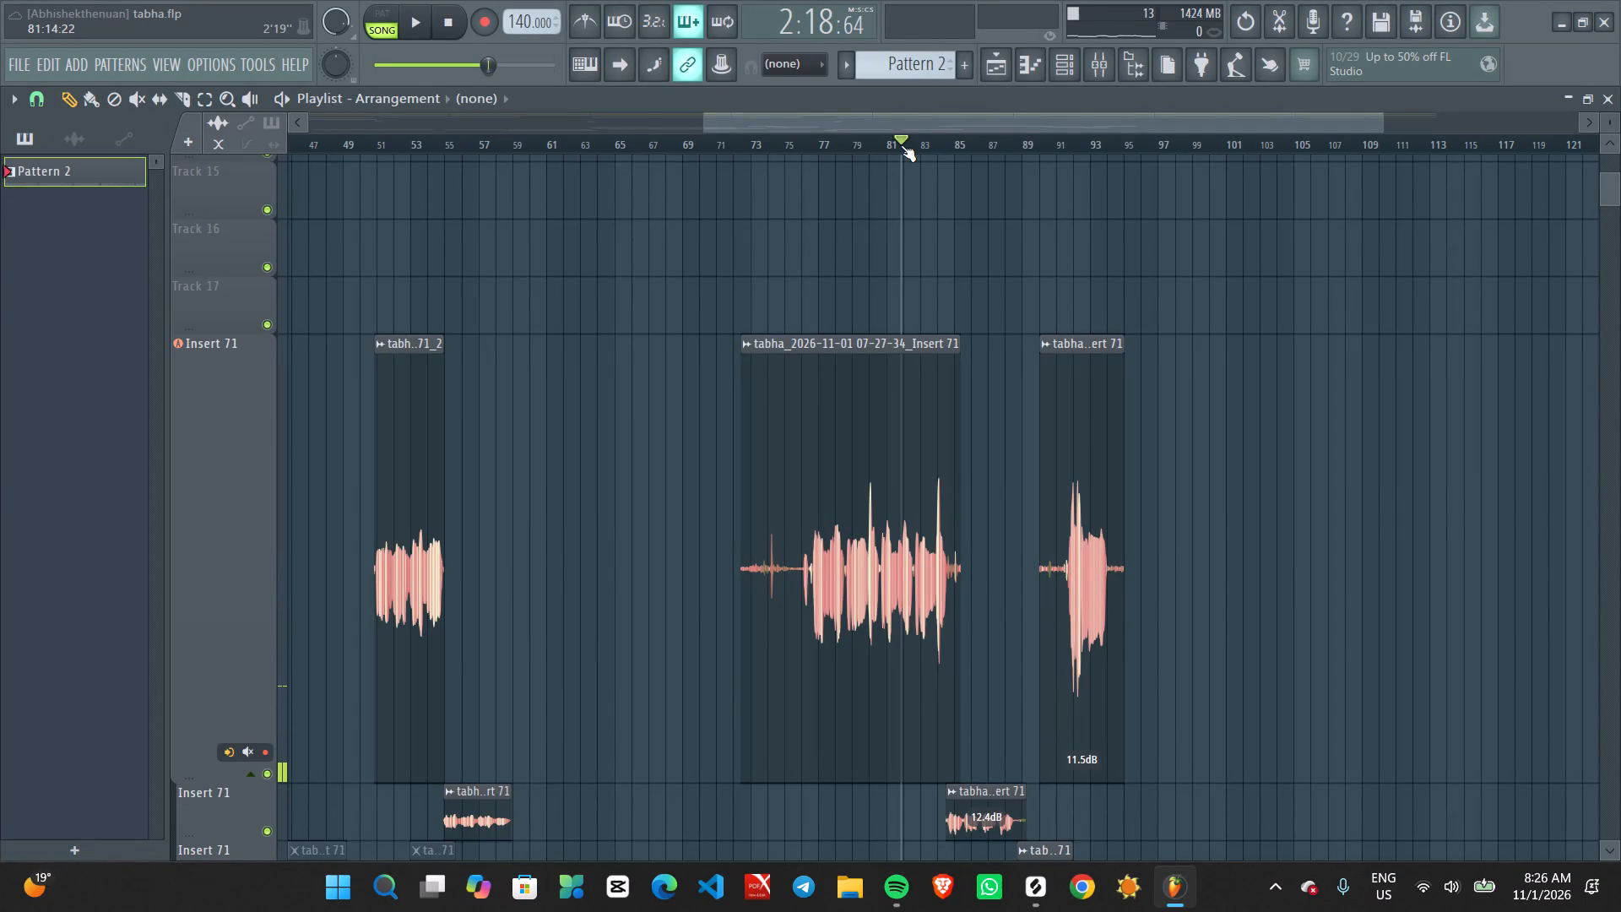
pyautogui.press('space')
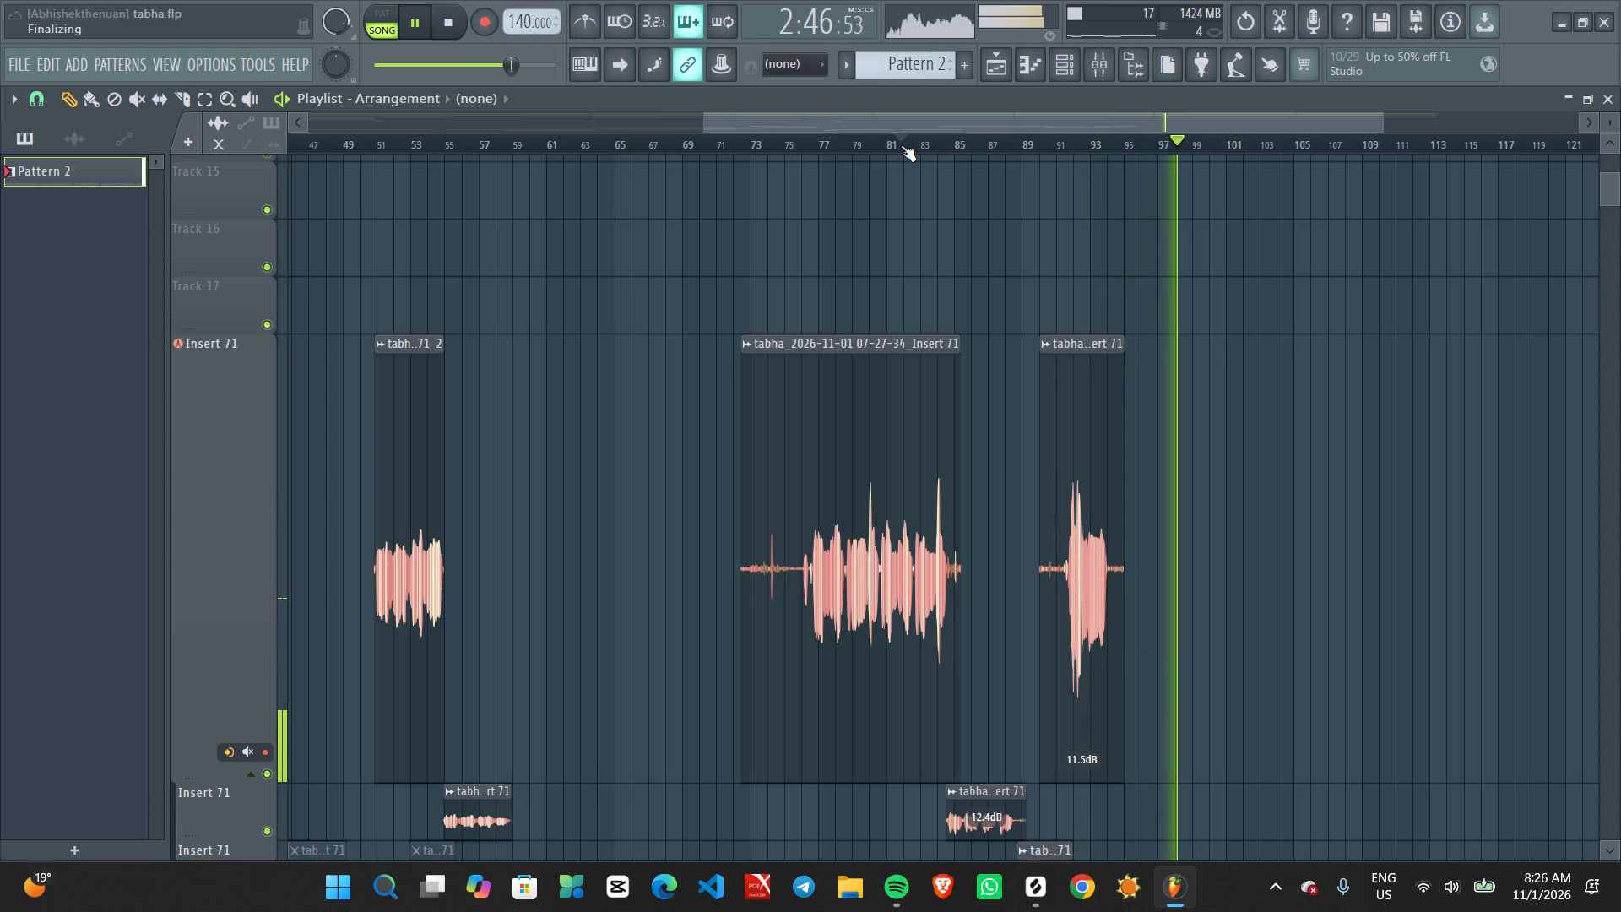
pyautogui.press('space')
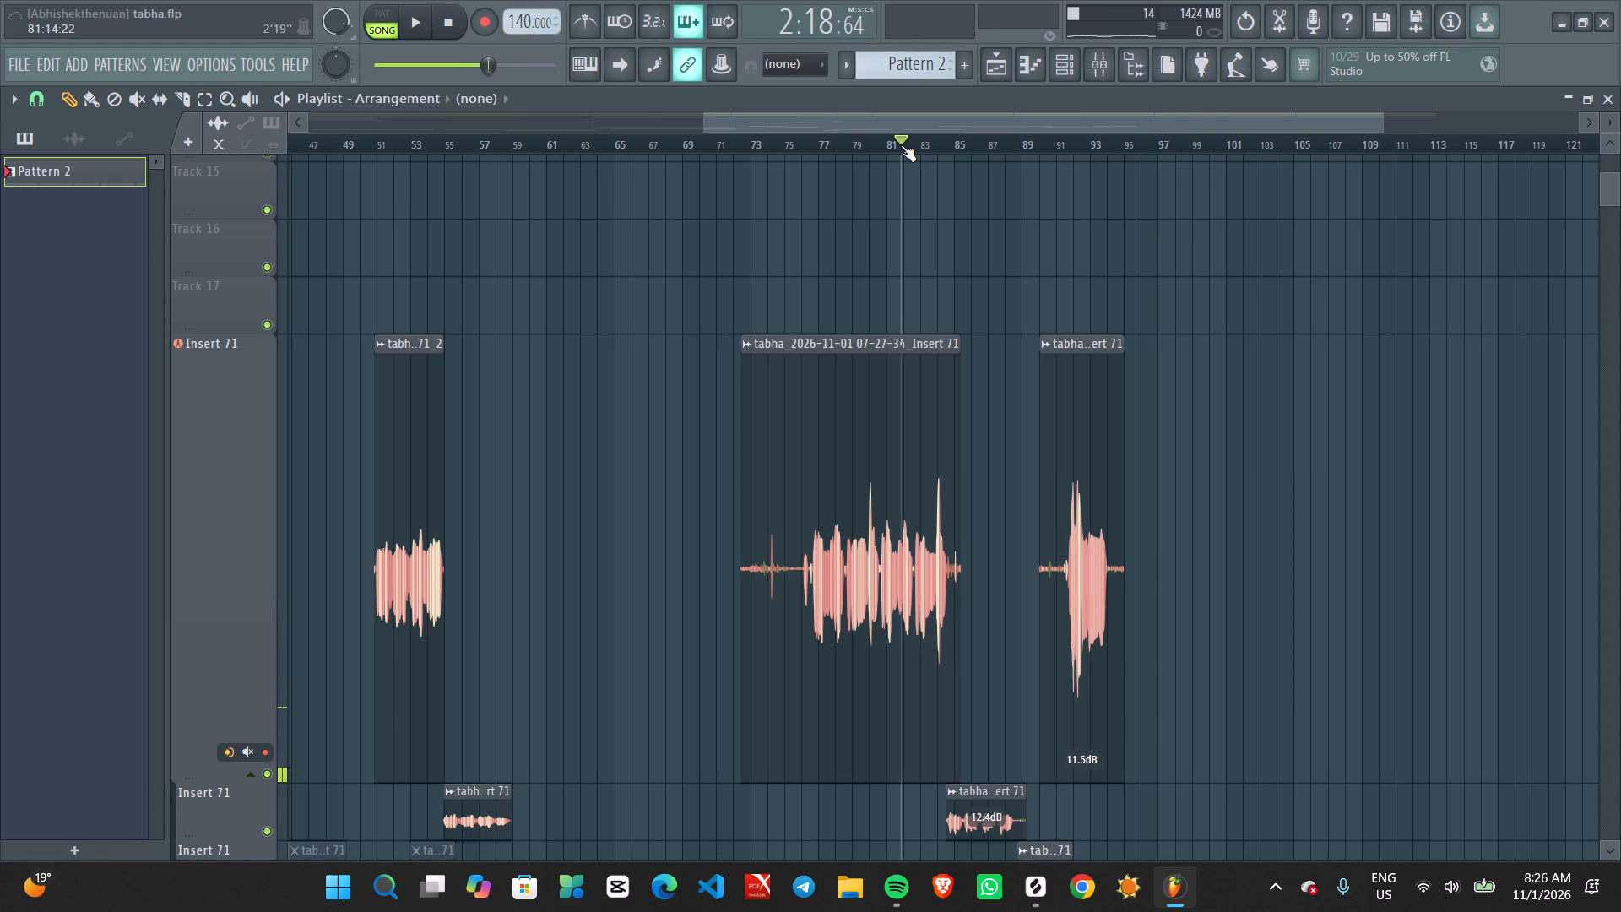
pyautogui.press('space')
pyautogui.press('space')
# Play the arrangement from about bar 73 to listen to the vocals from the start of the 07-27-34 Insert 71 clip.
pyautogui.click(756, 138)
pyautogui.press('space')
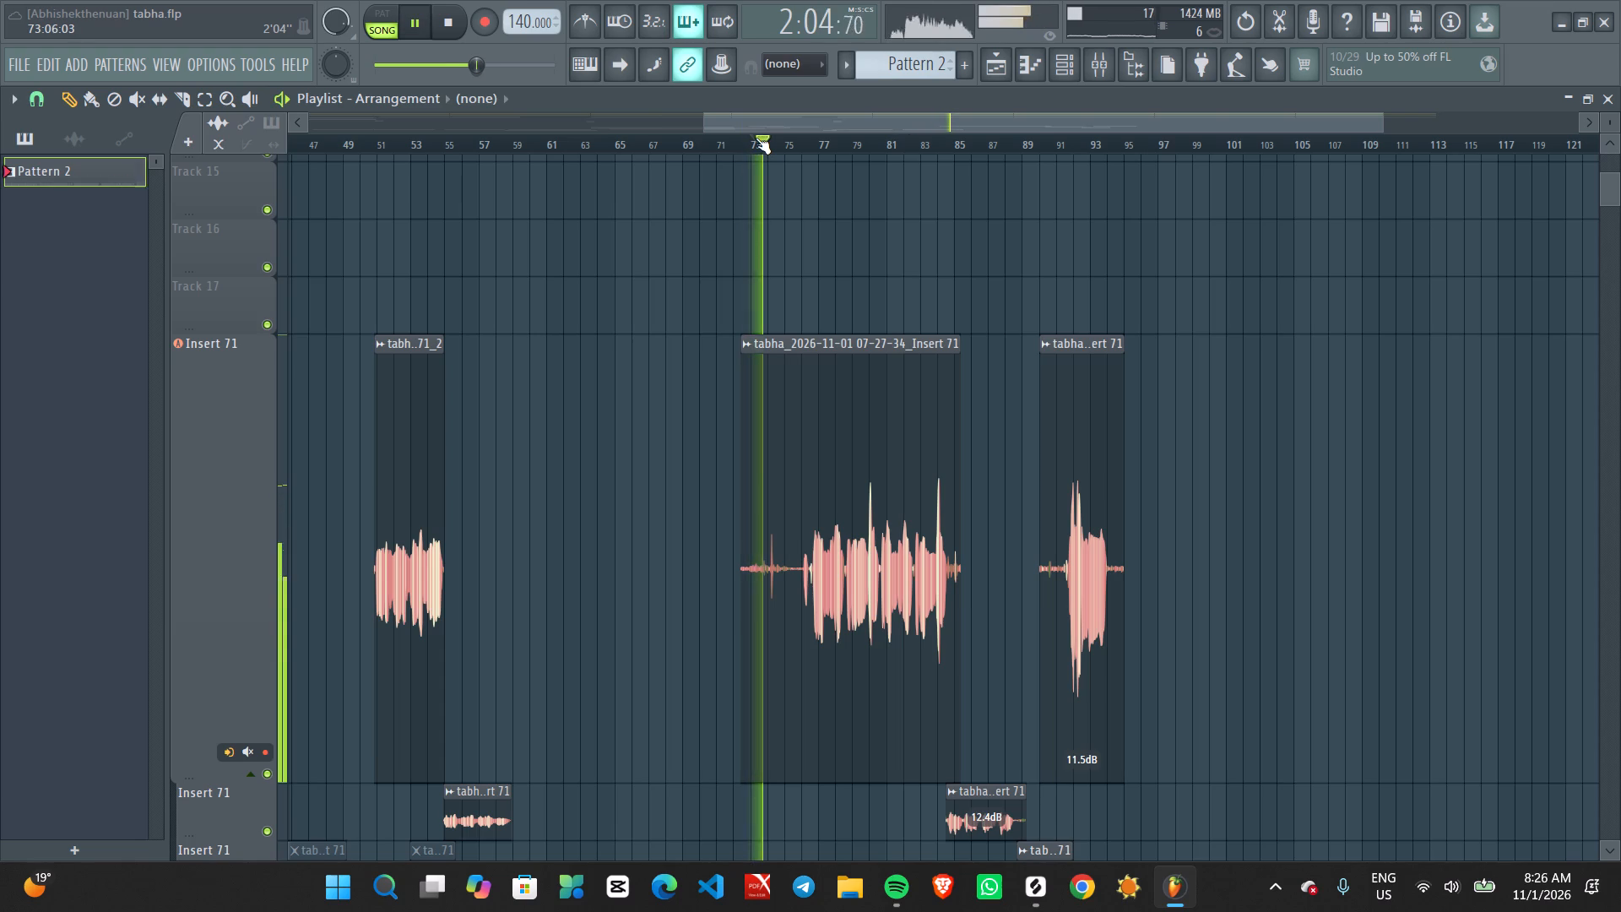
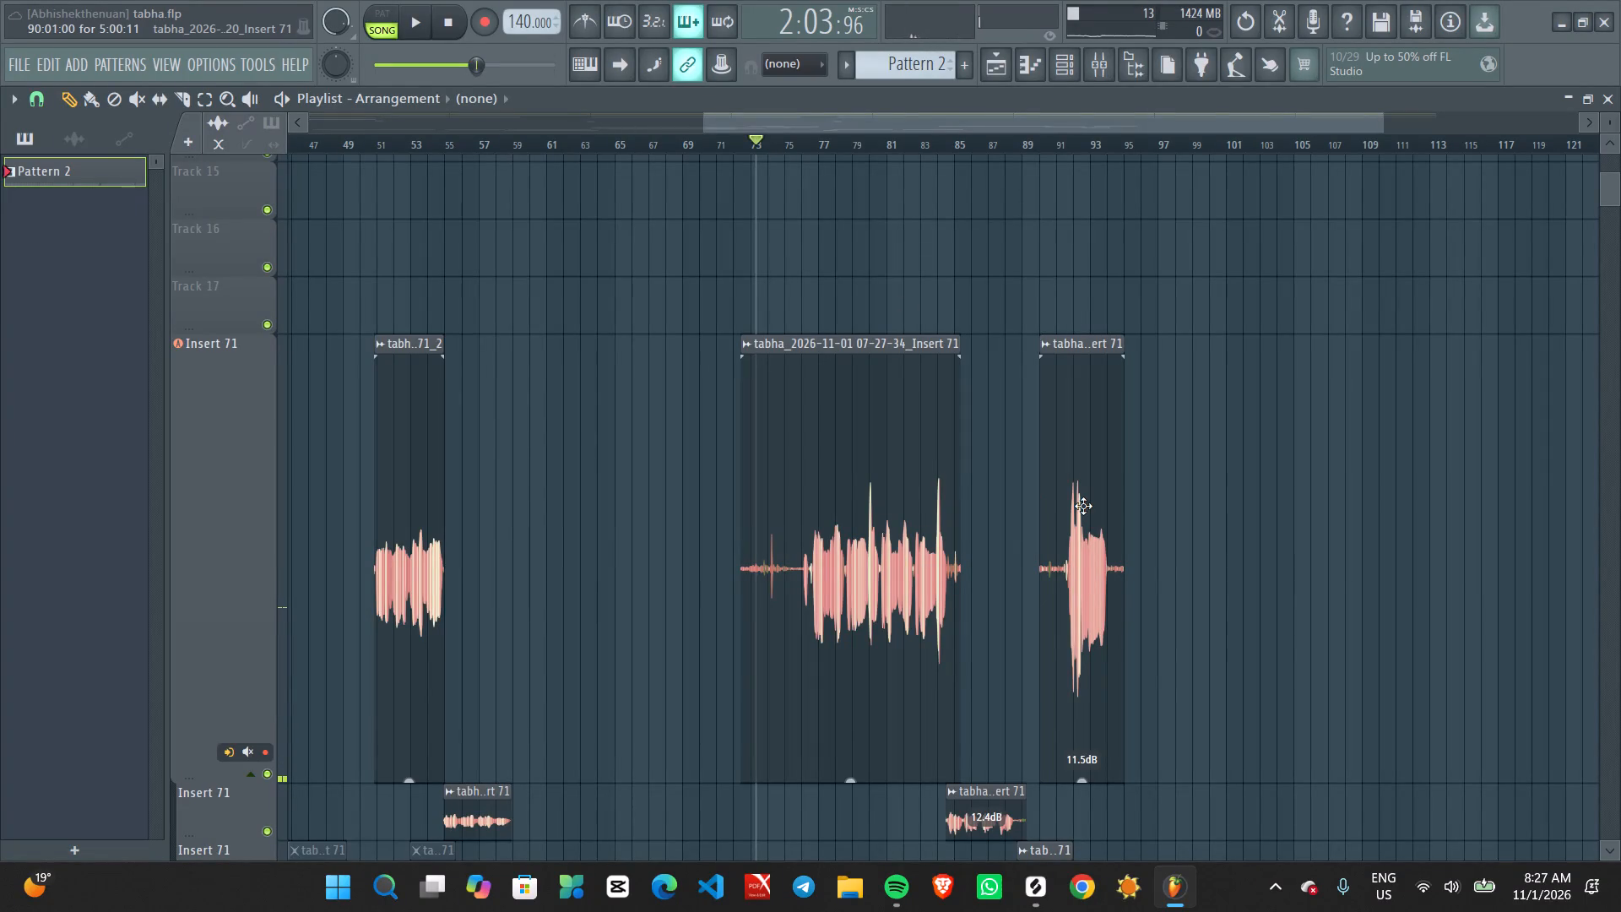
# Listen twice to the sung phrase of the 08-25-20 Insert 71 take, playing from just before bar 92.
pyautogui.keyDown('ctrl'); pyautogui.scroll(9, 1083, 506); pyautogui.keyUp('ctrl')
pyautogui.keyDown('ctrl'); pyautogui.scroll(14, 1083, 506); pyautogui.keyUp('ctrl')
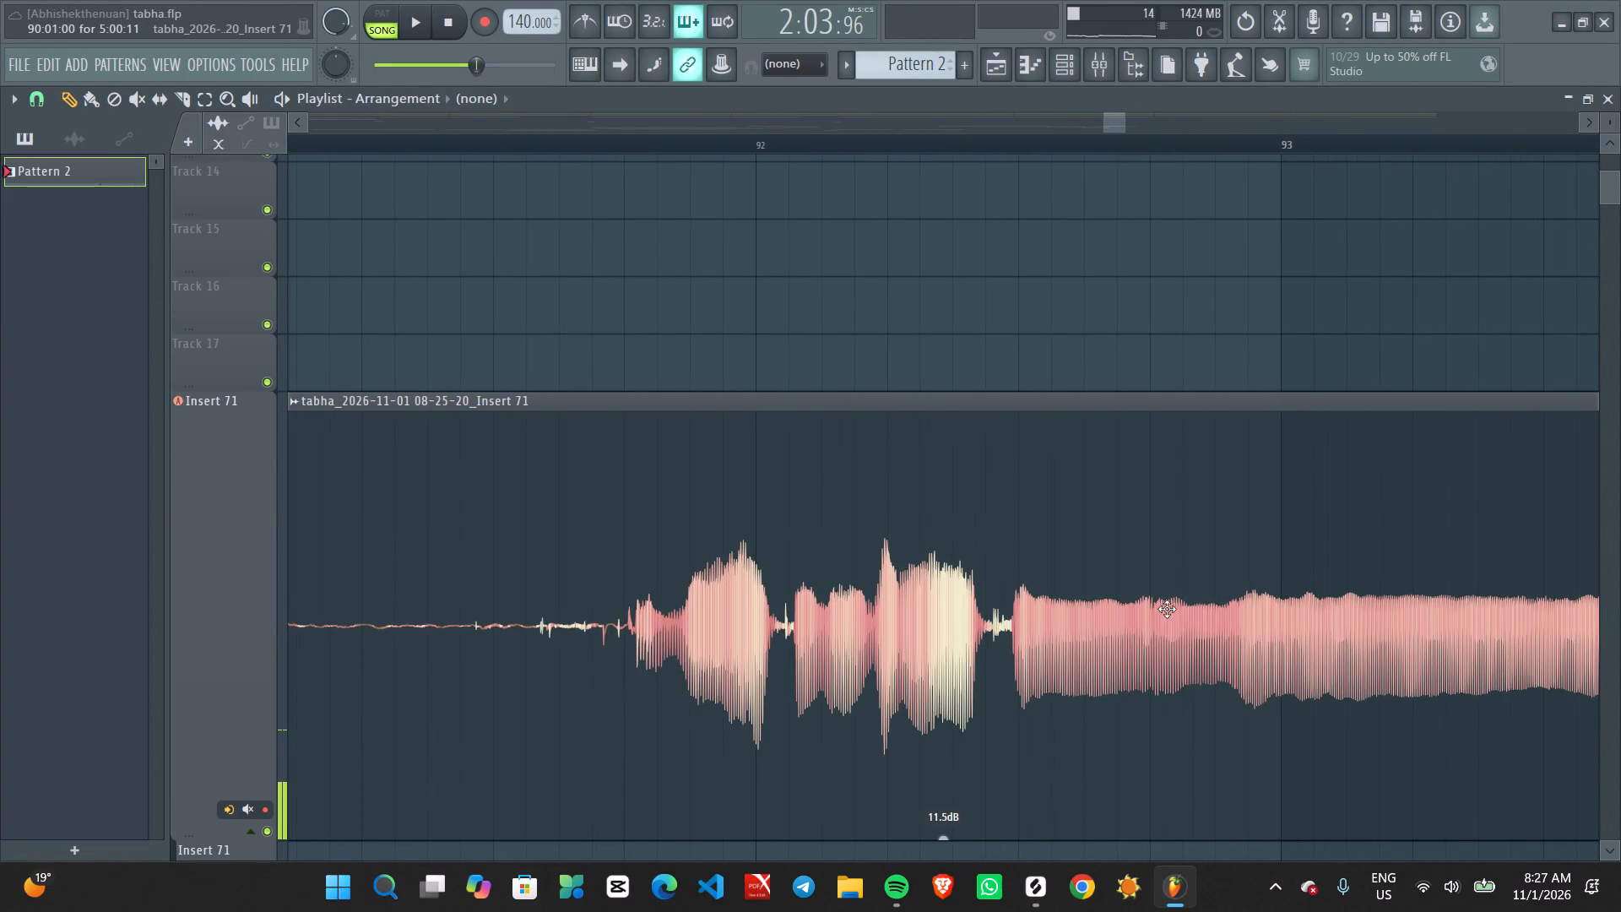
pyautogui.scroll(3, 1205, 617)
pyautogui.keyDown('ctrl'); pyautogui.scroll(-9, 1205, 617); pyautogui.keyUp('ctrl')
pyautogui.hscroll(-1, 1205, 617)
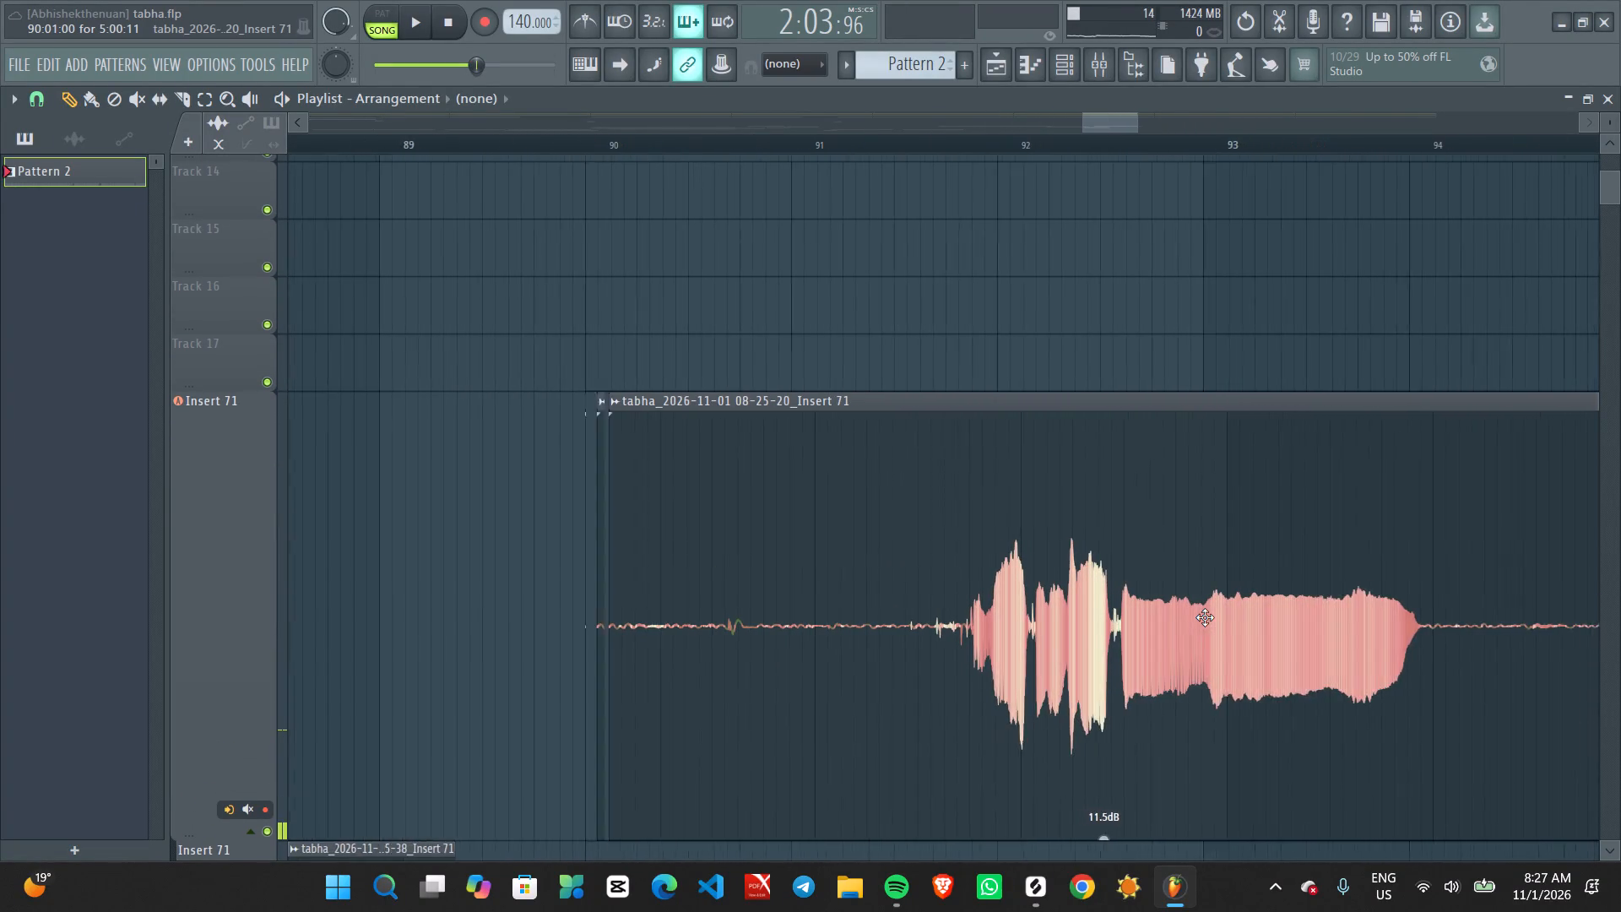
pyautogui.hscroll(-1, 1205, 617)
pyautogui.click(849, 135)
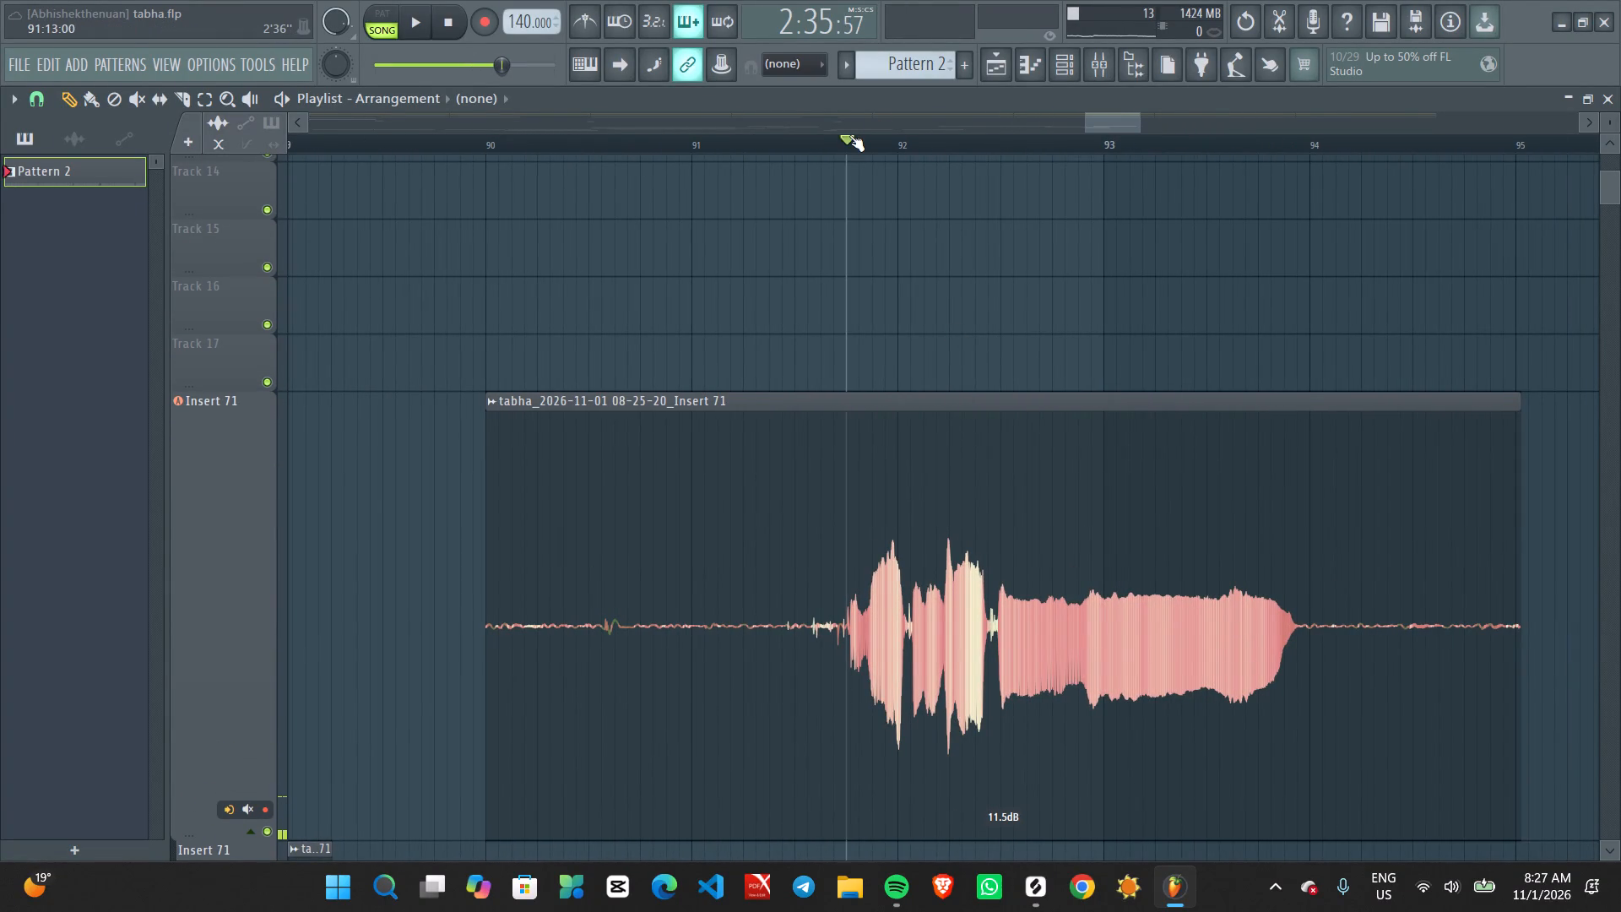
pyautogui.press('space')
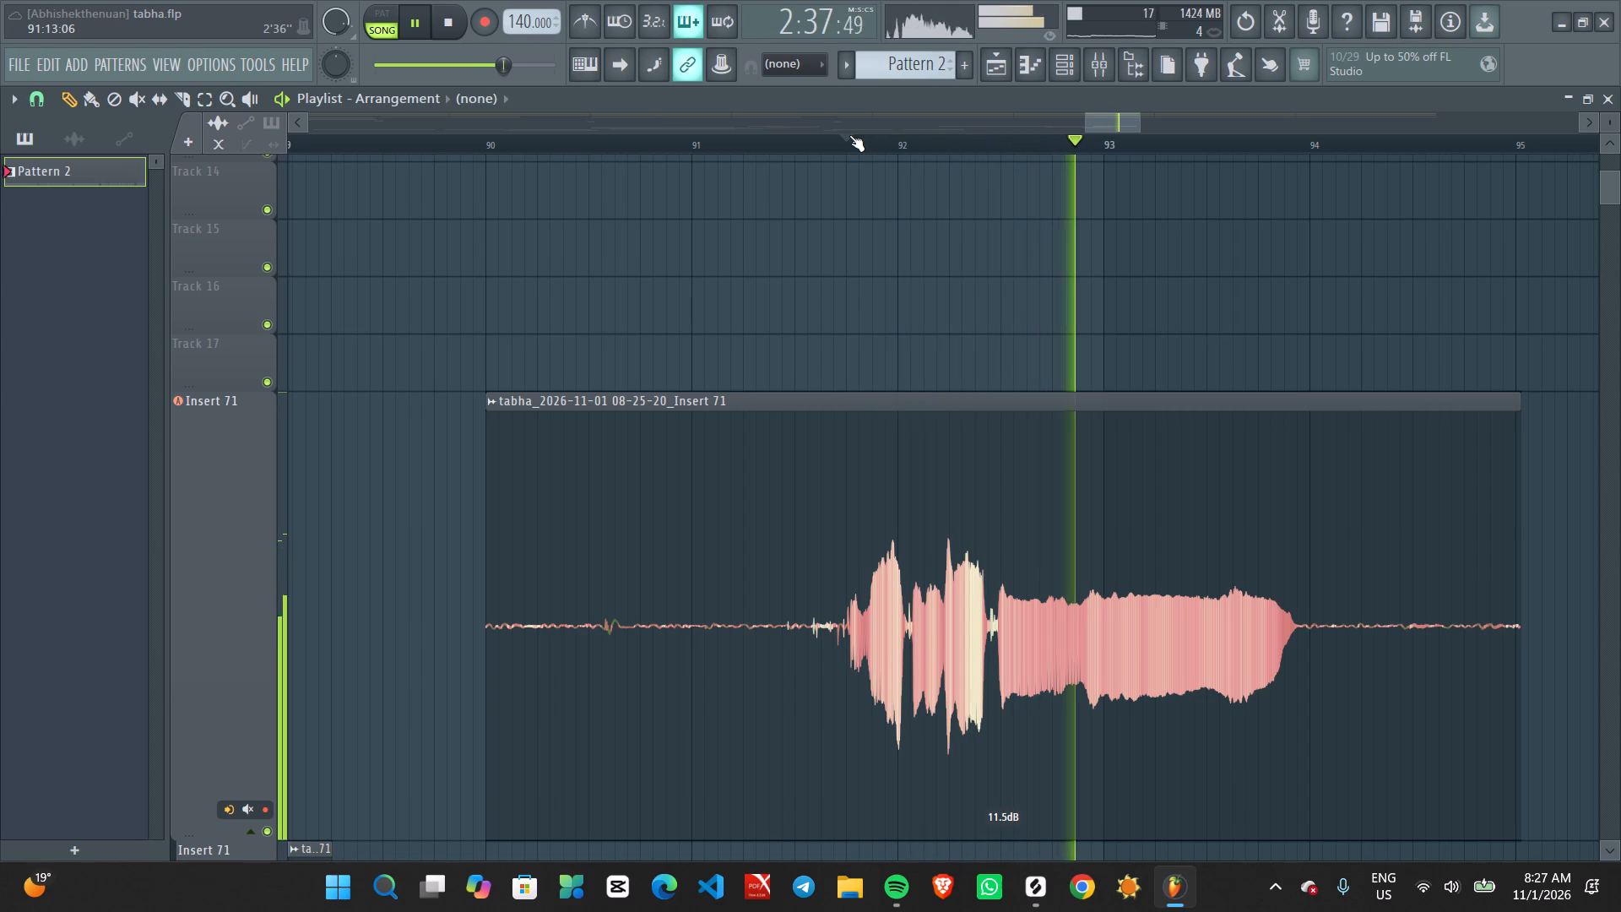
pyautogui.press('space')
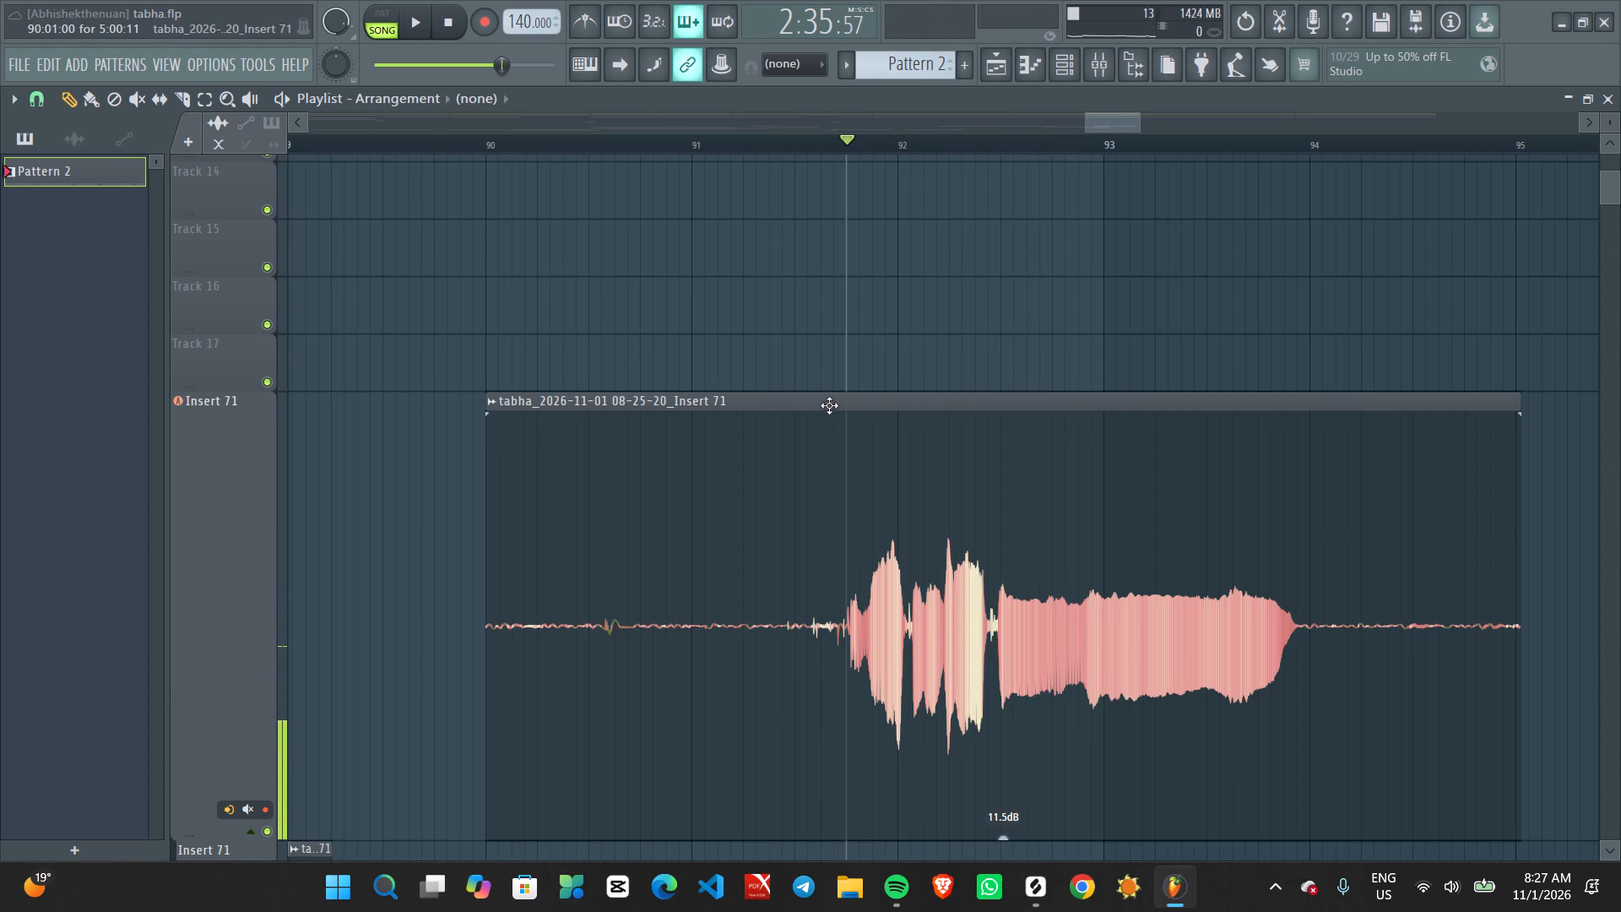
pyautogui.press('space')
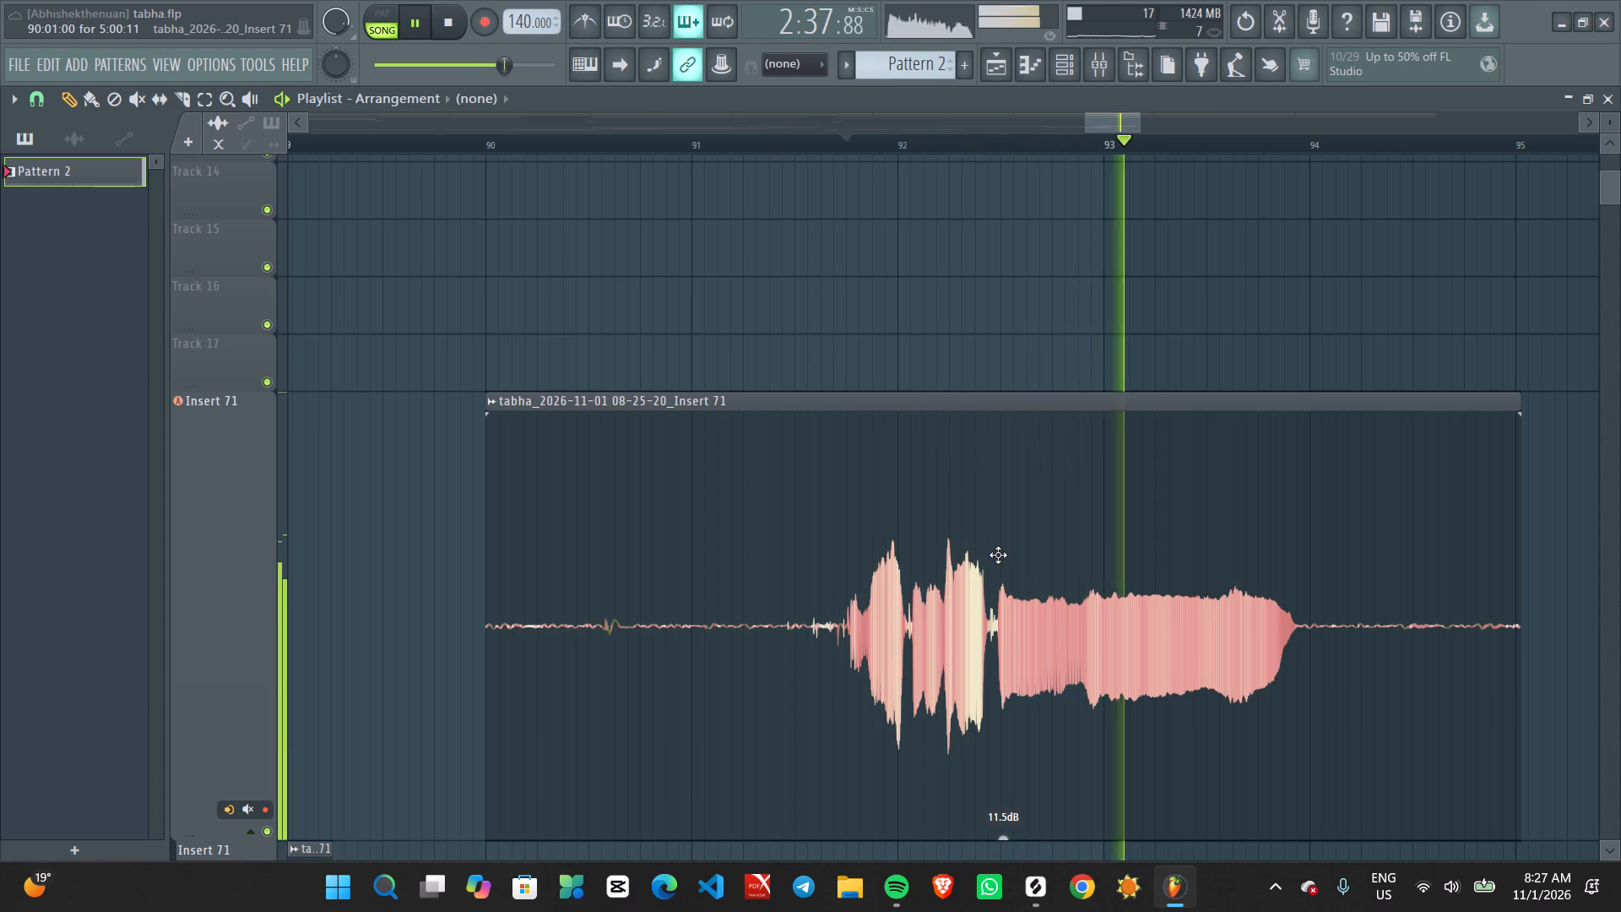
pyautogui.keyDown('ctrl'); pyautogui.scroll(-13, 998, 555); pyautogui.keyUp('ctrl')
pyautogui.scroll(-1, 998, 555)
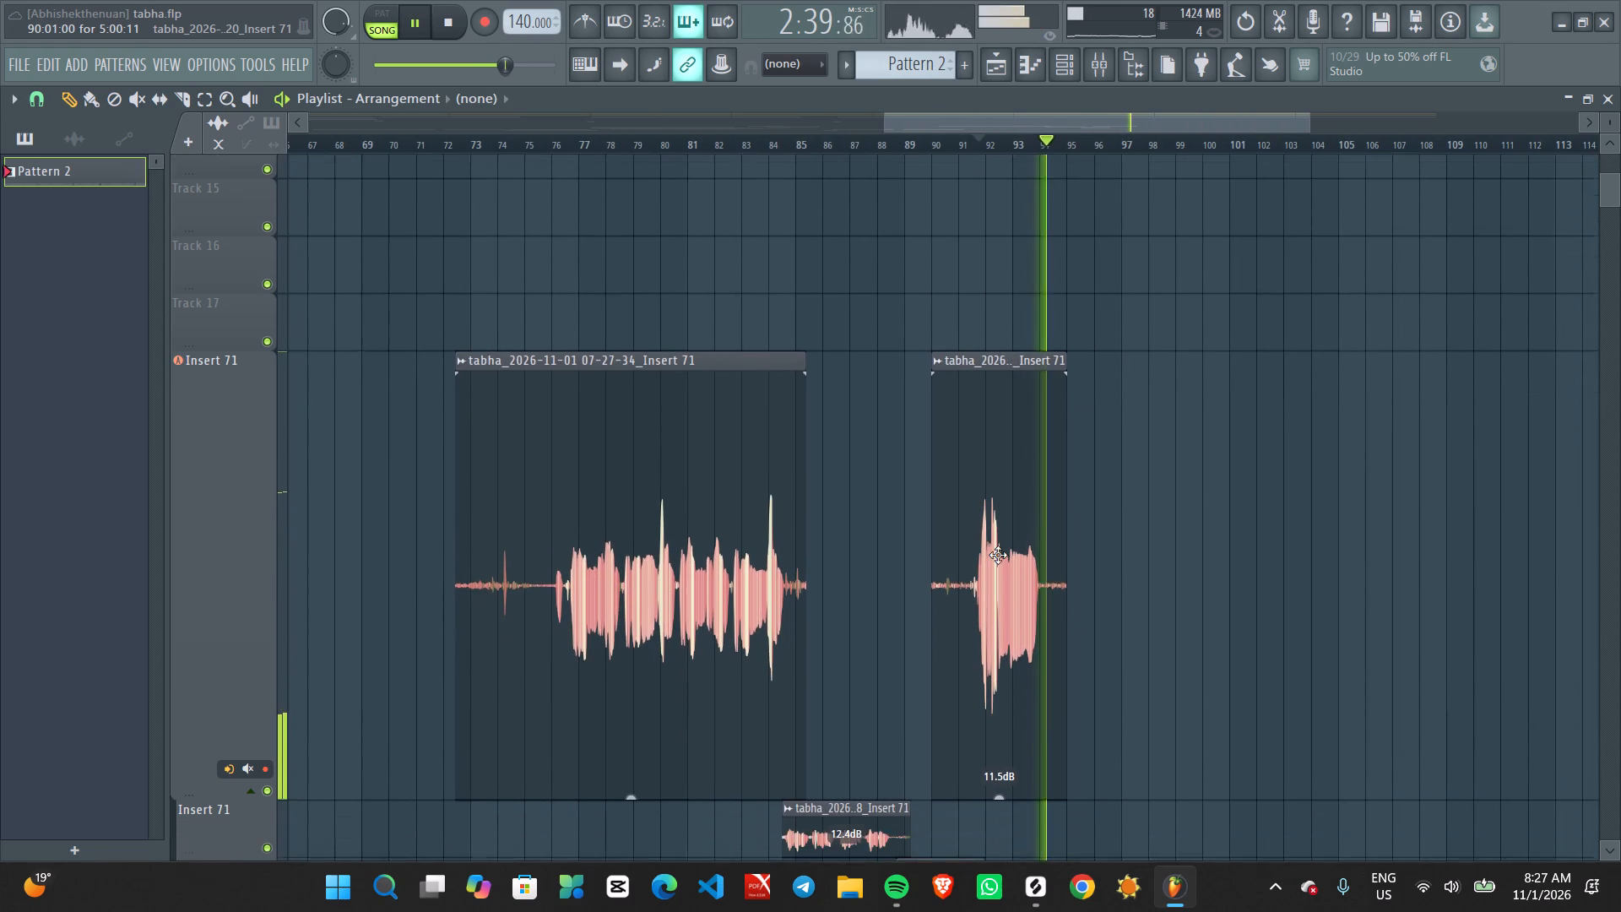
pyautogui.scroll(-1, 998, 555)
pyautogui.keyDown('ctrl'); pyautogui.scroll(7, 998, 555); pyautogui.keyUp('ctrl')
pyautogui.press('space')
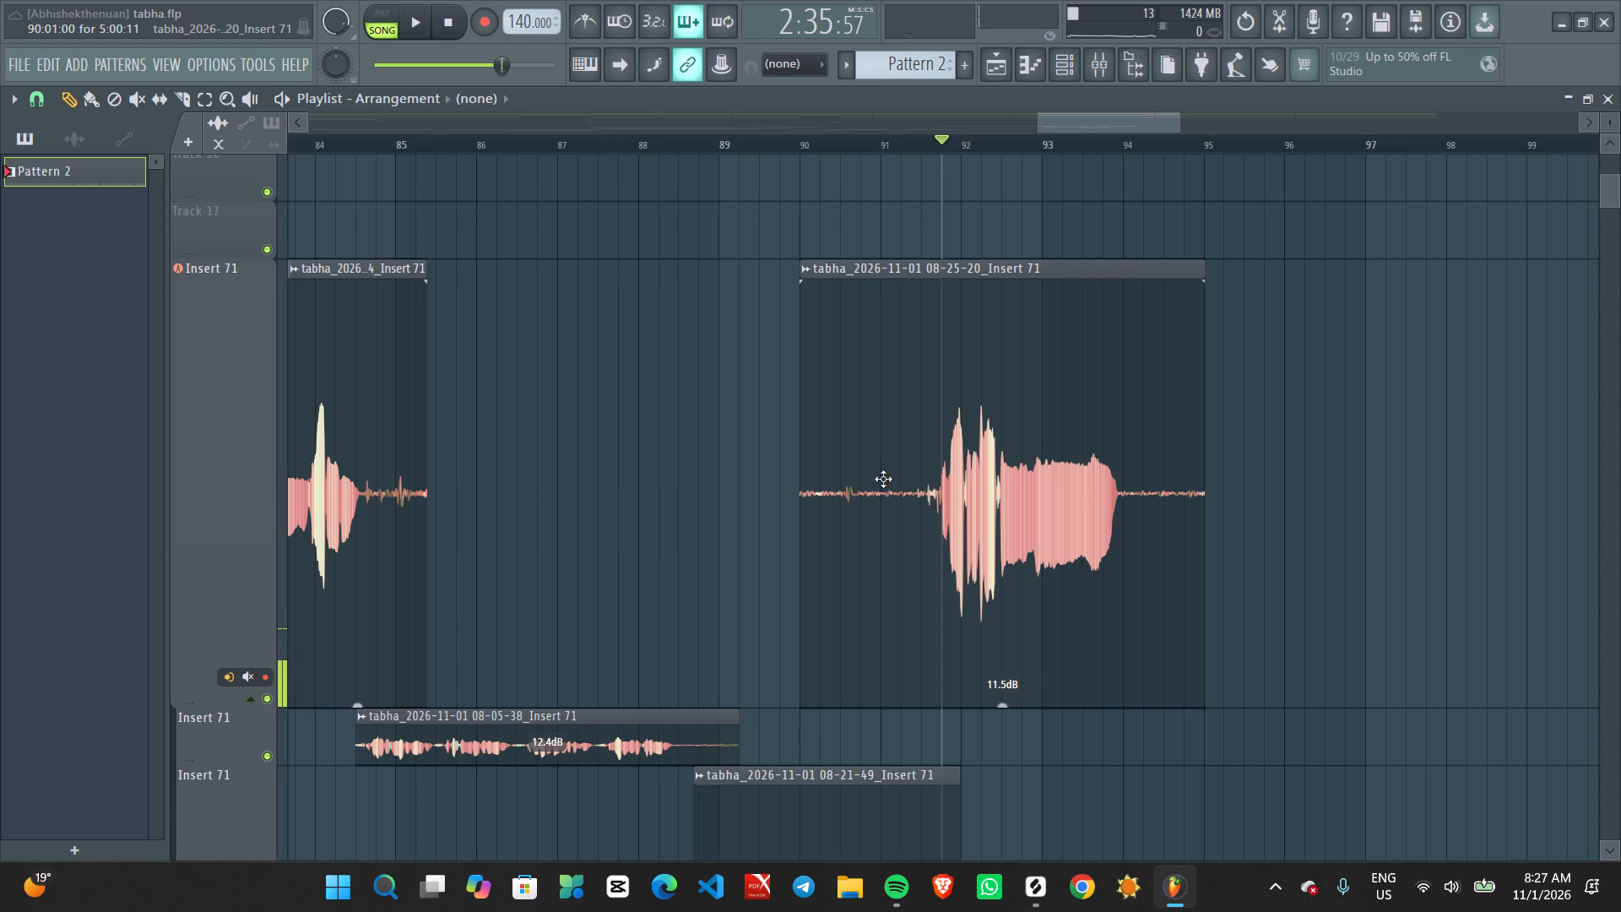
# Undo the gain change and the recording of the 08-25-20 Insert 71 take to remove it from the arrangement.
pyautogui.hotkey('ctrl', 'z')
pyautogui.hotkey('ctrl', 'z')
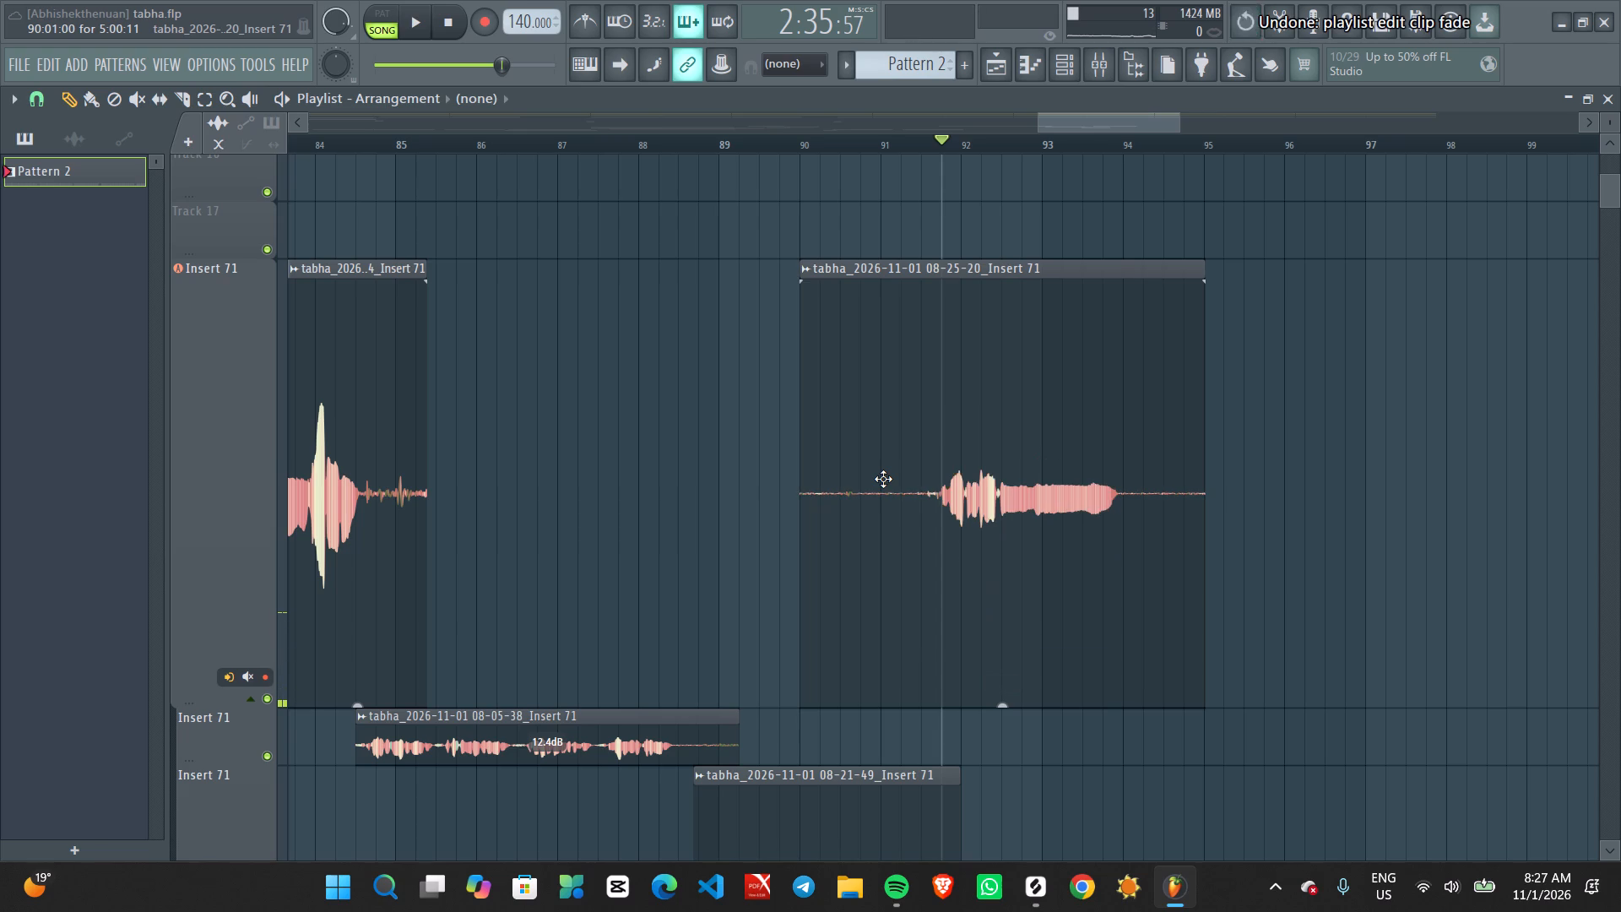
# Record a new Insert 71 vocal take from just before bar 89 to about bar 95, and turn off recording.
pyautogui.click(714, 139)
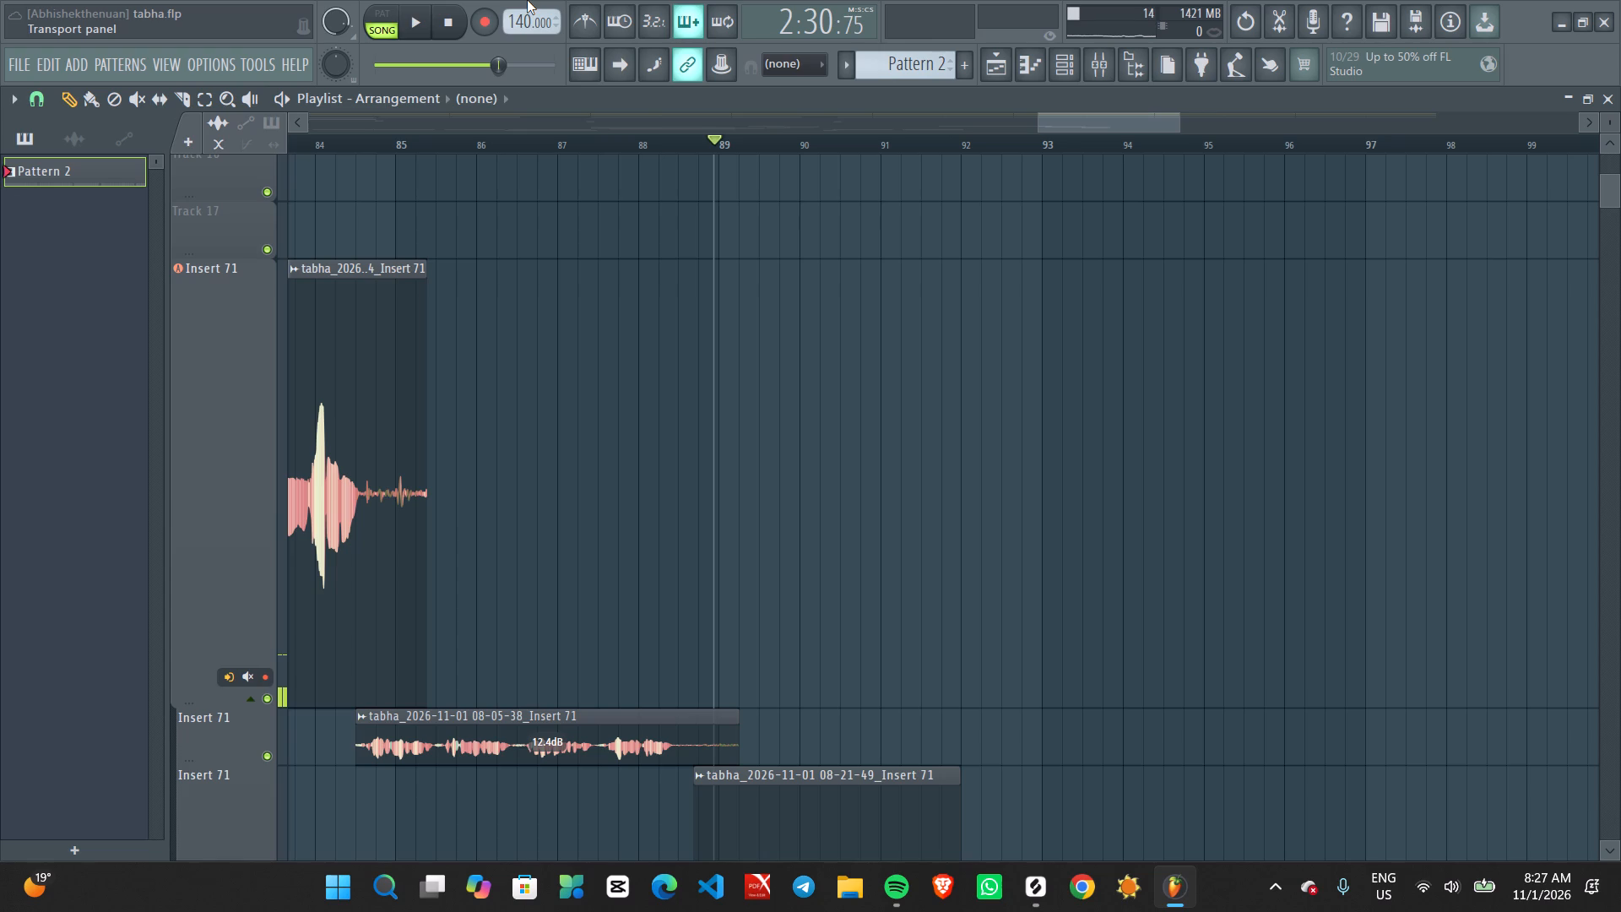
pyautogui.click(527, 0)
pyautogui.press('r')
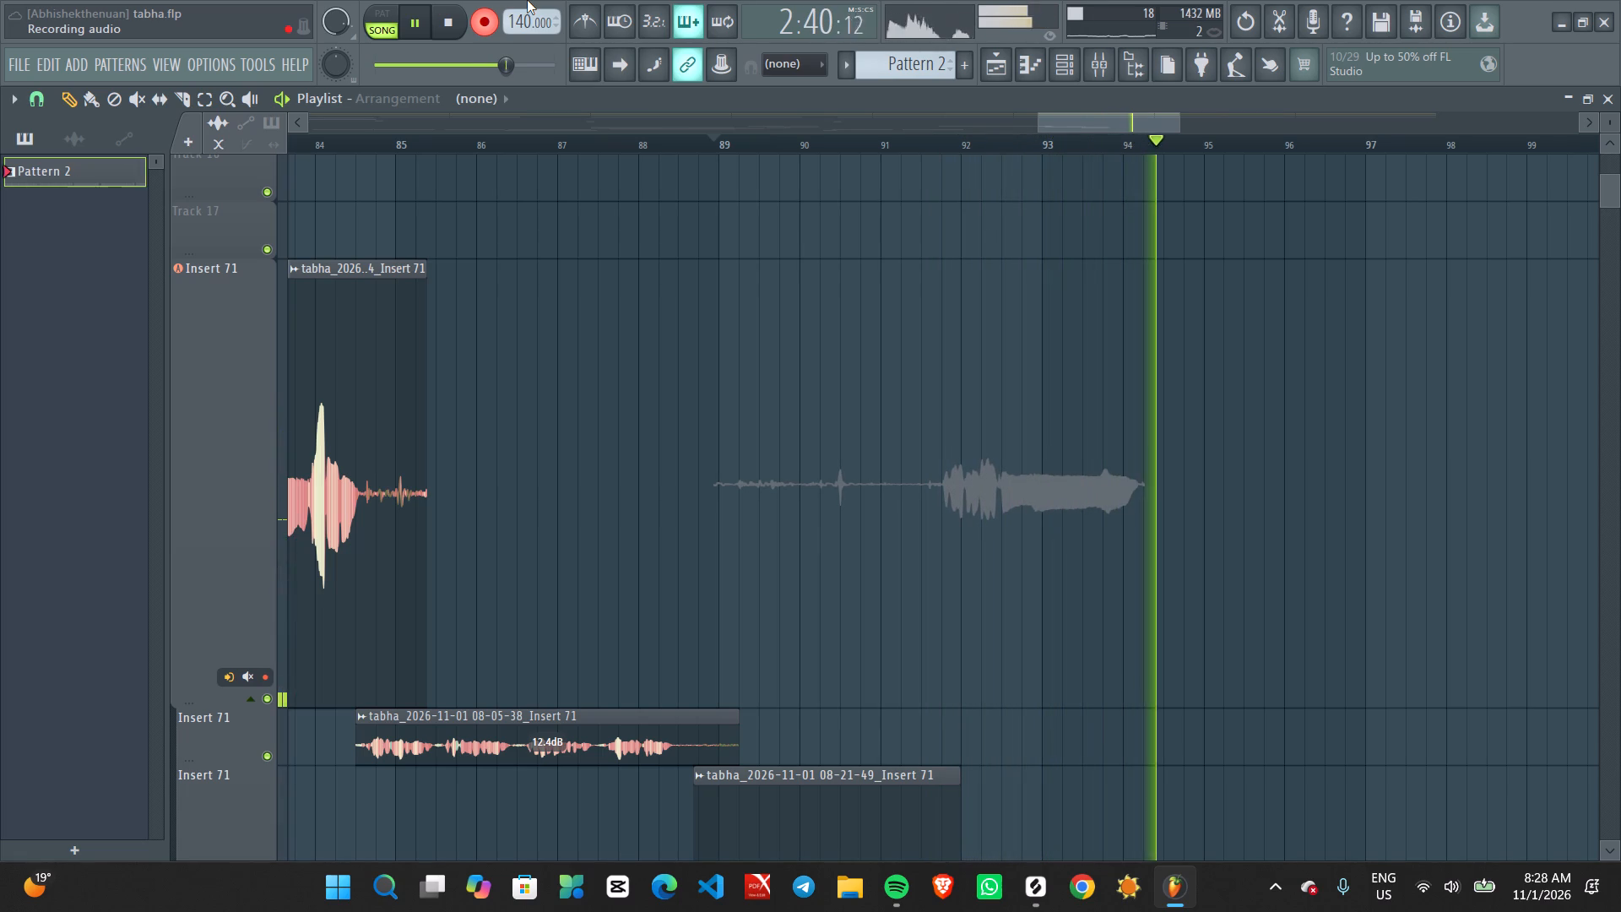
pyautogui.press('space')
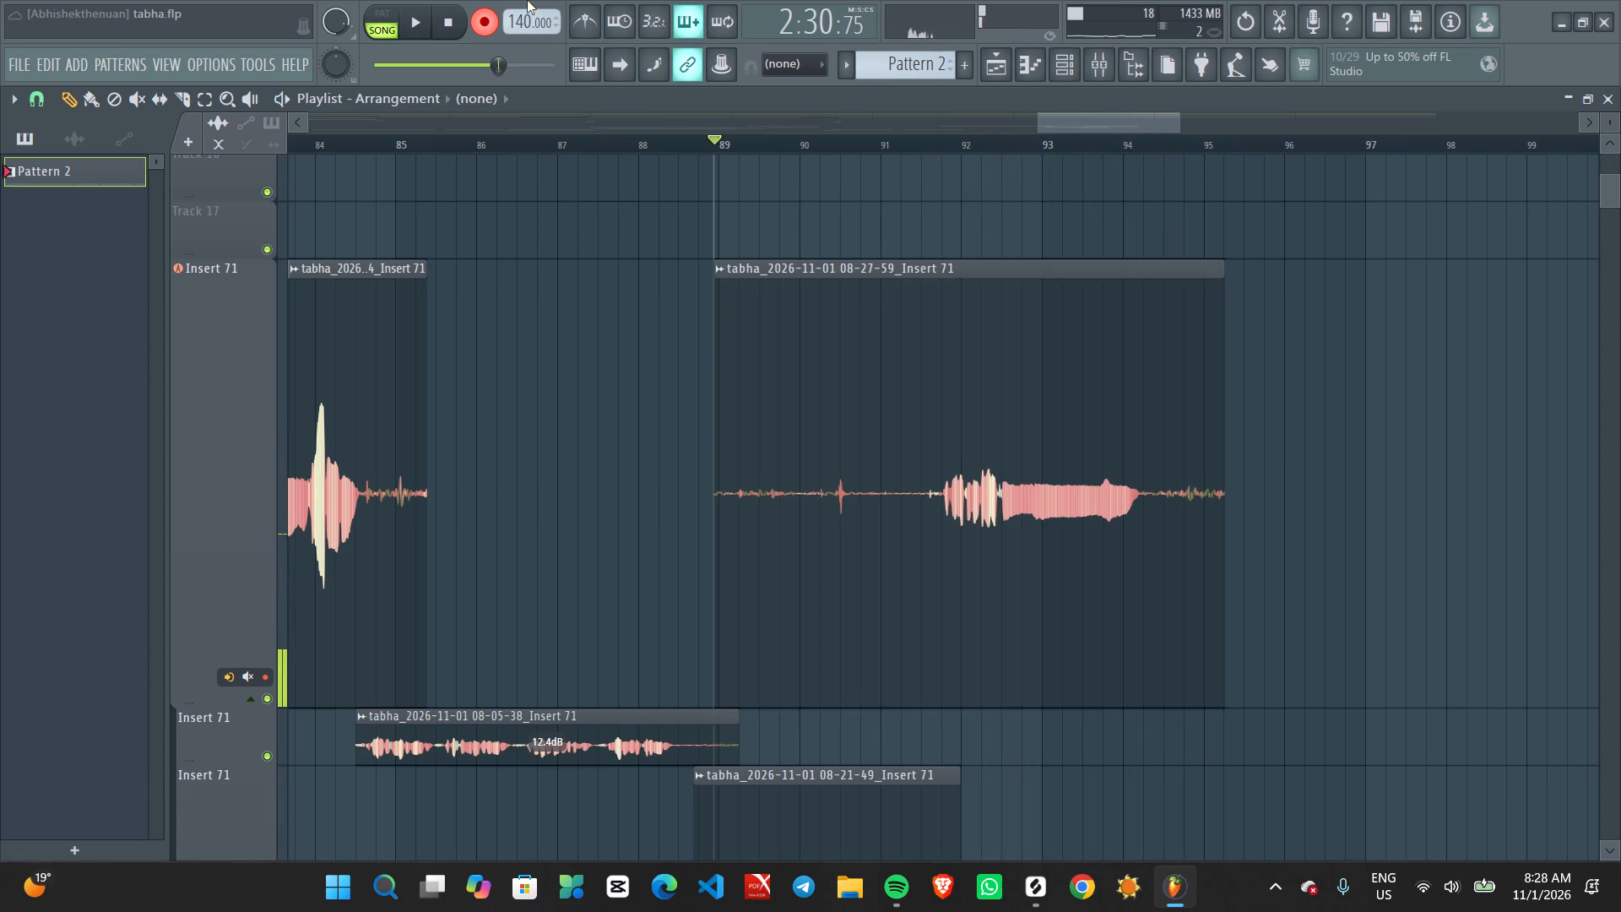
pyautogui.click(491, 30)
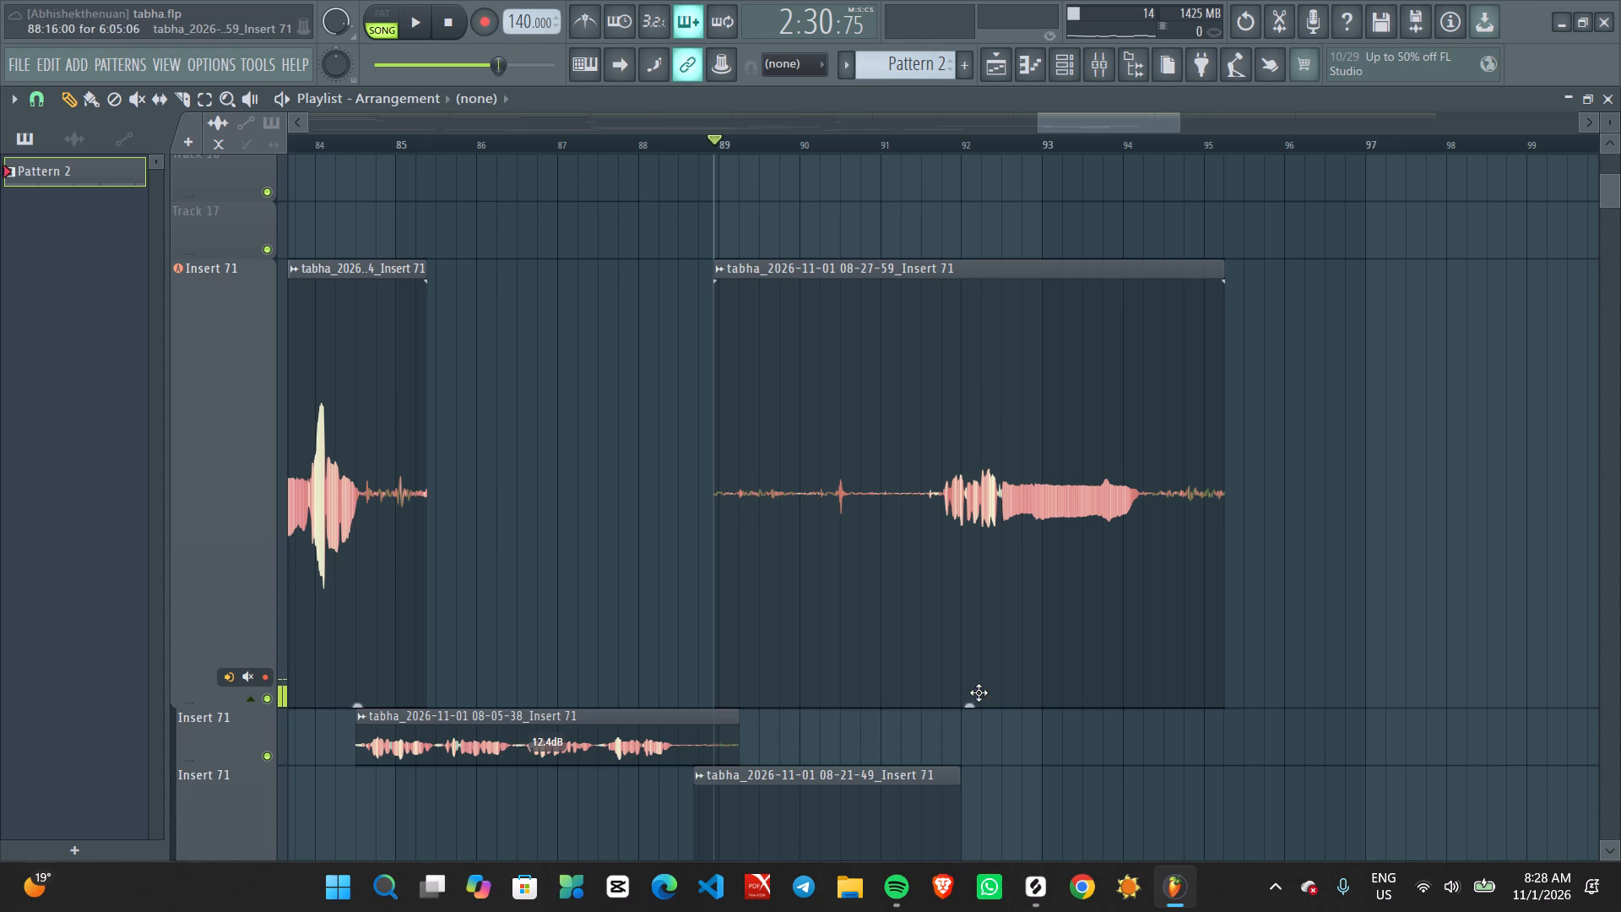
# Raise the clip gain of the newly recorded 08-27-59 Insert 71 take to 9.1 dB.
pyautogui.moveTo(973, 704); pyautogui.dragTo(958, 627)
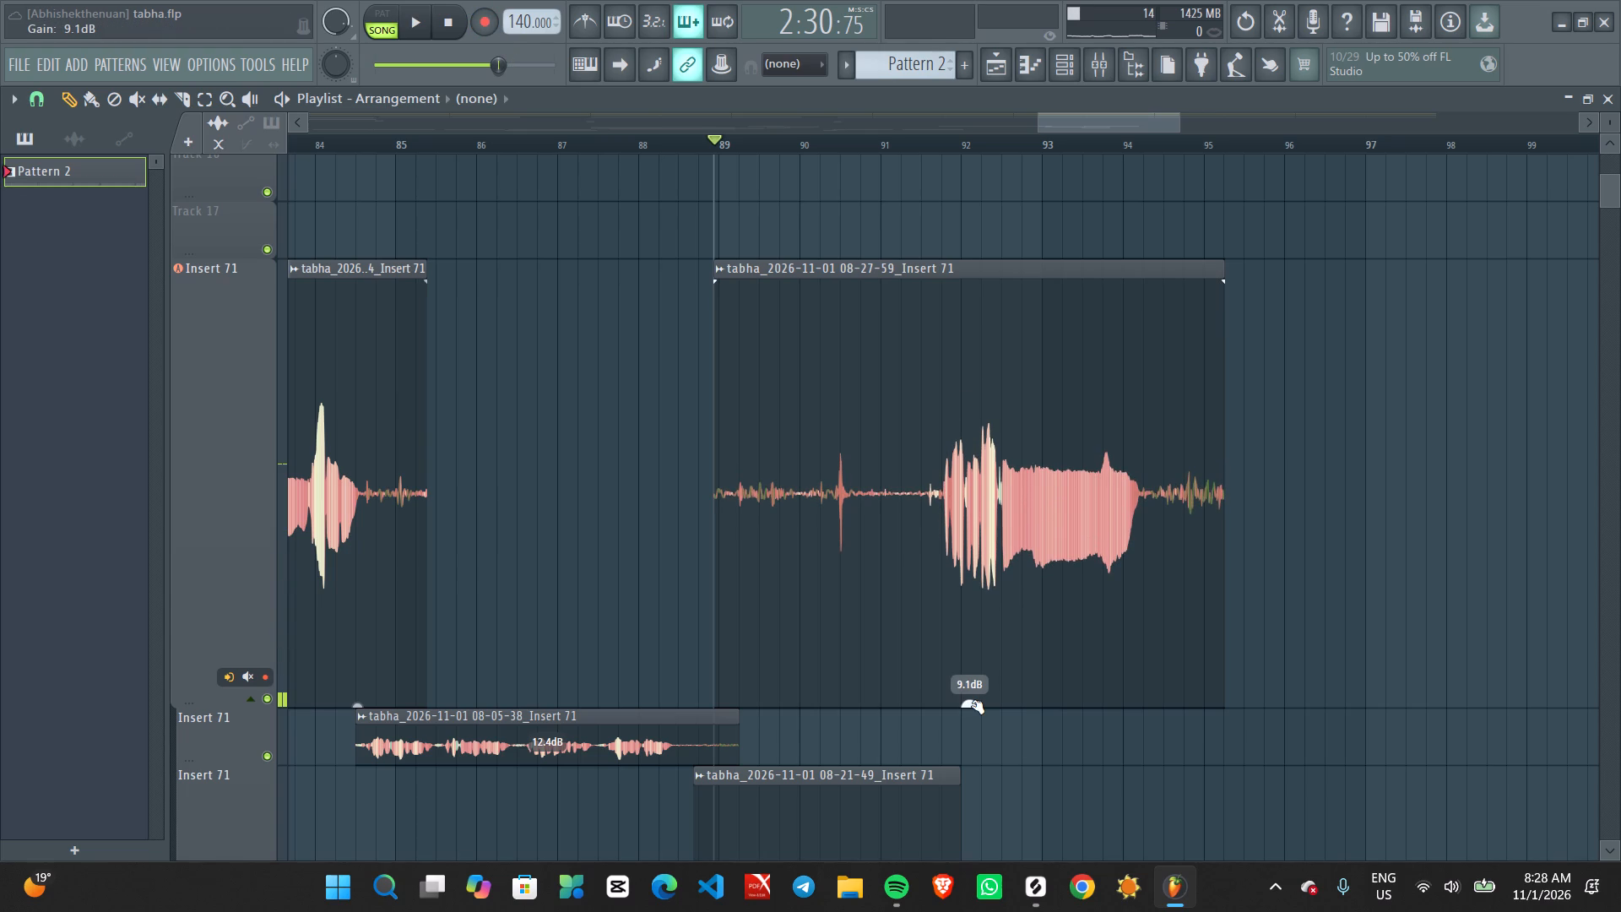
# Listen twice to the new Insert 71 take, playing from its start just before bar 89.
pyautogui.press('space')
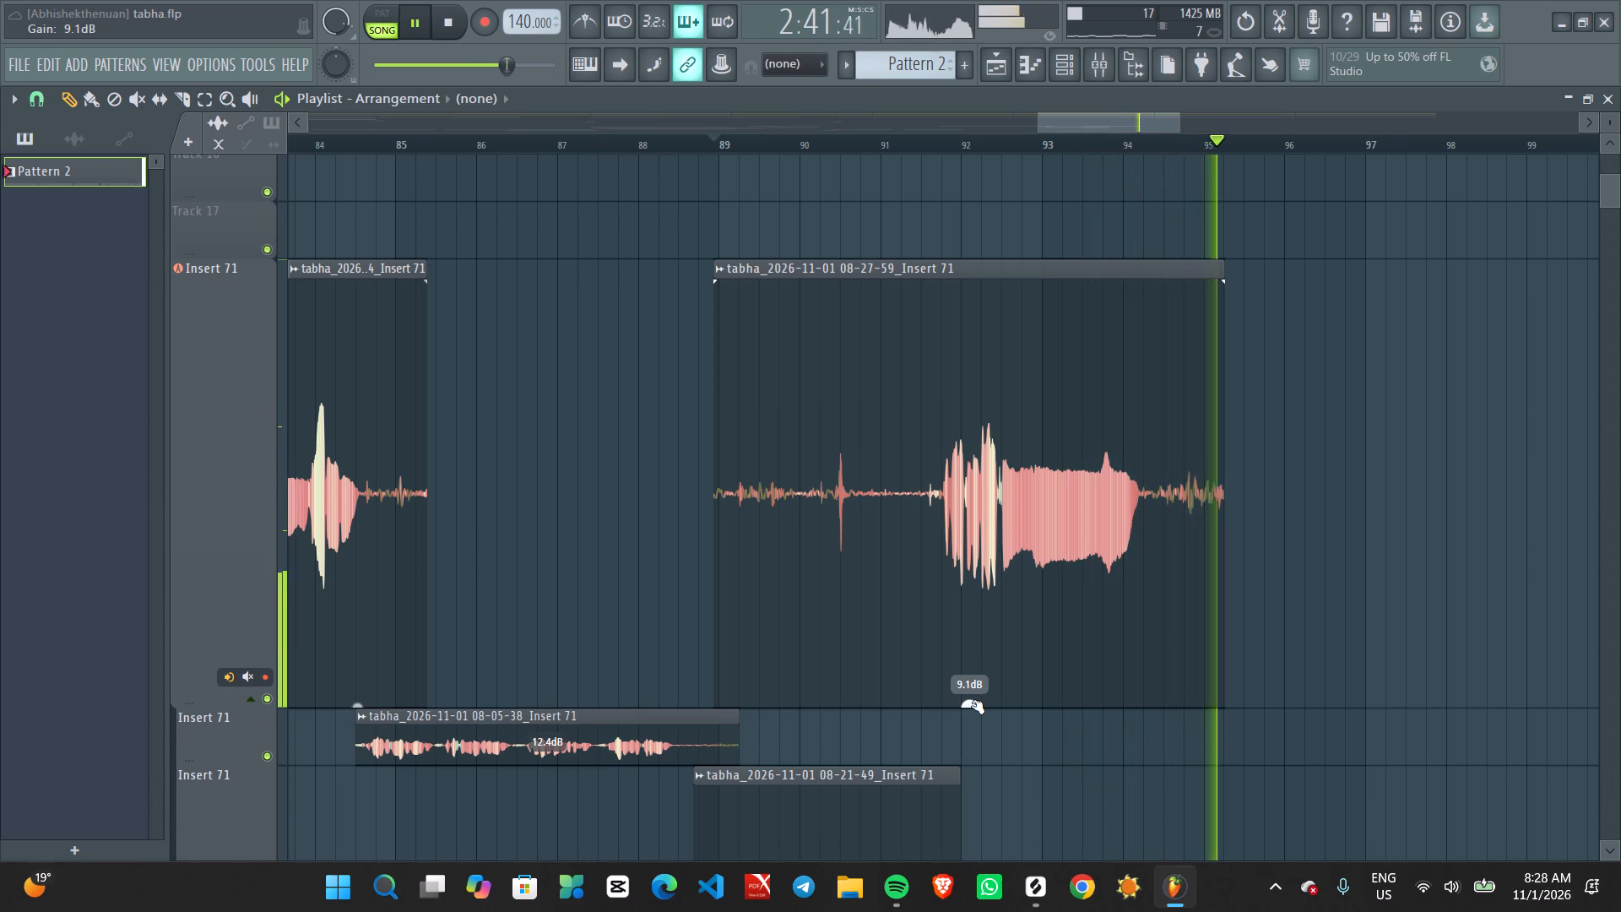
pyautogui.press('space')
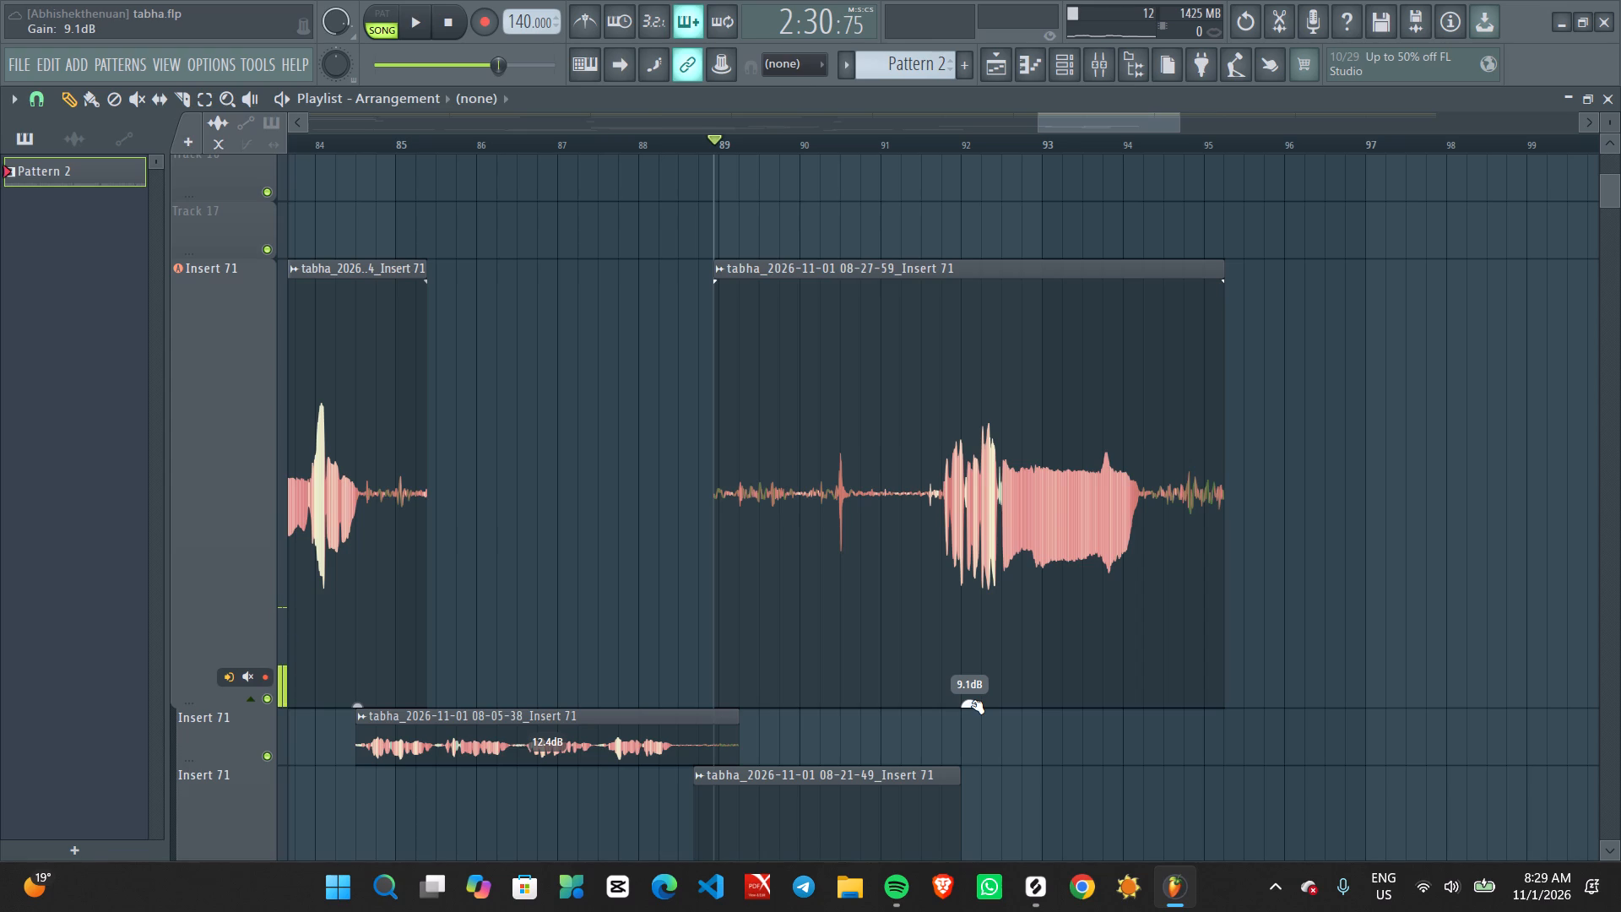
pyautogui.keyDown('ctrl'); pyautogui.scroll(5, 973, 704); pyautogui.keyUp('ctrl')
pyautogui.hscroll(1, 973, 704)
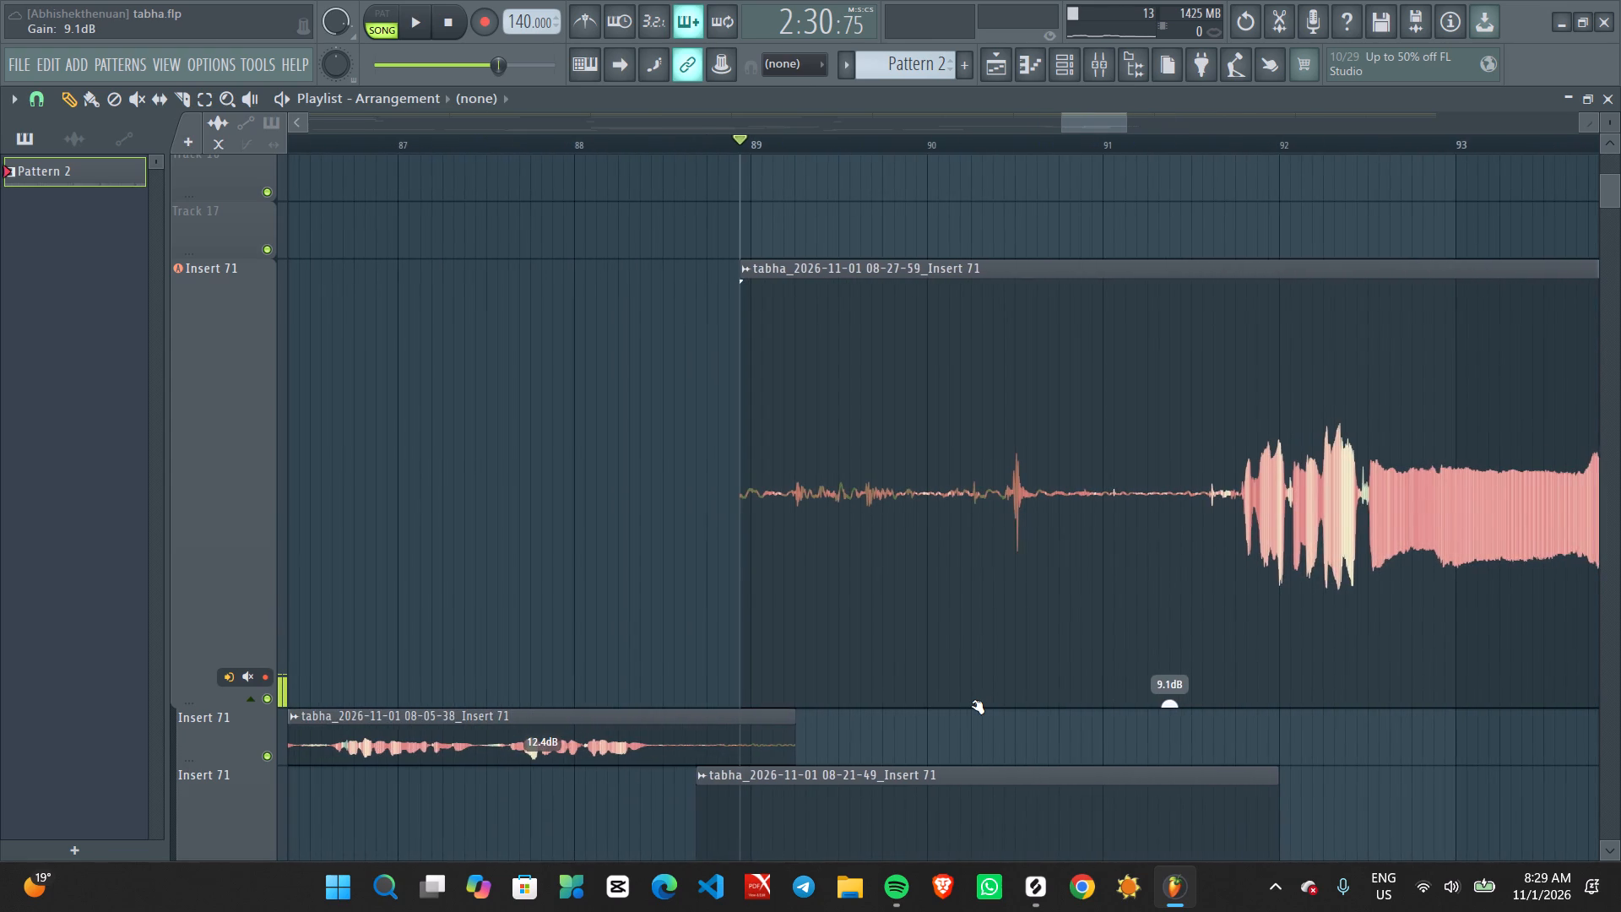
pyautogui.press('space')
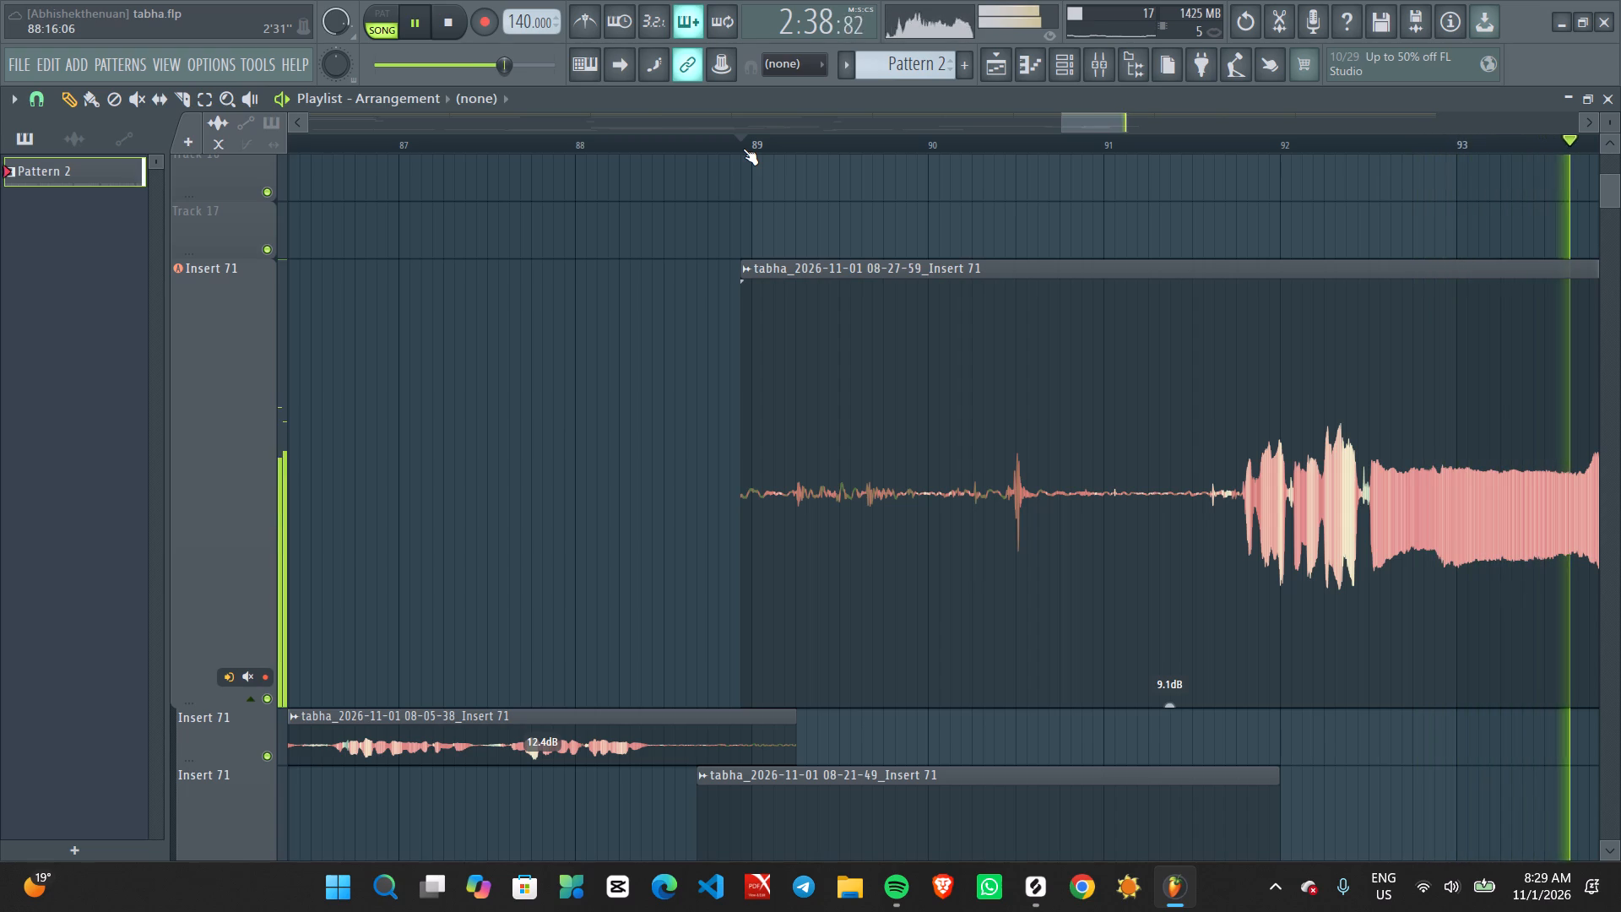
pyautogui.press('space')
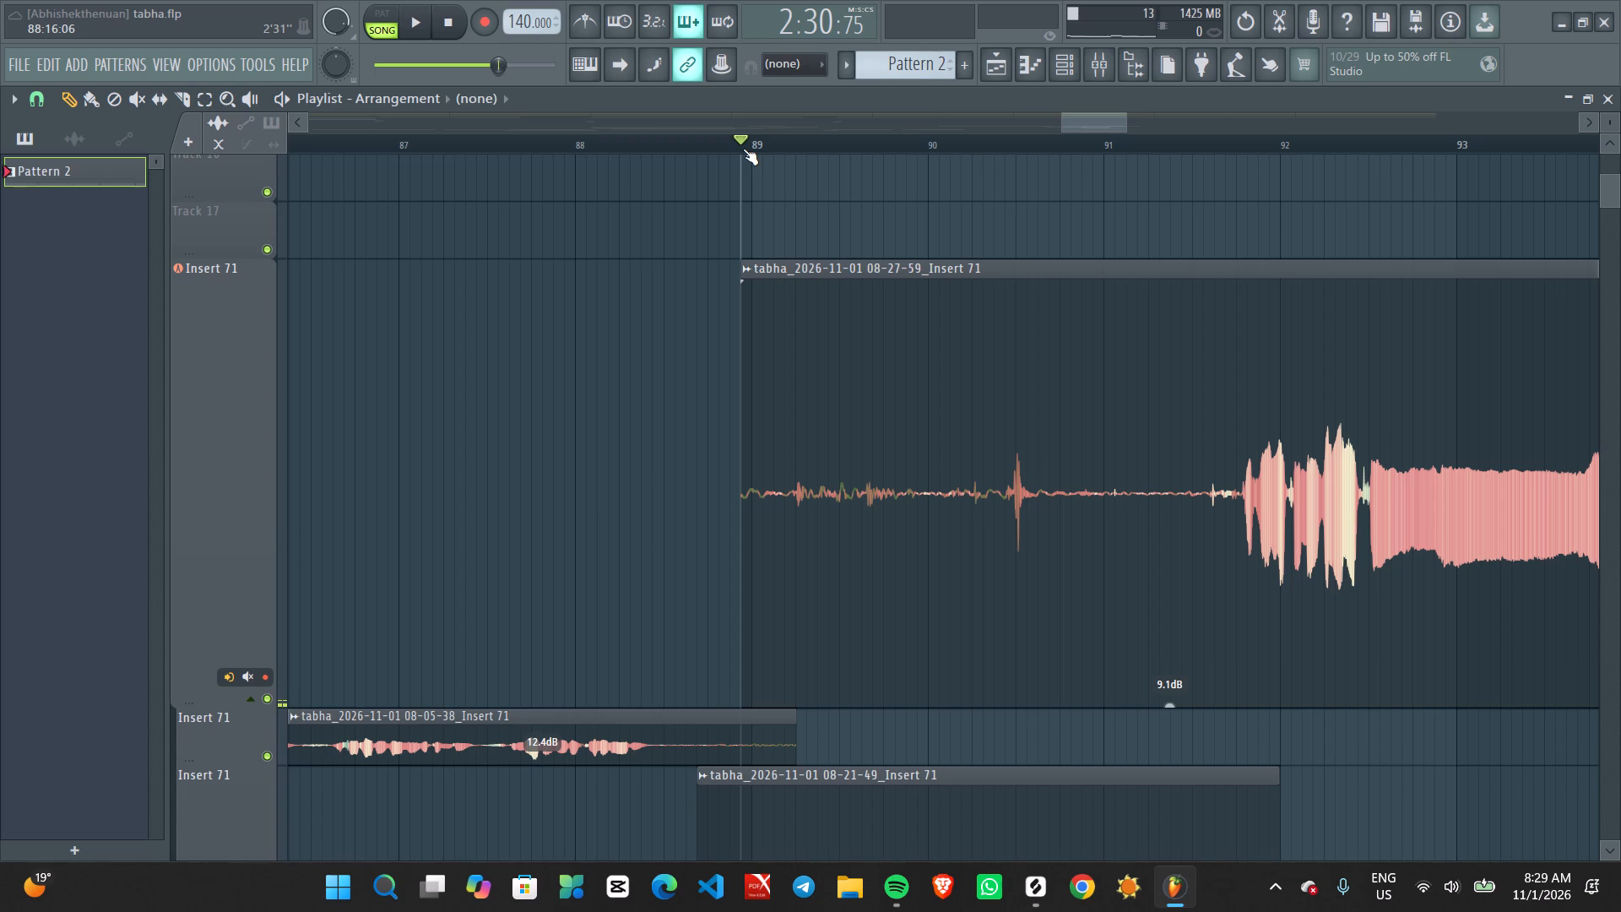
# Play the arrangement from bar 1 to about bar 9 to listen to the song's opening section.
pyautogui.keyDown('ctrl'); pyautogui.scroll(-7, 743, 149); pyautogui.keyUp('ctrl')
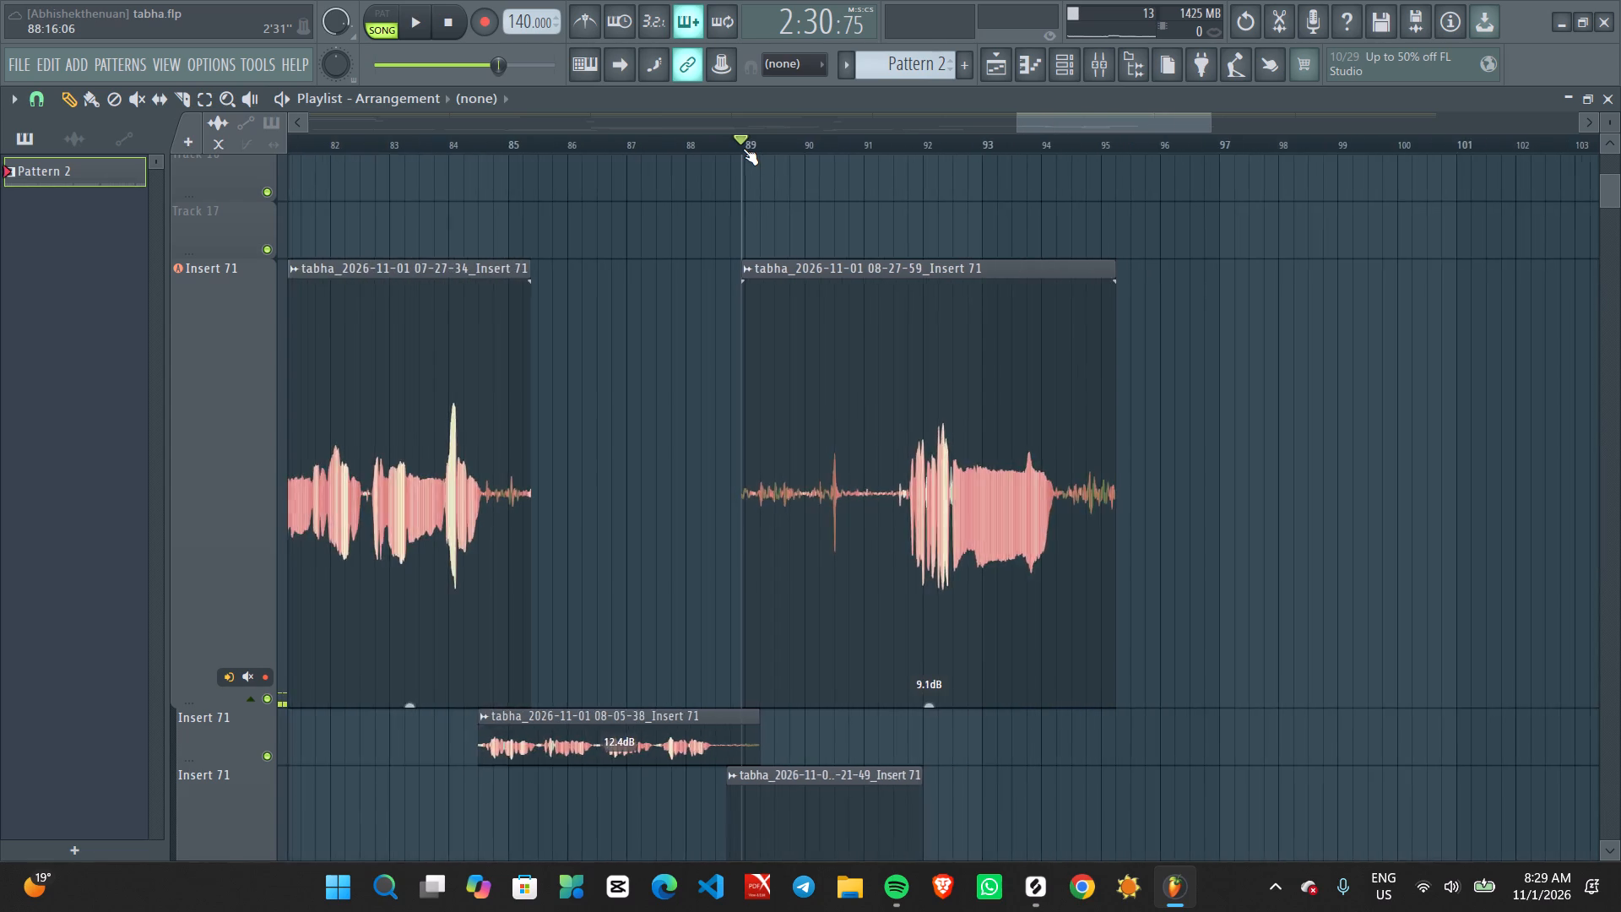
pyautogui.keyDown('ctrl'); pyautogui.scroll(-5, 743, 149); pyautogui.keyUp('ctrl')
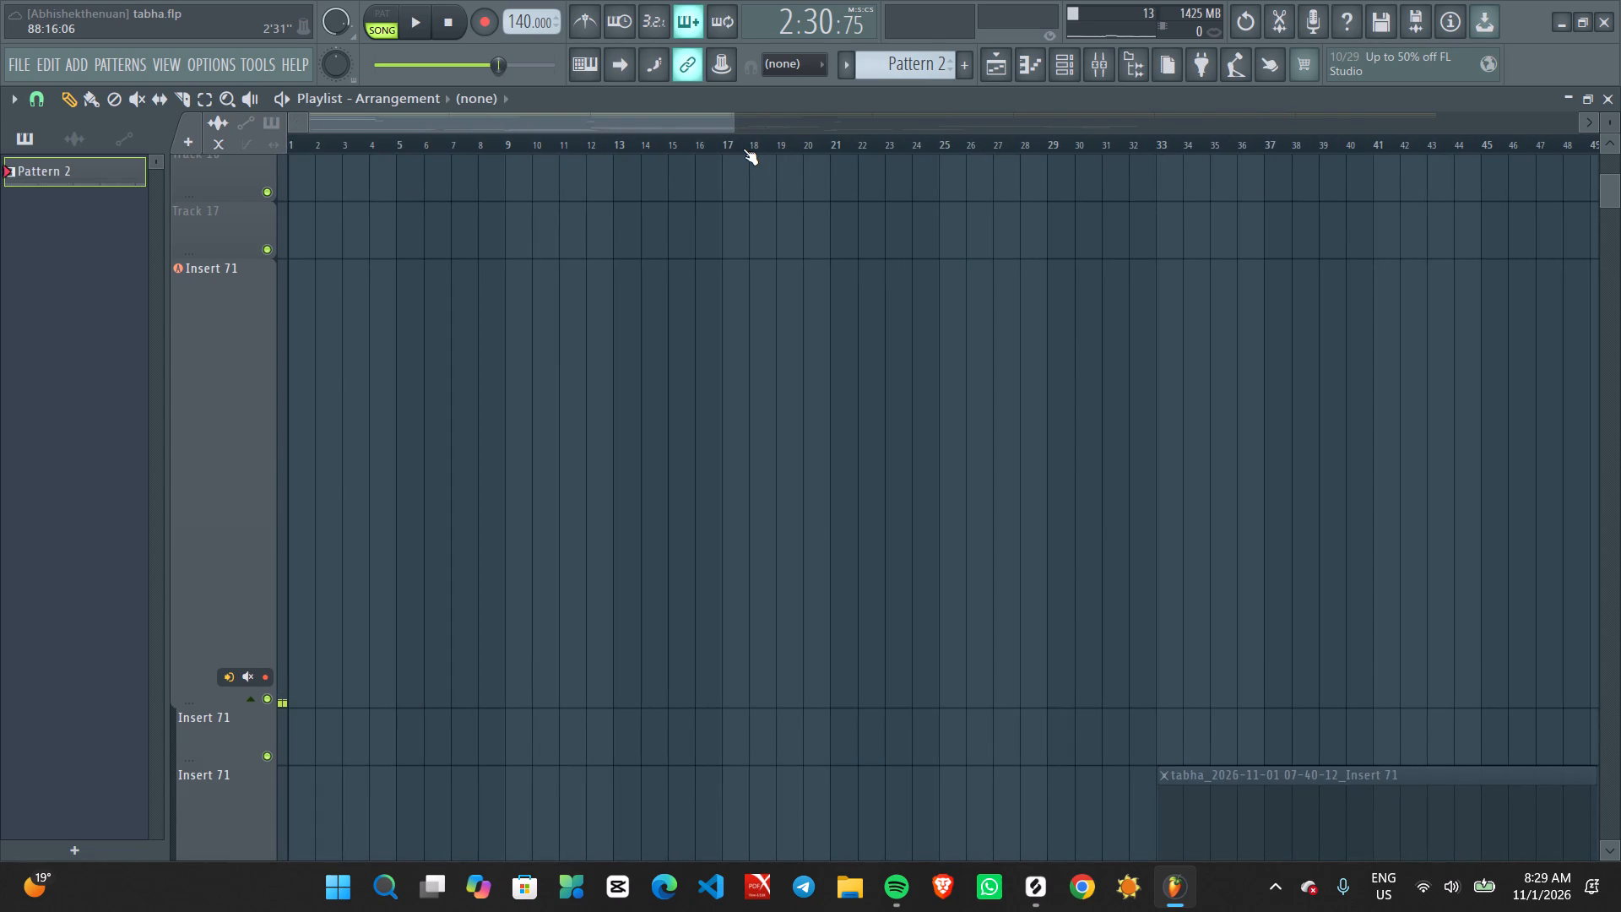
pyautogui.keyDown('ctrl'); pyautogui.scroll(-5, 743, 149); pyautogui.keyUp('ctrl')
pyautogui.scroll(6, 743, 149)
pyautogui.keyDown('ctrl'); pyautogui.scroll(-14, 743, 149); pyautogui.keyUp('ctrl')
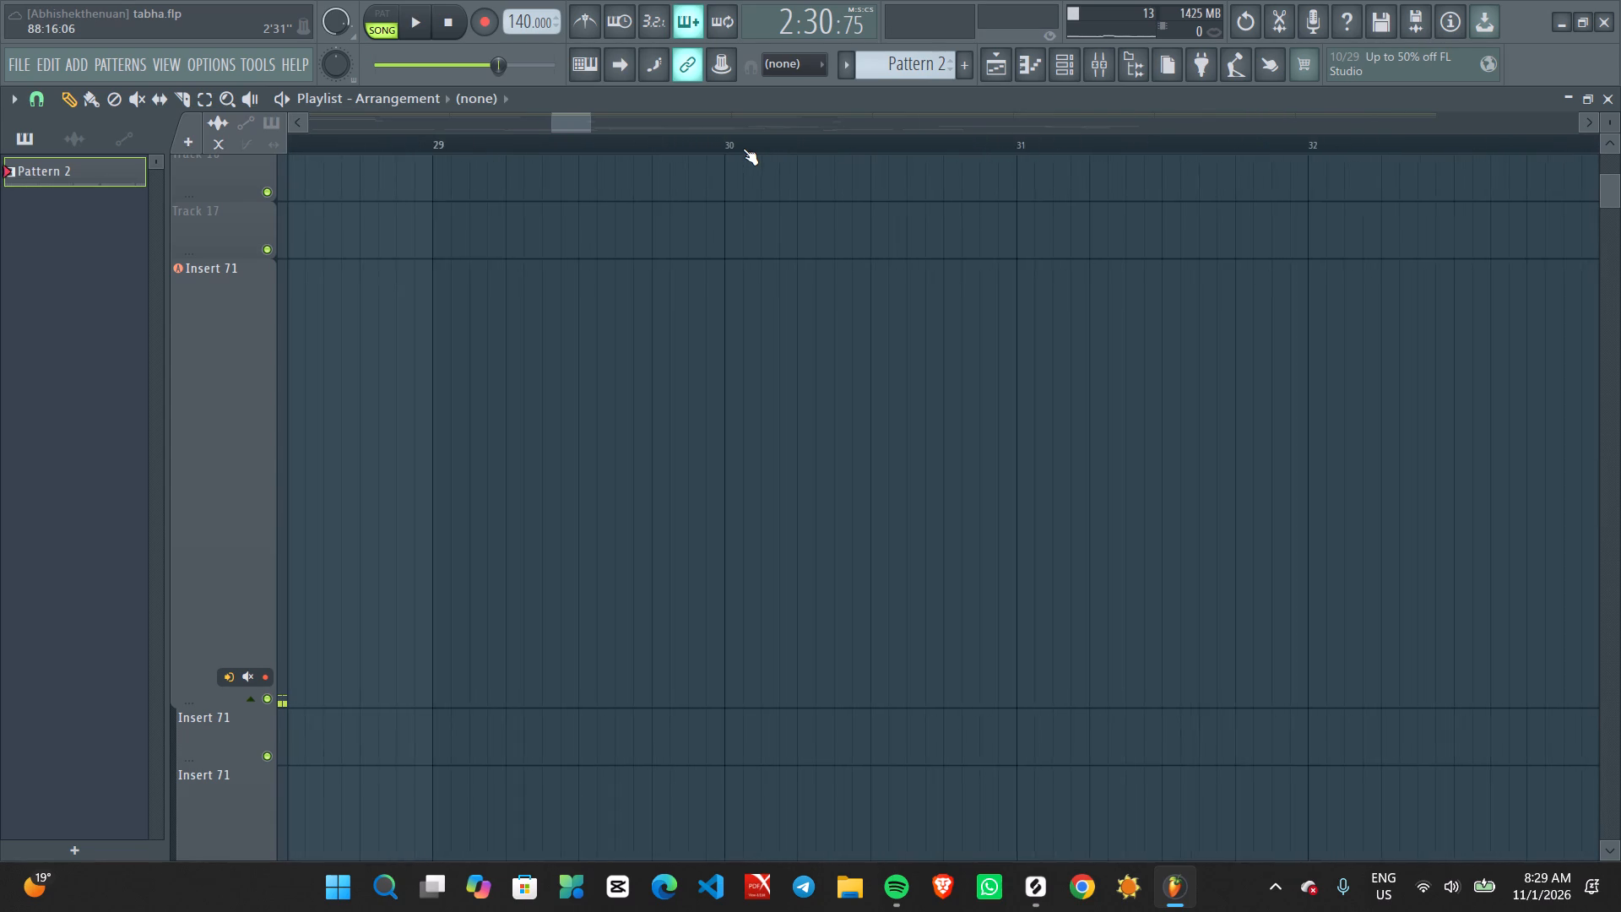
pyautogui.keyDown('ctrl'); pyautogui.scroll(-20, 743, 149); pyautogui.keyUp('ctrl')
pyautogui.keyDown('ctrl'); pyautogui.scroll(-4, 743, 149); pyautogui.keyUp('ctrl')
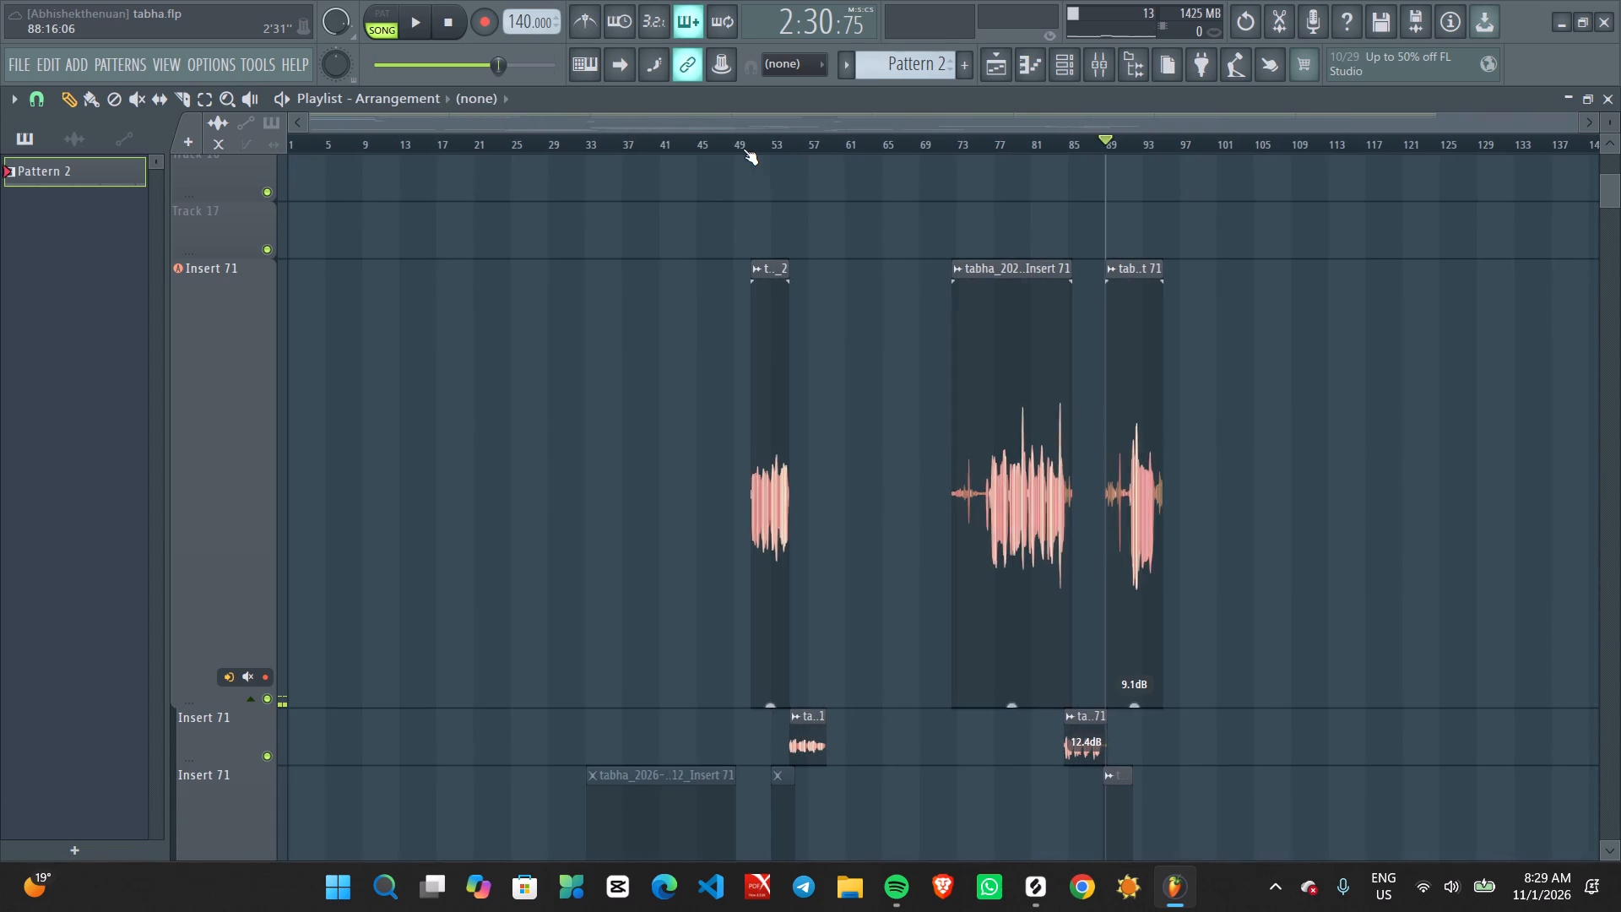
pyautogui.scroll(16, 458, 501)
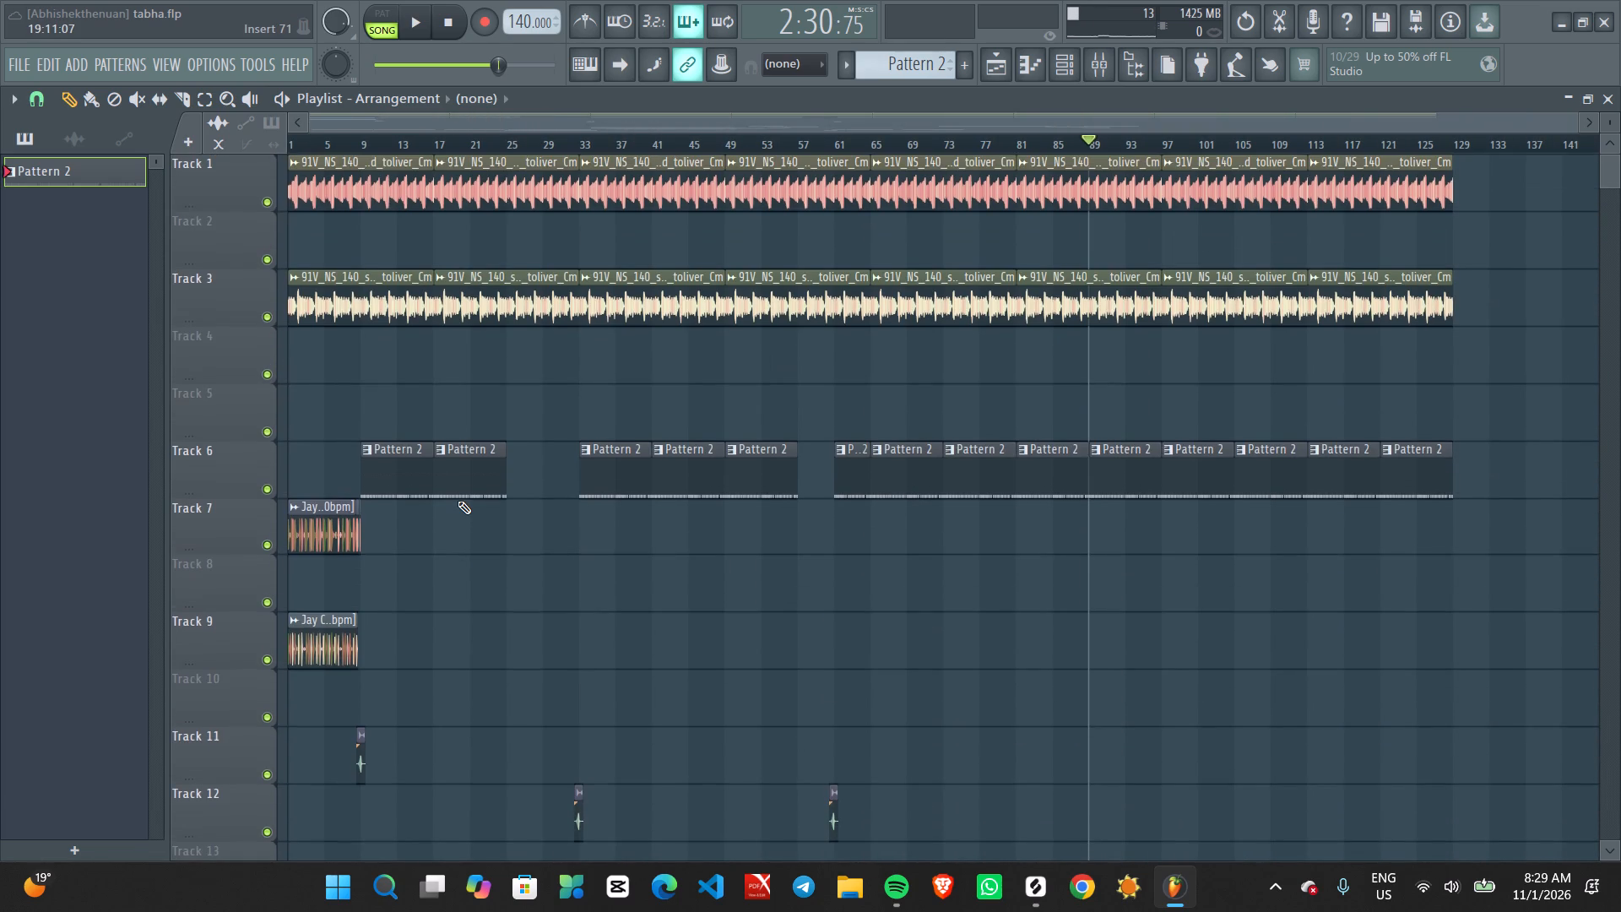
pyautogui.click(289, 138)
pyautogui.moveTo(289, 138); pyautogui.dragTo(258, 144)
pyautogui.click(290, 135)
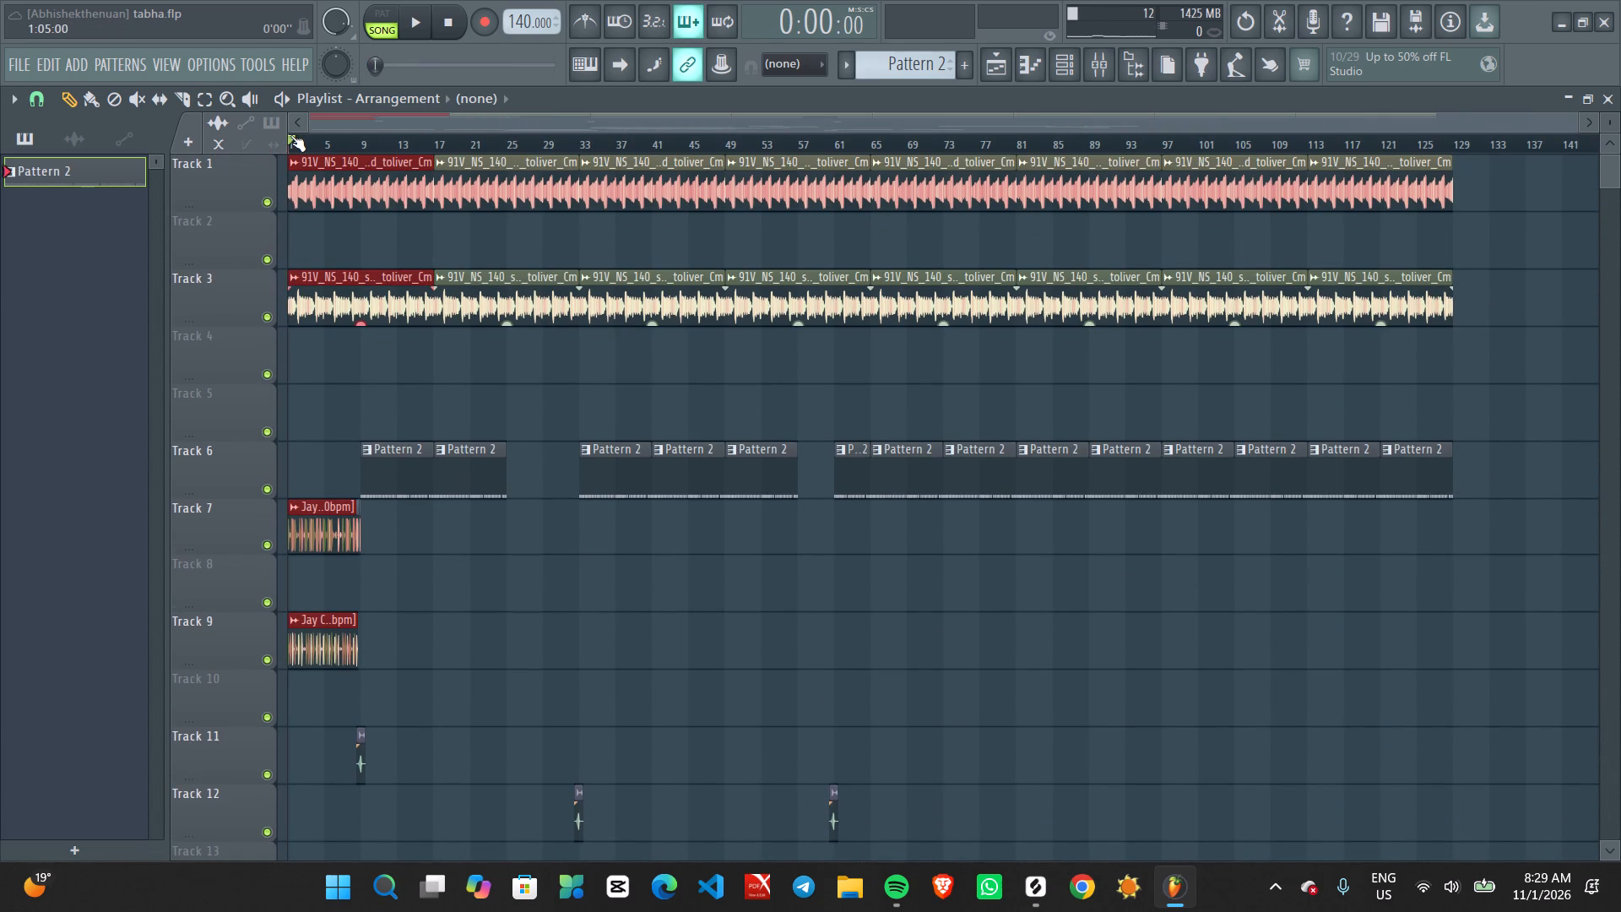
pyautogui.click(290, 135)
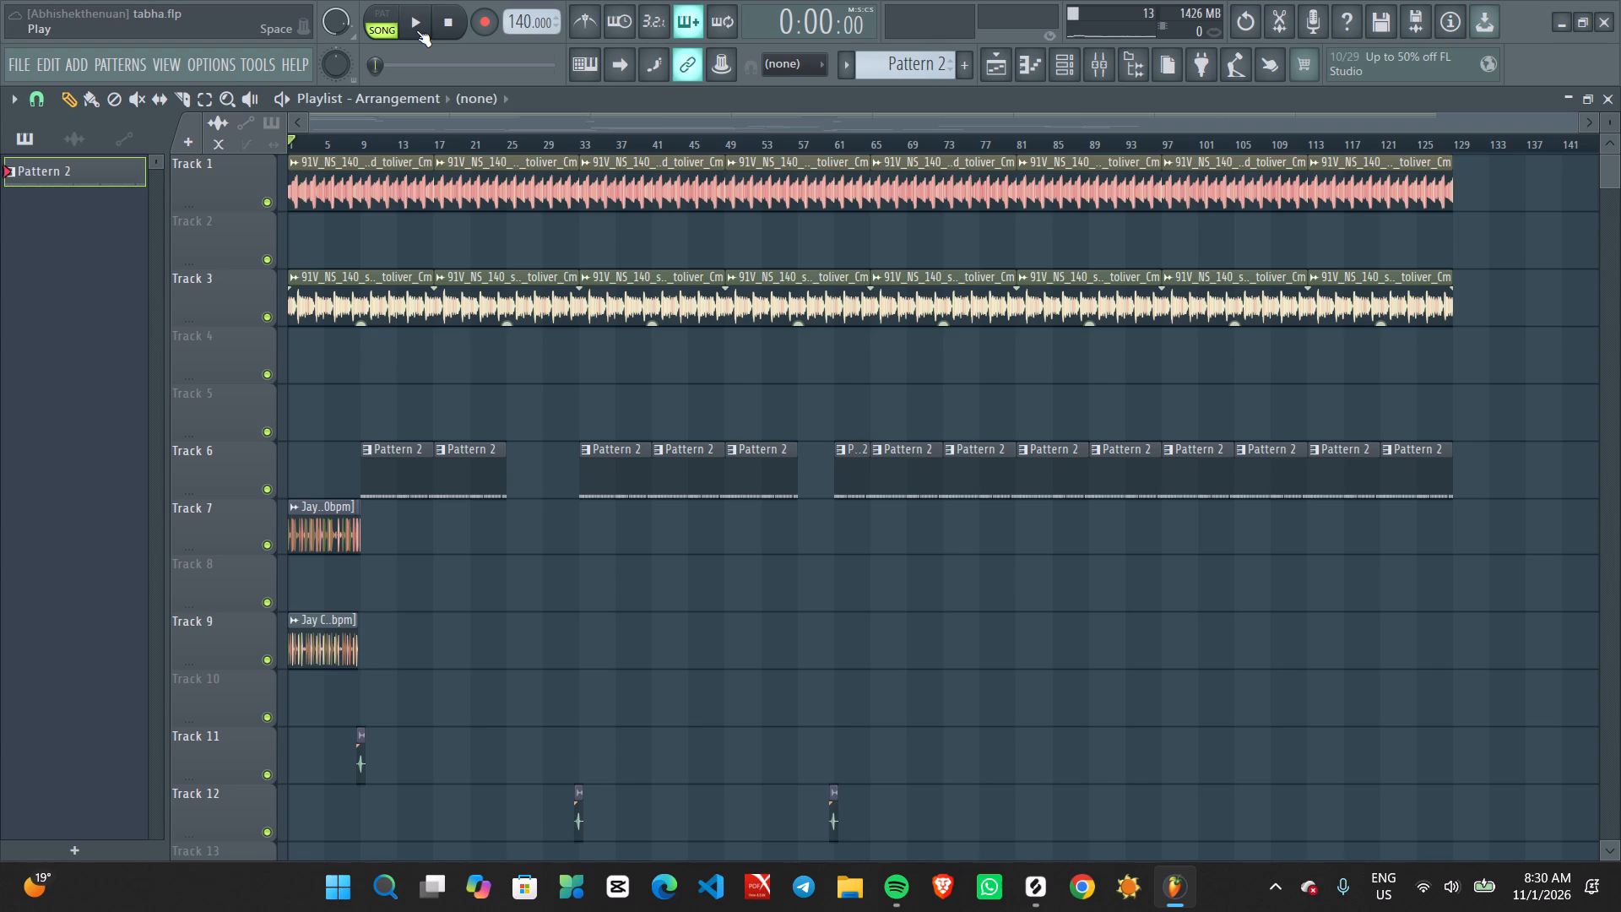
pyautogui.press('space')
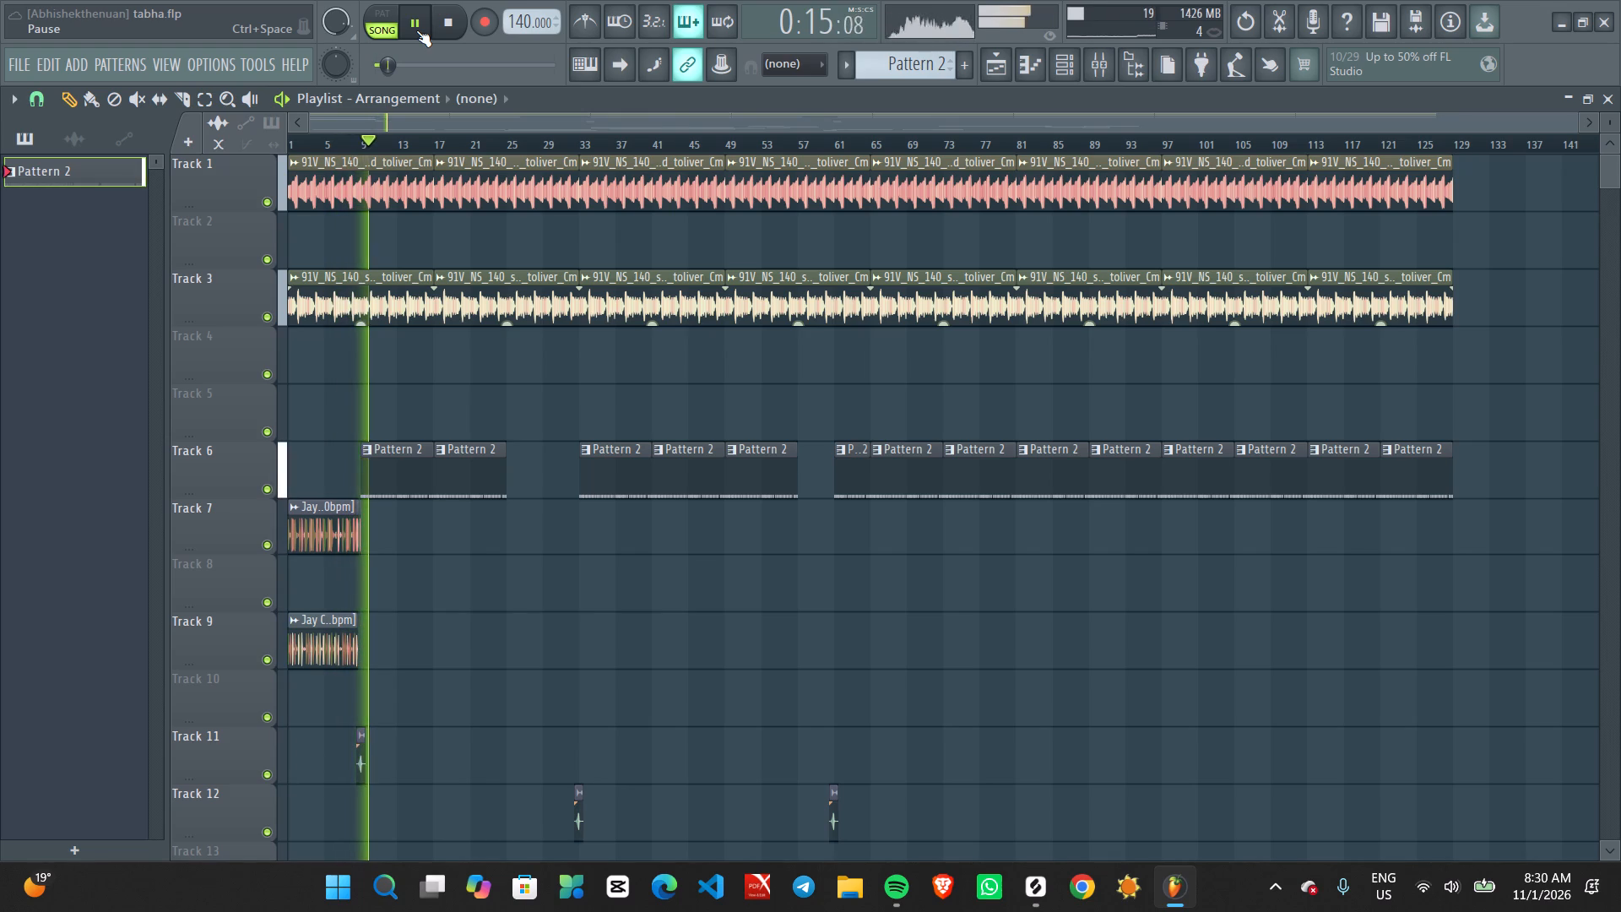
pyautogui.press('space')
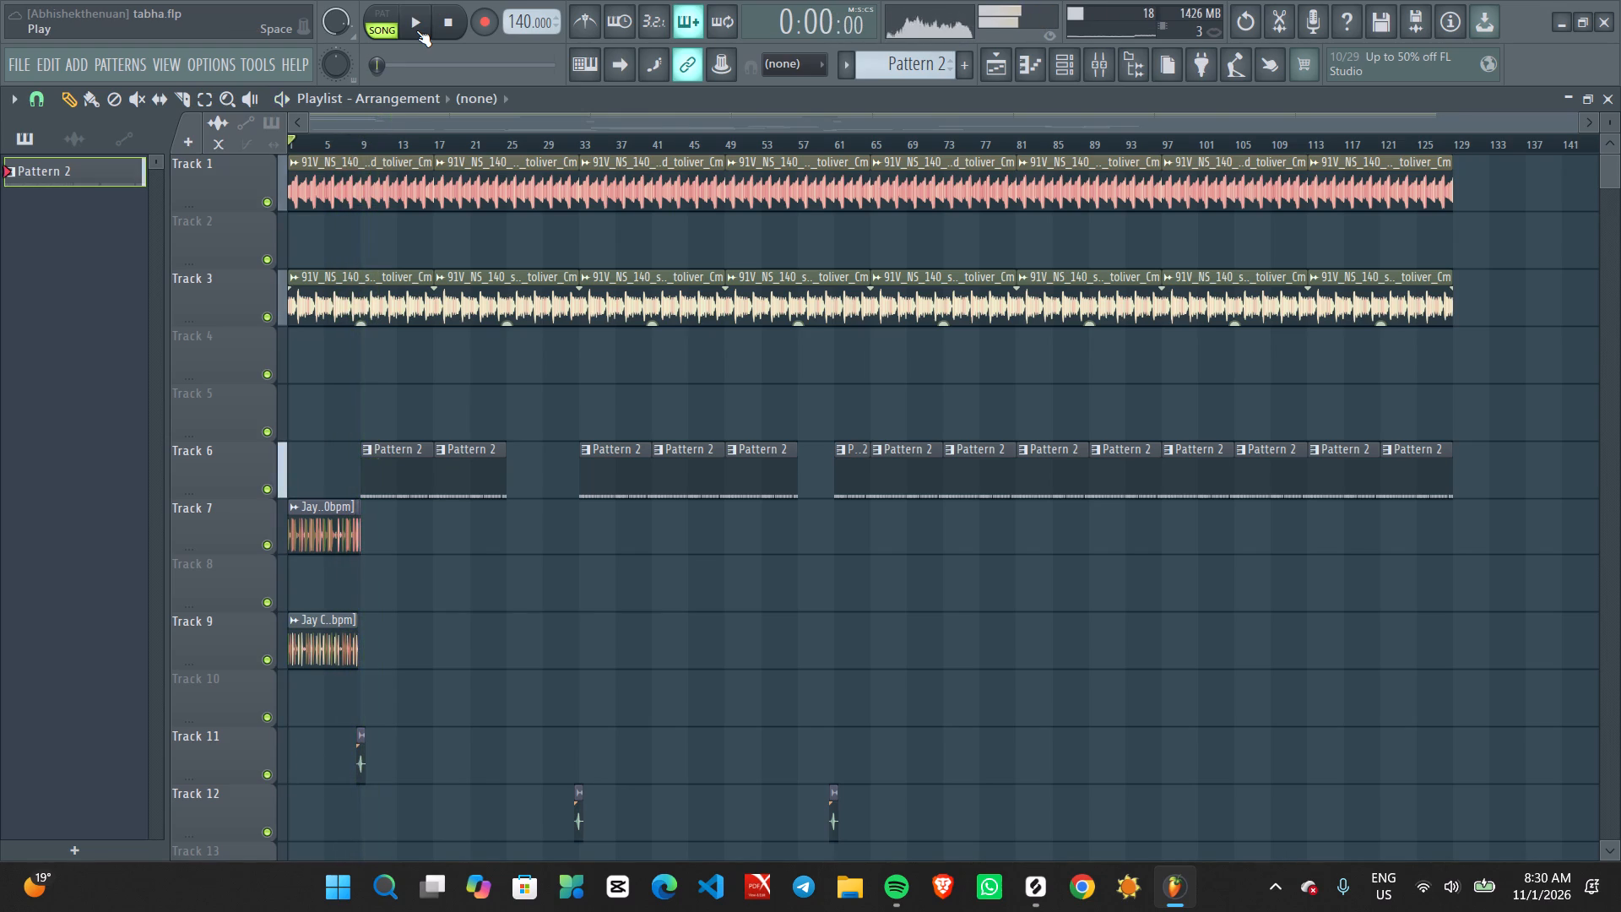